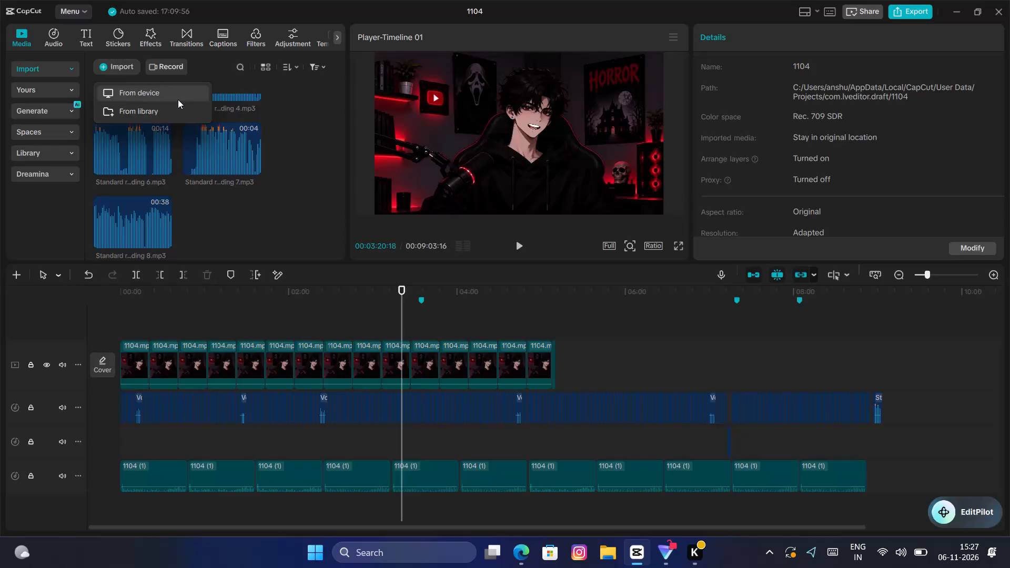
Import the Man_exploring_mountains JPG image from the Downloads folder on the device into the project media.
{"action": "left_click", "coordinate": [178, 99]}
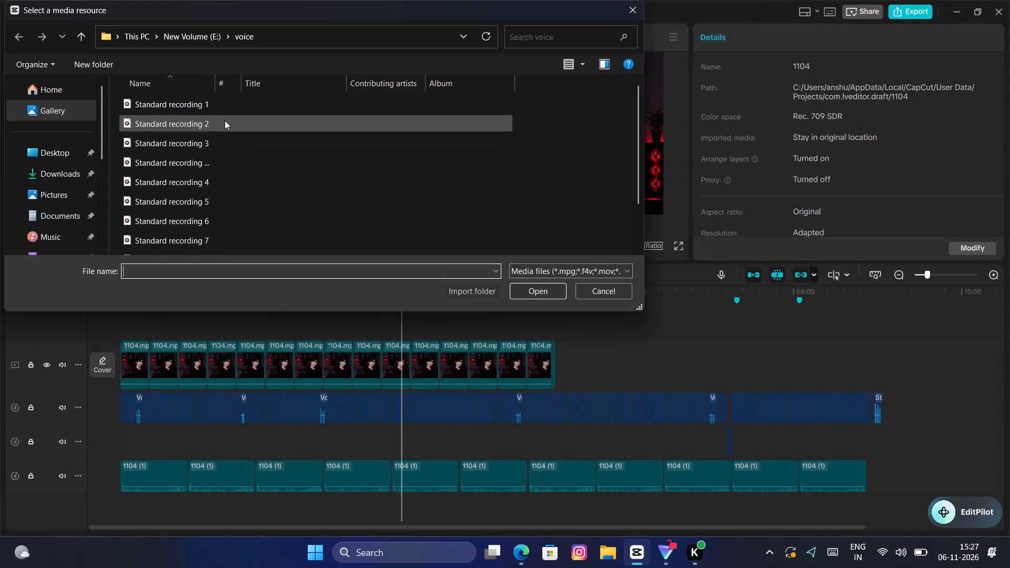
{"action": "left_click", "coordinate": [47, 172]}
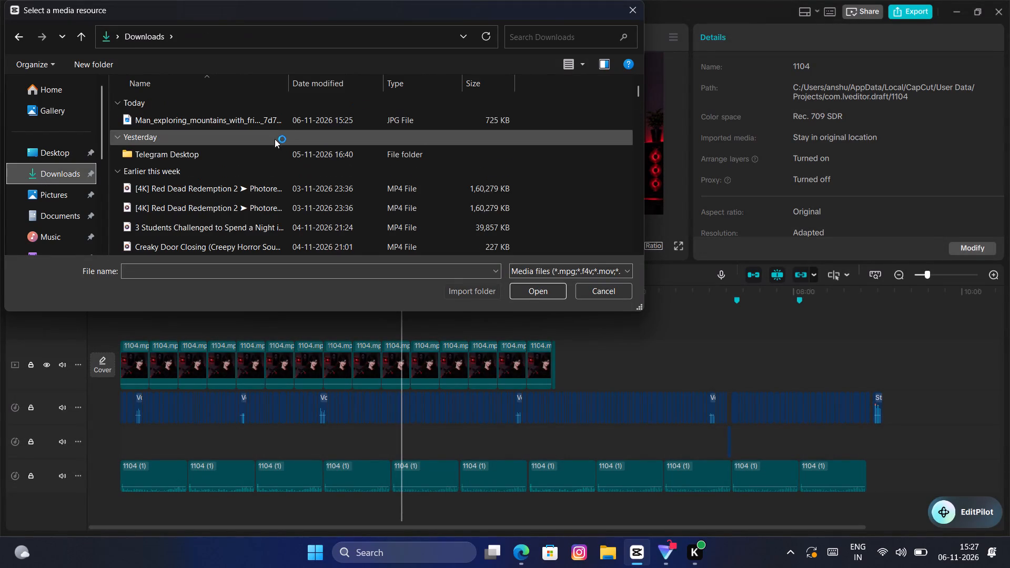
{"action": "left_click", "coordinate": [287, 123]}
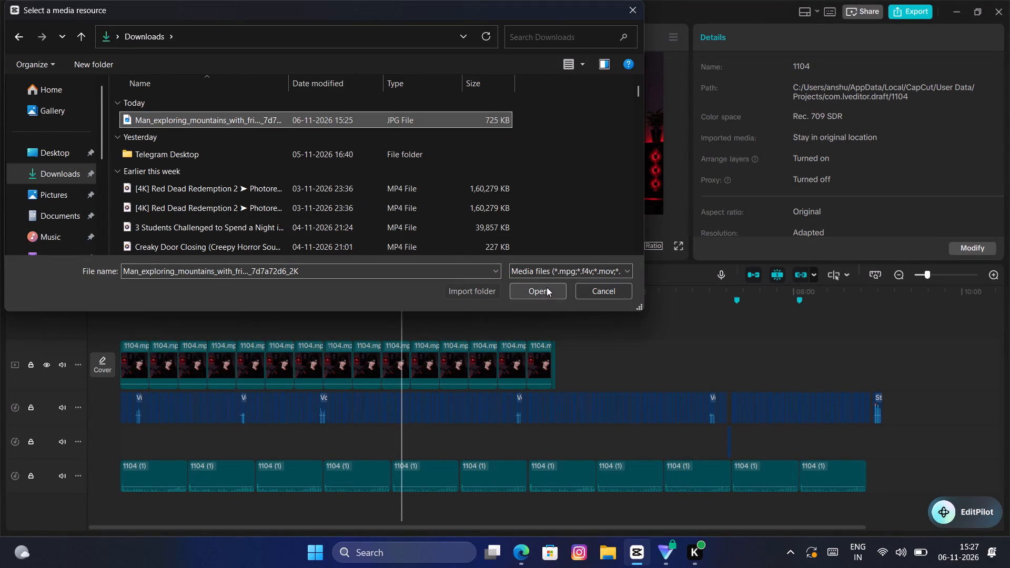
{"action": "left_click", "coordinate": [547, 288]}
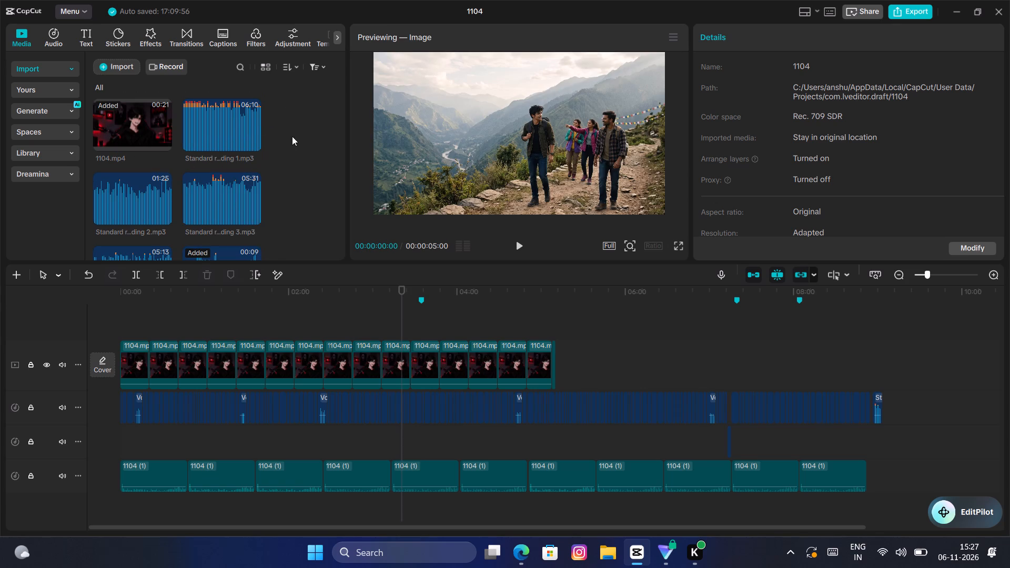
Import last week's batch of story images from Downloads, from Create_an_ultra-realistic_16_9_landscape through the Woman_pre… image.
{"action": "left_click", "coordinate": [130, 67]}
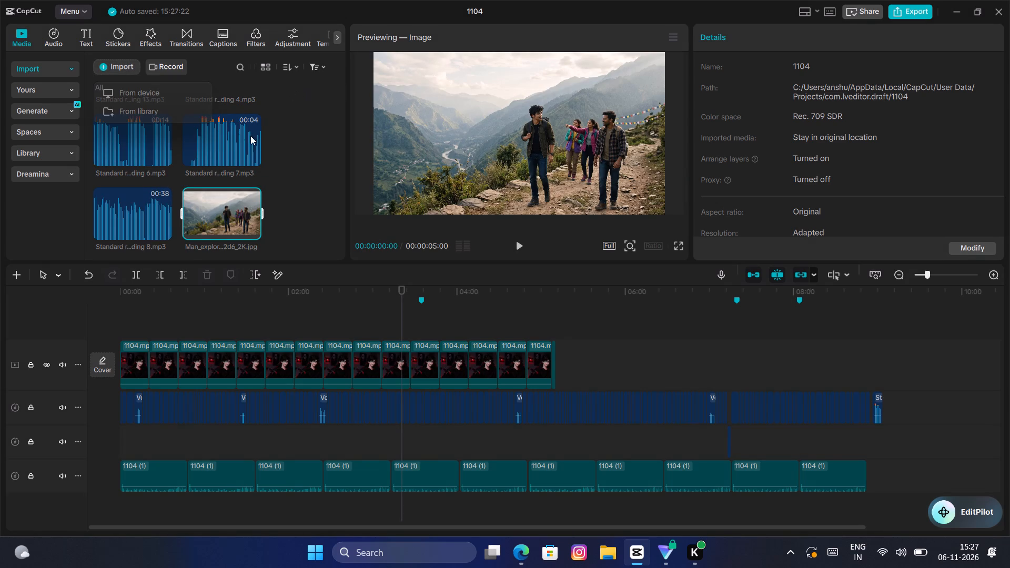
{"action": "left_click", "coordinate": [169, 97]}
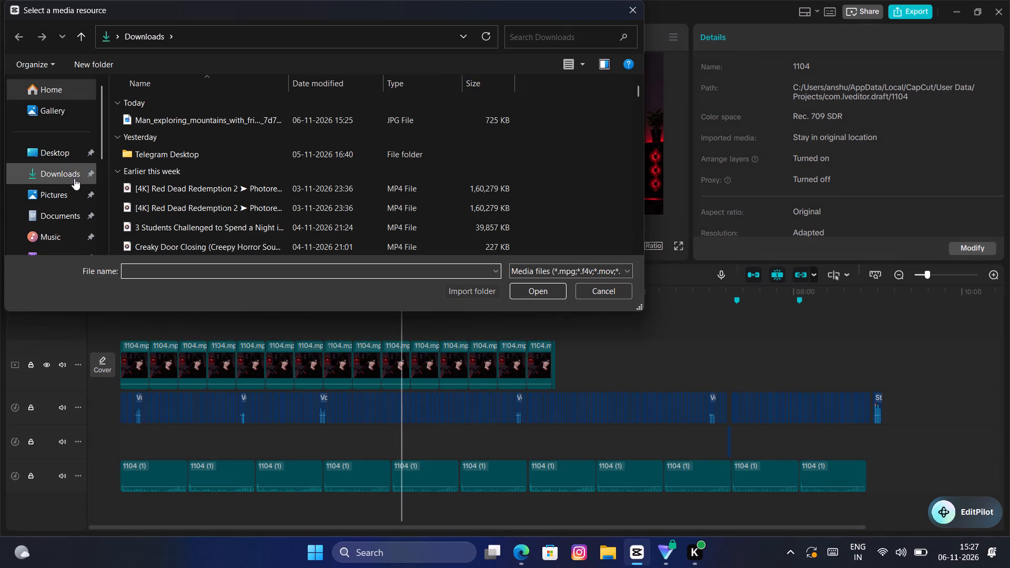
{"action": "double_click", "coordinate": [74, 179]}
{"action": "double_click", "coordinate": [77, 168]}
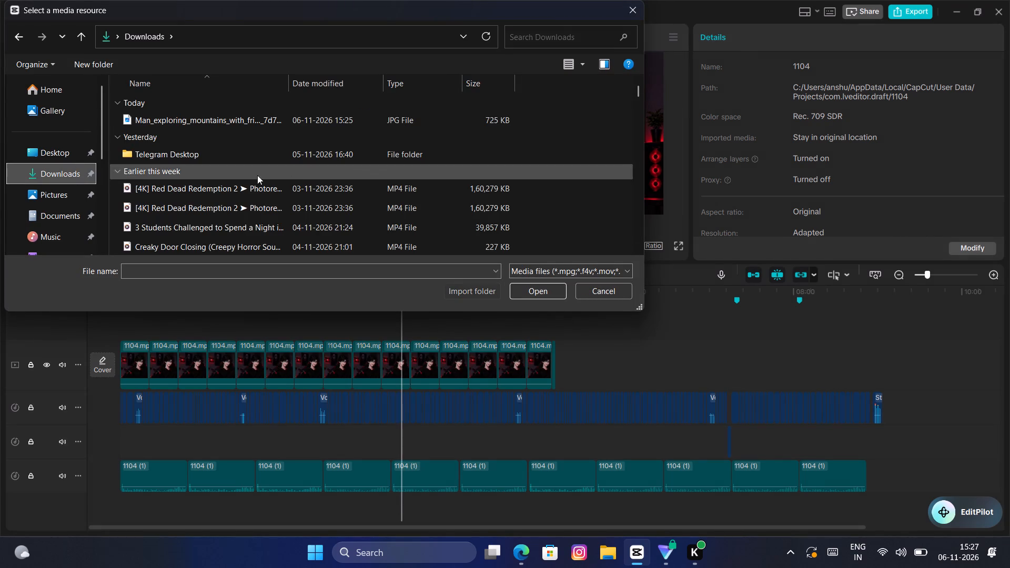
{"action": "scroll", "coordinate": [292, 185], "scroll_direction": "down", "scroll_amount": 5}
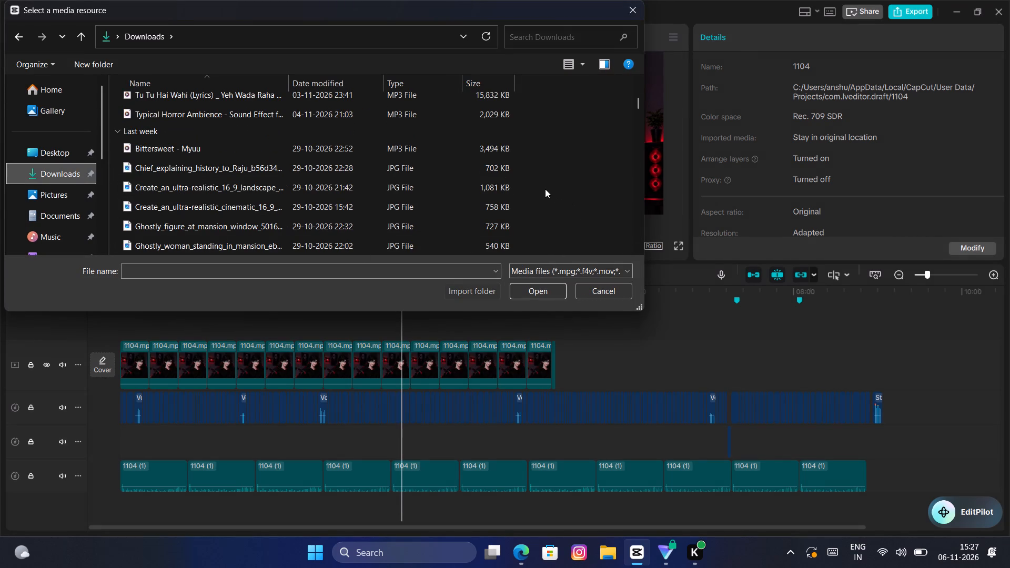
{"action": "left_click_drag", "start_coordinate": [537, 186], "coordinate": [416, 279]}
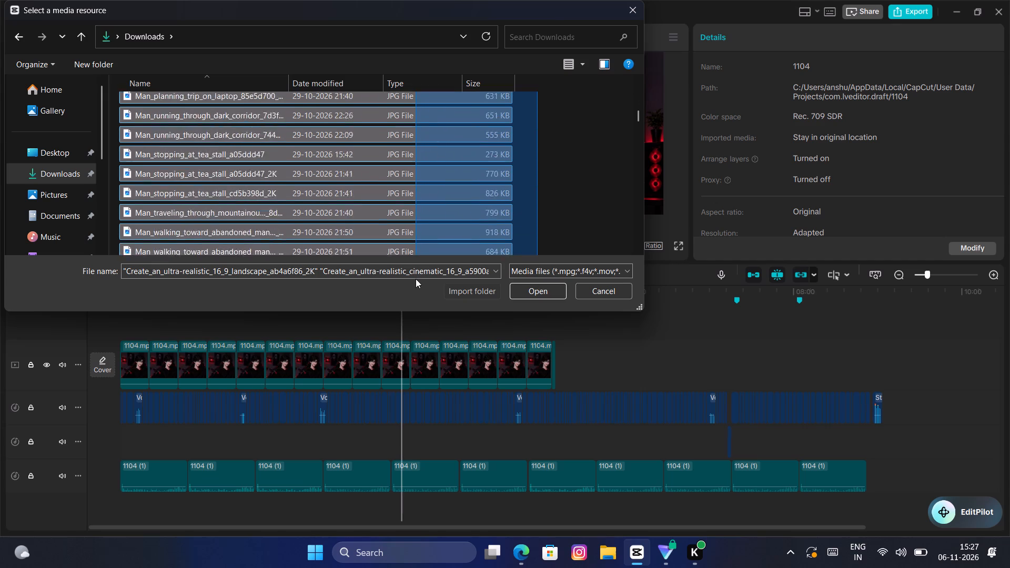
{"action": "left_click_drag", "start_coordinate": [416, 279], "coordinate": [464, 211]}
{"action": "left_click", "coordinate": [542, 291]}
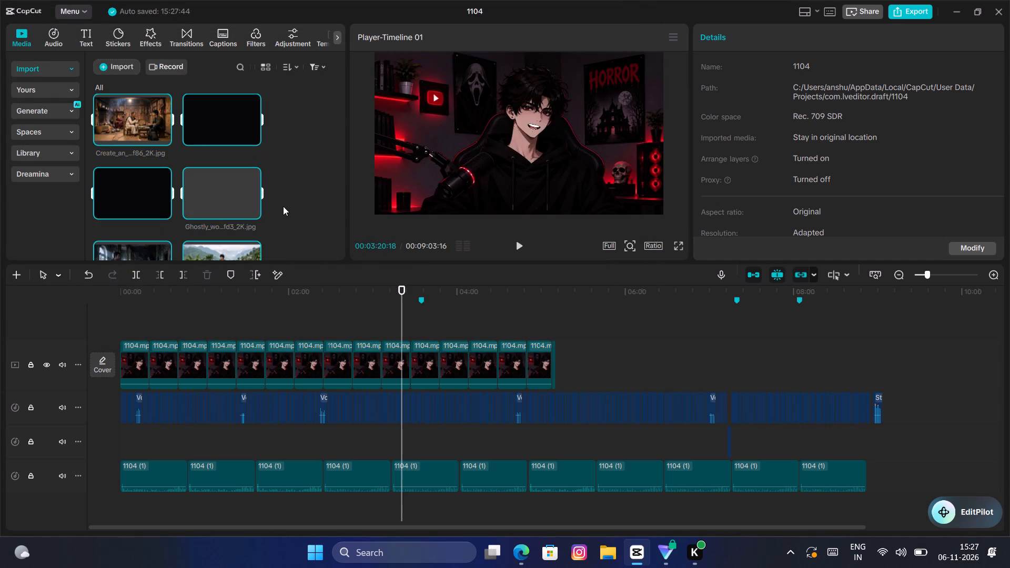
Look through the newly imported story images in the project media to see which scenes are available.
{"action": "scroll", "coordinate": [276, 208], "scroll_direction": "up", "scroll_amount": 4}
{"action": "scroll", "coordinate": [276, 207], "scroll_direction": "down", "scroll_amount": 1}
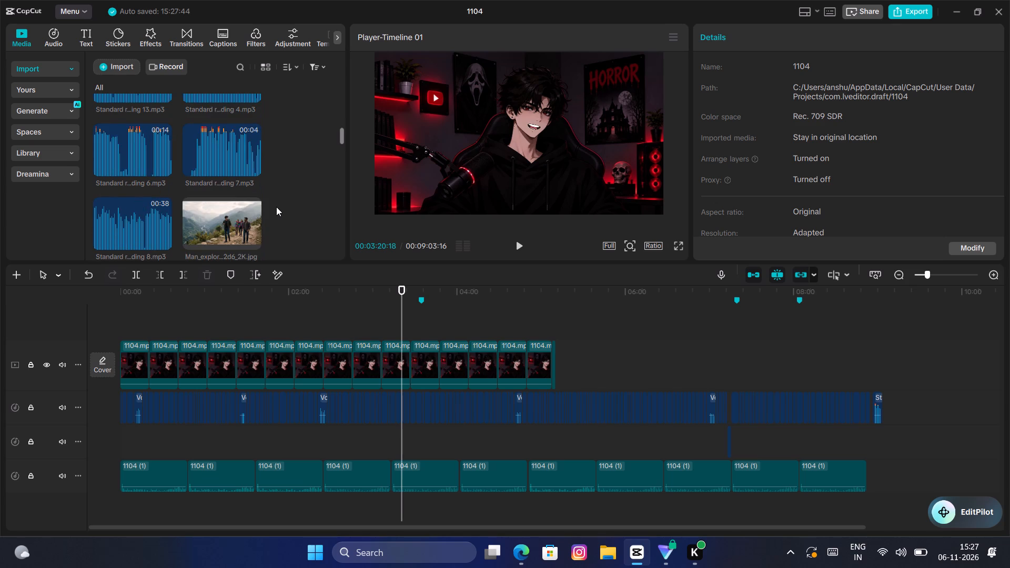
{"action": "scroll", "coordinate": [276, 207], "scroll_direction": "down", "scroll_amount": 8}
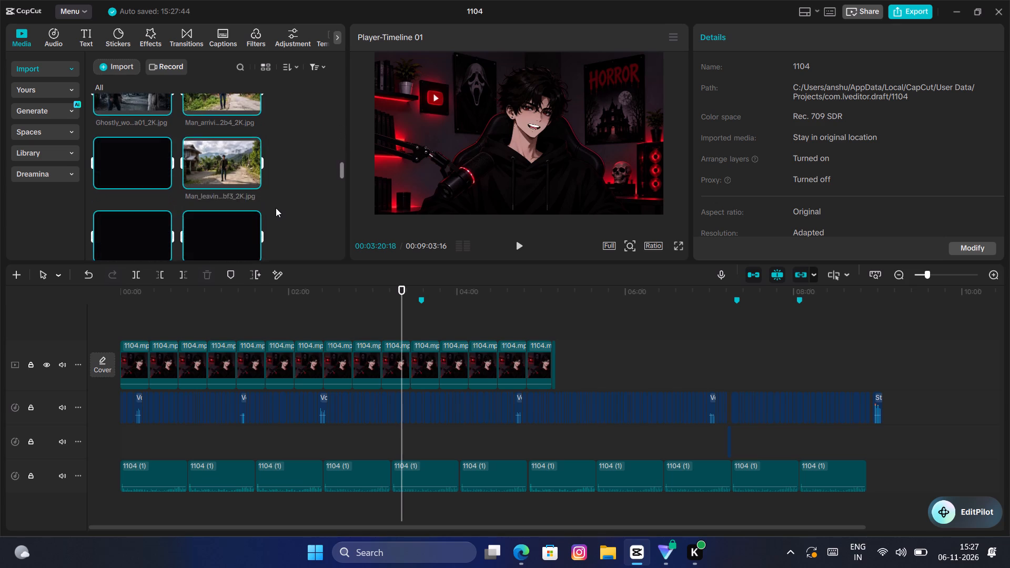
{"action": "scroll", "coordinate": [276, 208], "scroll_direction": "down", "scroll_amount": 3}
{"action": "left_click", "coordinate": [306, 204]}
{"action": "left_click", "coordinate": [287, 212]}
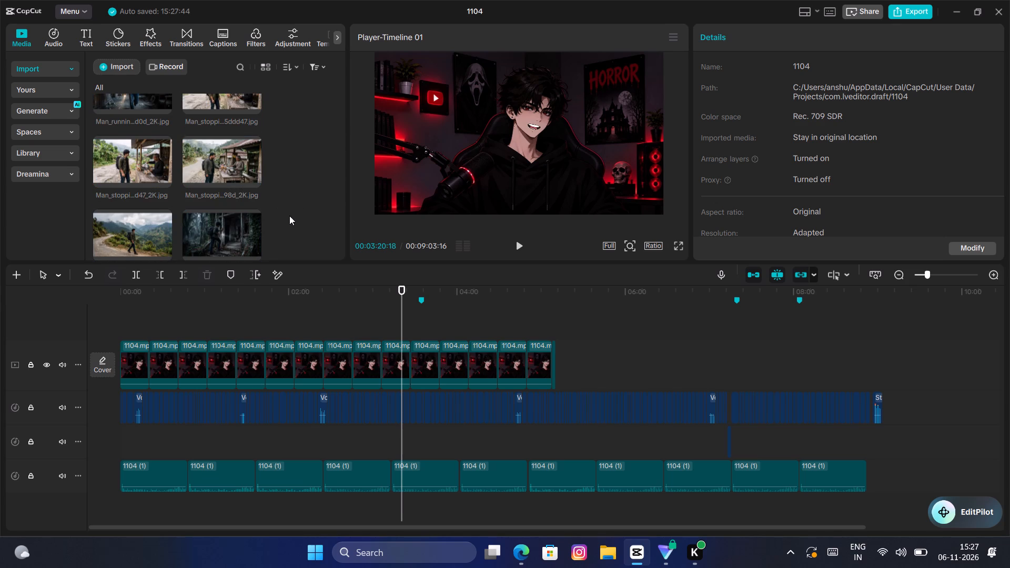
{"action": "scroll", "coordinate": [292, 220], "scroll_direction": "down", "scroll_amount": 5}
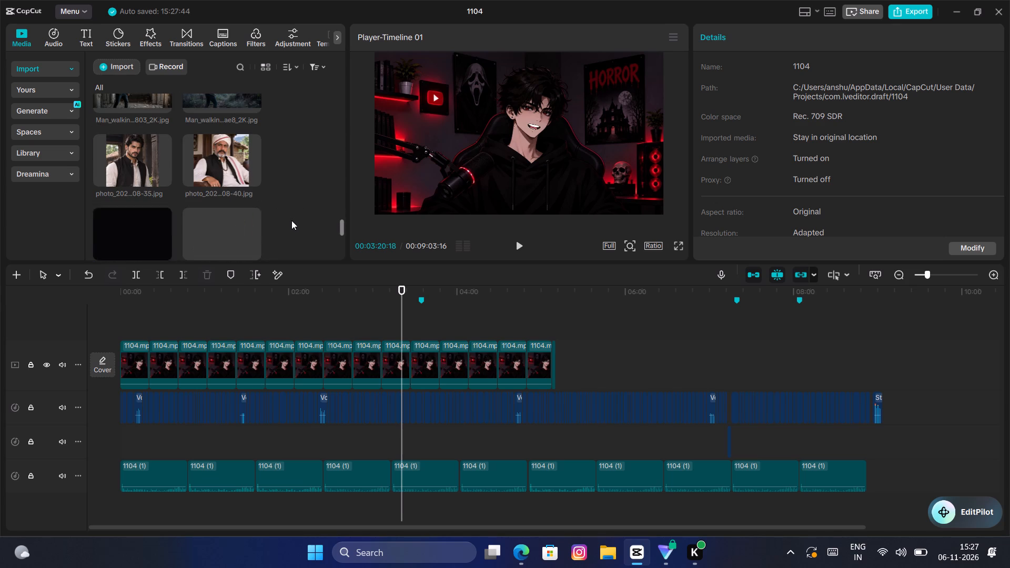
{"action": "scroll", "coordinate": [291, 220], "scroll_direction": "down", "scroll_amount": 5}
{"action": "scroll", "coordinate": [289, 218], "scroll_direction": "up", "scroll_amount": 1}
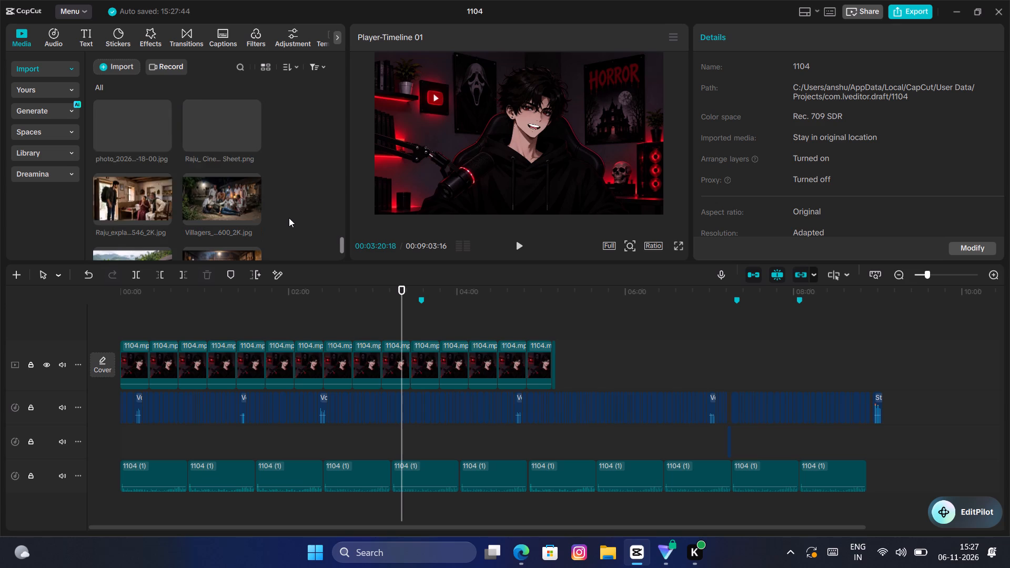
{"action": "scroll", "coordinate": [289, 218], "scroll_direction": "down", "scroll_amount": 5}
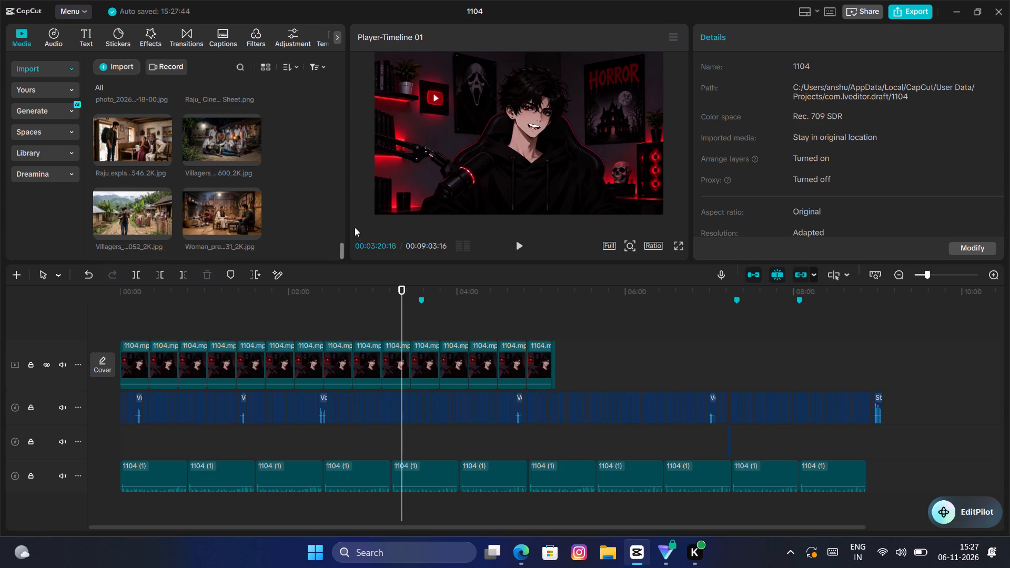
{"action": "left_click_drag", "start_coordinate": [343, 255], "coordinate": [344, 245]}
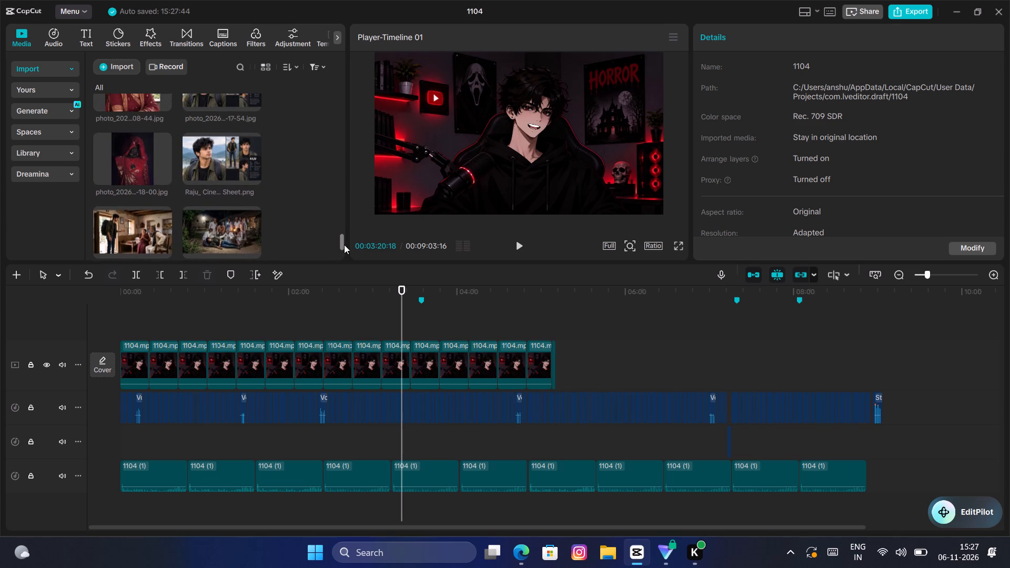
{"action": "left_click_drag", "start_coordinate": [344, 245], "coordinate": [354, 210]}
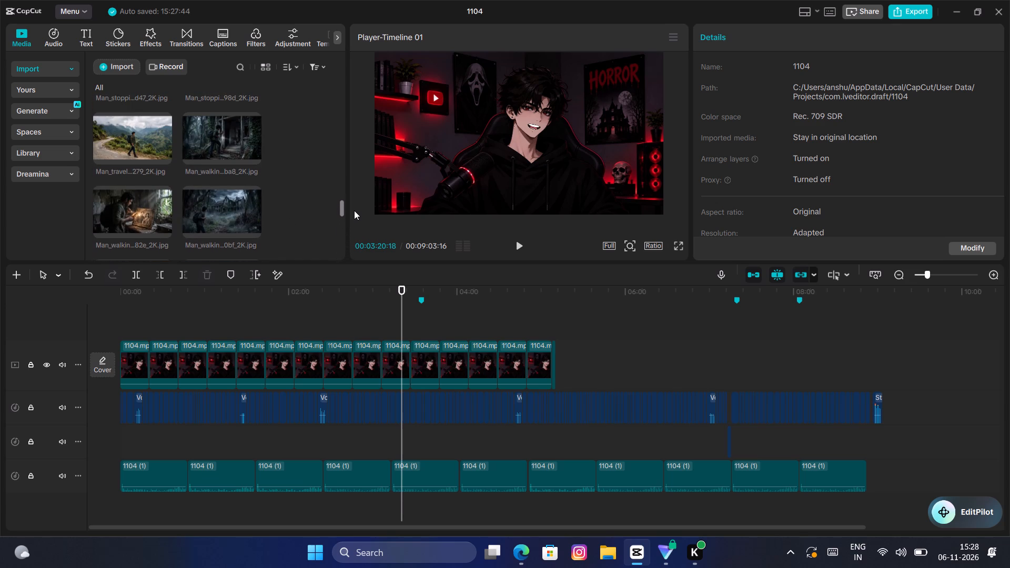
{"action": "left_click_drag", "start_coordinate": [354, 210], "coordinate": [362, 187]}
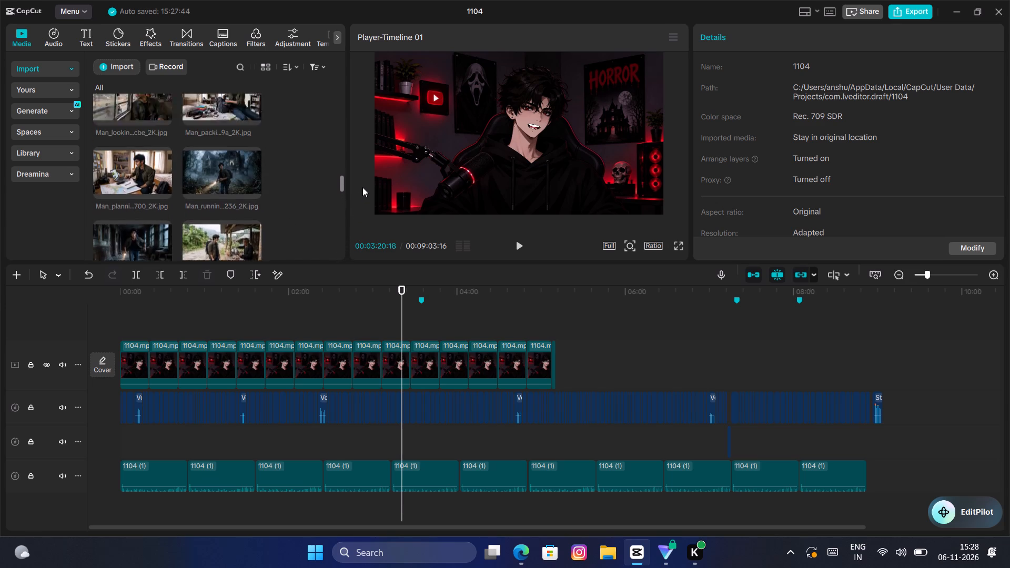
{"action": "left_click_drag", "start_coordinate": [362, 187], "coordinate": [370, 174]}
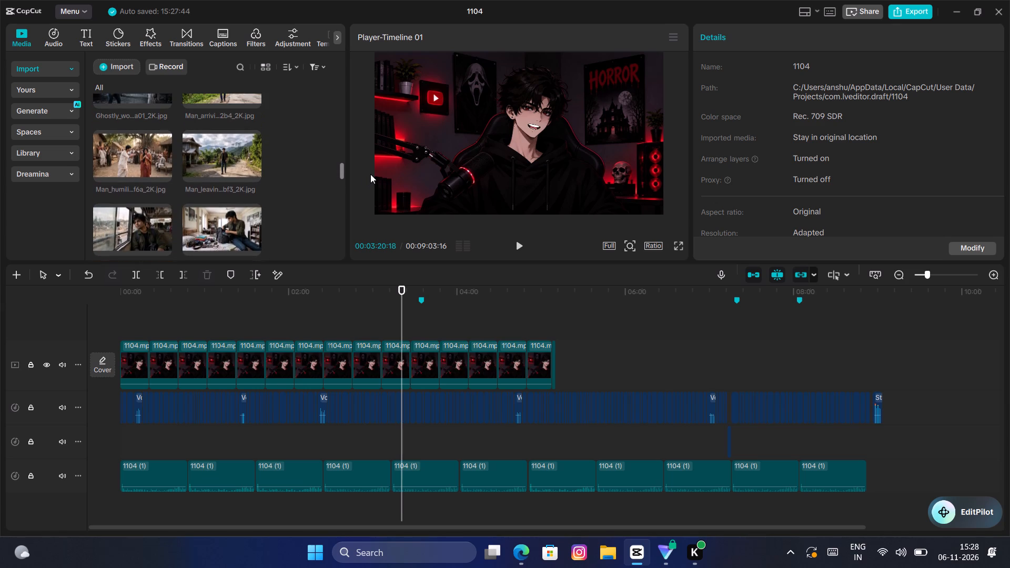
{"action": "left_click_drag", "start_coordinate": [370, 174], "coordinate": [377, 174]}
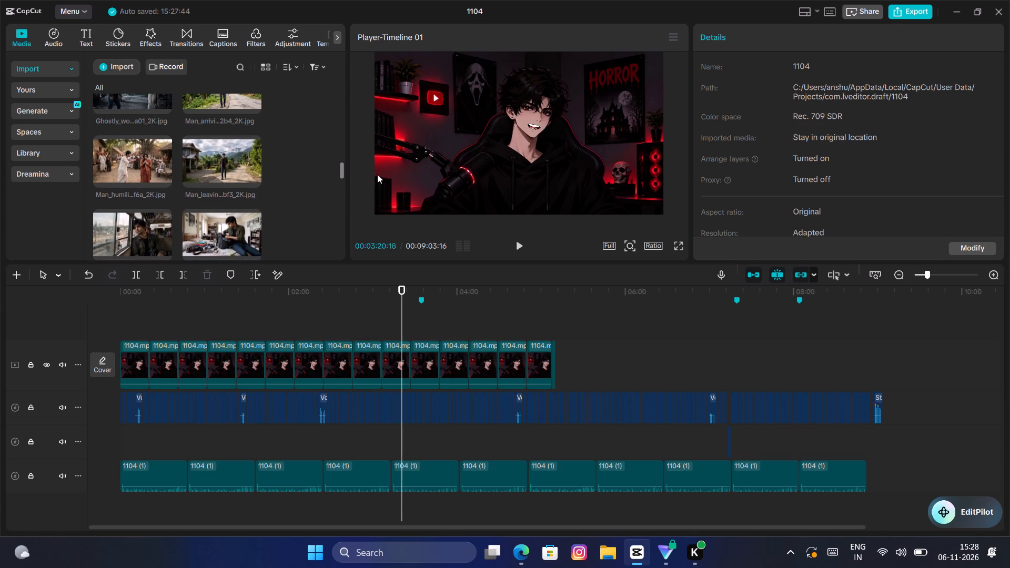
{"action": "left_click_drag", "start_coordinate": [377, 174], "coordinate": [393, 165]}
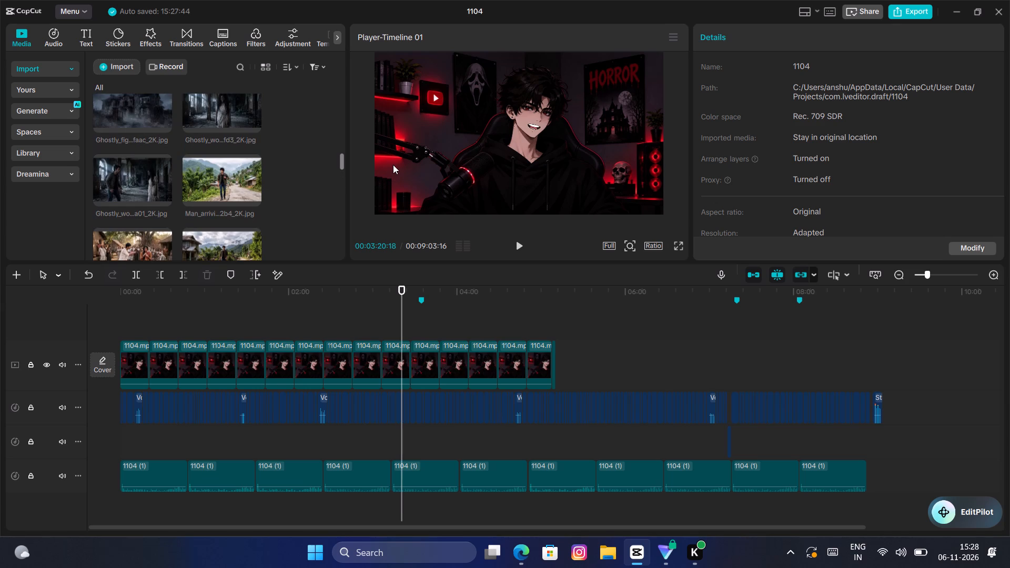
{"action": "left_click_drag", "start_coordinate": [393, 165], "coordinate": [398, 170]}
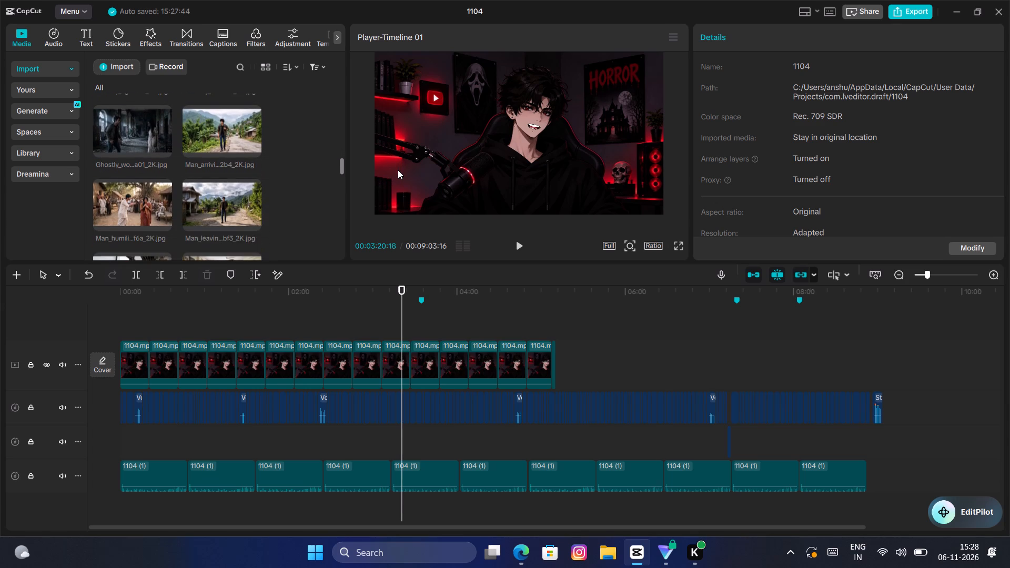
{"action": "left_click_drag", "start_coordinate": [398, 170], "coordinate": [404, 163]}
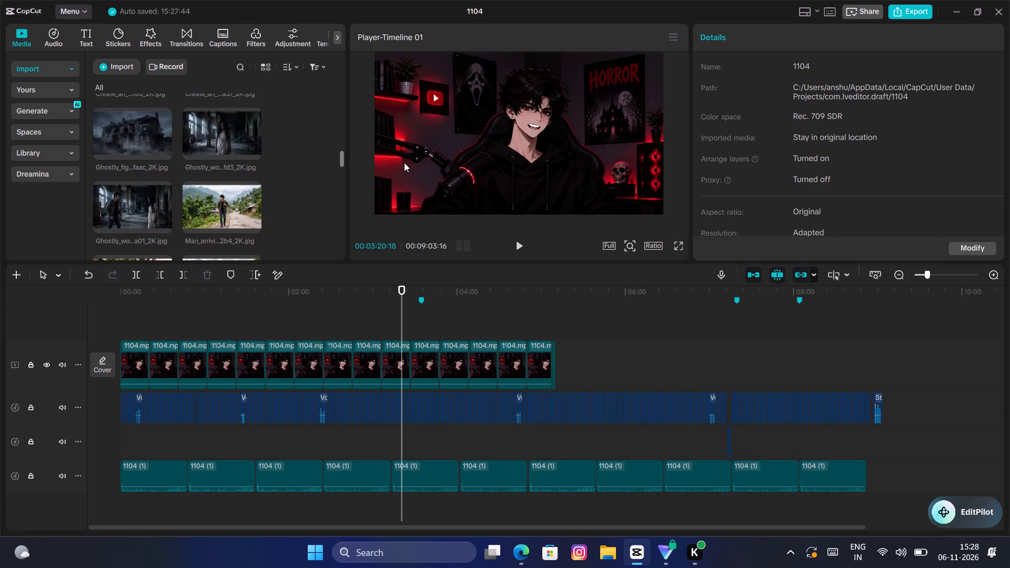
{"action": "left_click_drag", "start_coordinate": [404, 163], "coordinate": [396, 180]}
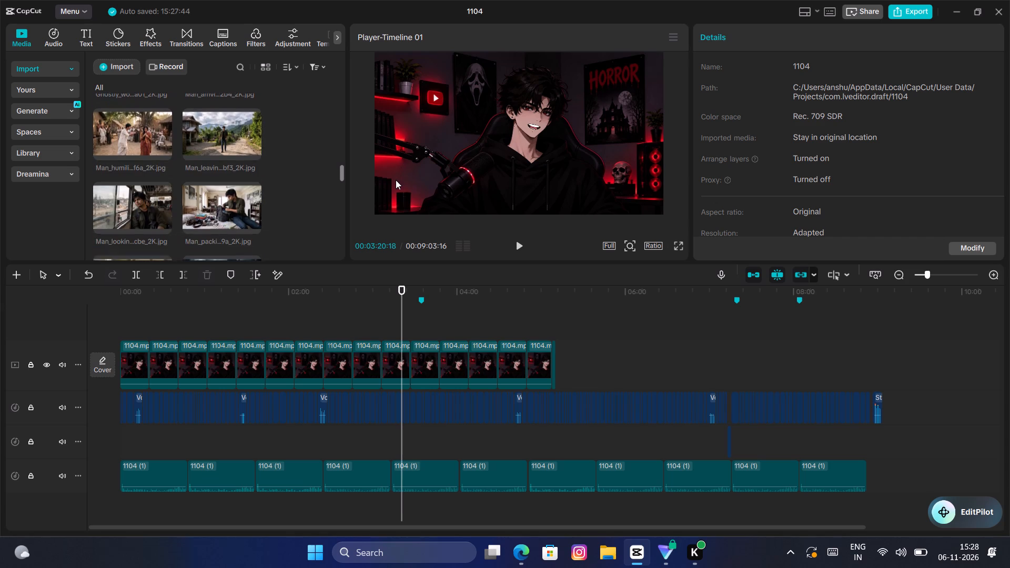
{"action": "left_click_drag", "start_coordinate": [396, 180], "coordinate": [394, 186]}
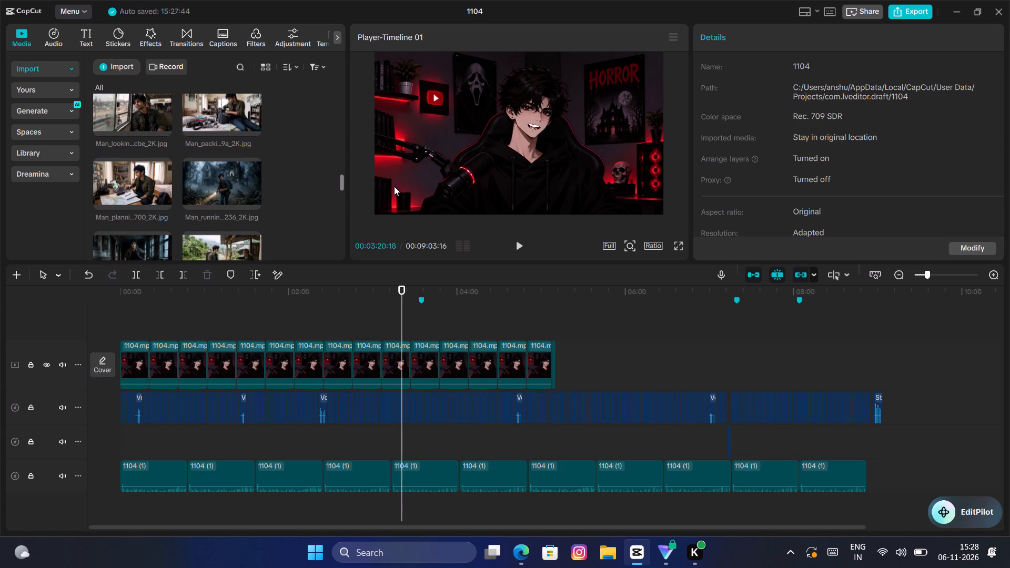
{"action": "left_click_drag", "start_coordinate": [394, 186], "coordinate": [404, 161]}
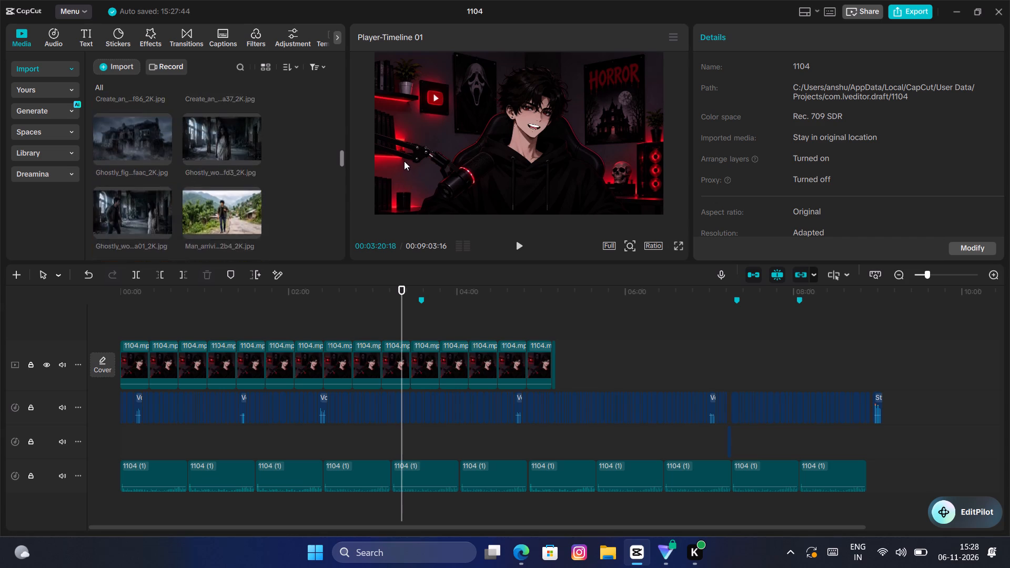
{"action": "left_click_drag", "start_coordinate": [404, 161], "coordinate": [398, 174]}
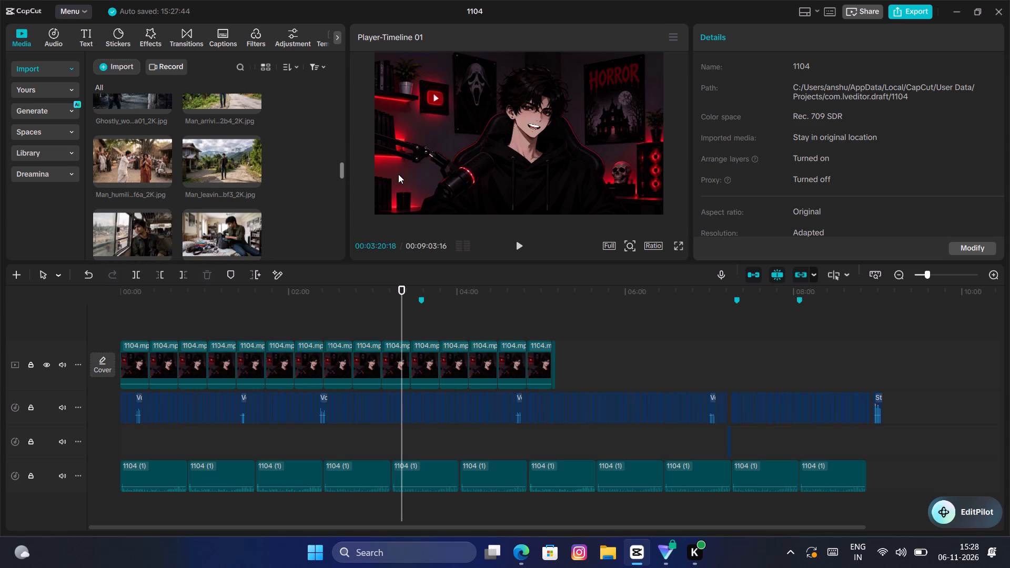
{"action": "left_click_drag", "start_coordinate": [398, 174], "coordinate": [397, 176]}
Play the timeline from the very beginning for about the first five seconds to review the opening.
{"action": "left_click", "coordinate": [157, 308]}
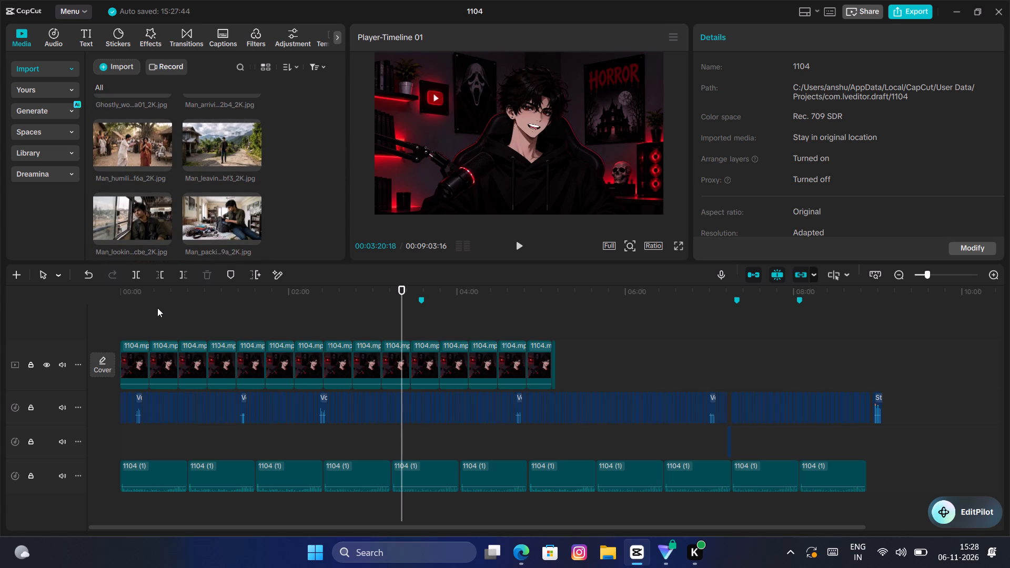
{"action": "left_click", "coordinate": [157, 303]}
{"action": "left_click_drag", "start_coordinate": [157, 303], "coordinate": [27, 348]}
{"action": "key", "text": "space"}
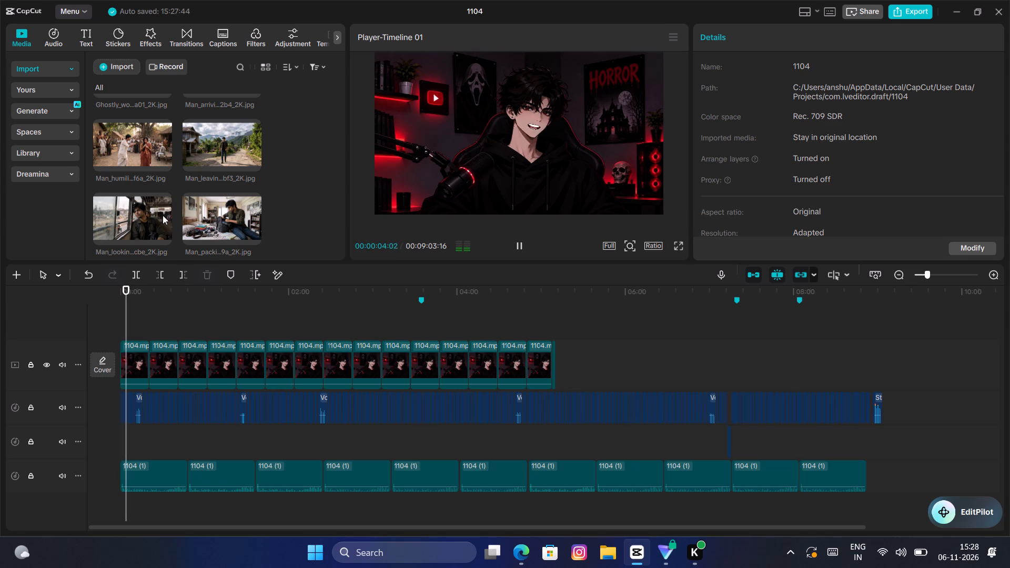
{"action": "key", "text": "space"}
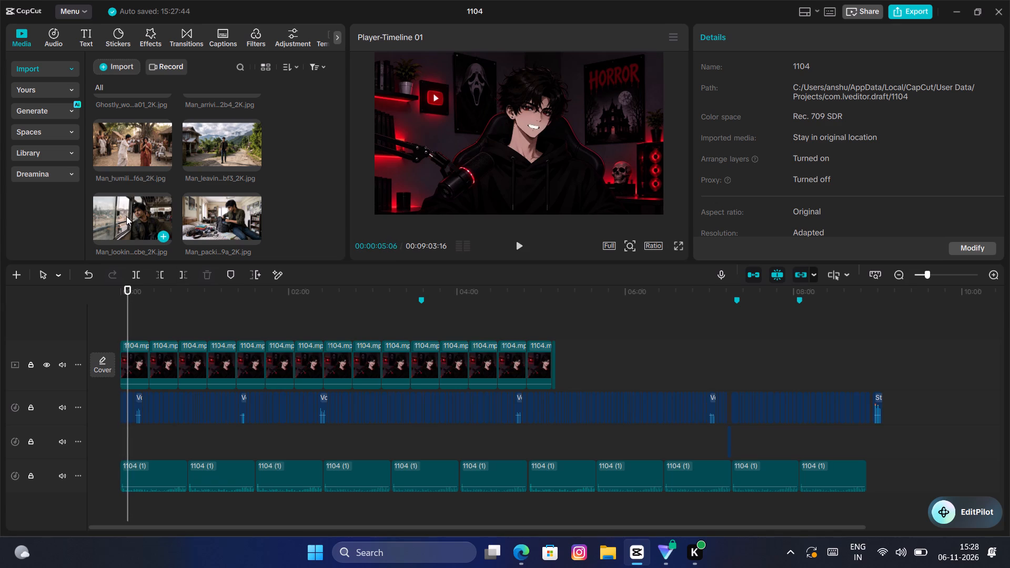
Place the Man_planning image of the man at his desk on a new track above the main video at the start.
{"action": "left_click", "coordinate": [126, 216]}
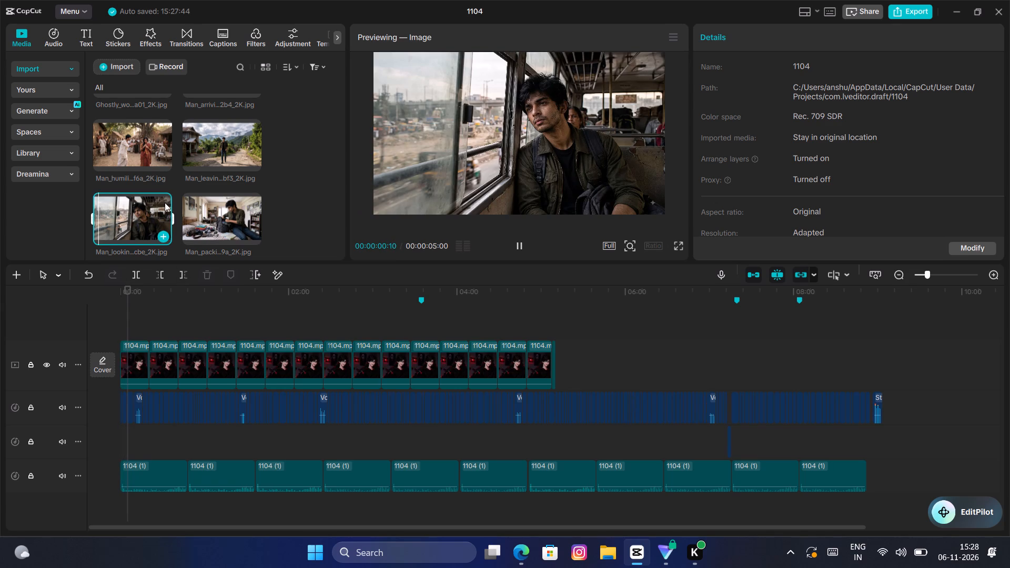
{"action": "key", "text": "space"}
{"action": "scroll", "coordinate": [226, 213], "scroll_direction": "down", "scroll_amount": 1}
{"action": "left_click", "coordinate": [126, 232]}
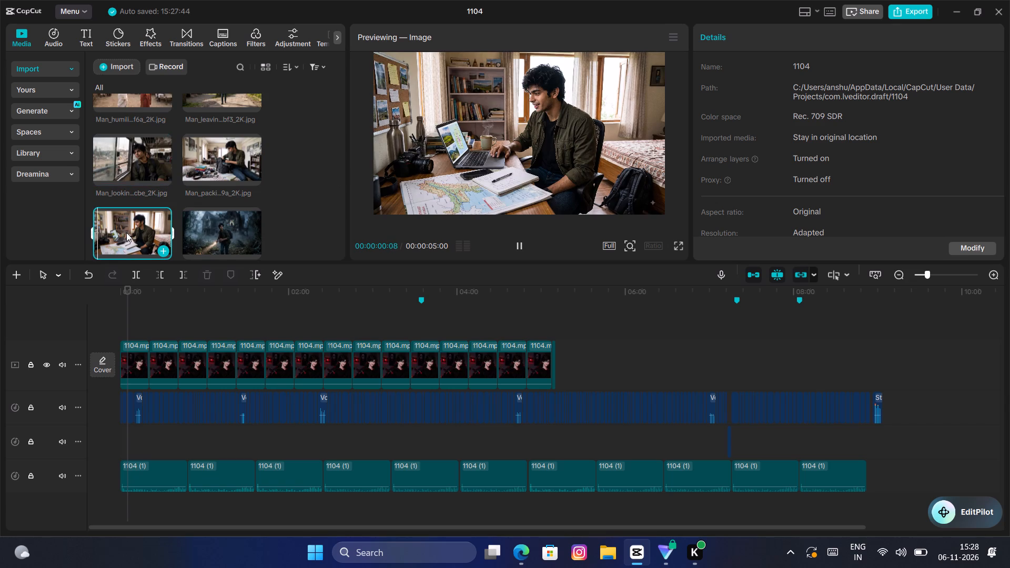
{"action": "left_click_drag", "start_coordinate": [126, 232], "coordinate": [118, 326]}
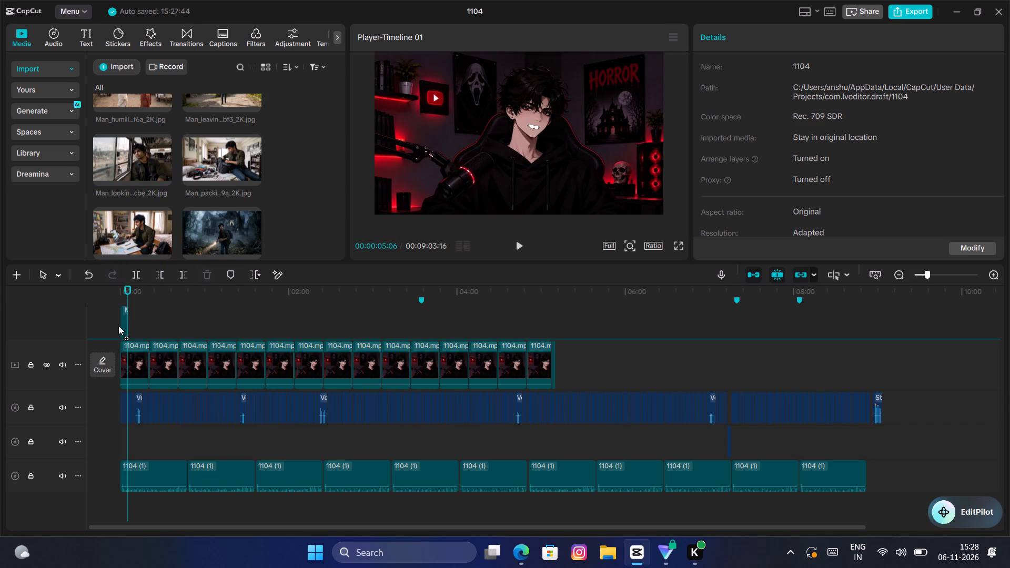
{"action": "left_click_drag", "start_coordinate": [118, 326], "coordinate": [118, 327]}
Play the timeline from the very beginning for about seven seconds to hear how the narration fits the placed image.
{"action": "left_click", "coordinate": [996, 277]}
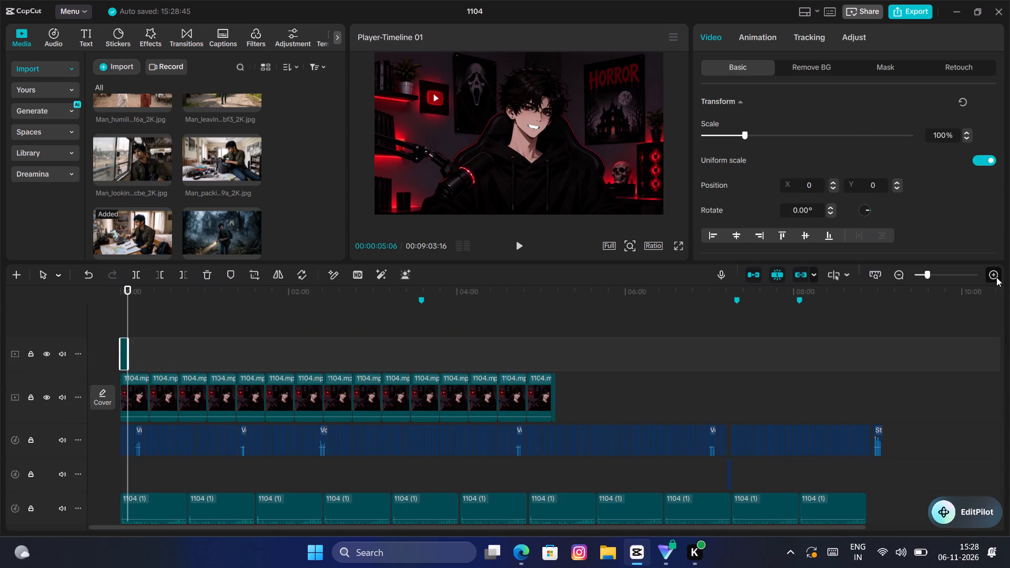
{"action": "left_click", "coordinate": [996, 277]}
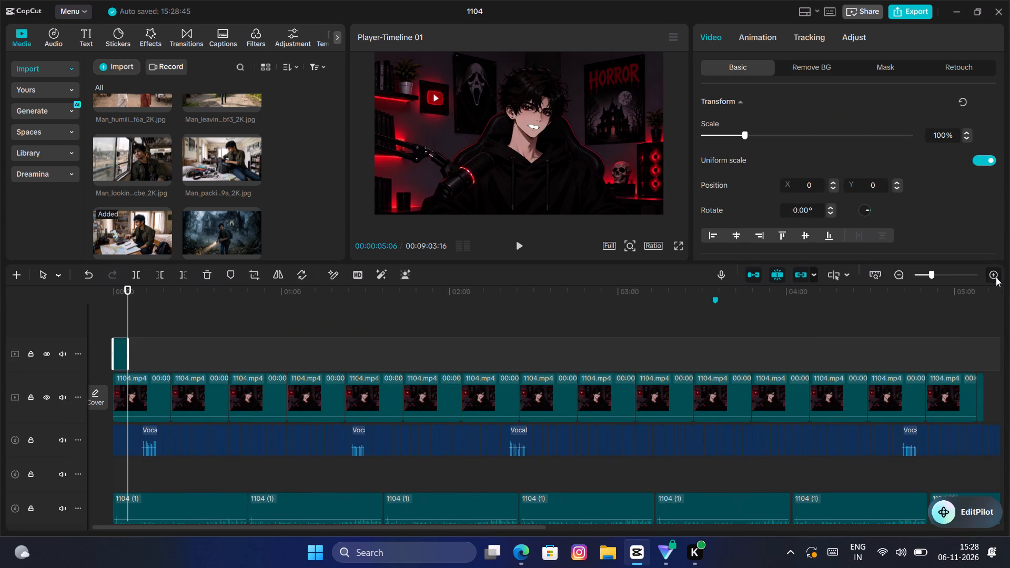
{"action": "left_click", "coordinate": [142, 341]}
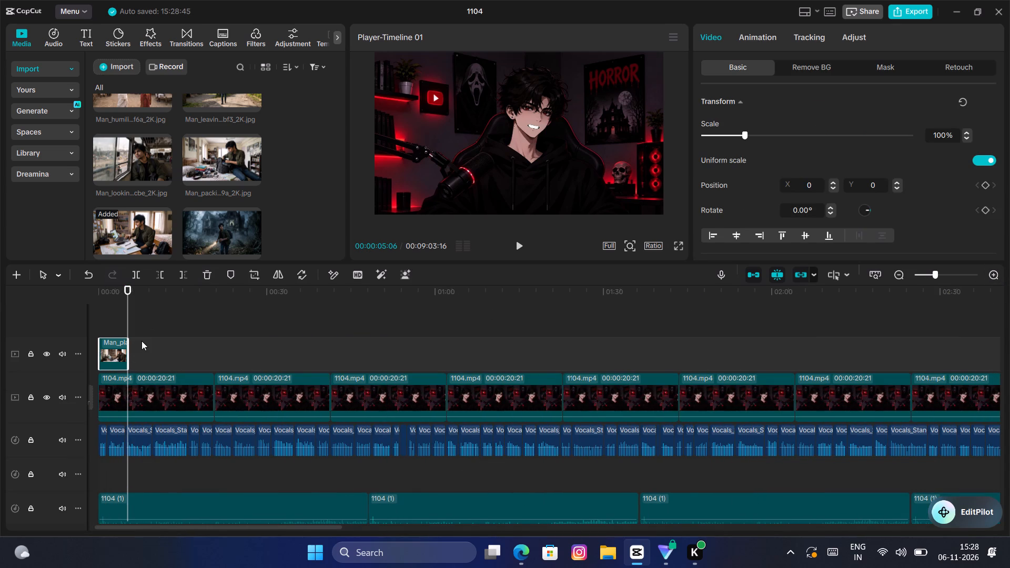
{"action": "left_click", "coordinate": [142, 341]}
{"action": "left_click_drag", "start_coordinate": [142, 341], "coordinate": [59, 352]}
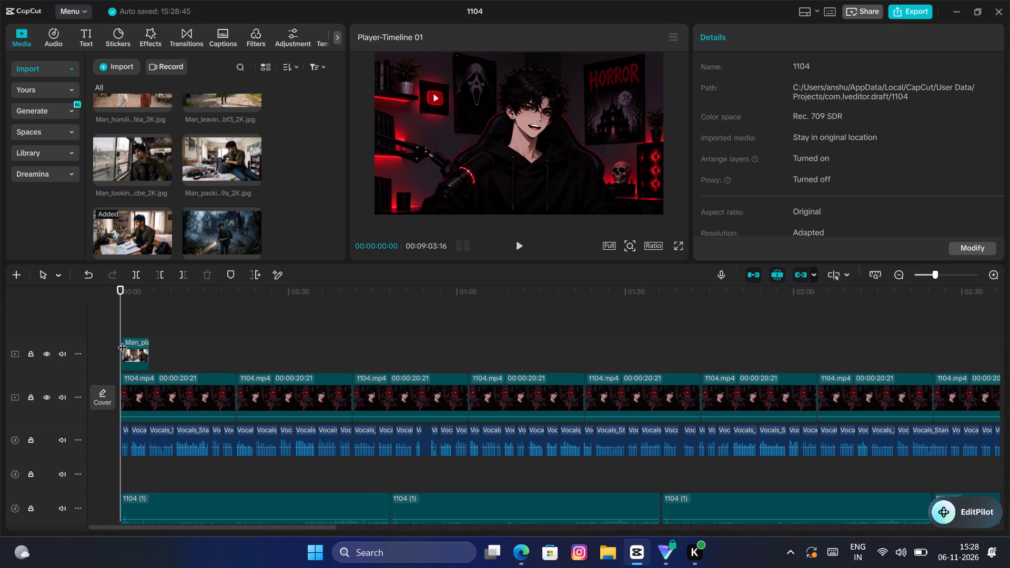
{"action": "key", "text": "space"}
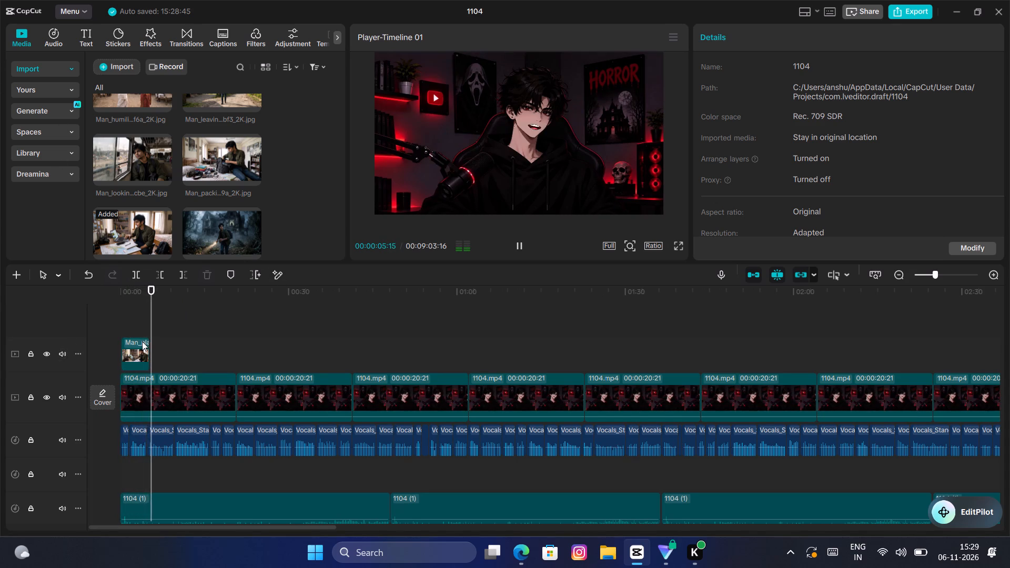
{"action": "key", "text": "space"}
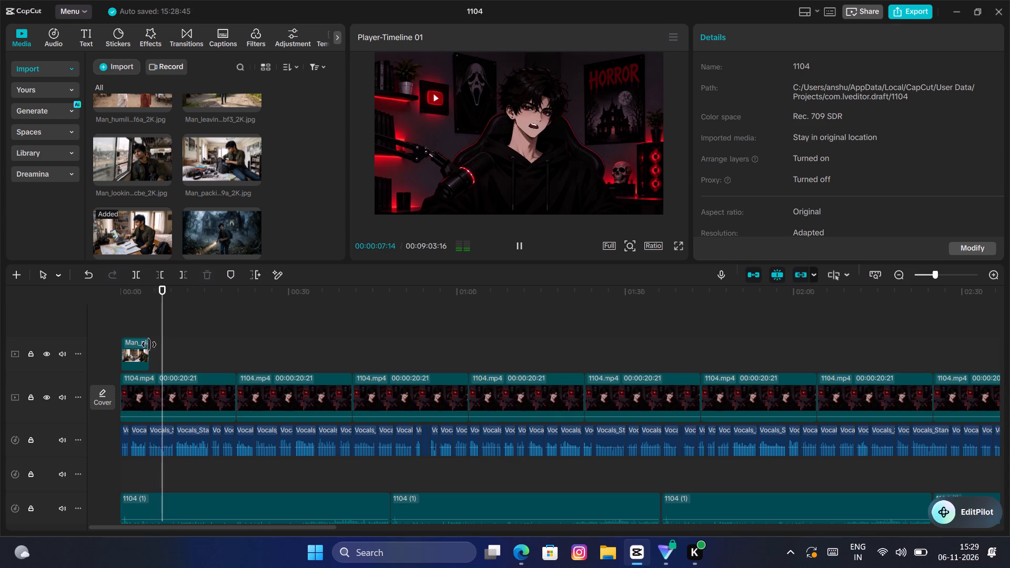
Shorten the Man_planning image clip from its end to about 4 seconds, keeping its start at the beginning of the timeline.
{"action": "left_click", "coordinate": [138, 349]}
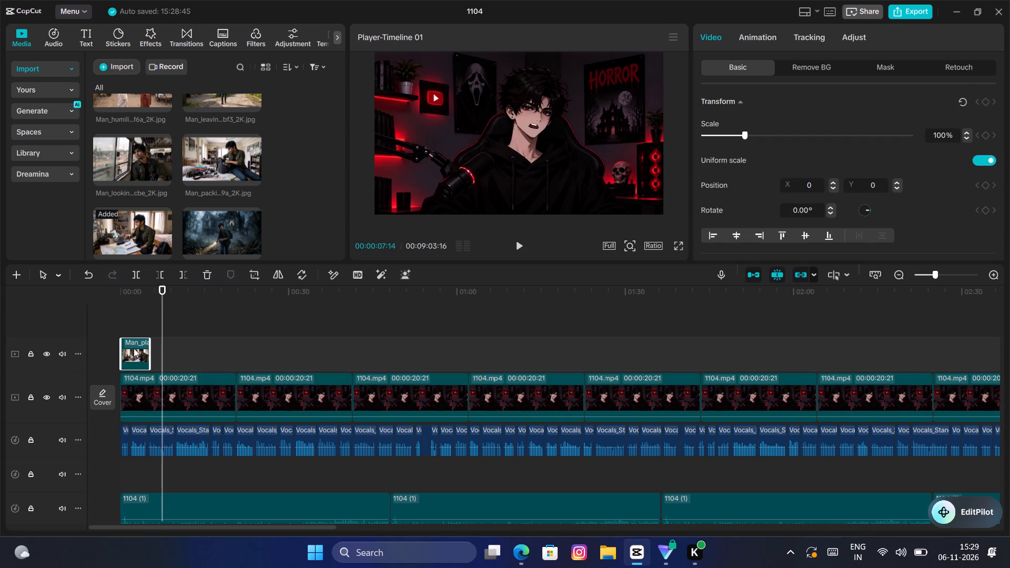
{"action": "left_click", "coordinate": [124, 319]}
{"action": "left_click_drag", "start_coordinate": [124, 319], "coordinate": [104, 333]}
{"action": "key", "text": "space"}
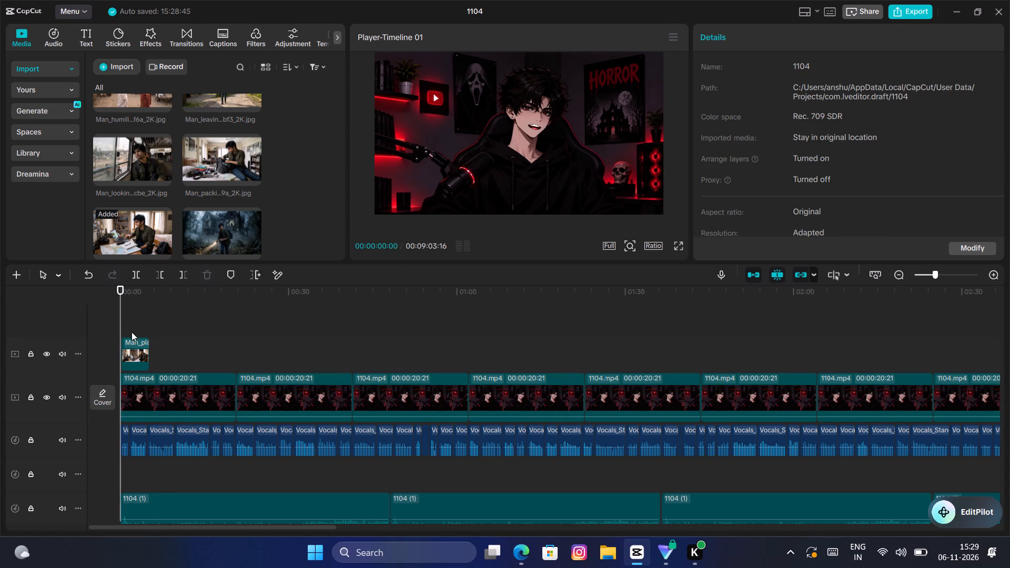
{"action": "left_click", "coordinate": [136, 346]}
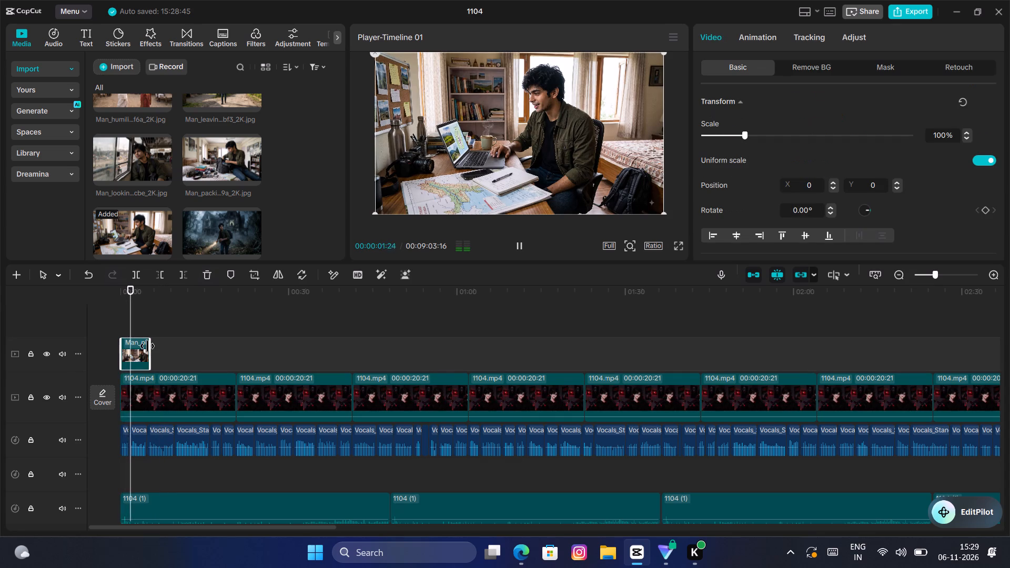
{"action": "key", "text": "space"}
{"action": "left_click_drag", "start_coordinate": [148, 346], "coordinate": [136, 352]}
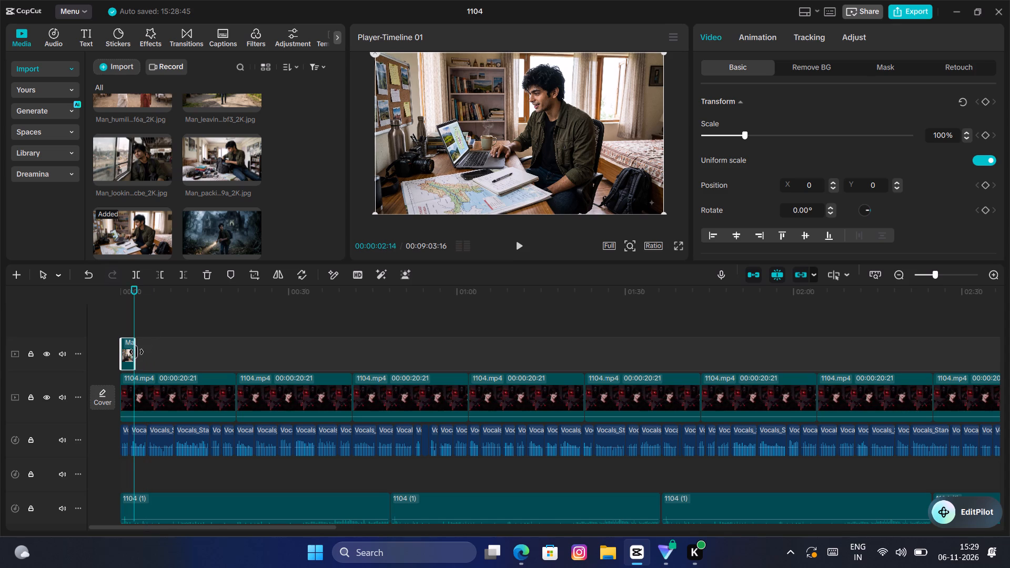
{"action": "left_click_drag", "start_coordinate": [136, 352], "coordinate": [140, 352]}
Play the narration around and after the end of the image clip, up to about 11 seconds, to check the timing.
{"action": "key", "text": "space"}
{"action": "key", "text": "space"}
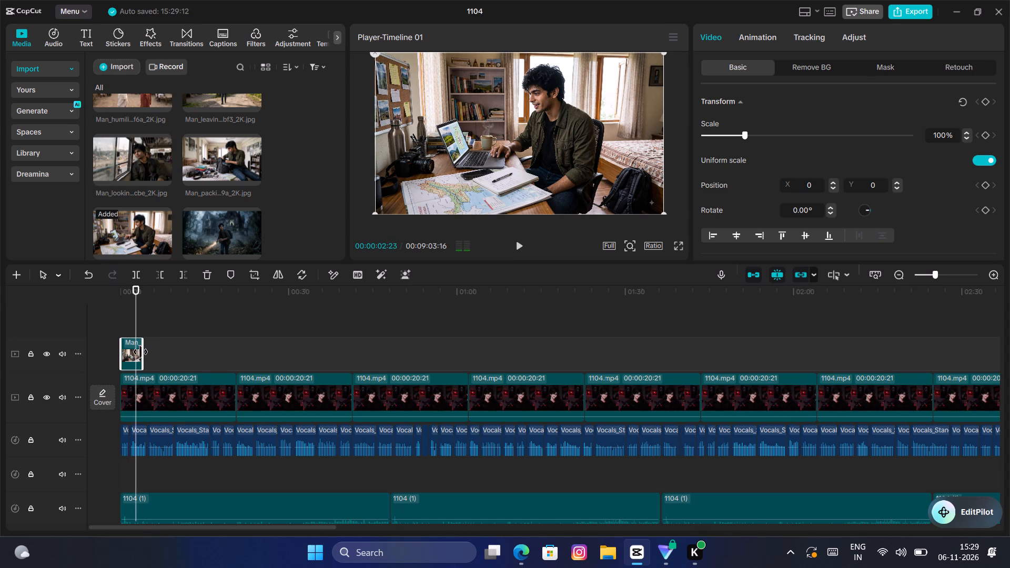
{"action": "key", "text": "space"}
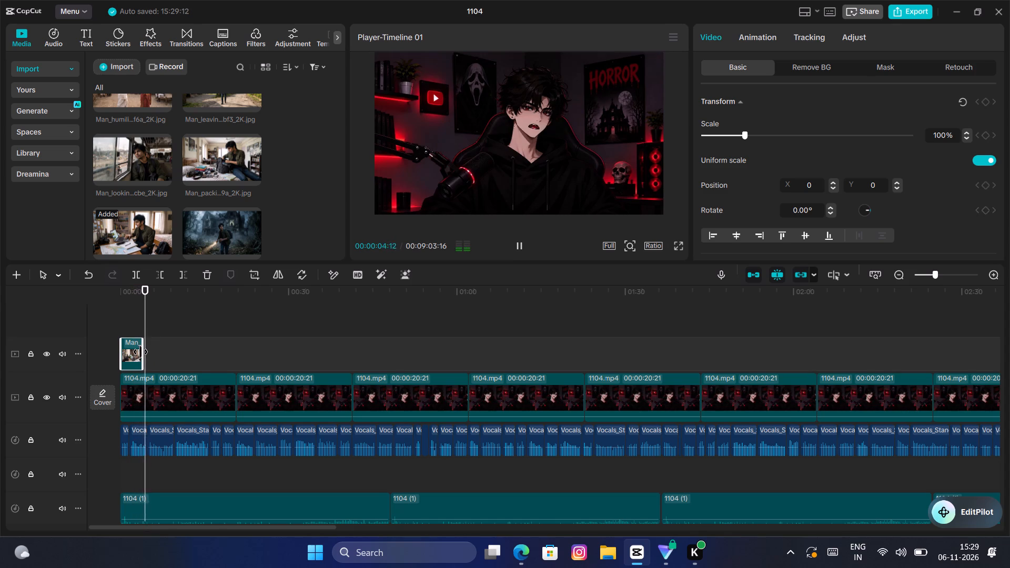
{"action": "key", "text": "space"}
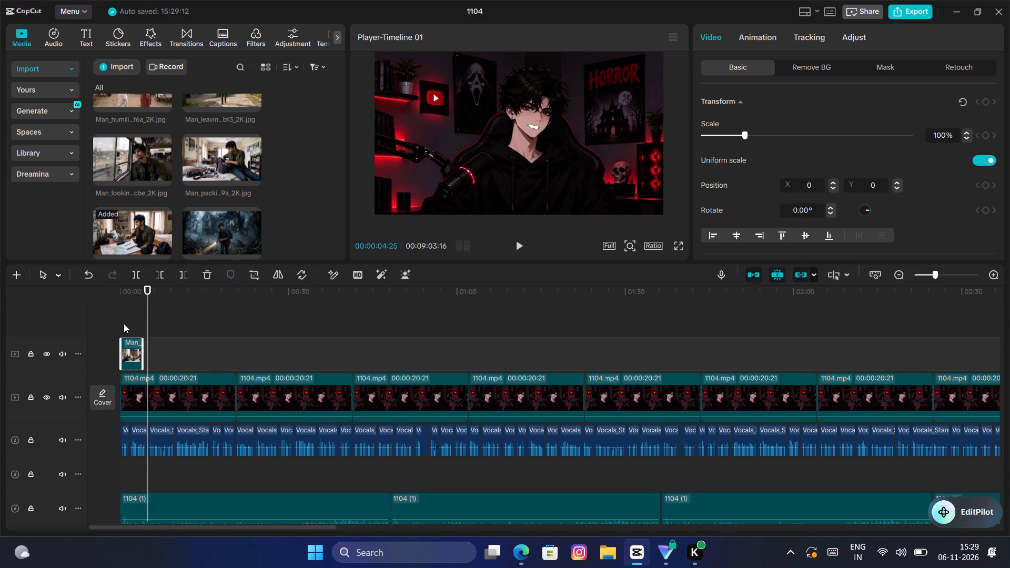
{"action": "left_click", "coordinate": [120, 322]}
{"action": "left_click_drag", "start_coordinate": [120, 322], "coordinate": [116, 329]}
{"action": "key", "text": "space"}
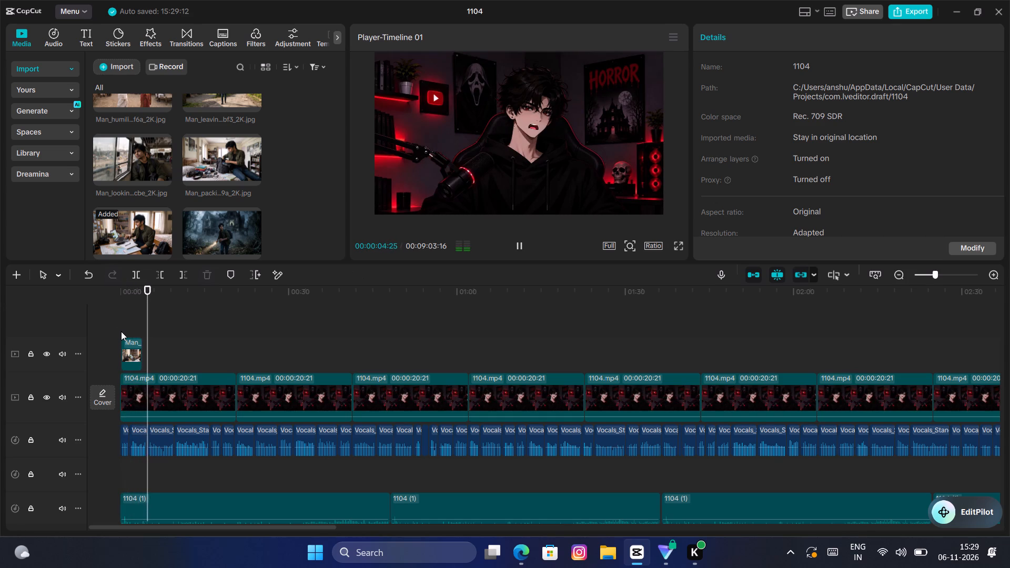
{"action": "key", "text": "space"}
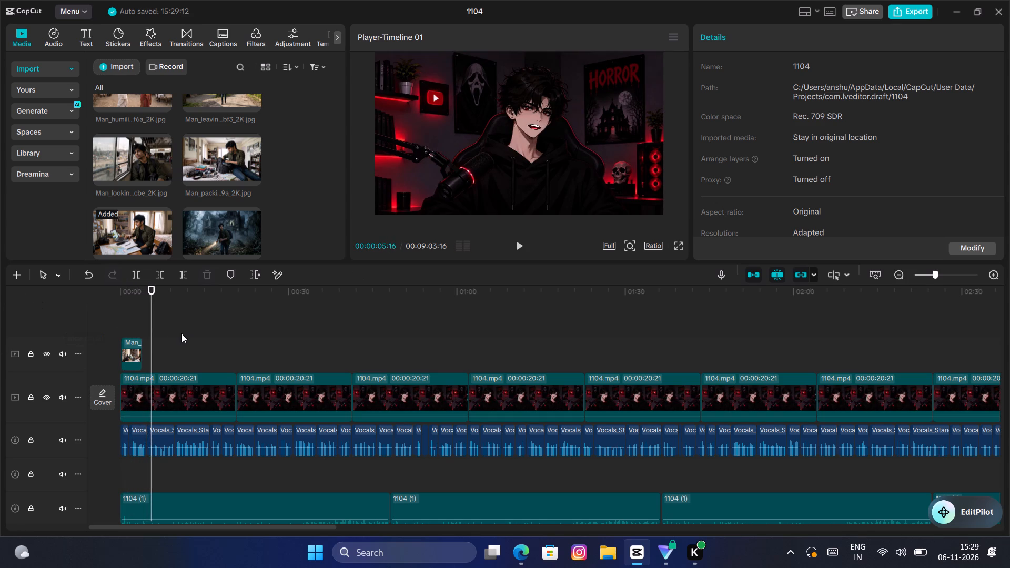
{"action": "key", "text": "space"}
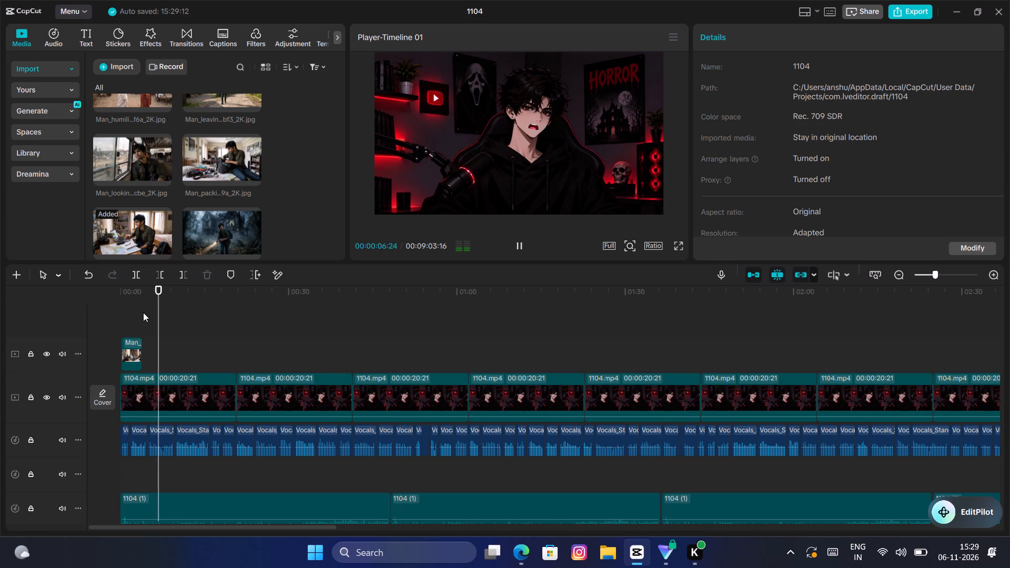
{"action": "key", "text": "space"}
{"action": "left_click", "coordinate": [143, 312]}
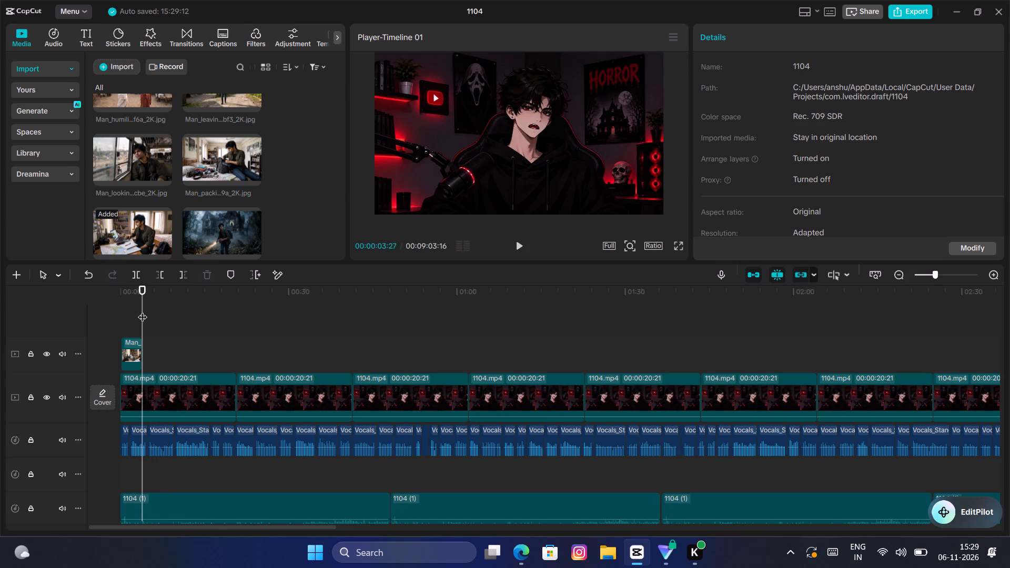
{"action": "key", "text": "space"}
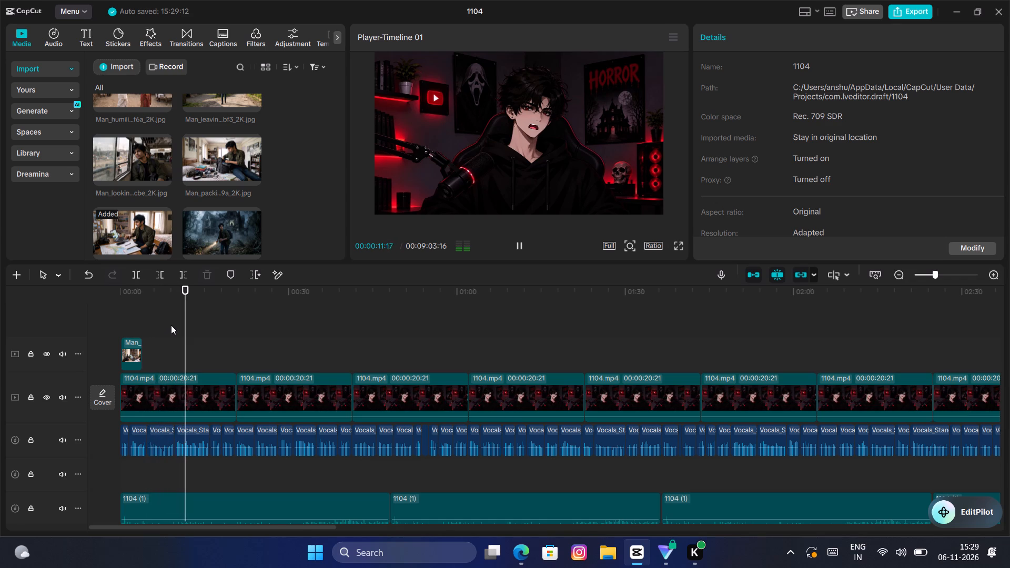
{"action": "key", "text": "space"}
Replay the opening from the beginning and look through the project media for a scene matching the narration after the first image.
{"action": "double_click", "coordinate": [154, 321]}
{"action": "left_click_drag", "start_coordinate": [154, 322], "coordinate": [100, 353]}
{"action": "key", "text": "space"}
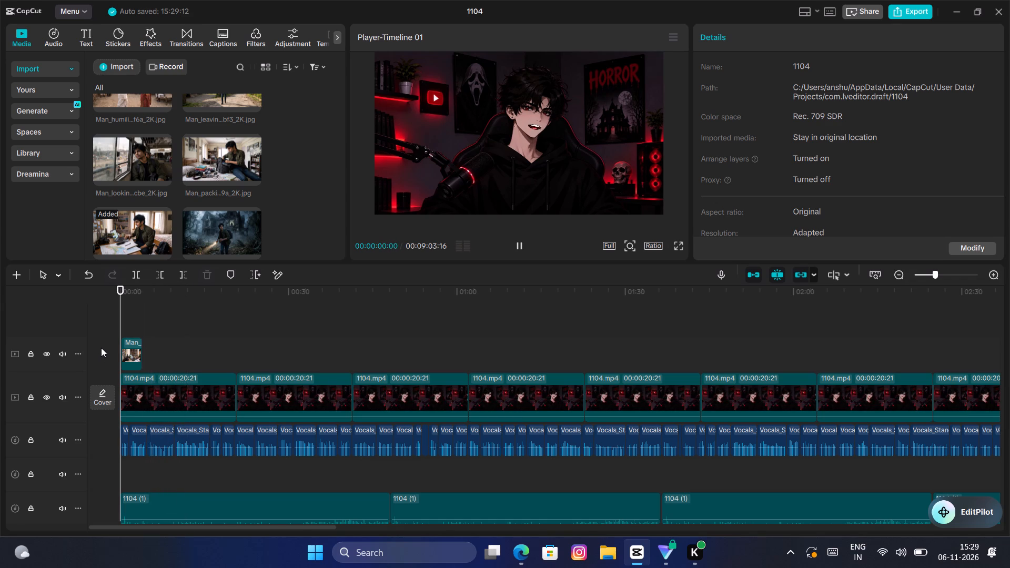
{"action": "key", "text": "space"}
{"action": "scroll", "coordinate": [165, 227], "scroll_direction": "down", "scroll_amount": 1}
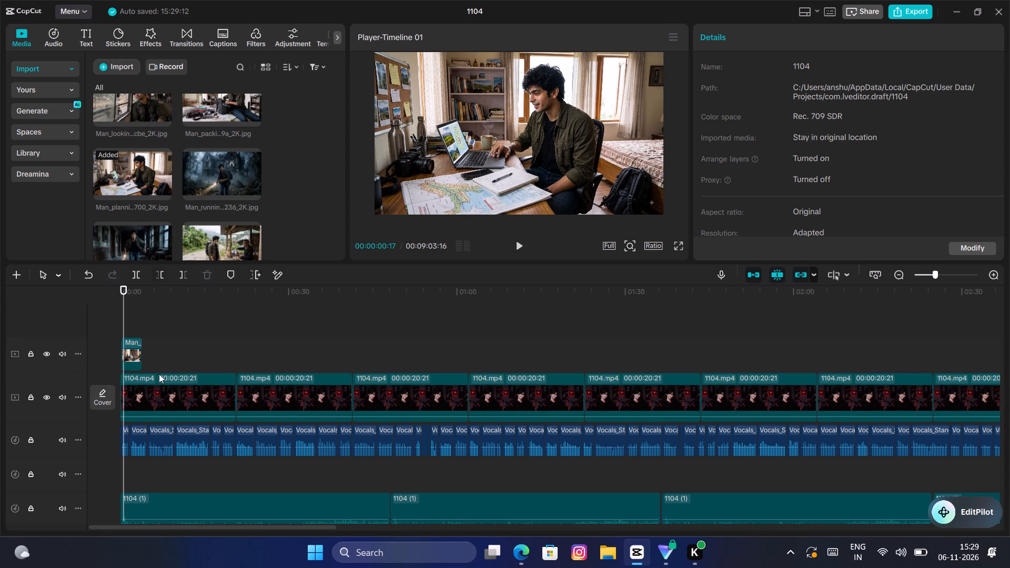
{"action": "key", "text": "space"}
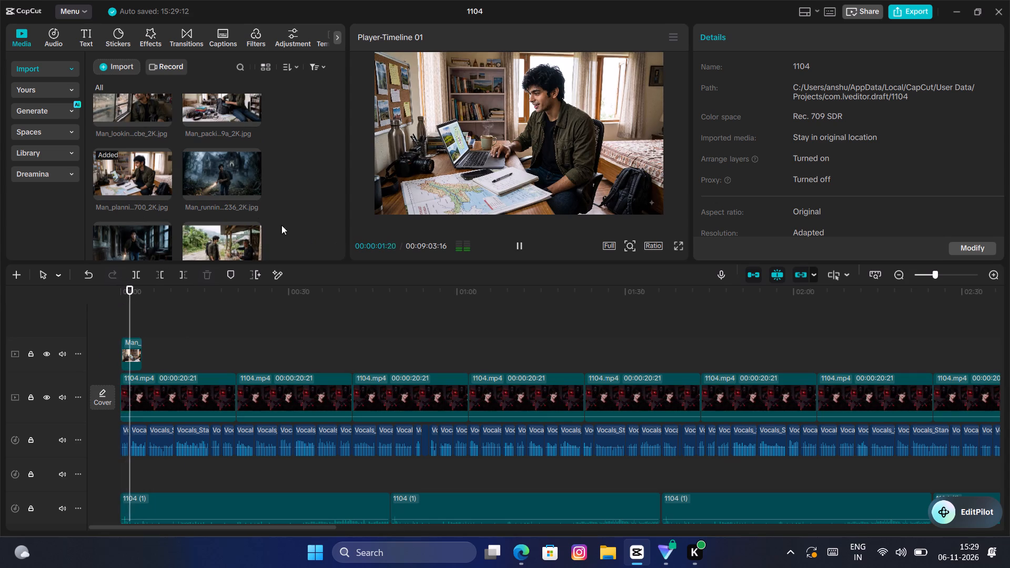
{"action": "scroll", "coordinate": [255, 213], "scroll_direction": "down", "scroll_amount": 5}
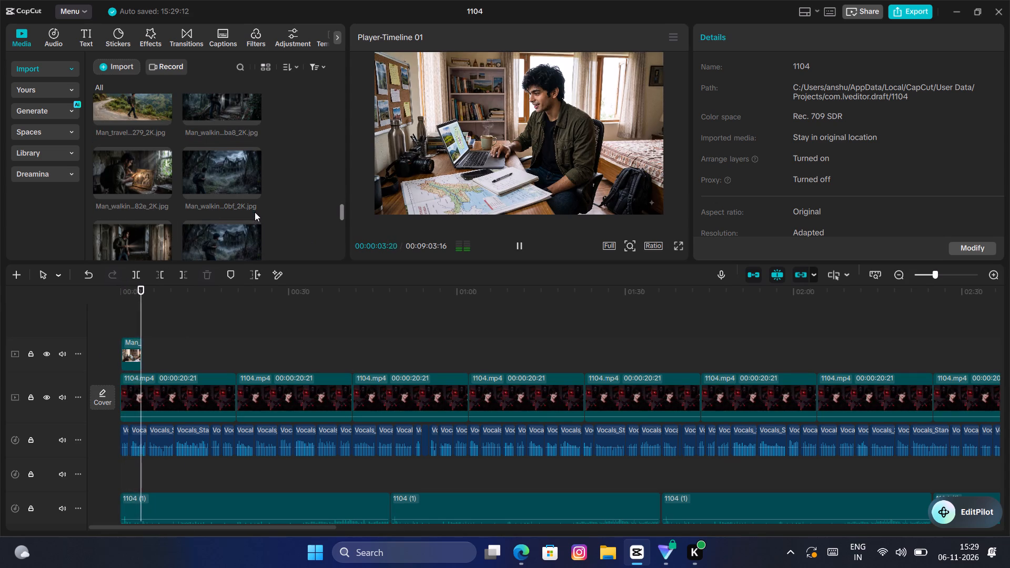
{"action": "key", "text": "space"}
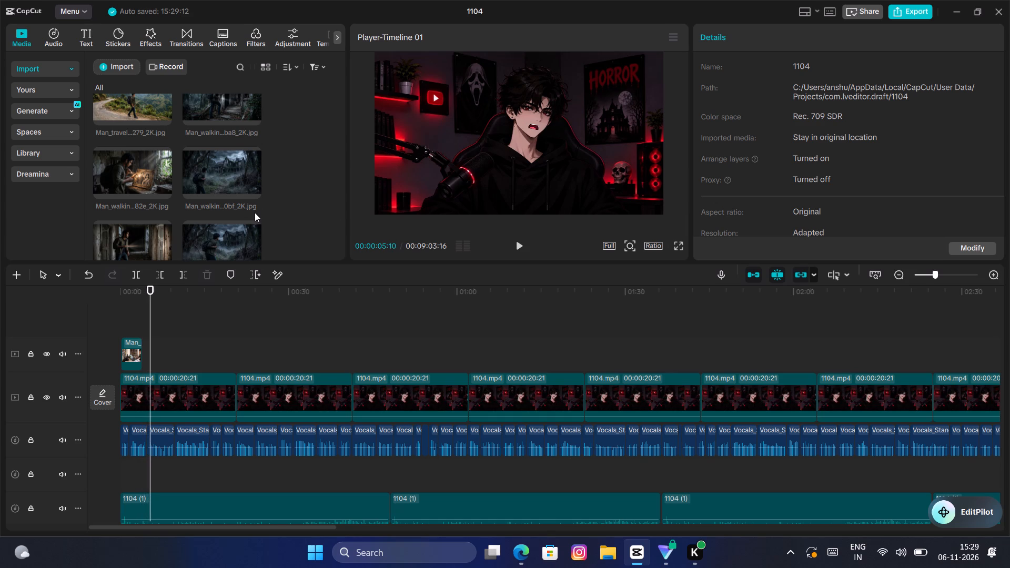
{"action": "key", "text": "space"}
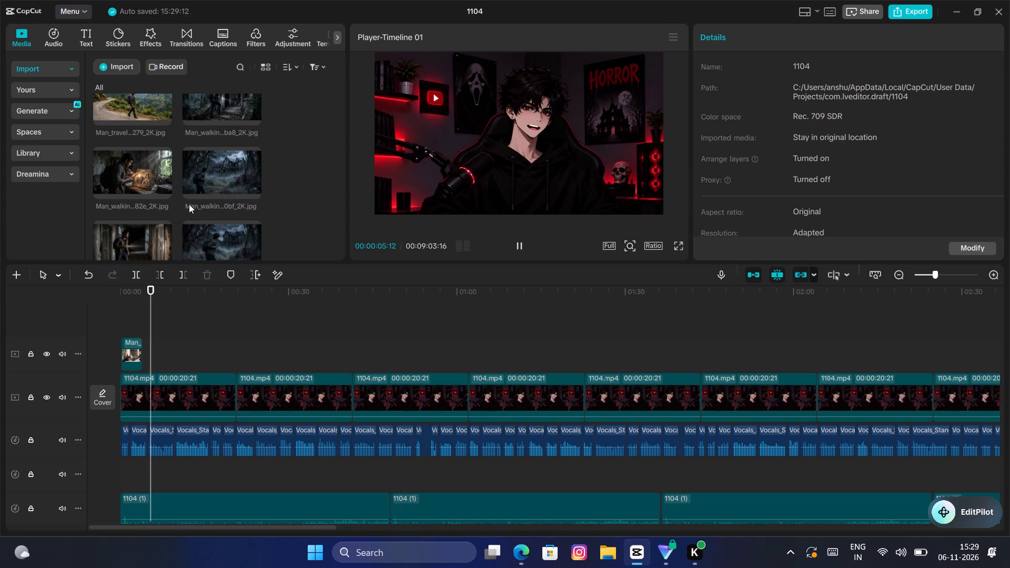
{"action": "key", "text": "space"}
{"action": "scroll", "coordinate": [216, 203], "scroll_direction": "down", "scroll_amount": 2}
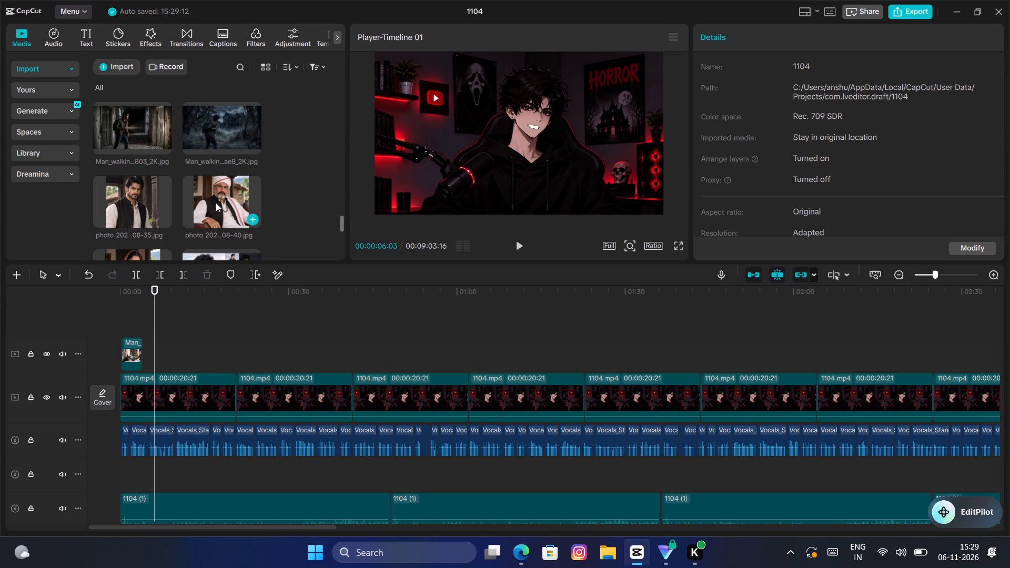
{"action": "scroll", "coordinate": [216, 202], "scroll_direction": "up", "scroll_amount": 3}
Add a Transform keyframe to the Man_planning image clip near its start, at 00:00:00:03.
{"action": "left_click", "coordinate": [132, 340]}
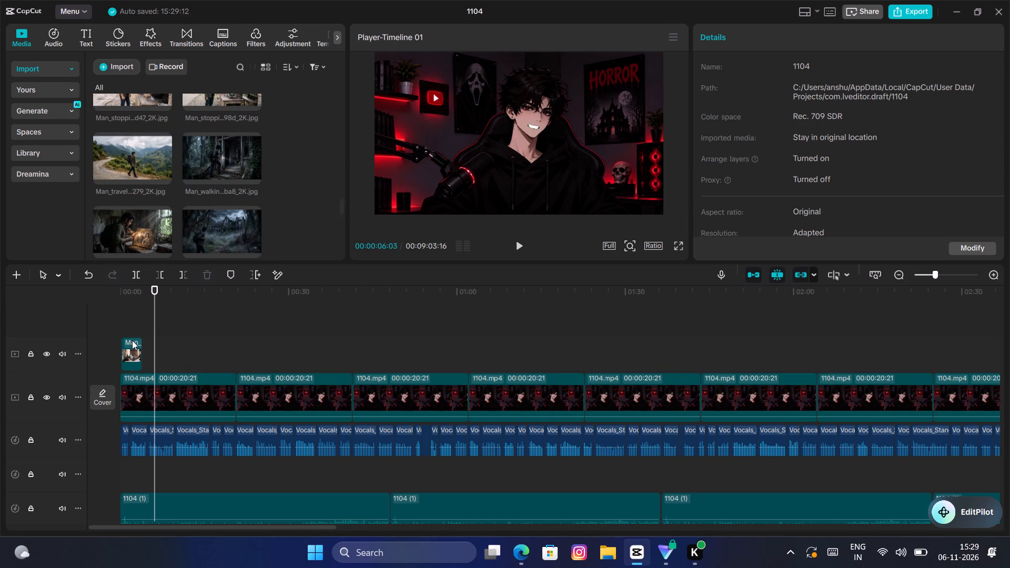
{"action": "left_click", "coordinate": [137, 315]}
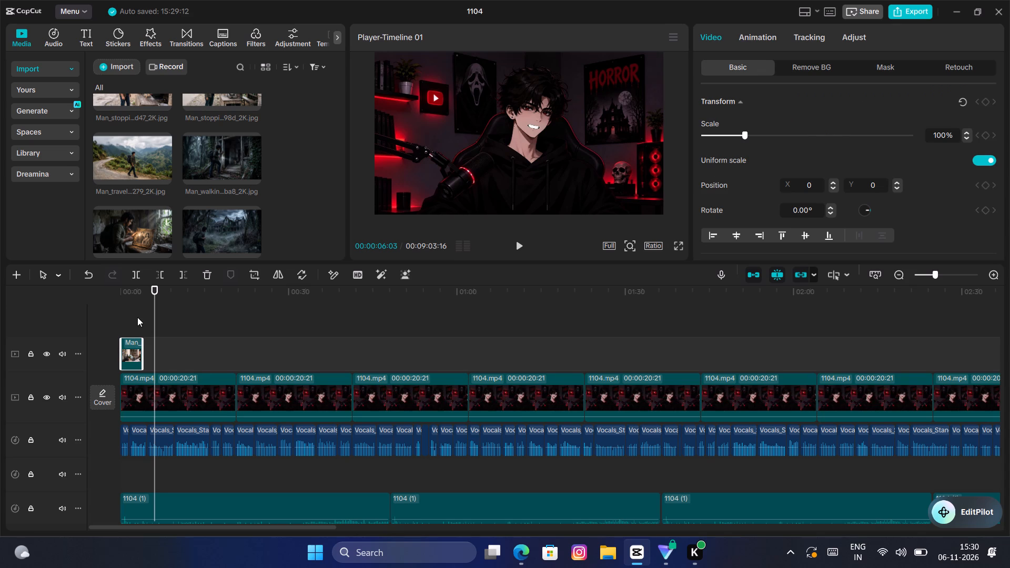
{"action": "left_click_drag", "start_coordinate": [137, 317], "coordinate": [110, 337]}
{"action": "left_click", "coordinate": [130, 349]}
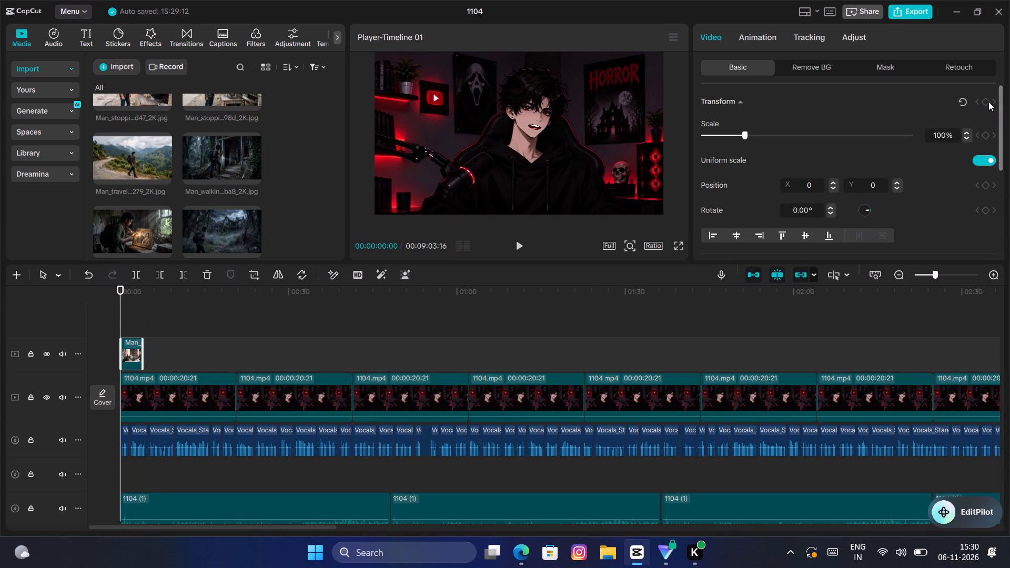
{"action": "left_click", "coordinate": [984, 102]}
{"action": "double_click", "coordinate": [986, 103]}
{"action": "left_click_drag", "start_coordinate": [122, 324], "coordinate": [112, 329]}
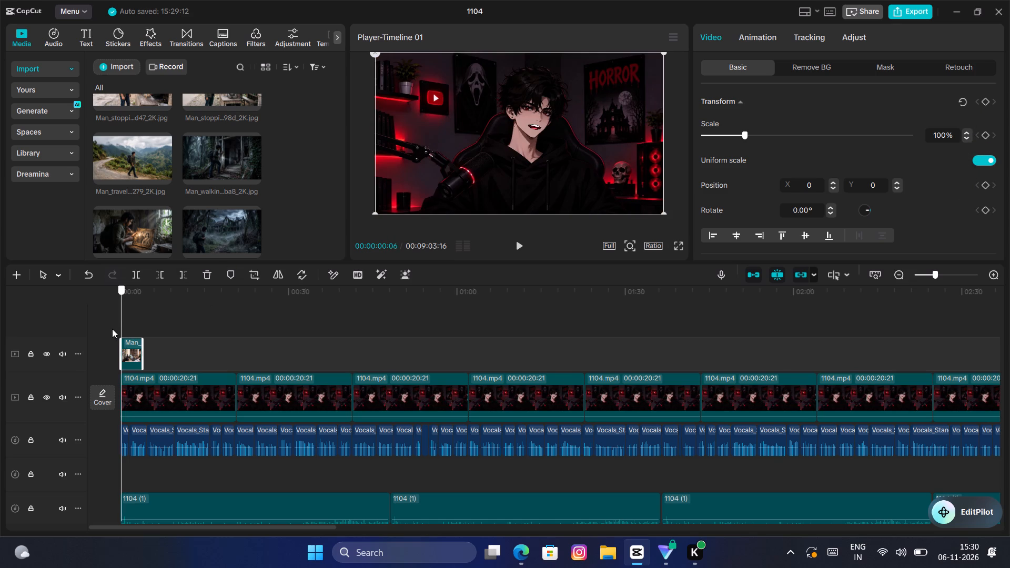
{"action": "left_click_drag", "start_coordinate": [112, 329], "coordinate": [110, 330]}
{"action": "key", "text": "Right"}
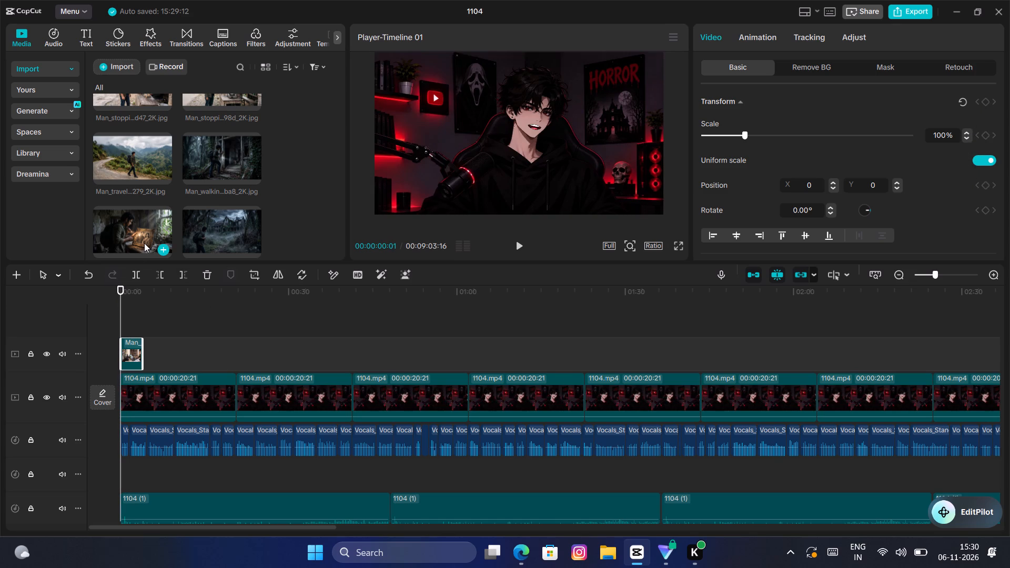
{"action": "key", "text": "Right"}
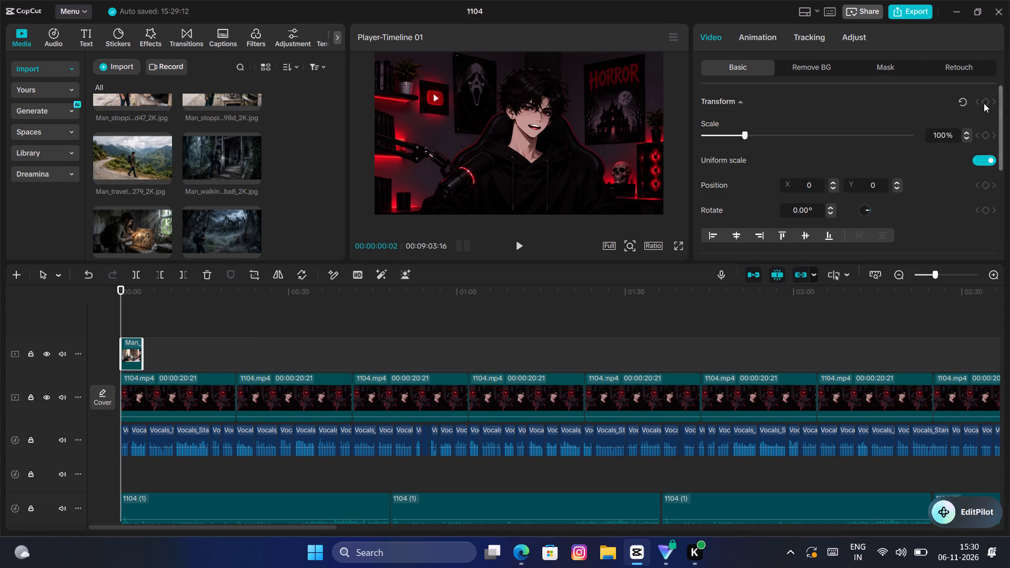
{"action": "left_click", "coordinate": [984, 103]}
{"action": "key", "text": "Right"}
{"action": "left_click", "coordinate": [984, 101]}
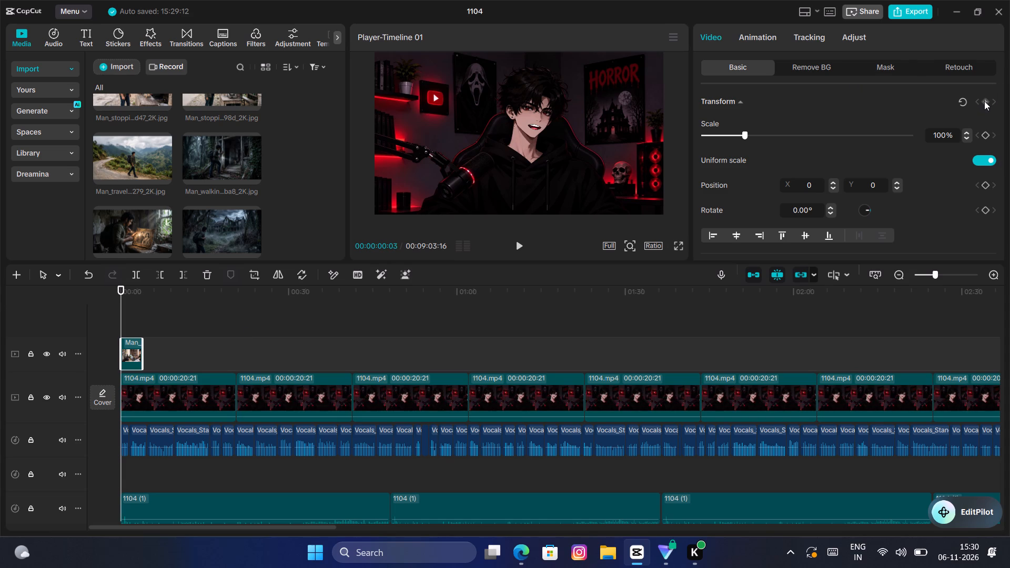
Add a second Transform keyframe to the Man_planning image clip just before its end, at 00:00:03:26.
{"action": "key", "text": "Right"}
{"action": "key", "text": "Right"}
{"action": "key", "text": "Right"}
{"action": "key", "text": "Right"}
{"action": "key", "text": "Right"}
{"action": "key", "text": "Right"}
{"action": "key", "text": "Right"}
{"action": "key", "text": "Right"}
{"action": "key", "text": "Right"}
{"action": "key", "text": "Right"}
{"action": "key", "text": "Right"}
{"action": "key", "text": "Right"}
{"action": "key", "text": "Right"}
{"action": "key", "text": "Right"}
{"action": "key", "text": "Right"}
{"action": "key", "text": "Right"}
{"action": "key", "text": "Right"}
{"action": "key", "text": "Right"}
{"action": "key", "text": "Right"}
{"action": "key", "text": "Right"}
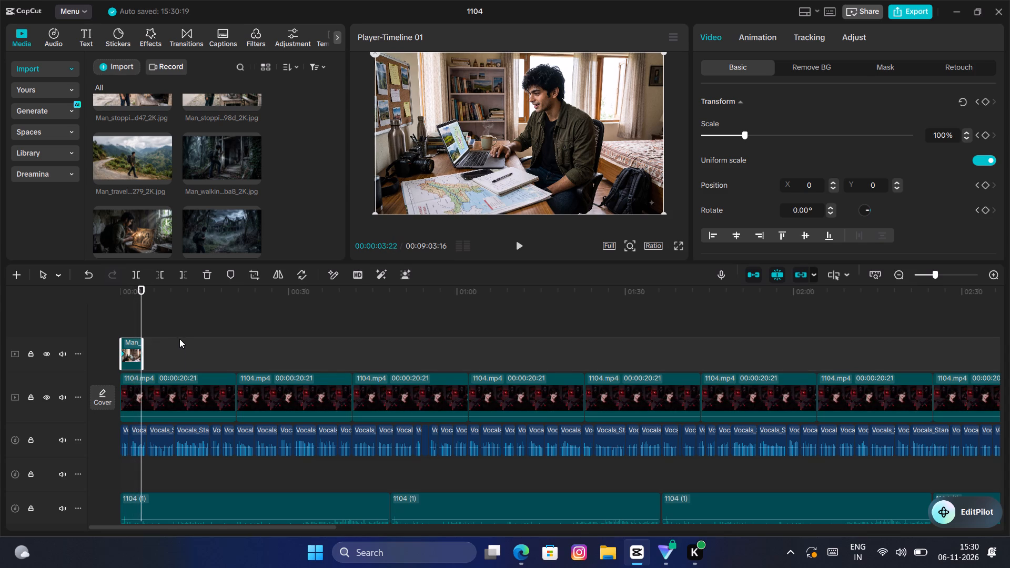
{"action": "key", "text": "Right"}
{"action": "key", "text": "Right"}
{"action": "key", "text": "Right"}
{"action": "key", "text": "Right"}
{"action": "key", "text": "Right"}
{"action": "key", "text": "Right"}
{"action": "key", "text": "Right"}
{"action": "key", "text": "Right"}
{"action": "key", "text": "Right"}
{"action": "key", "text": "Right"}
{"action": "key", "text": "Right"}
{"action": "key", "text": "Right"}
{"action": "key", "text": "Right"}
{"action": "key", "text": "Right"}
{"action": "key", "text": "Right"}
{"action": "key", "text": "Right"}
{"action": "key", "text": "Right"}
{"action": "key", "text": "Right"}
{"action": "key", "text": "Right"}
{"action": "key", "text": "Right"}
{"action": "key", "text": "Right"}
{"action": "key", "text": "Right"}
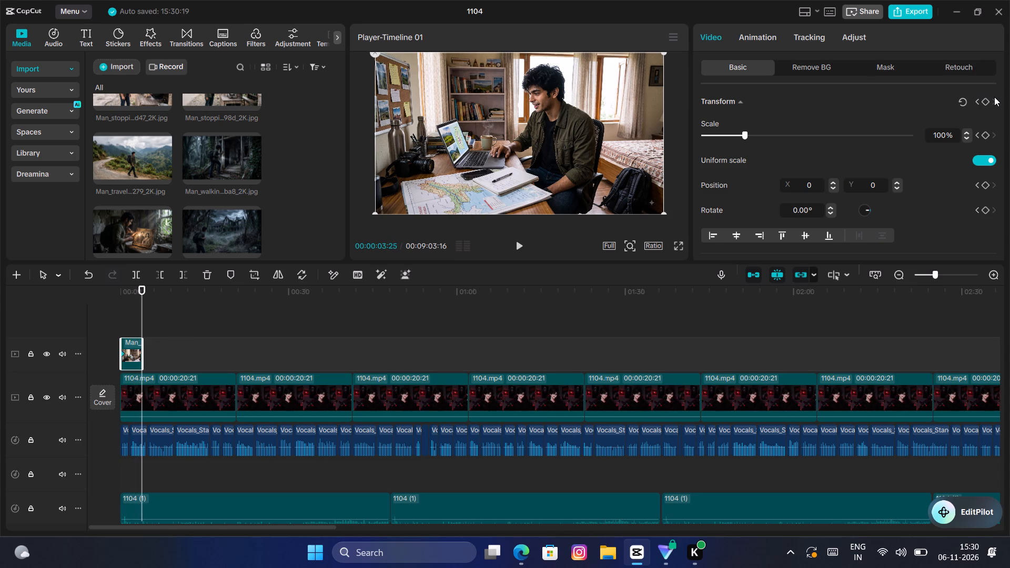
{"action": "key", "text": "Left"}
{"action": "key", "text": "Left"}
{"action": "key", "text": "Left"}
{"action": "key", "text": "Left"}
{"action": "key", "text": "Left"}
{"action": "key", "text": "Left"}
{"action": "key", "text": "Left"}
{"action": "key", "text": "Left"}
{"action": "key", "text": "Left"}
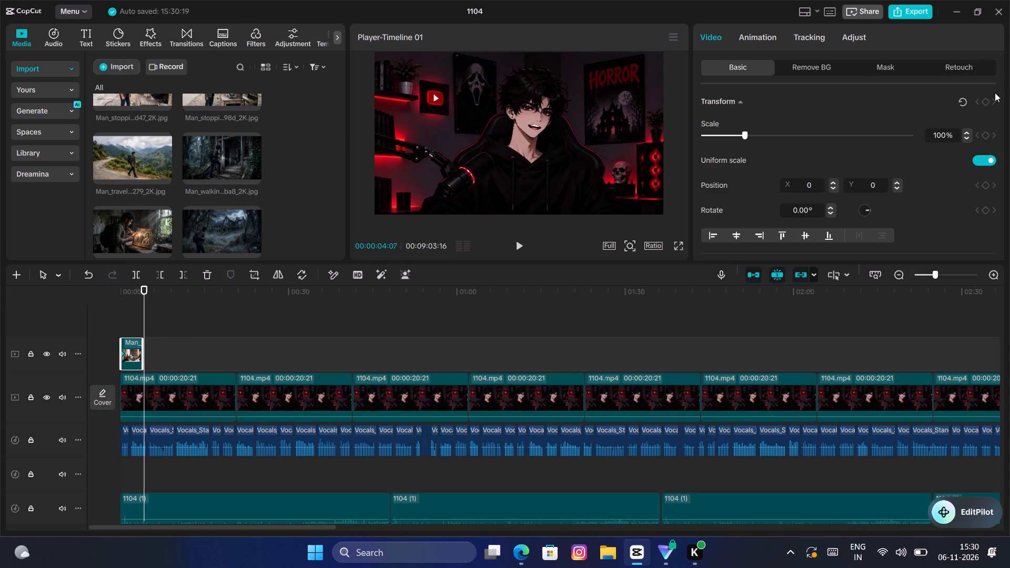
{"action": "key", "text": "Left"}
{"action": "key", "text": "Left"}
{"action": "key", "text": "Left"}
{"action": "key", "text": "Left"}
{"action": "key", "text": "Left"}
{"action": "key", "text": "Left"}
{"action": "key", "text": "Left"}
{"action": "key", "text": "Left"}
{"action": "key", "text": "Left"}
{"action": "key", "text": "Left"}
{"action": "key", "text": "Left"}
{"action": "key", "text": "Left"}
{"action": "key", "text": "Left"}
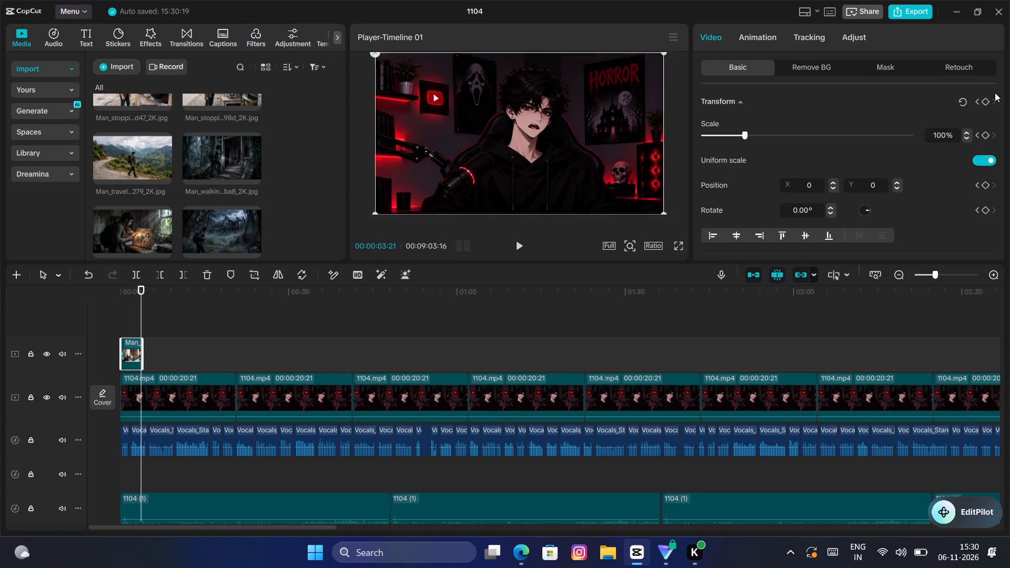
{"action": "key", "text": "Right"}
{"action": "key", "text": "Right"}
{"action": "key", "text": "Right"}
{"action": "key", "text": "Right"}
{"action": "key", "text": "Right"}
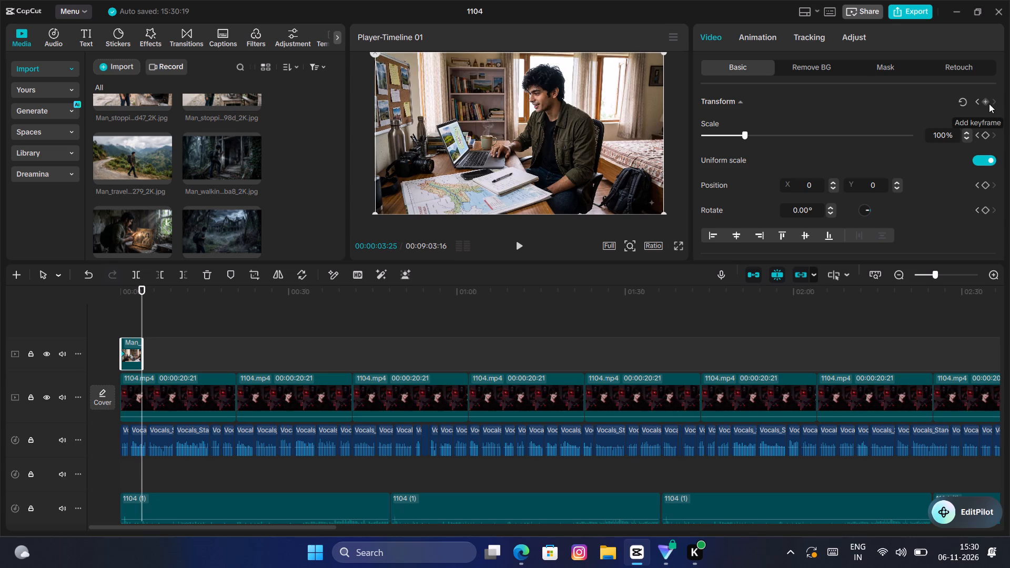
{"action": "key", "text": "Right"}
{"action": "key", "text": "Right"}
{"action": "key", "text": "Left"}
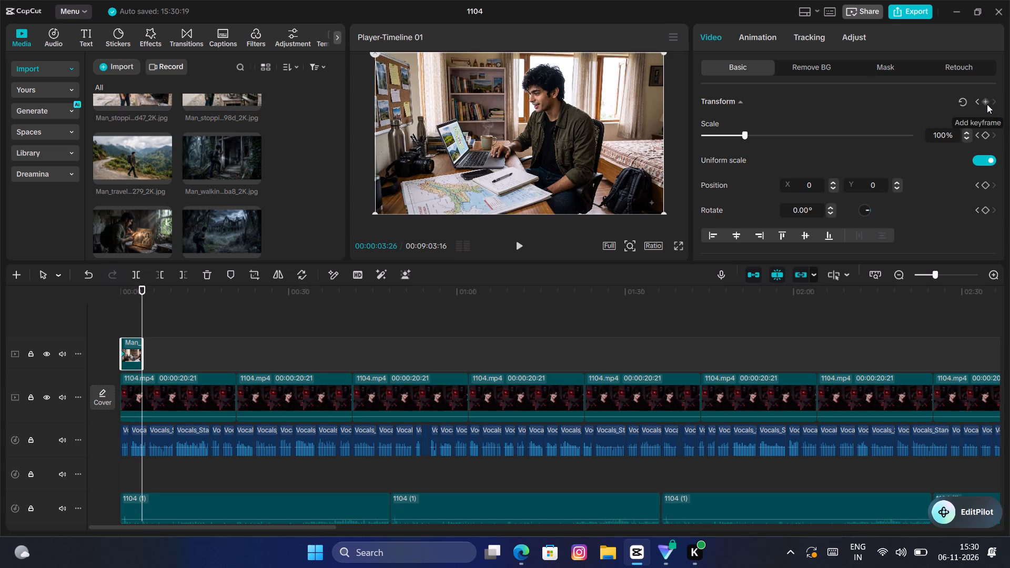
{"action": "left_click", "coordinate": [987, 102]}
Set the image's scale to 125% at the end keyframe for a slow zoom-in.
{"action": "triple_click", "coordinate": [967, 133]}
{"action": "triple_click", "coordinate": [967, 133]}
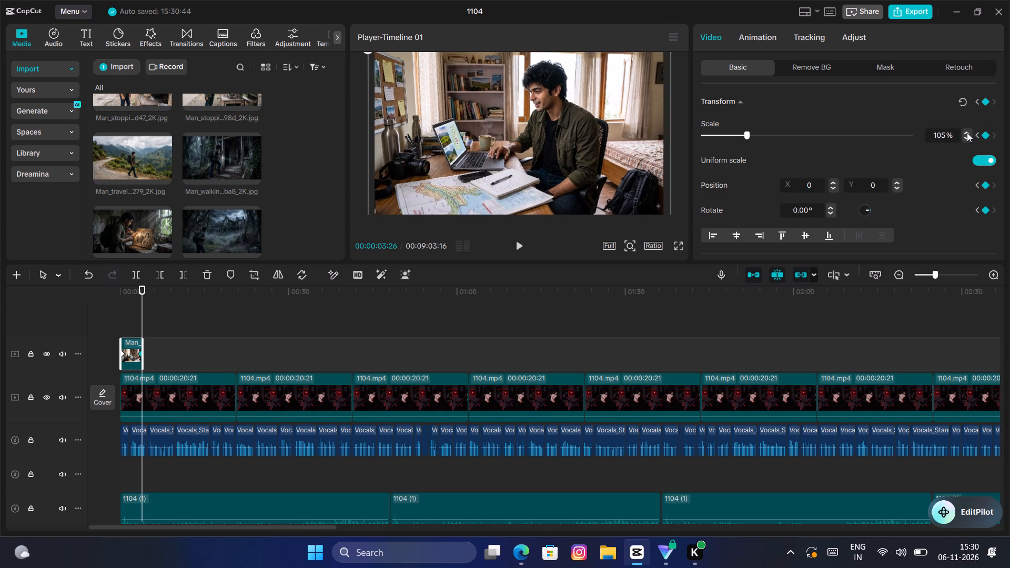
{"action": "triple_click", "coordinate": [967, 133]}
{"action": "triple_click", "coordinate": [967, 133]}
{"action": "triple_click", "coordinate": [967, 133]}
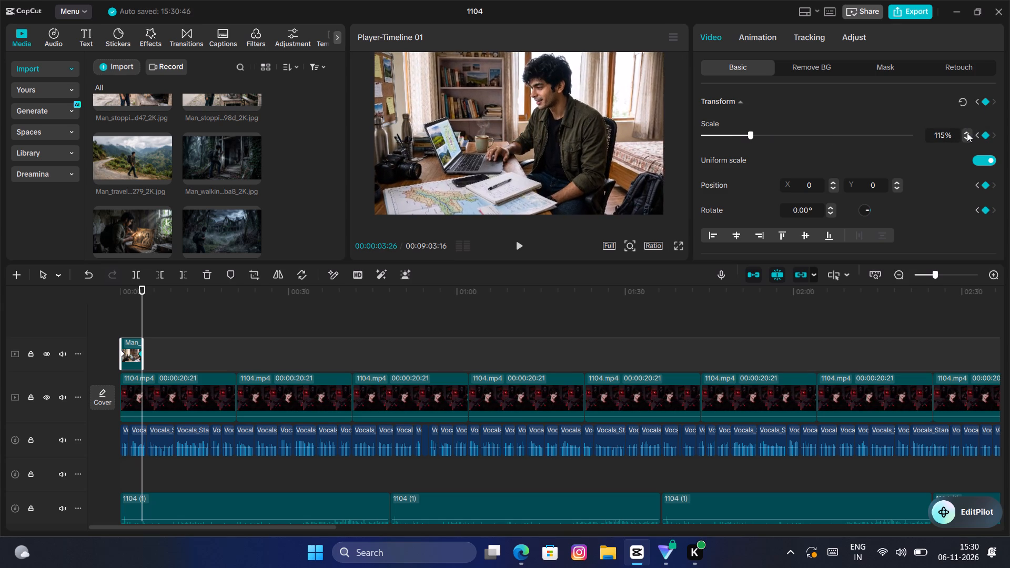
{"action": "triple_click", "coordinate": [967, 133]}
{"action": "triple_click", "coordinate": [967, 133]}
{"action": "triple_click", "coordinate": [967, 133]}
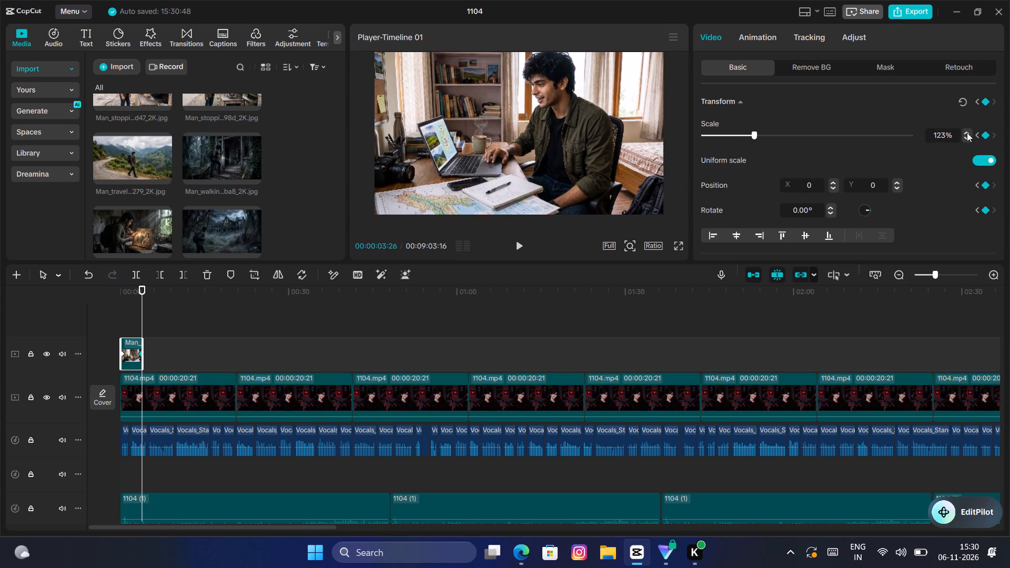
{"action": "double_click", "coordinate": [967, 133]}
{"action": "left_click", "coordinate": [967, 133]}
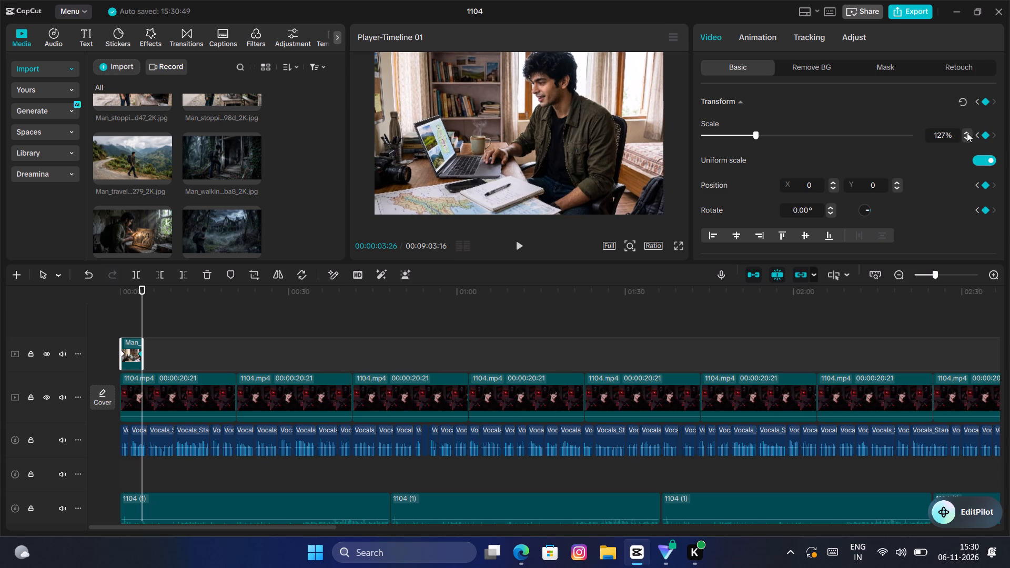
{"action": "triple_click", "coordinate": [967, 136]}
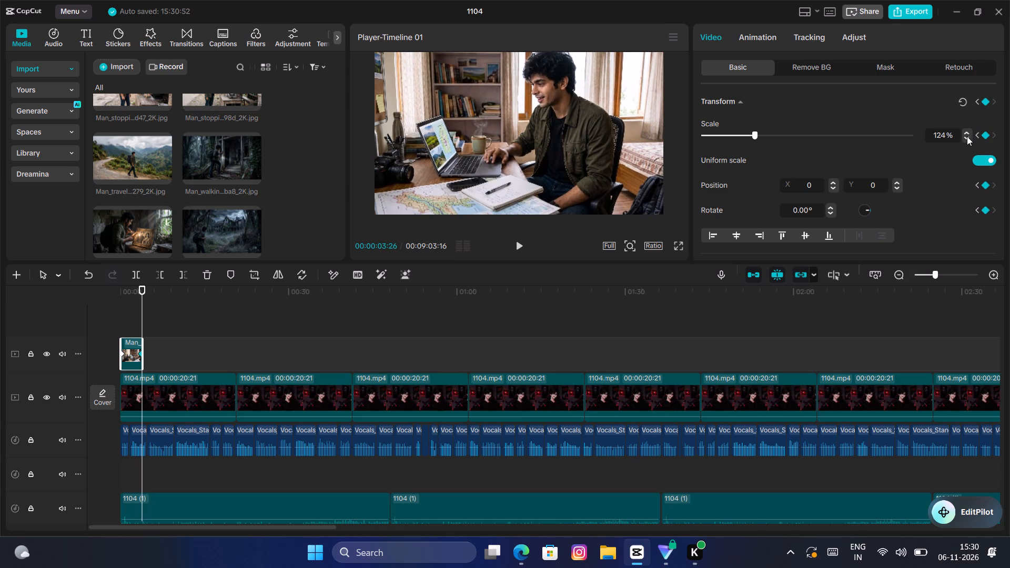
{"action": "left_click", "coordinate": [965, 132]}
Play the timeline from the beginning to about 7 seconds to check the image's zoom and the narration after it.
{"action": "left_click", "coordinate": [124, 308]}
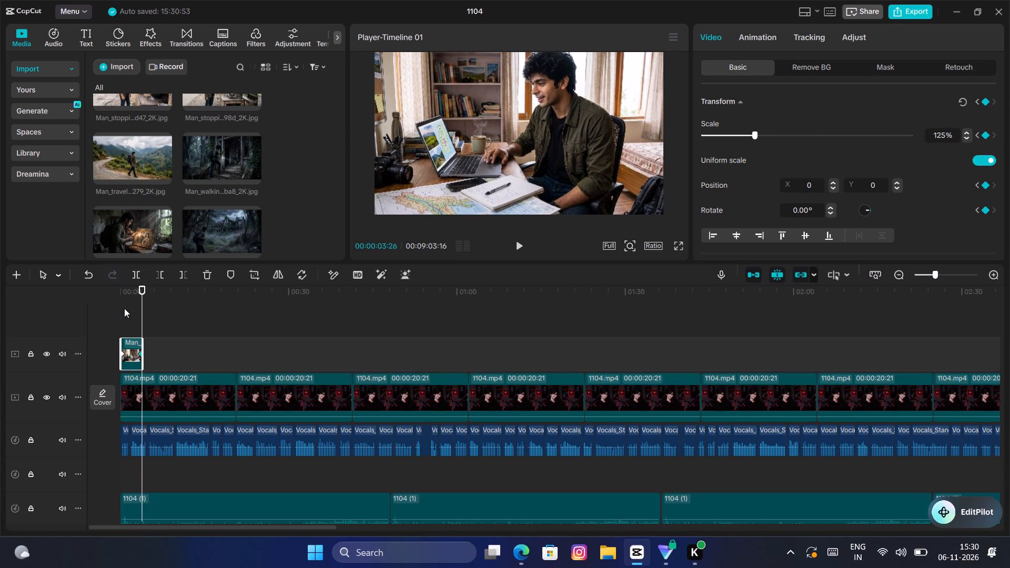
{"action": "left_click_drag", "start_coordinate": [124, 308], "coordinate": [59, 329]}
{"action": "key", "text": "space"}
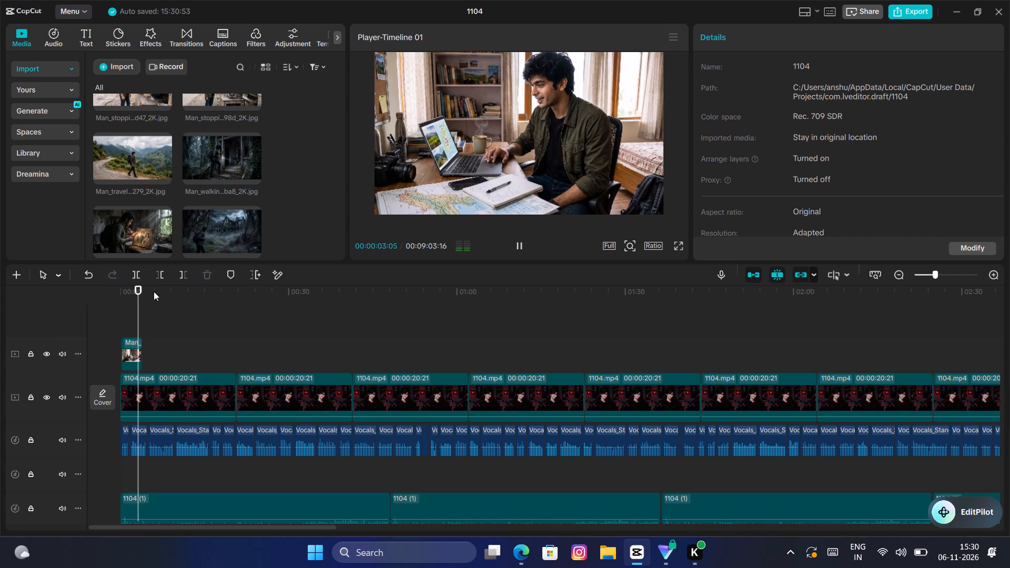
{"action": "key", "text": "space"}
{"action": "key", "text": "space"}
{"action": "key", "text": "space"}
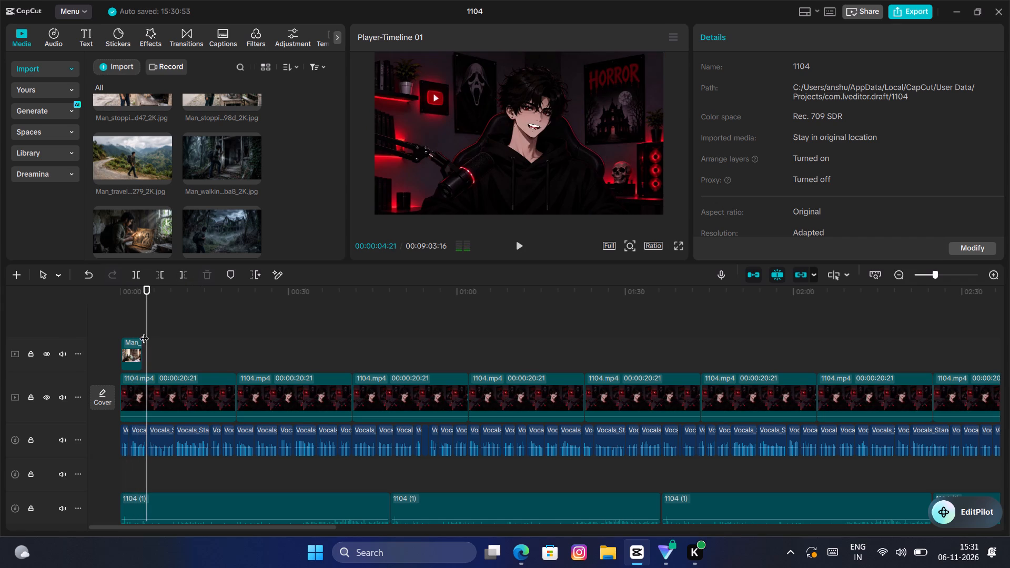
{"action": "key", "text": "space"}
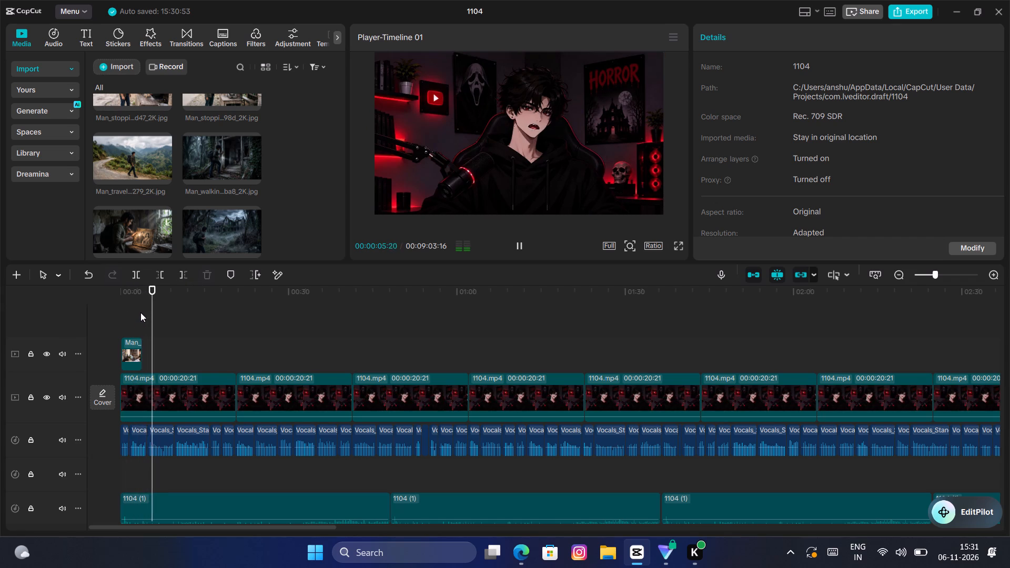
{"action": "key", "text": "space"}
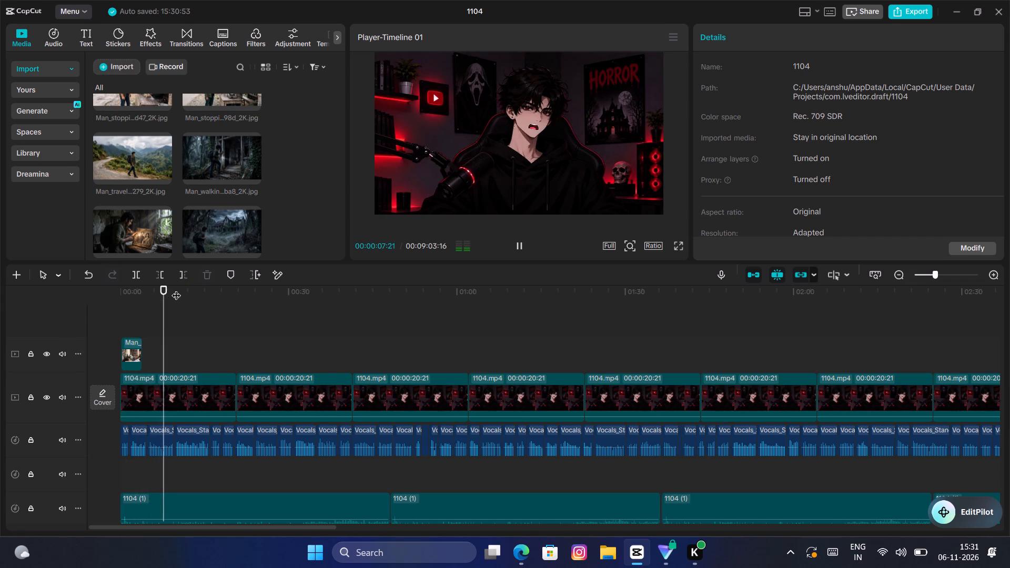
{"action": "left_click", "coordinate": [959, 18]}
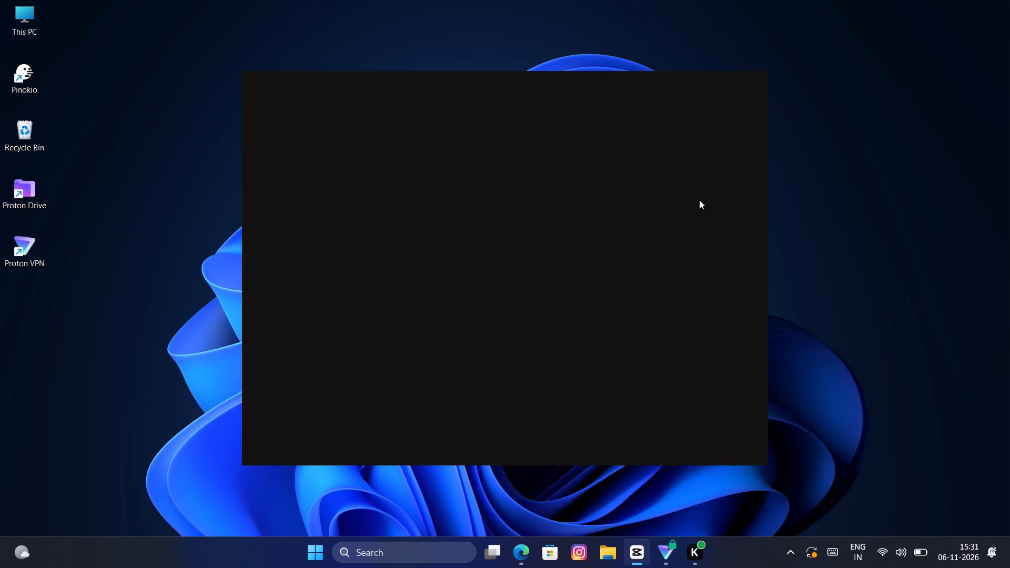
{"action": "left_click", "coordinate": [520, 557]}
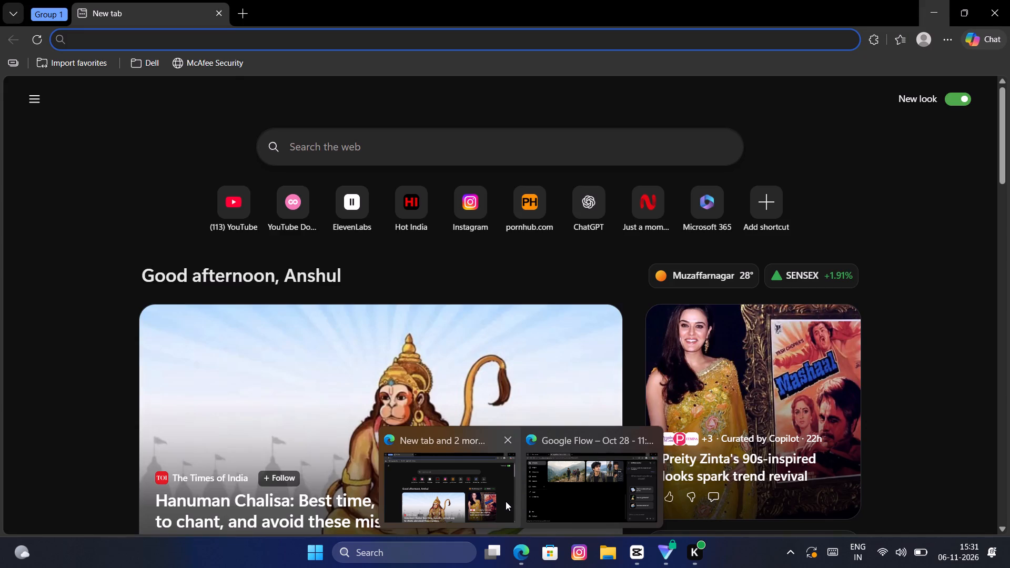
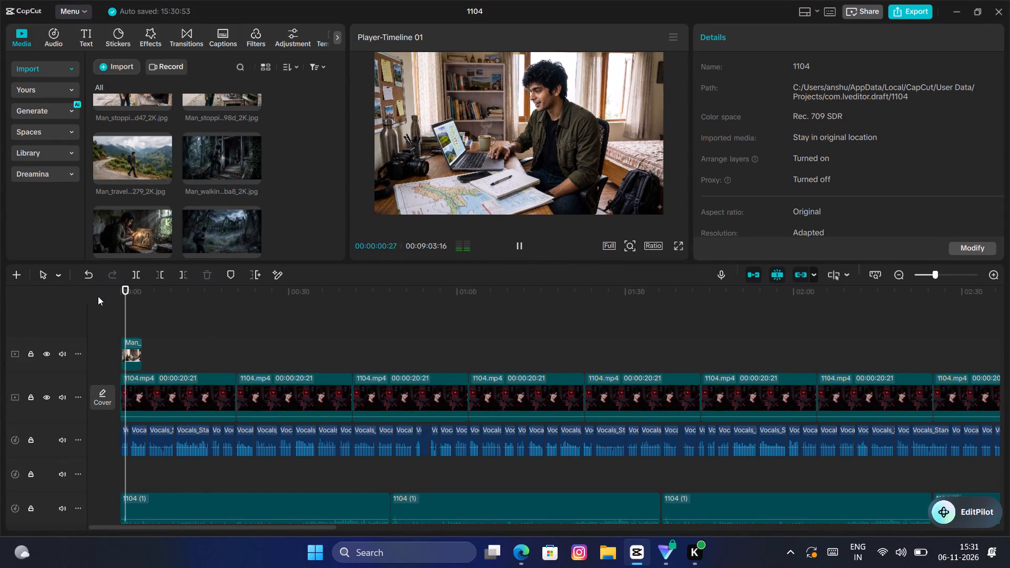
{"action": "left_click_drag", "start_coordinate": [125, 323], "coordinate": [0, 347]}
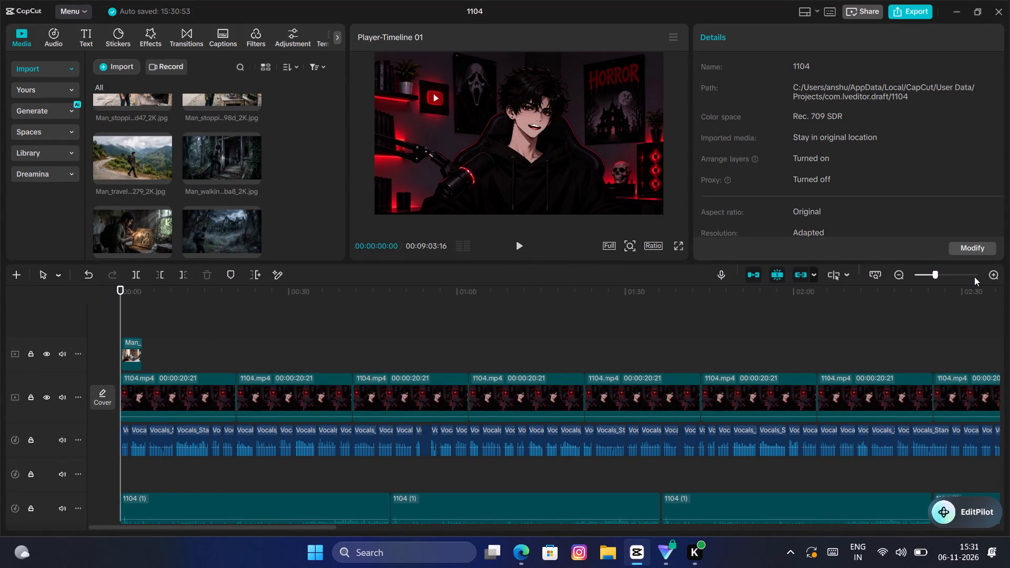
{"action": "left_click", "coordinate": [998, 278]}
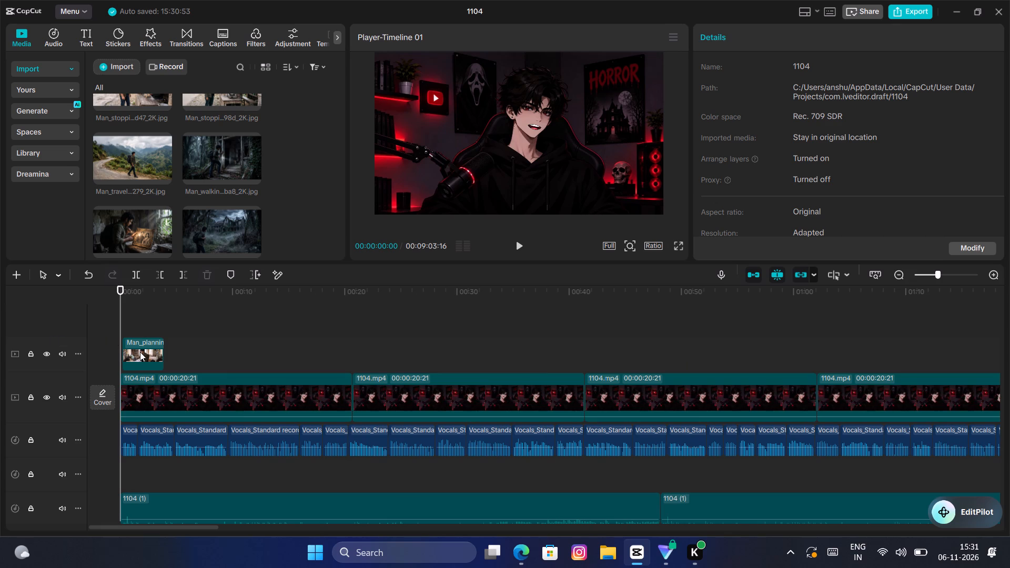
{"action": "double_click", "coordinate": [140, 352]}
{"action": "left_click_drag", "start_coordinate": [141, 352], "coordinate": [120, 359]}
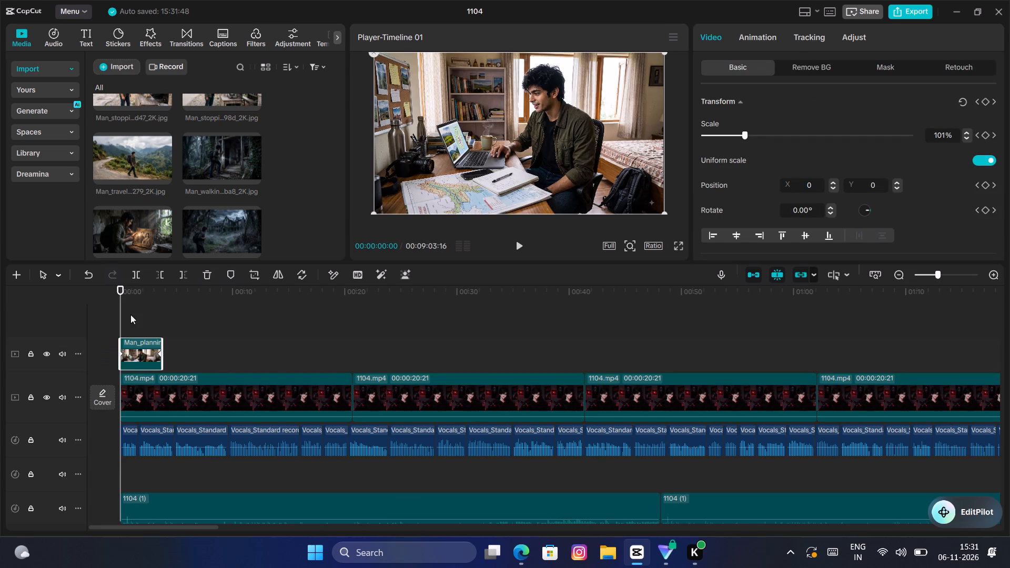
Play the timeline from the beginning to about 00:00:09:20 to find where the narration calls for an image change.
{"action": "left_click_drag", "start_coordinate": [161, 298], "coordinate": [158, 302]}
{"action": "left_click", "coordinate": [144, 306]}
{"action": "left_click_drag", "start_coordinate": [144, 306], "coordinate": [106, 327]}
{"action": "key", "text": "space"}
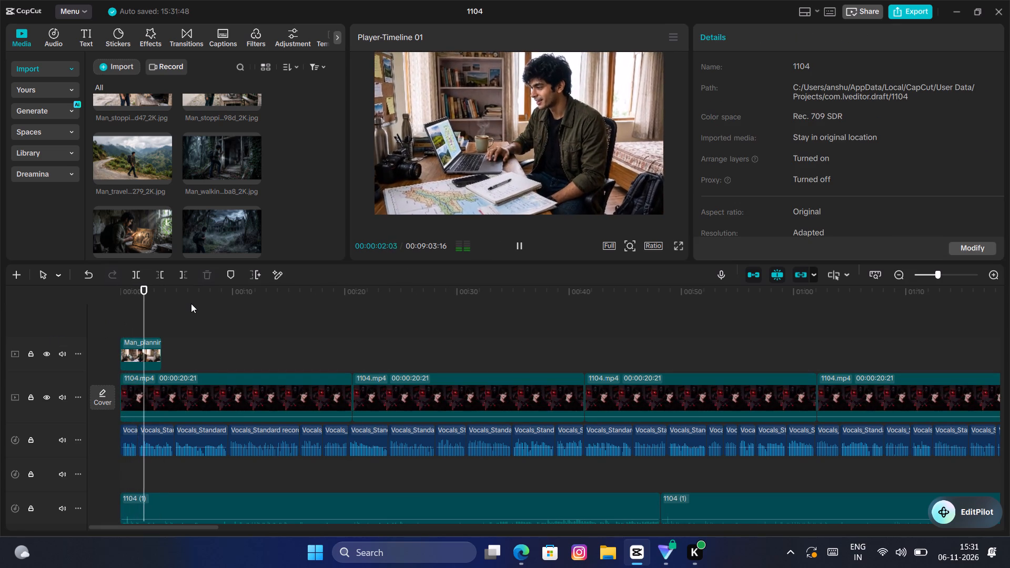
{"action": "key", "text": "space"}
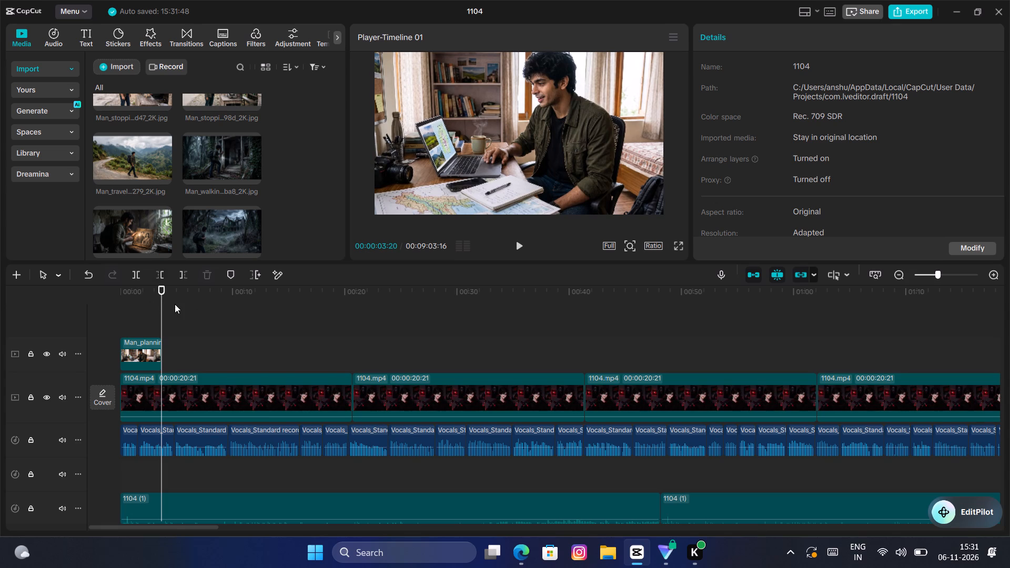
{"action": "key", "text": "space"}
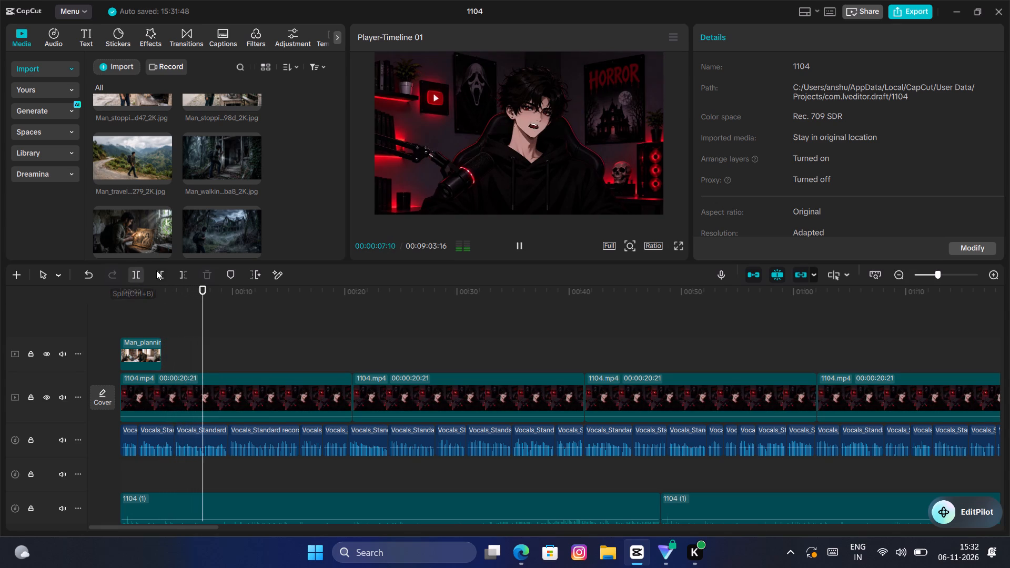
{"action": "key", "text": "space"}
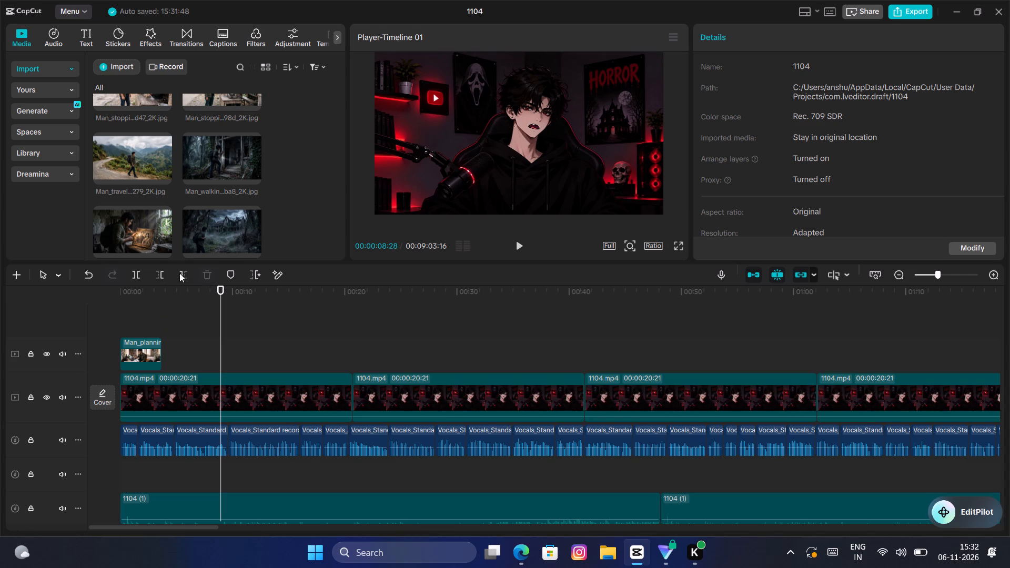
{"action": "left_click_drag", "start_coordinate": [217, 314], "coordinate": [148, 330]}
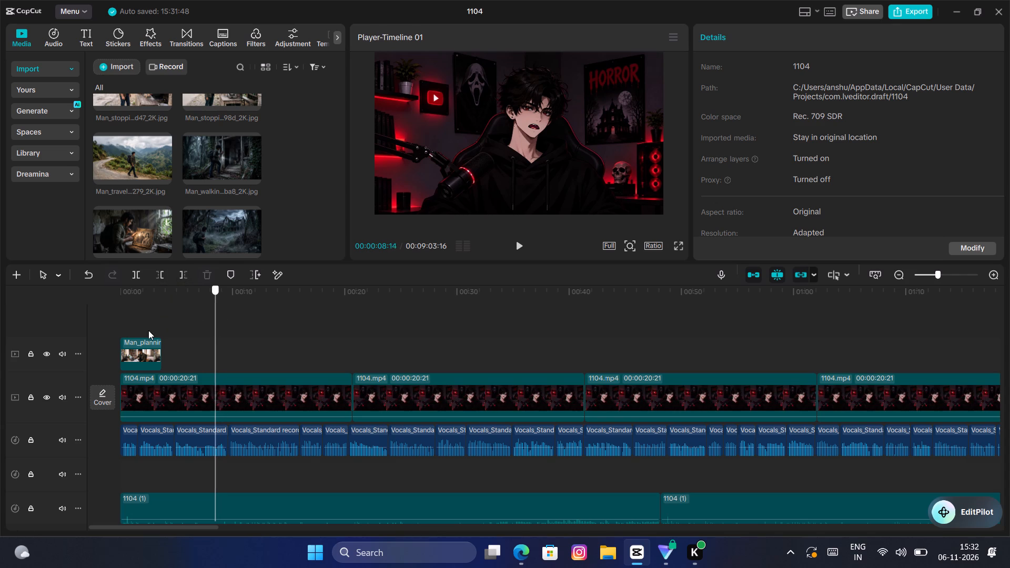
{"action": "left_click_drag", "start_coordinate": [148, 330], "coordinate": [161, 332]}
{"action": "key", "text": "space"}
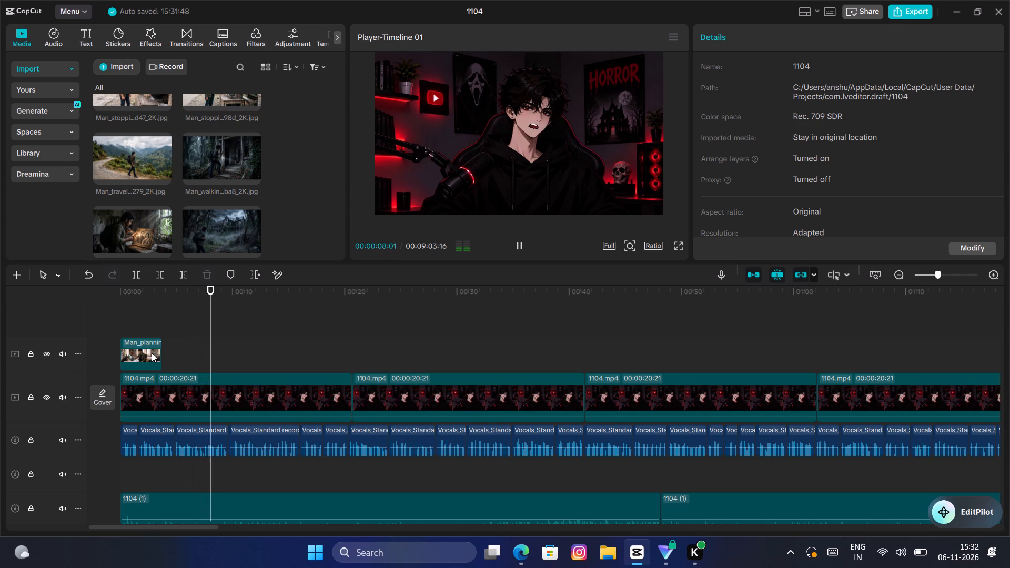
{"action": "key", "text": "space"}
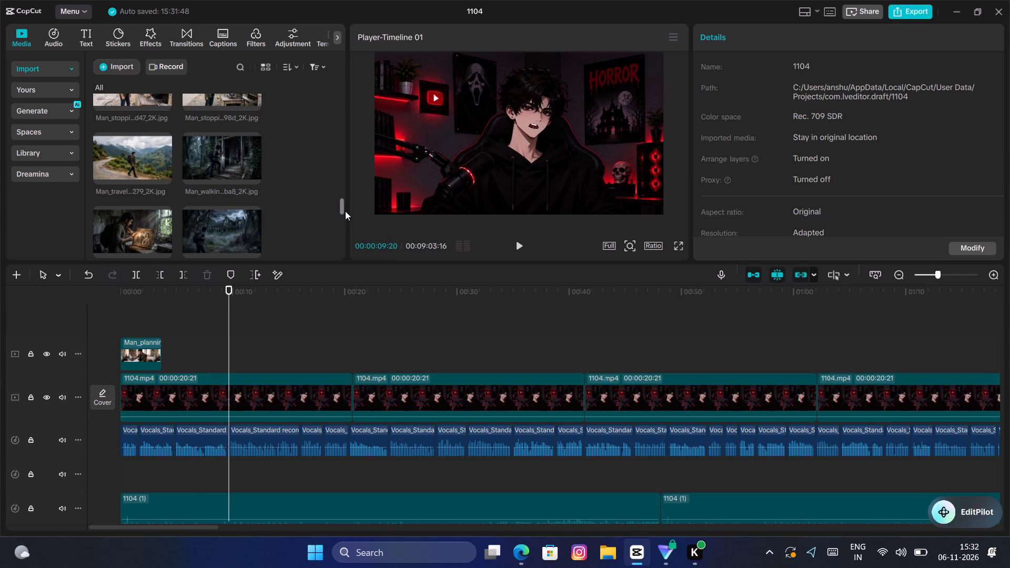
Add the Man_exploring mountain image to the overlay track directly after the Man_planning clip.
{"action": "left_click_drag", "start_coordinate": [342, 208], "coordinate": [346, 143]}
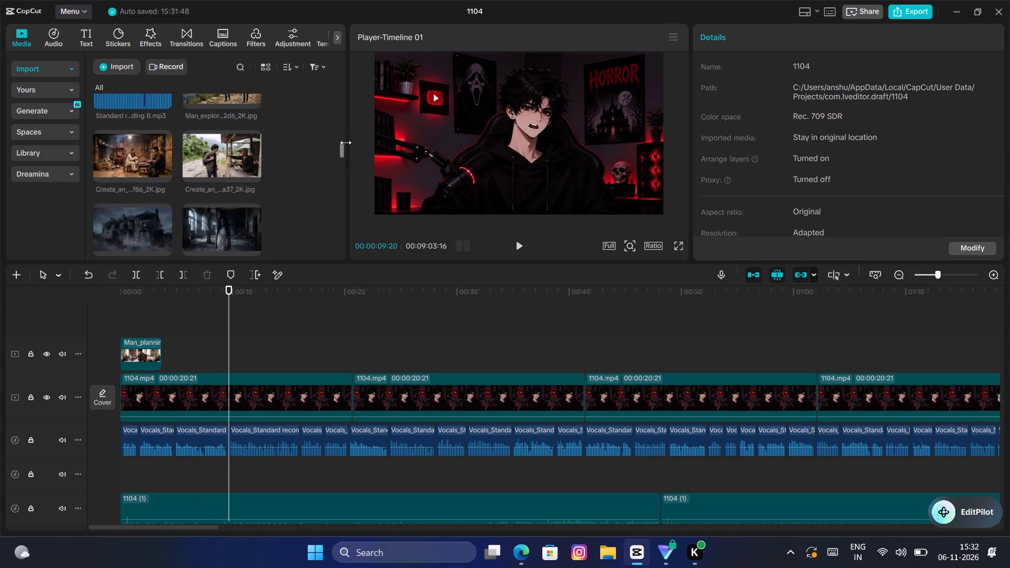
{"action": "left_click_drag", "start_coordinate": [346, 143], "coordinate": [356, 146]}
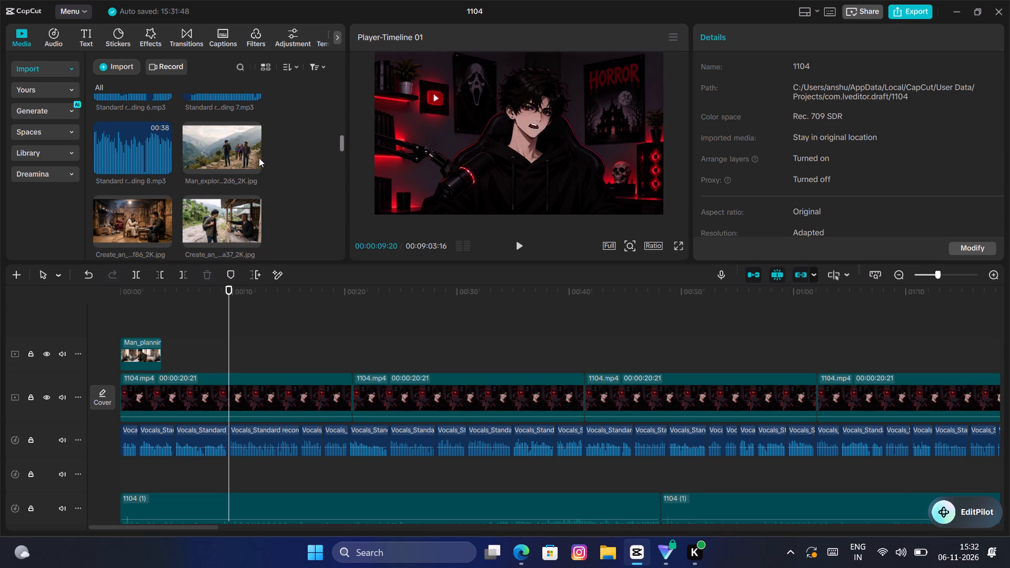
{"action": "left_click", "coordinate": [226, 146]}
{"action": "left_click", "coordinate": [226, 146]}
{"action": "left_click_drag", "start_coordinate": [226, 146], "coordinate": [178, 346]}
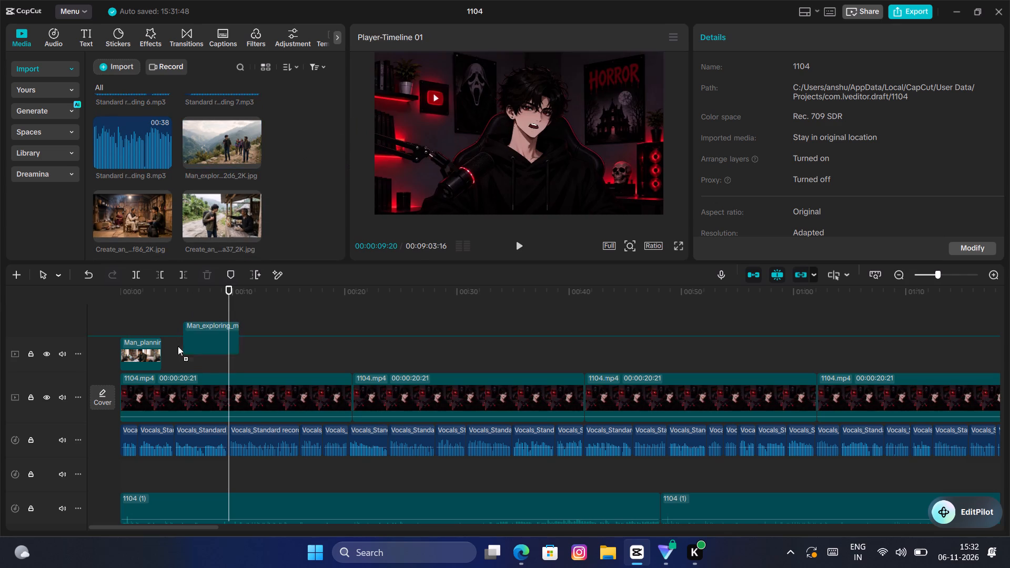
{"action": "left_click_drag", "start_coordinate": [178, 346], "coordinate": [159, 359]}
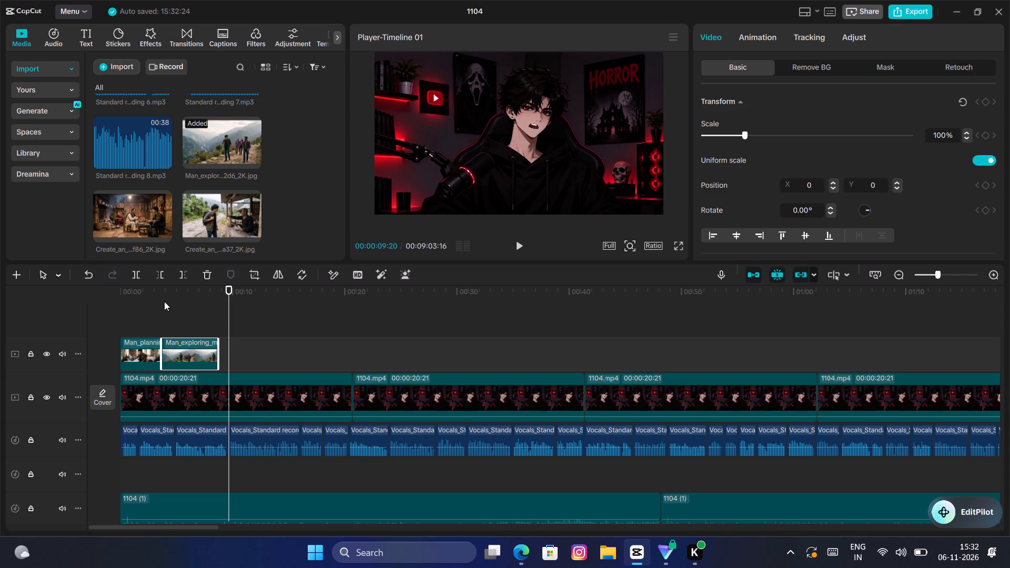
Play the opening from the start to just past the change between the two images.
{"action": "double_click", "coordinate": [139, 326]}
{"action": "left_click_drag", "start_coordinate": [139, 326], "coordinate": [47, 334]}
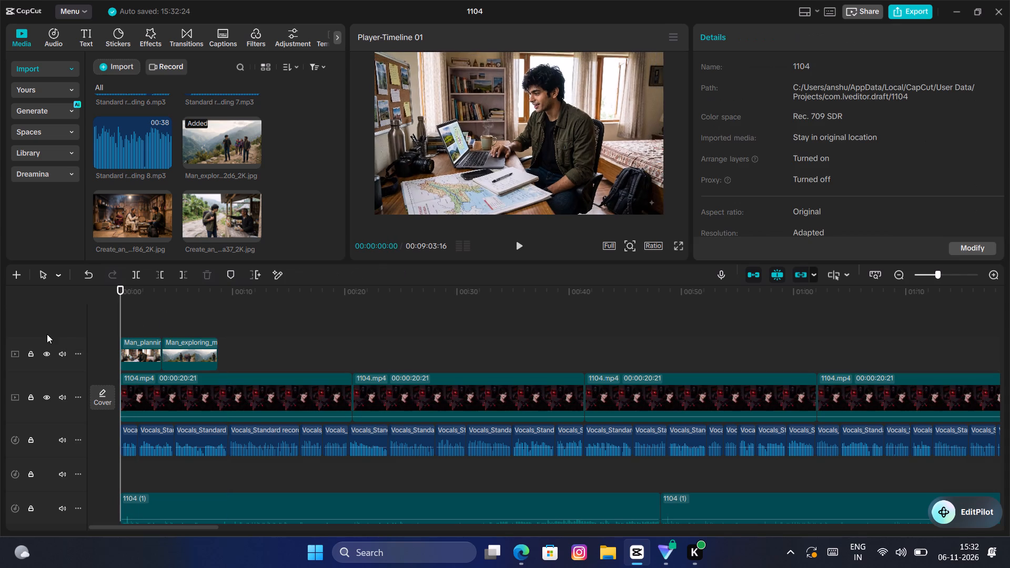
{"action": "key", "text": "space"}
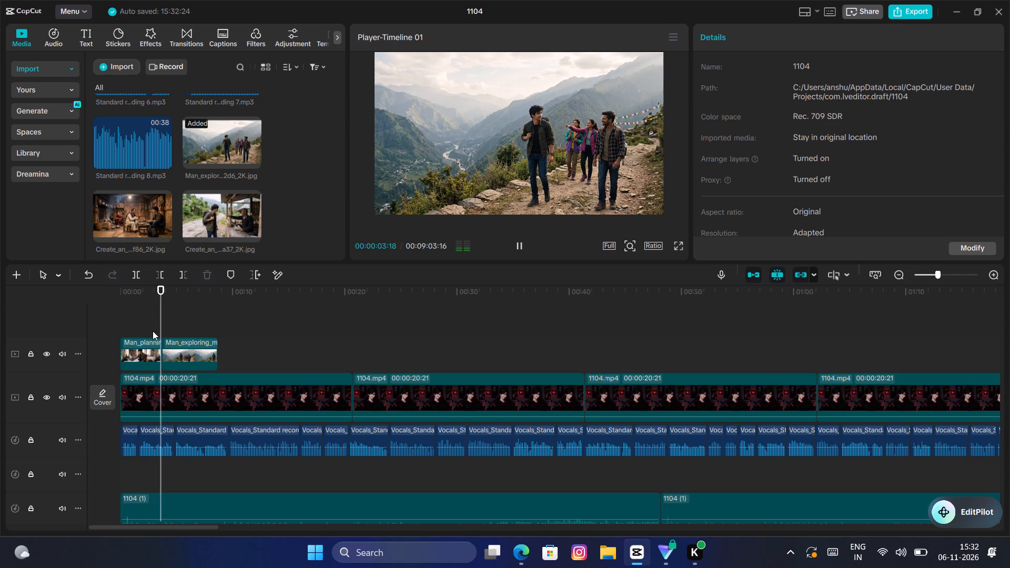
{"action": "key", "text": "space"}
Shift the Man_exploring clip to about 7 seconds to make room and extend the Man_planning clip's end to about 6 seconds.
{"action": "left_click", "coordinate": [193, 353]}
{"action": "left_click", "coordinate": [192, 354]}
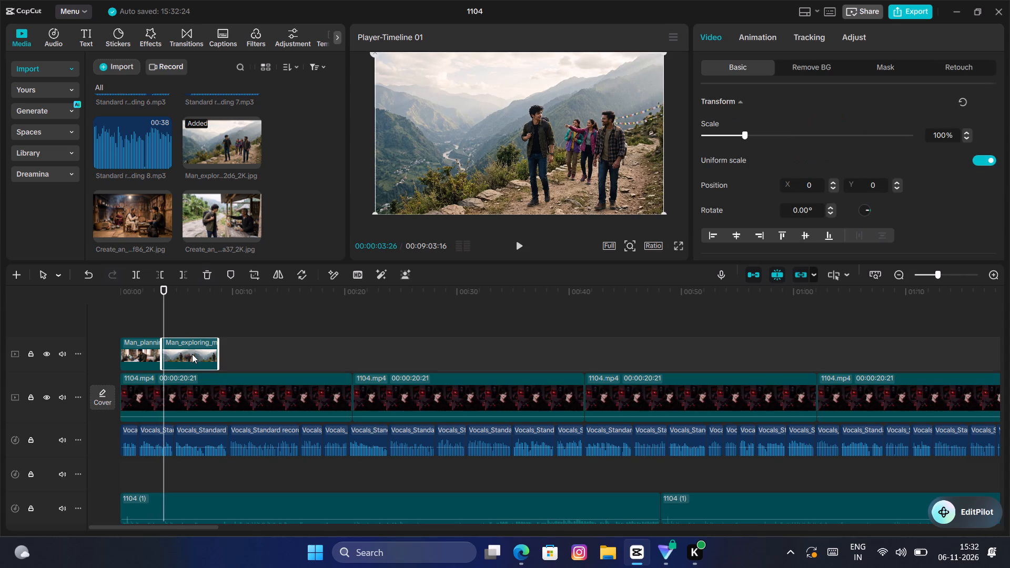
{"action": "left_click_drag", "start_coordinate": [192, 354], "coordinate": [227, 360]}
{"action": "left_click", "coordinate": [146, 350]}
{"action": "left_click_drag", "start_coordinate": [164, 350], "coordinate": [166, 352]}
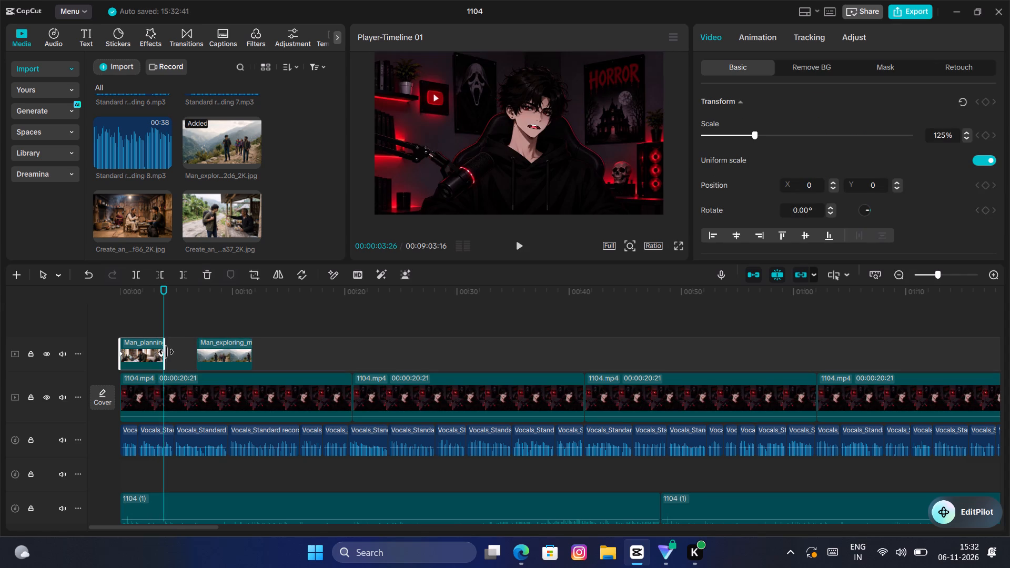
{"action": "left_click_drag", "start_coordinate": [166, 352], "coordinate": [187, 359]}
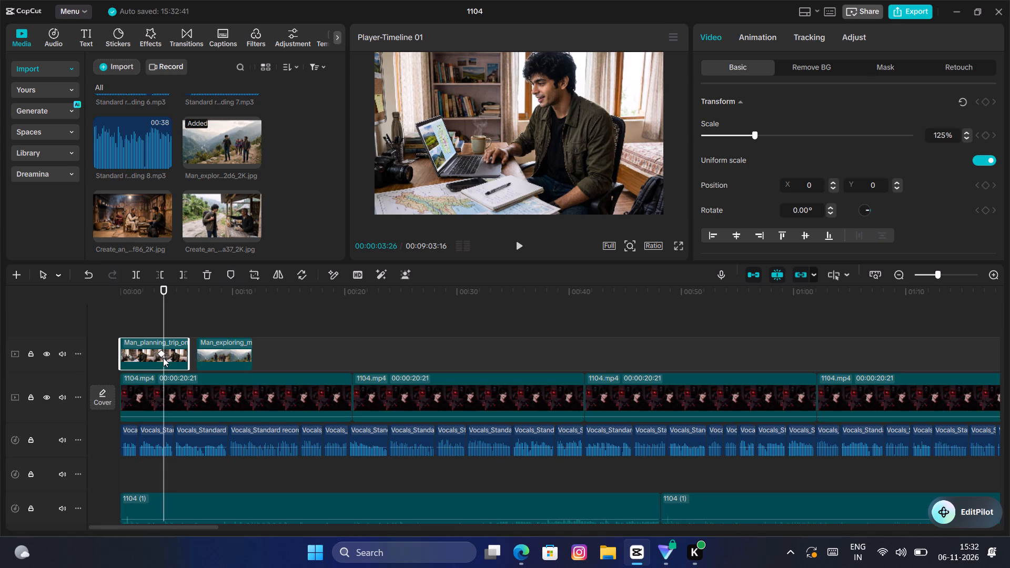
Move the Man_planning clip's end zoom keyframe to the clip's new end at about 6 seconds and play the opening to check.
{"action": "left_click", "coordinate": [161, 354]}
{"action": "left_click_drag", "start_coordinate": [161, 354], "coordinate": [188, 357]}
{"action": "left_click", "coordinate": [146, 323]}
{"action": "left_click_drag", "start_coordinate": [146, 323], "coordinate": [67, 343]}
{"action": "key", "text": "space"}
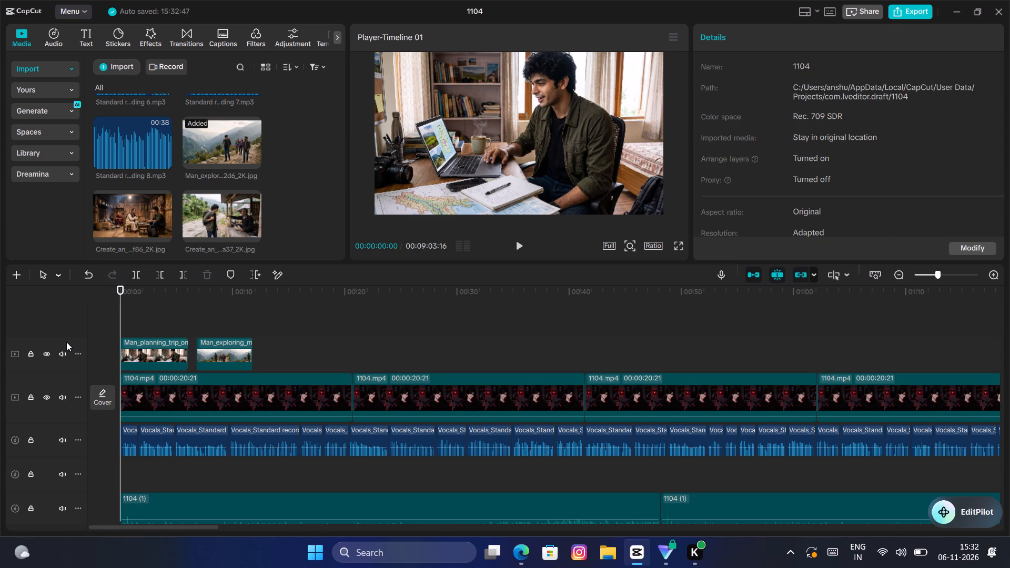
{"action": "key", "text": "space"}
Add a Transform keyframe at the start of the Man_planning clip, at 00:00:00:00, and set its scale to 100%.
{"action": "left_click", "coordinate": [128, 351]}
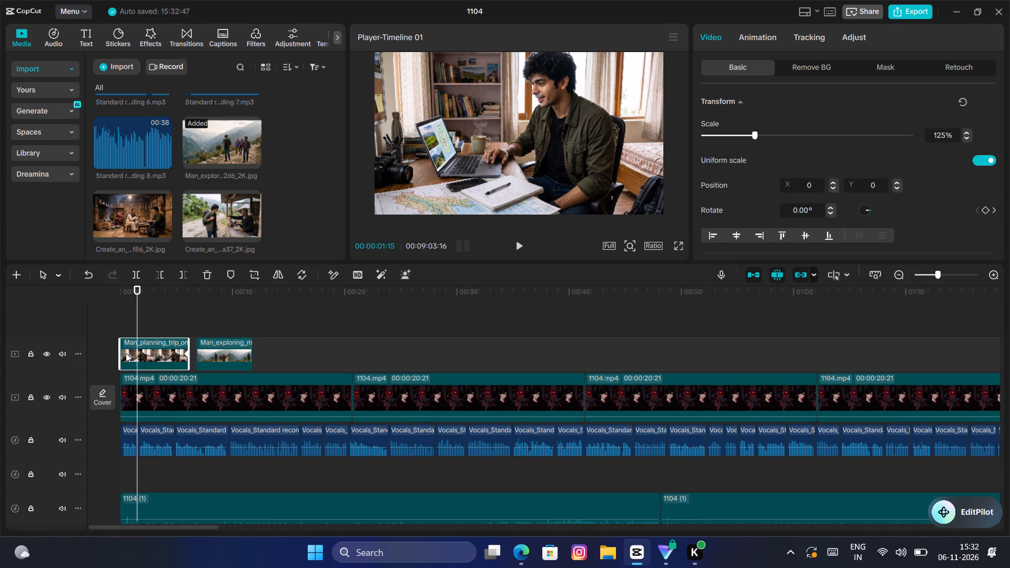
{"action": "left_click_drag", "start_coordinate": [136, 318], "coordinate": [119, 328]}
{"action": "left_click", "coordinate": [988, 100]}
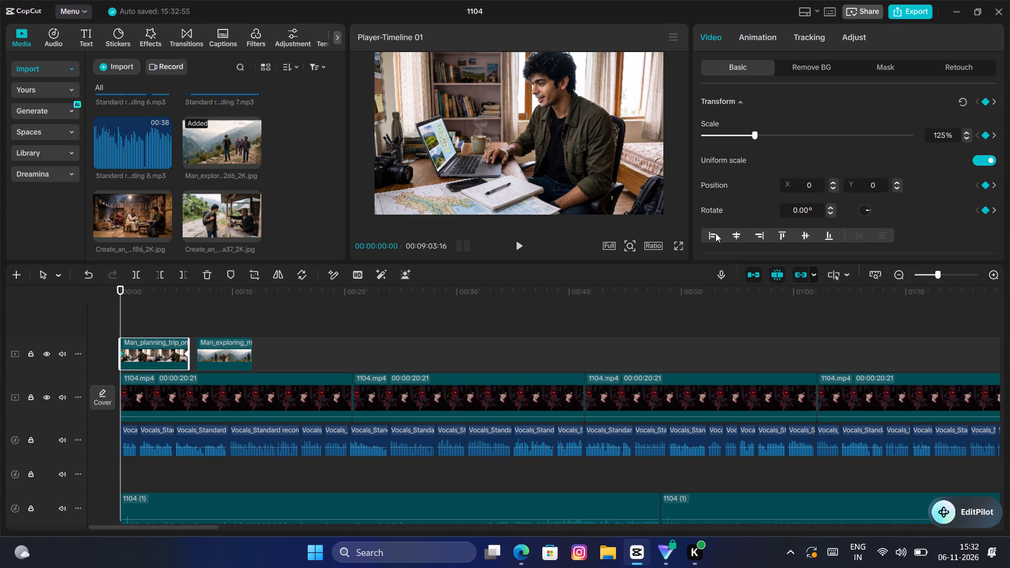
{"action": "left_click", "coordinate": [946, 135]}
{"action": "key", "text": "BackSpace"}
{"action": "key", "text": "BackSpace"}
{"action": "key", "text": "1"}
{"action": "key", "text": "BackSpace"}
{"action": "type", "text": "oo"}
{"action": "type", "text": "00"}
{"action": "key", "text": "Return"}
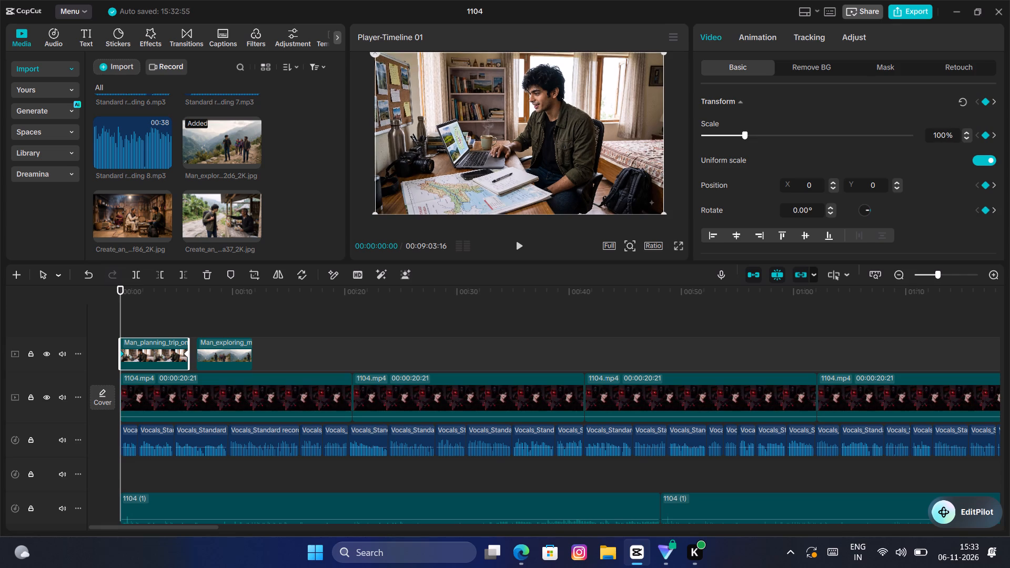
Play the timeline from the beginning to about 00:00:06:02 to check the Man_planning image's zoom and timing.
{"action": "left_click", "coordinate": [126, 327]}
{"action": "left_click_drag", "start_coordinate": [126, 327], "coordinate": [123, 327]}
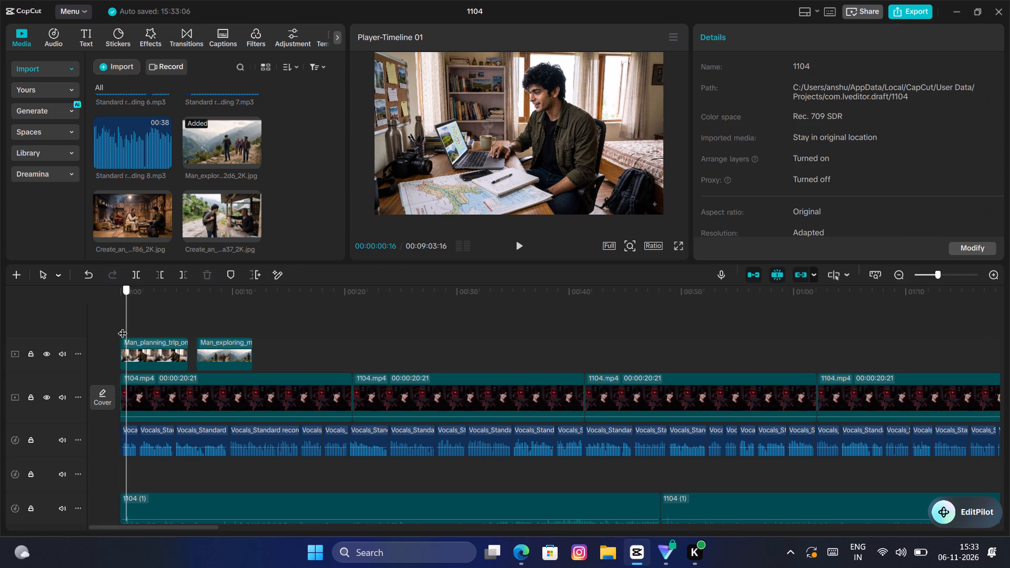
{"action": "left_click_drag", "start_coordinate": [123, 327], "coordinate": [78, 339]}
{"action": "key", "text": "space"}
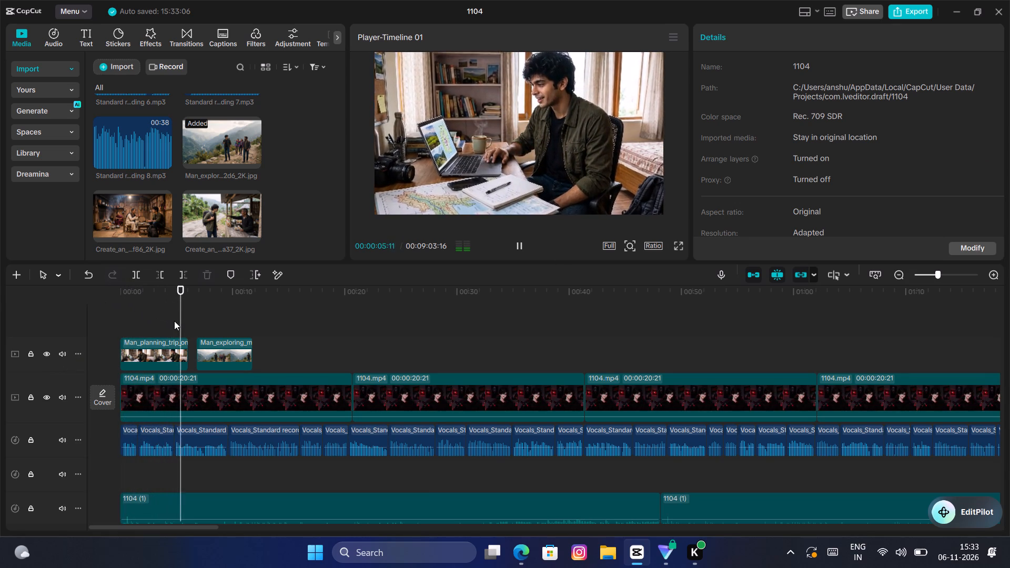
{"action": "key", "text": "space"}
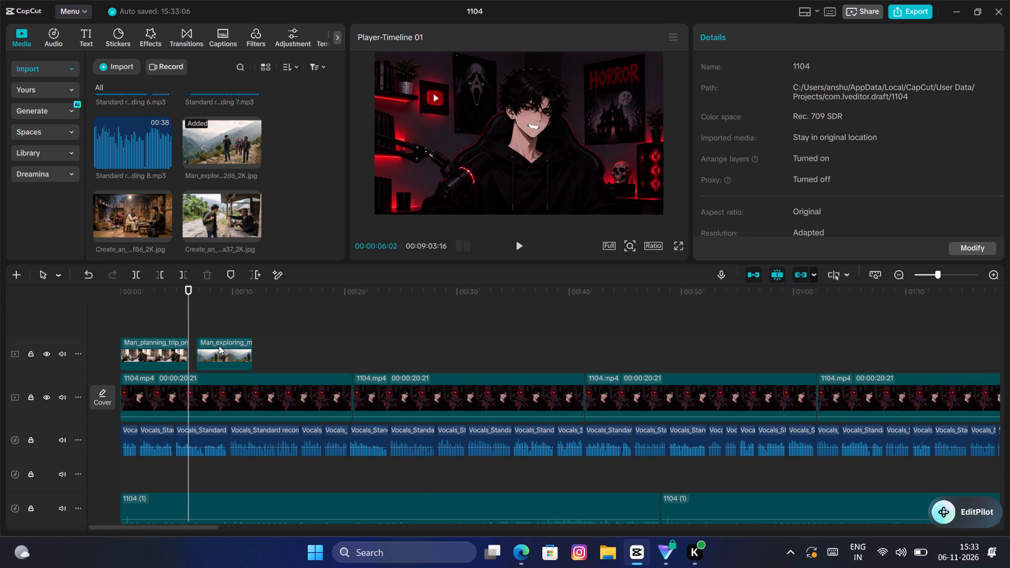
Place the Man_exploring clip directly after the Man_planning clip and extend its end to about 00:00:12:19.
{"action": "left_click", "coordinate": [224, 352]}
{"action": "left_click_drag", "start_coordinate": [224, 352], "coordinate": [215, 353]}
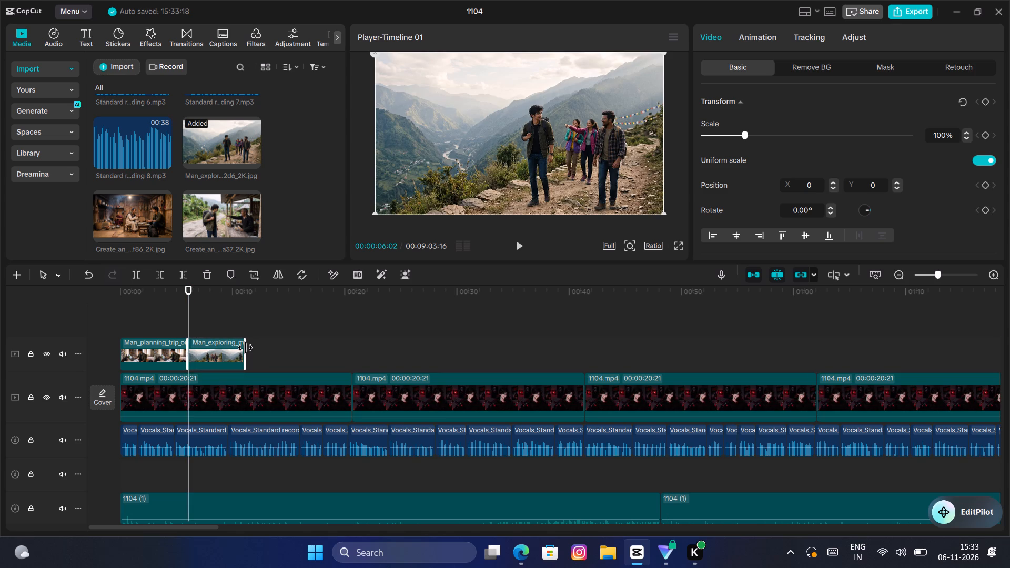
{"action": "left_click_drag", "start_coordinate": [245, 348], "coordinate": [259, 349]}
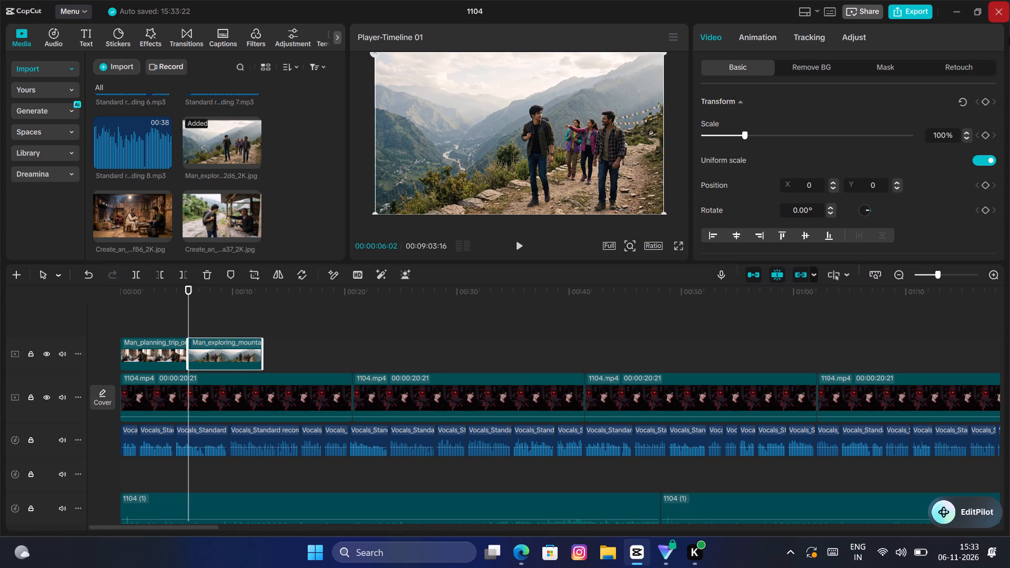
Add a Transform keyframe at the start of the Man_exploring clip, at 00:00:06:02.
{"action": "left_click", "coordinate": [990, 103]}
{"action": "left_click", "coordinate": [986, 103]}
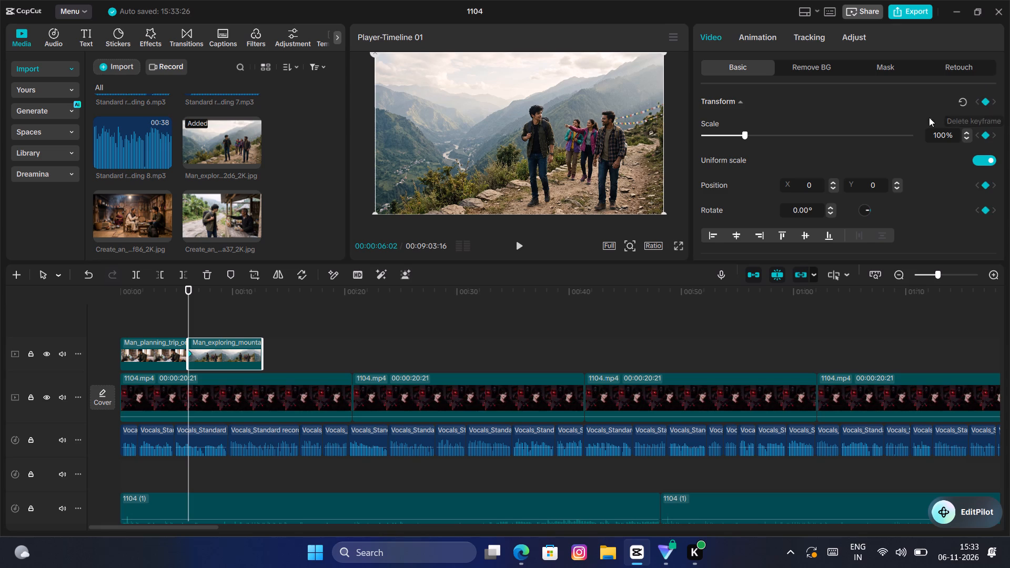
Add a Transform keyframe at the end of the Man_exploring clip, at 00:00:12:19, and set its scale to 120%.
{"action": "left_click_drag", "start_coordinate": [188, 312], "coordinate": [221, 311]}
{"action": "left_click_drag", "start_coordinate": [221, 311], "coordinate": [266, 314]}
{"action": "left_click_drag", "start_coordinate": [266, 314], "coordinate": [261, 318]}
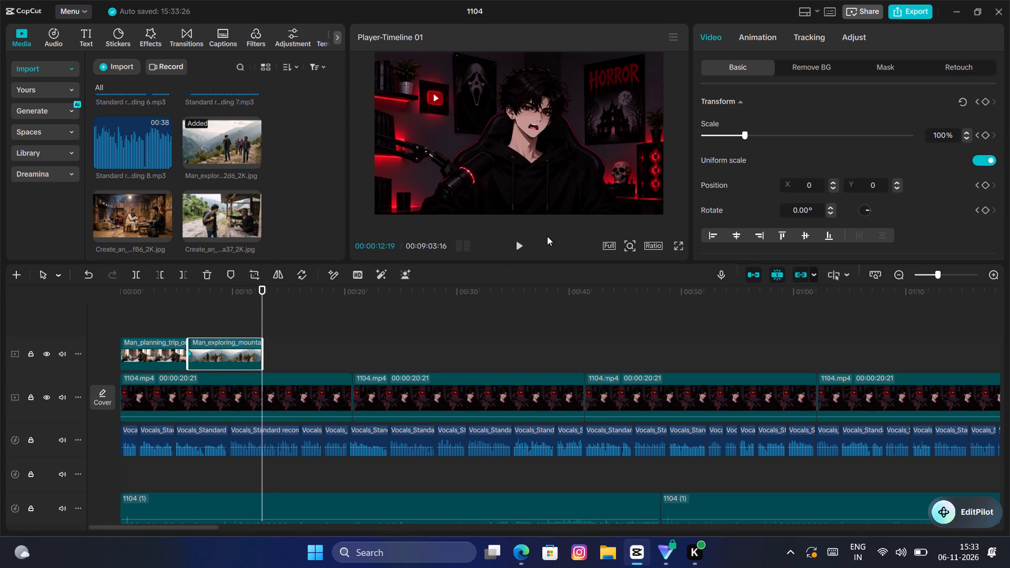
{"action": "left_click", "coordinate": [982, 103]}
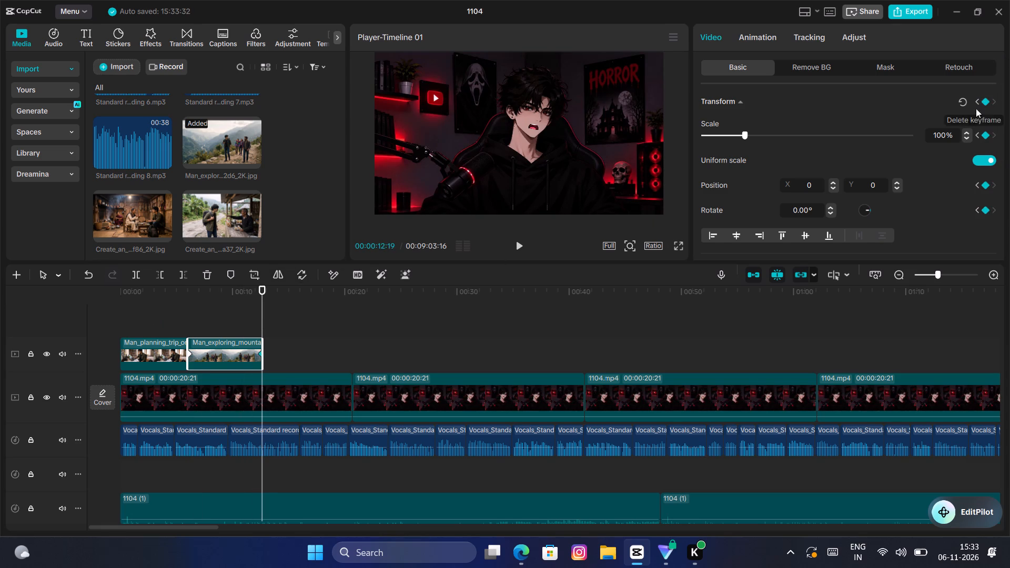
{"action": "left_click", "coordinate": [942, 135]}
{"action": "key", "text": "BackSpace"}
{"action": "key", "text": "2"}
Set the scale of the Man_planning clip's end keyframe, at 00:00:06:00, to 120%.
{"action": "left_click", "coordinate": [179, 349]}
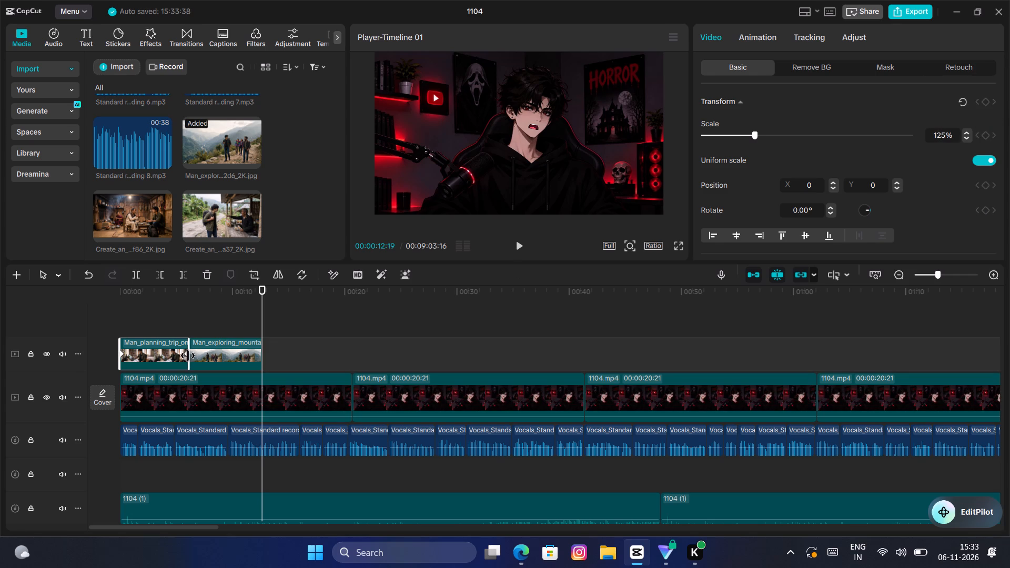
{"action": "left_click", "coordinate": [185, 351]}
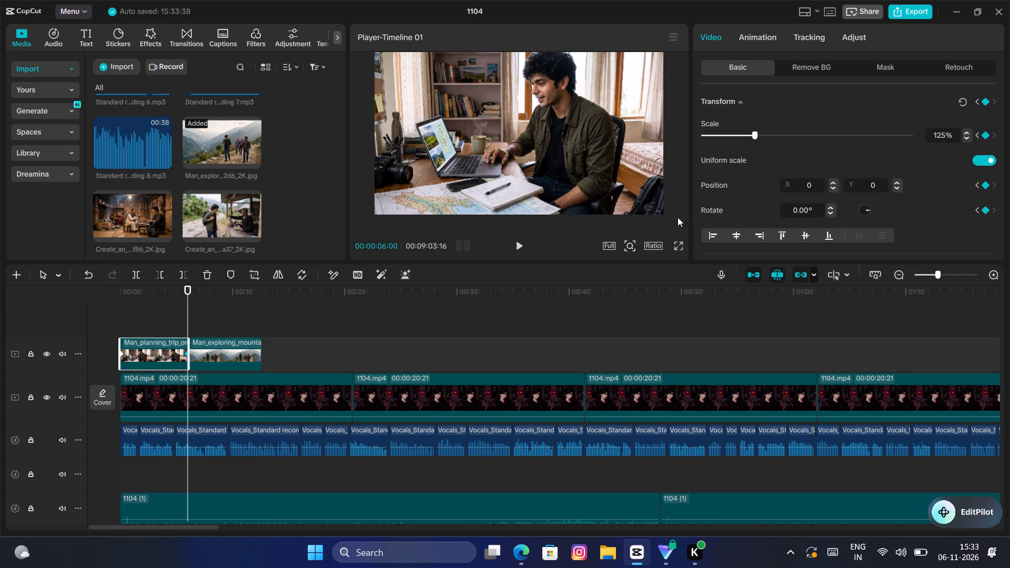
{"action": "left_click", "coordinate": [947, 136]}
{"action": "key", "text": "BackSpace"}
{"action": "key", "text": "0"}
{"action": "key", "text": "Return"}
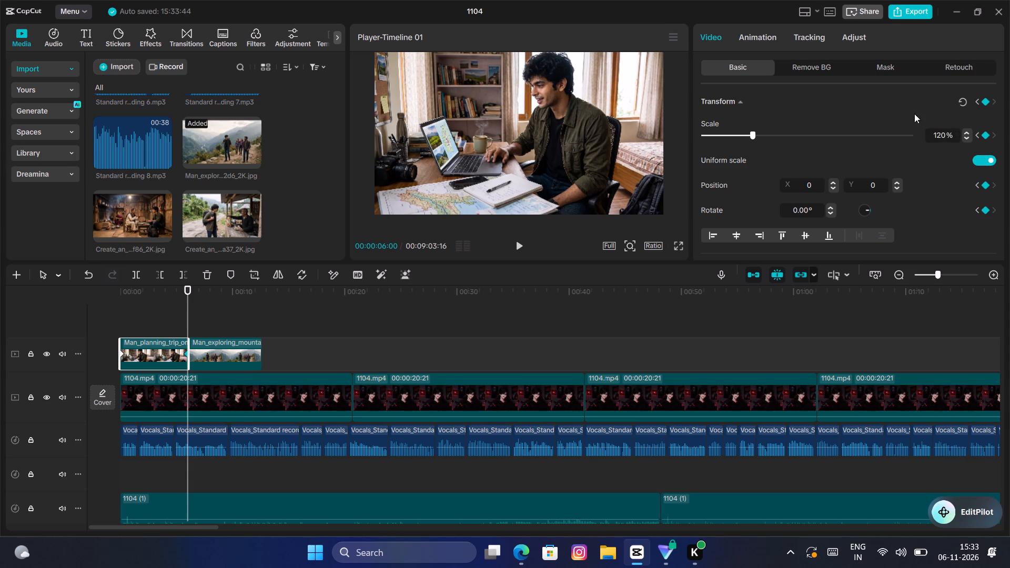
Play the timeline from the beginning to about 00:00:11:09 to check both images' zooms against the voiceover.
{"action": "left_click", "coordinate": [148, 332]}
{"action": "left_click_drag", "start_coordinate": [148, 332], "coordinate": [62, 351]}
{"action": "key", "text": "c"}
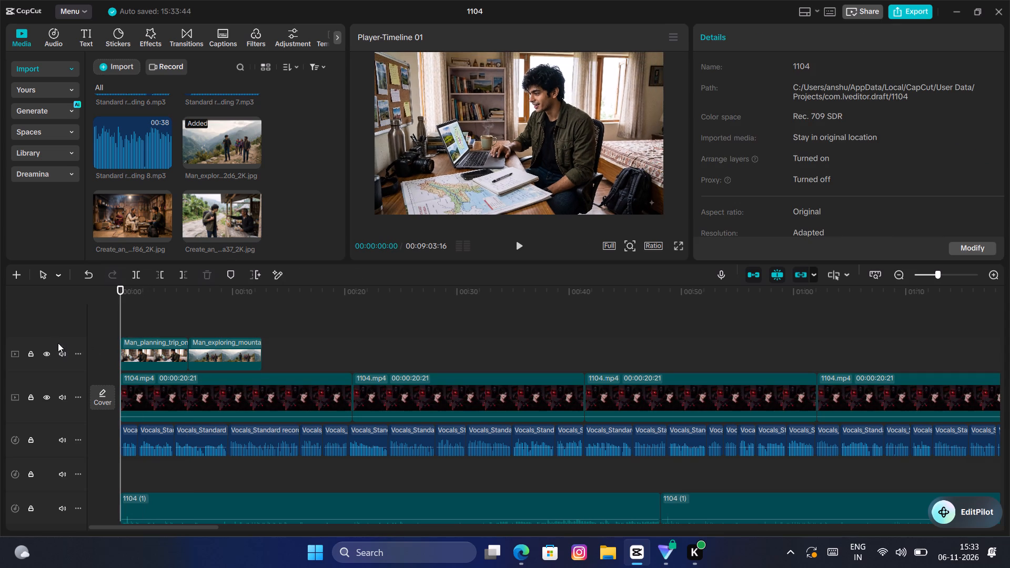
{"action": "type", "text": "c"}
{"action": "key", "text": "space"}
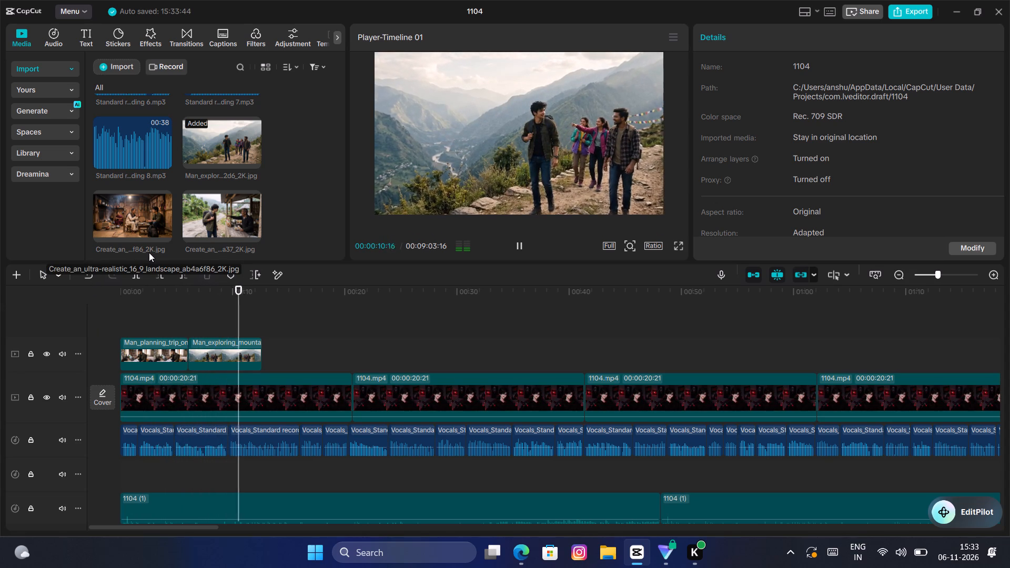
{"action": "key", "text": "space"}
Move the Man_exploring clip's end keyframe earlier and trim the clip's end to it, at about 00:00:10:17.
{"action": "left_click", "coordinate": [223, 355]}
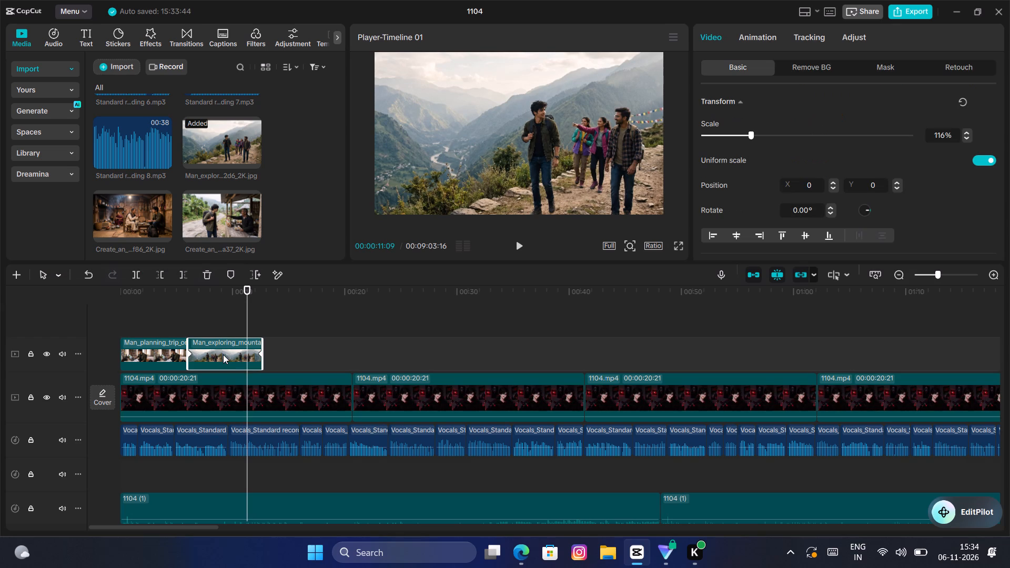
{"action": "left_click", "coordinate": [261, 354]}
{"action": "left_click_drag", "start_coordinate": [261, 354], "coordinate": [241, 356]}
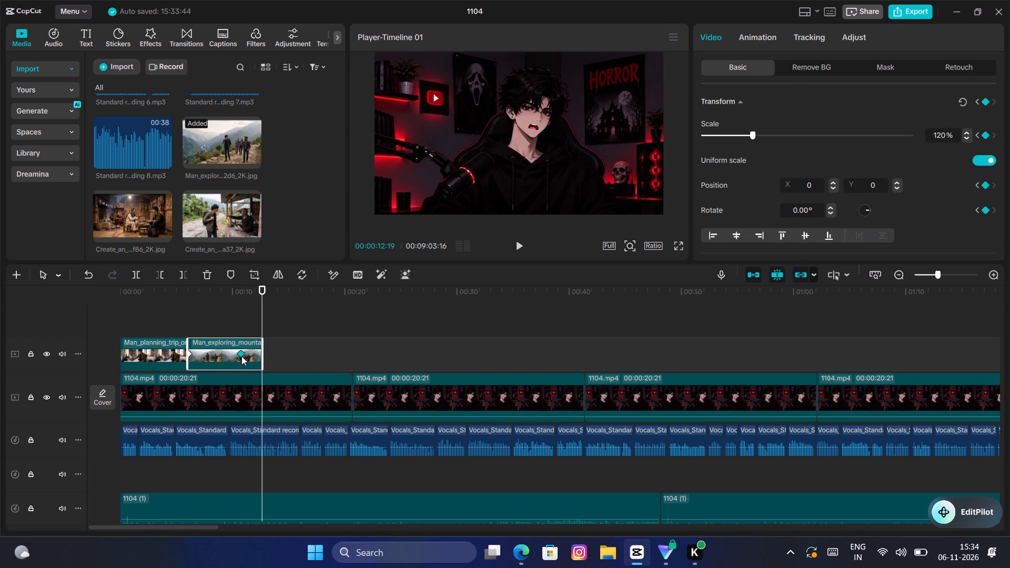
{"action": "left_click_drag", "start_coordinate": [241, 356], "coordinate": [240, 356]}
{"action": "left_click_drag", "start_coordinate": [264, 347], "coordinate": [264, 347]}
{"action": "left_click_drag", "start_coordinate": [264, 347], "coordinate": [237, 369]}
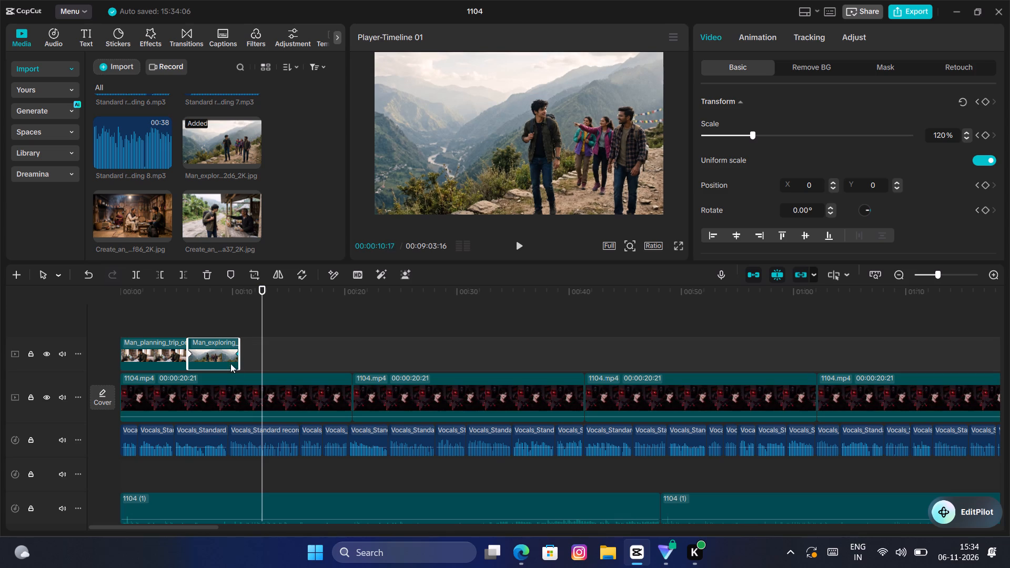
Play from about 00:00:04 to 00:00:07:13 to check the change from the Man_planning image to the Man_exploring image.
{"action": "double_click", "coordinate": [164, 311]}
{"action": "left_click", "coordinate": [165, 314]}
{"action": "key", "text": "space"}
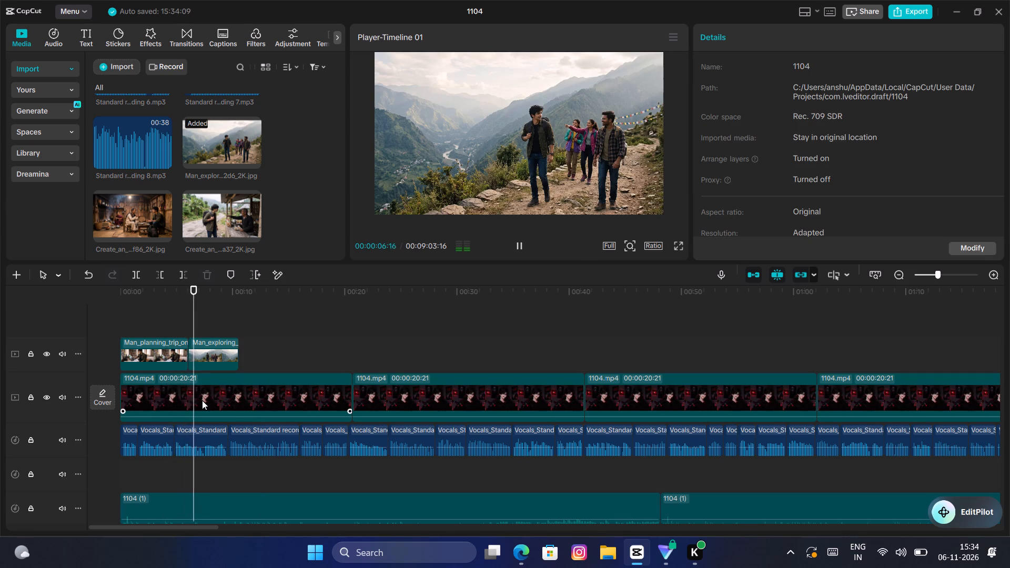
{"action": "key", "text": "space"}
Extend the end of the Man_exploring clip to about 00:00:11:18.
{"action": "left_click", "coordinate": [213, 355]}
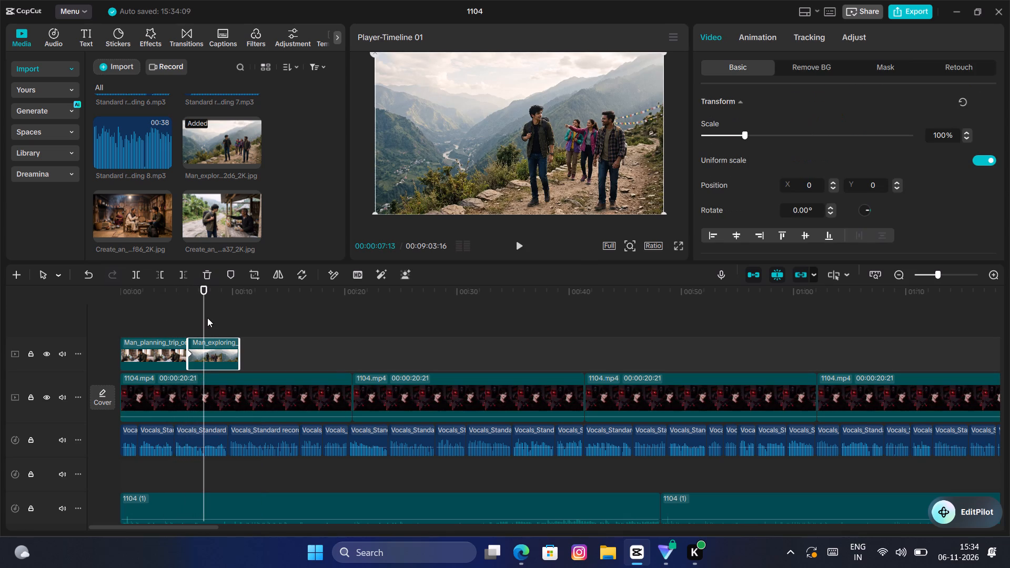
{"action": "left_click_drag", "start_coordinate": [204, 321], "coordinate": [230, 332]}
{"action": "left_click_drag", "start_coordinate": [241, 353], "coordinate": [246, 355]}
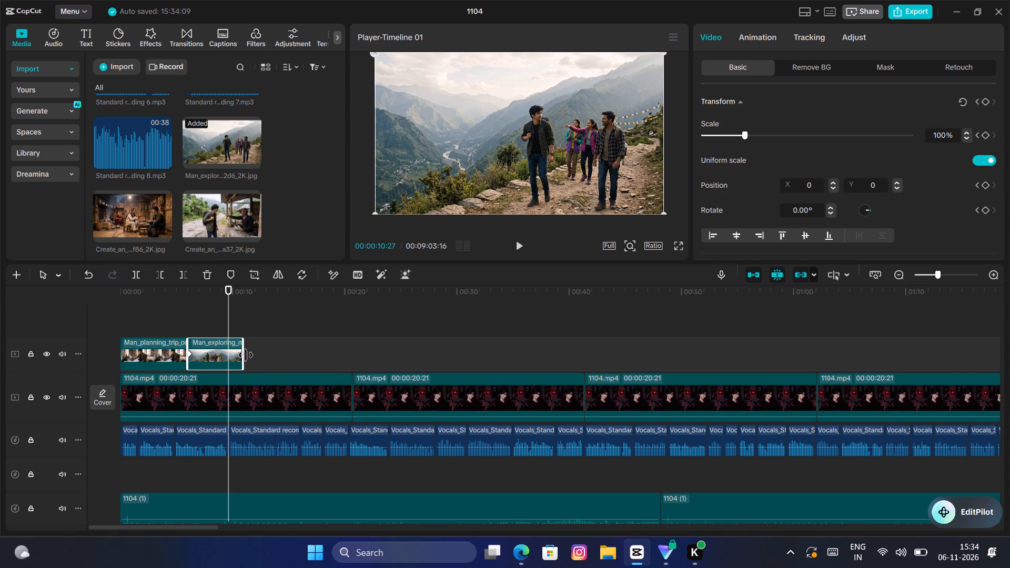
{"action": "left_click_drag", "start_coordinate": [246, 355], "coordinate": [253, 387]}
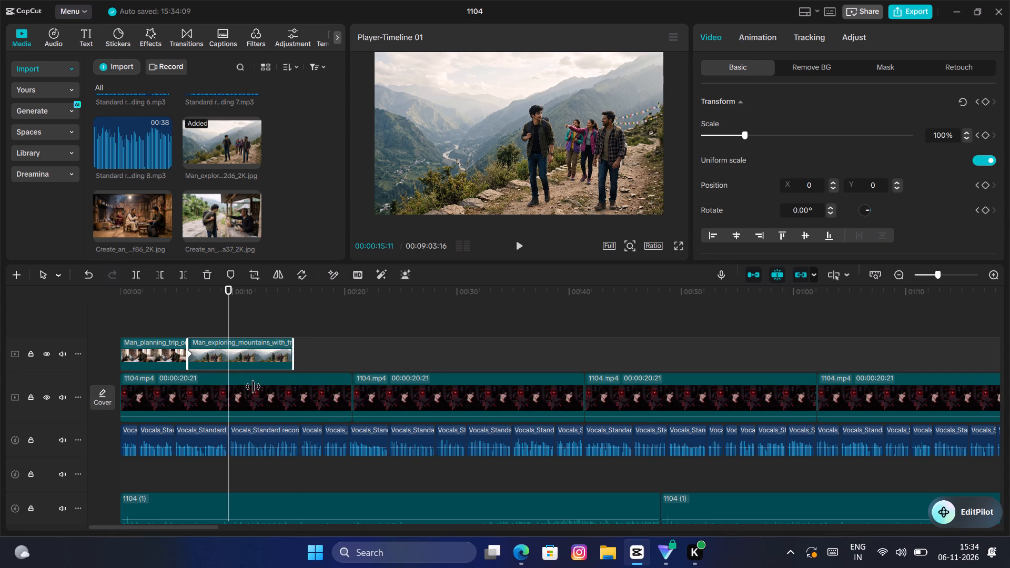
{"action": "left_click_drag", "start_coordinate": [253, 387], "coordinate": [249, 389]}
Play the Man_exploring section, replaying from about 00:00:06 to 00:00:10:11, to find where the image should end against the voiceover.
{"action": "key", "text": "space"}
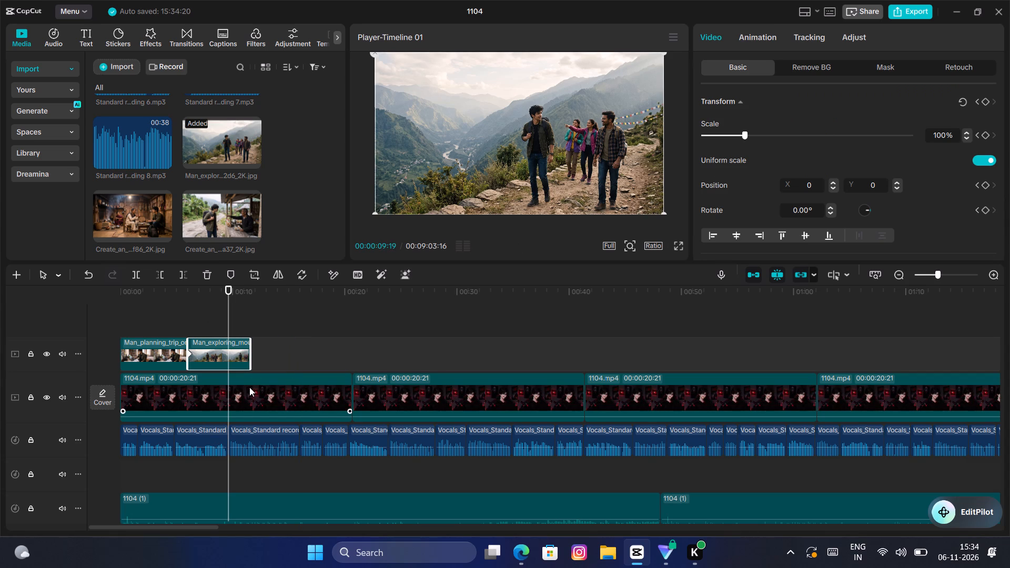
{"action": "key", "text": "space"}
{"action": "key", "text": "space"}
{"action": "key", "text": "space"}
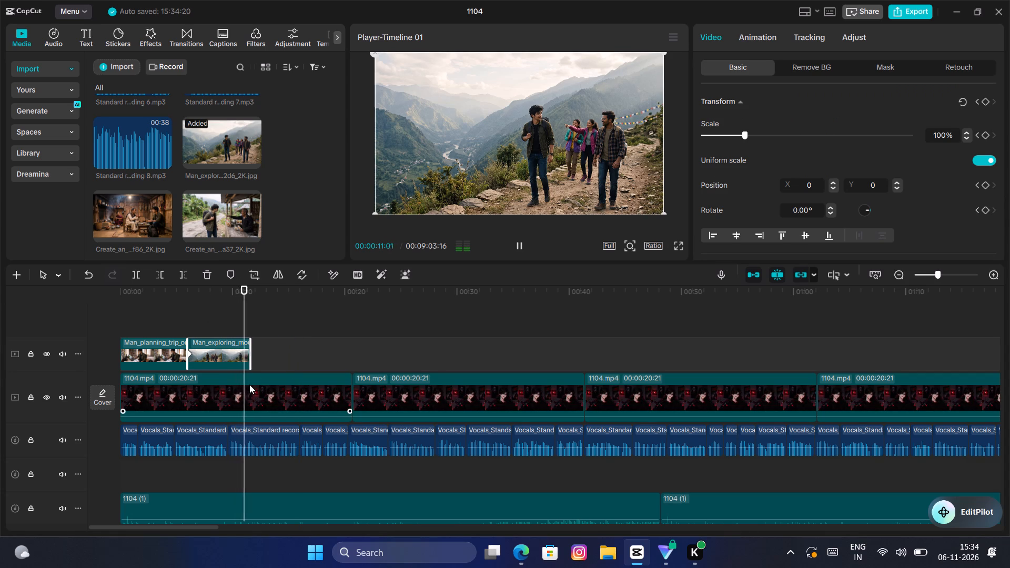
{"action": "double_click", "coordinate": [186, 312]}
{"action": "key", "text": "space"}
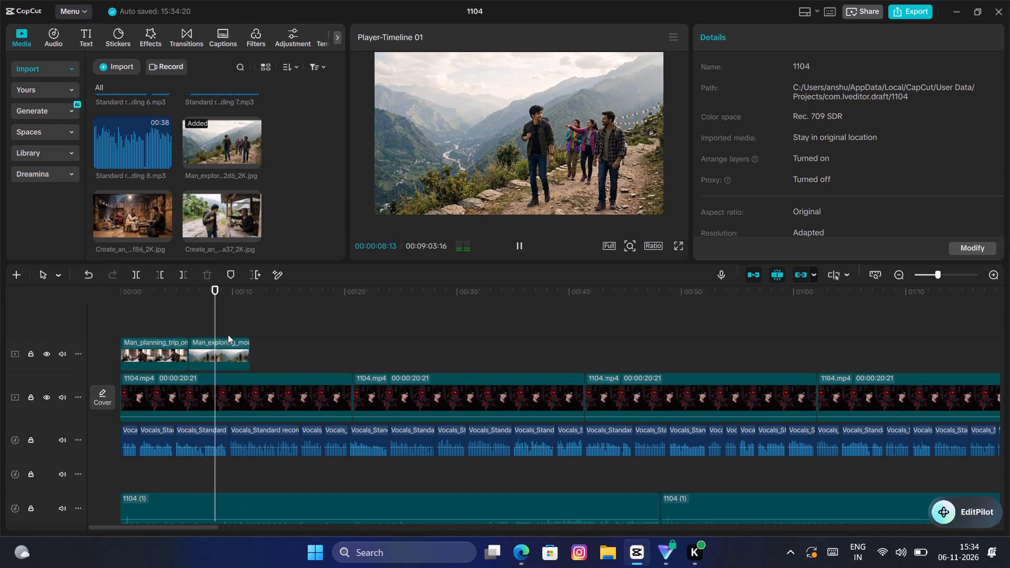
{"action": "key", "text": "space"}
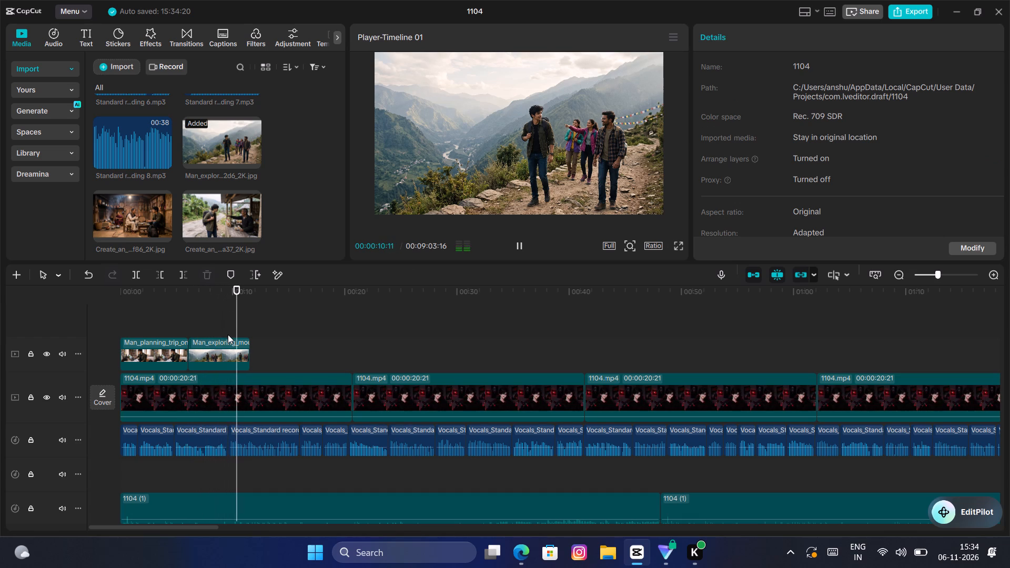
Trim the end of the Man_exploring clip to the playhead at 00:00:10:11.
{"action": "left_click", "coordinate": [245, 351]}
{"action": "left_click_drag", "start_coordinate": [248, 349], "coordinate": [246, 351]}
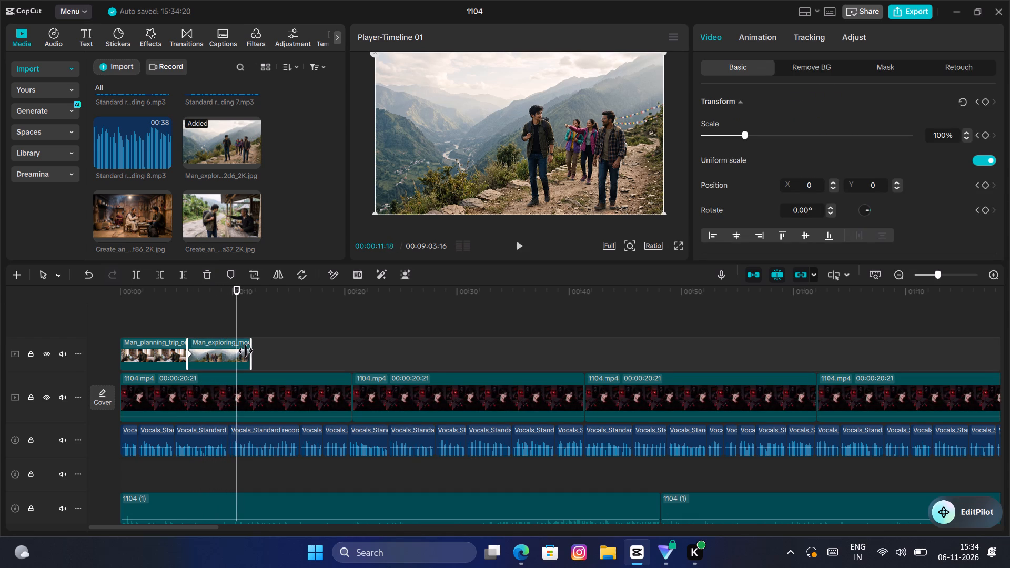
{"action": "left_click_drag", "start_coordinate": [246, 351], "coordinate": [235, 360]}
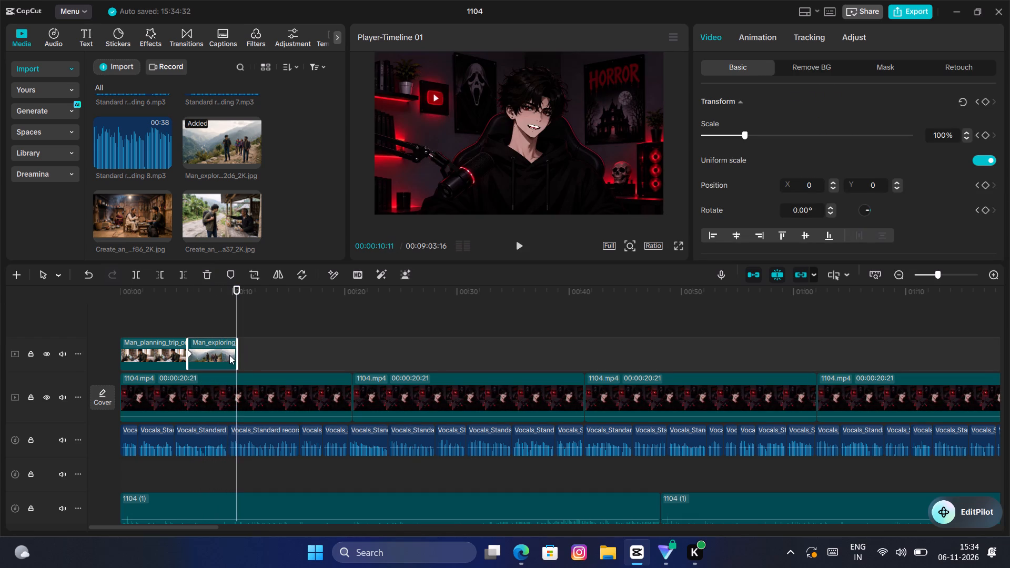
Add a Transform keyframe at the end of the Man_exploring clip, at 00:00:10:11, and set its scale to 120%.
{"action": "left_click", "coordinate": [983, 102]}
{"action": "left_click", "coordinate": [943, 135]}
{"action": "key", "text": "BackSpace"}
{"action": "key", "text": "2"}
{"action": "key", "text": "Return"}
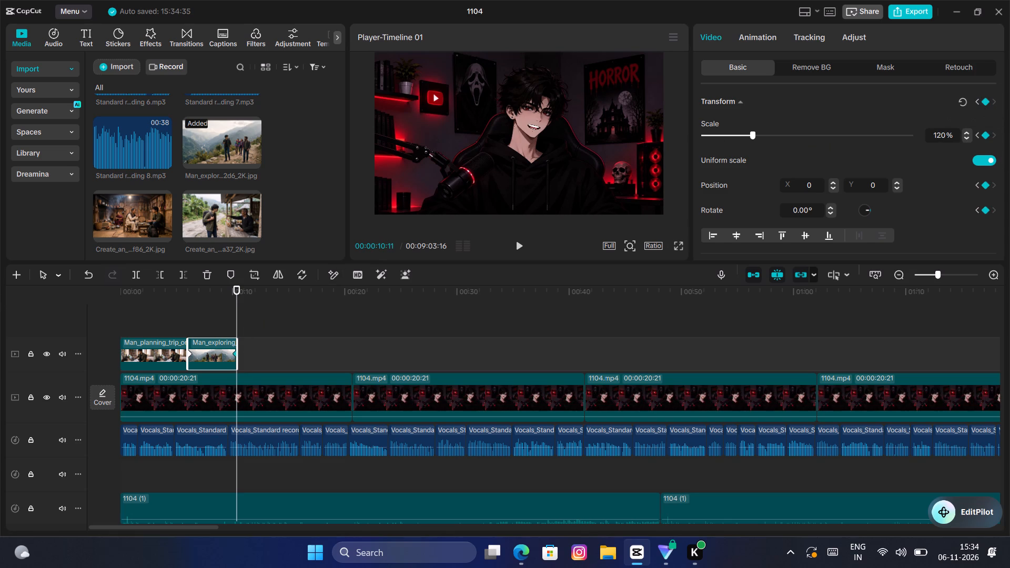
Play from about 00:00:06:02 to check the Man_exploring image's zoom and timing.
{"action": "double_click", "coordinate": [186, 318]}
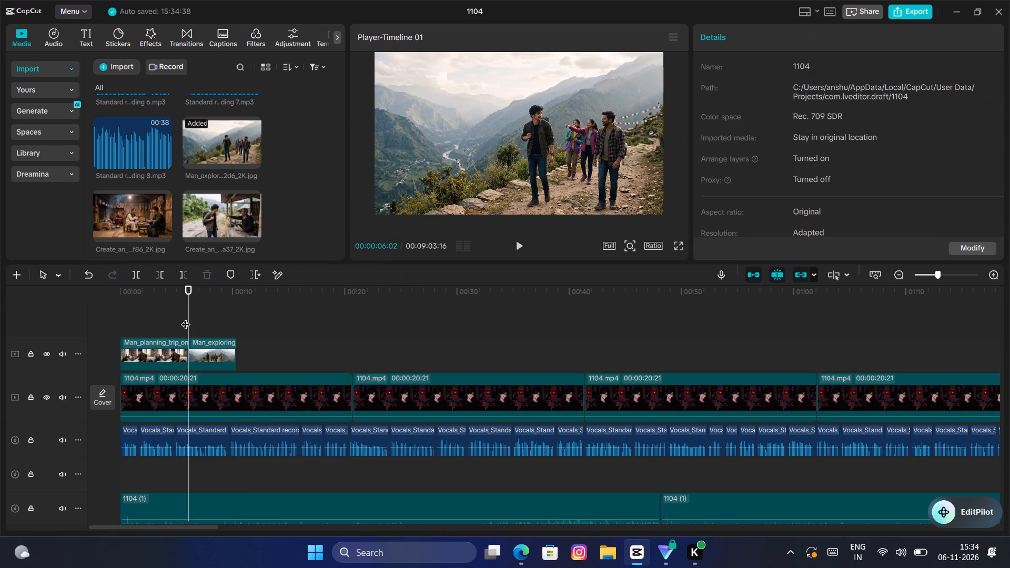
{"action": "key", "text": "space"}
{"action": "key", "text": "space"}
{"action": "key", "text": "space"}
{"action": "left_click", "coordinate": [175, 343]}
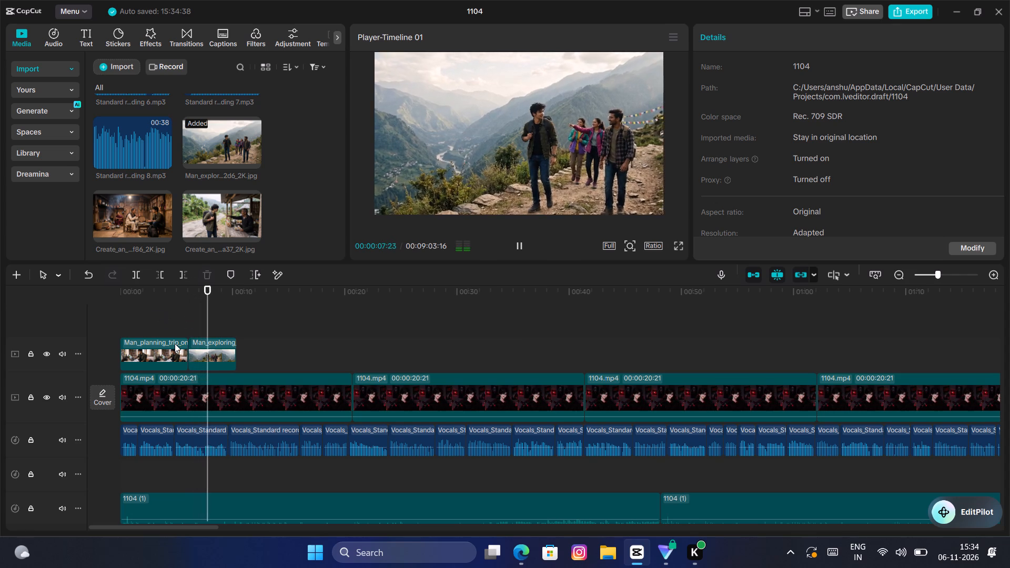
{"action": "key", "text": "space"}
Move the Man_planning clip's end keyframe earlier and trim the clip's end to it, at about 00:00:05:05.
{"action": "left_click_drag", "start_coordinate": [183, 353], "coordinate": [178, 356]}
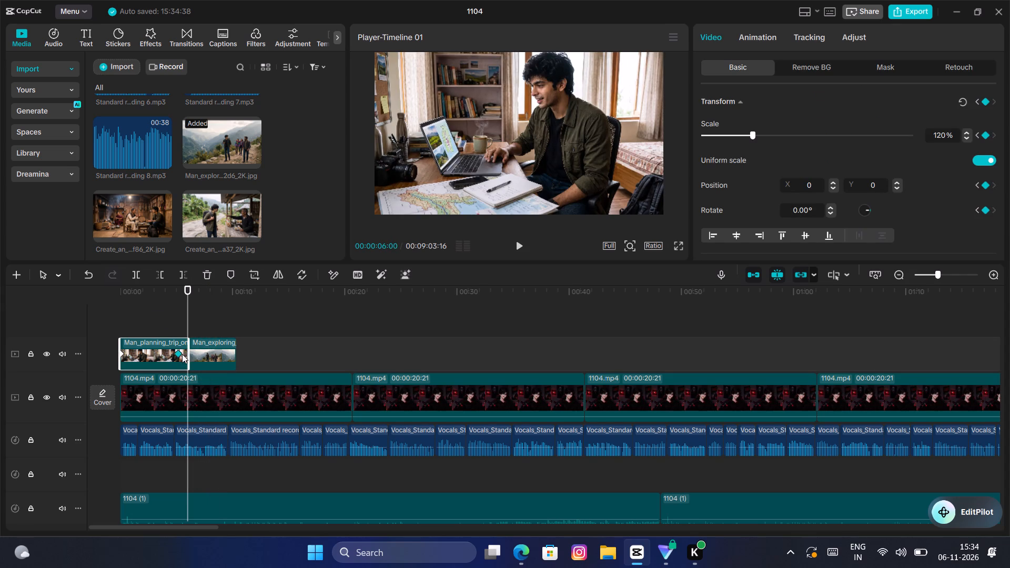
{"action": "left_click_drag", "start_coordinate": [187, 352], "coordinate": [180, 364]}
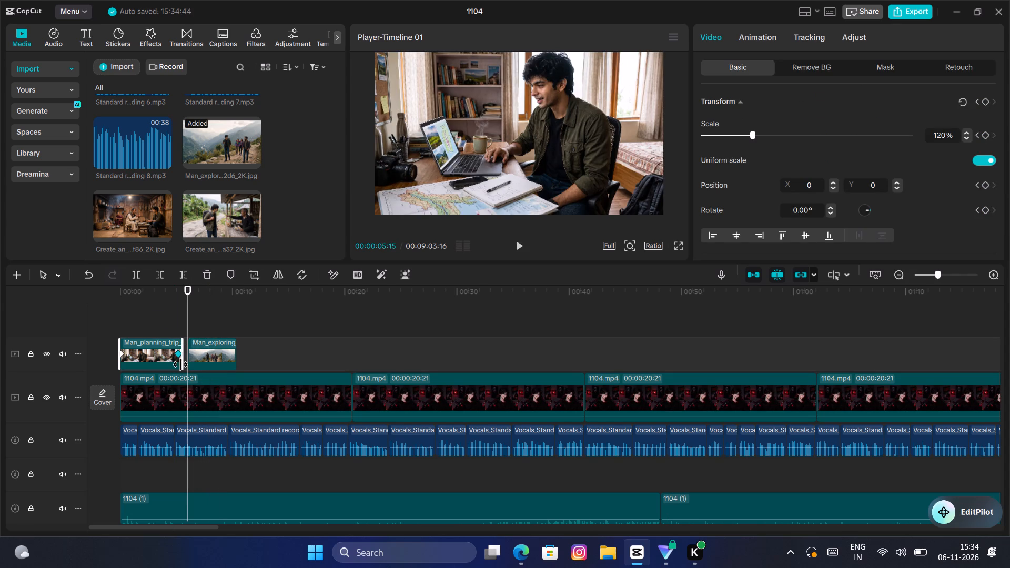
{"action": "left_click_drag", "start_coordinate": [180, 364], "coordinate": [177, 366]}
{"action": "left_click_drag", "start_coordinate": [177, 366], "coordinate": [177, 366]}
Move the Man_exploring clip earlier so it starts directly after the shortened Man_planning clip.
{"action": "left_click", "coordinate": [201, 350]}
{"action": "left_click_drag", "start_coordinate": [201, 350], "coordinate": [193, 355]}
{"action": "left_click", "coordinate": [173, 339]}
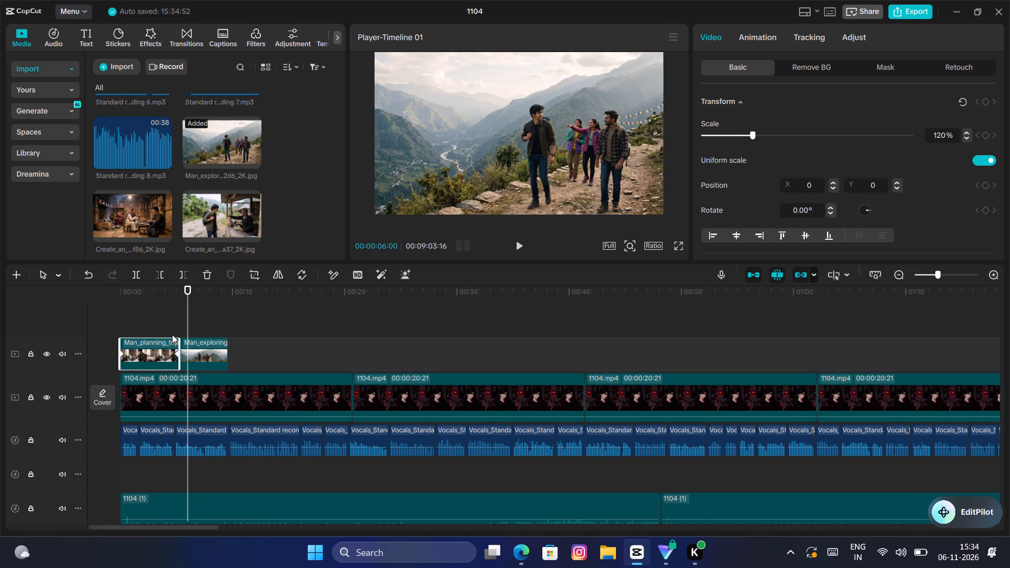
Play the opening of the timeline to check the transition from the Man_planning image to the Man_exploring image.
{"action": "left_click", "coordinate": [170, 324]}
{"action": "left_click_drag", "start_coordinate": [170, 324], "coordinate": [54, 339]}
{"action": "key", "text": "space"}
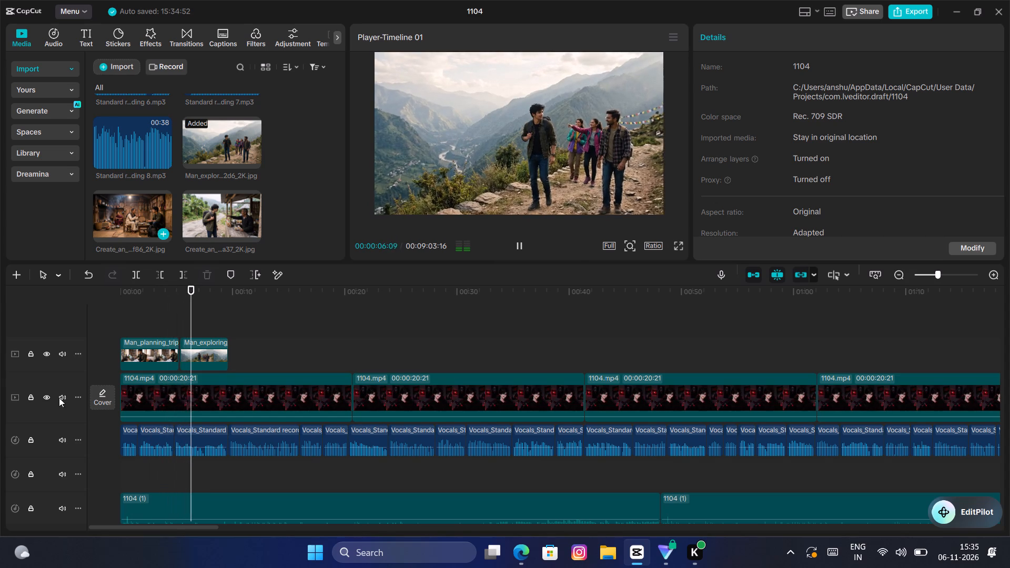
{"action": "right_click", "coordinate": [74, 567]}
{"action": "key", "text": "space"}
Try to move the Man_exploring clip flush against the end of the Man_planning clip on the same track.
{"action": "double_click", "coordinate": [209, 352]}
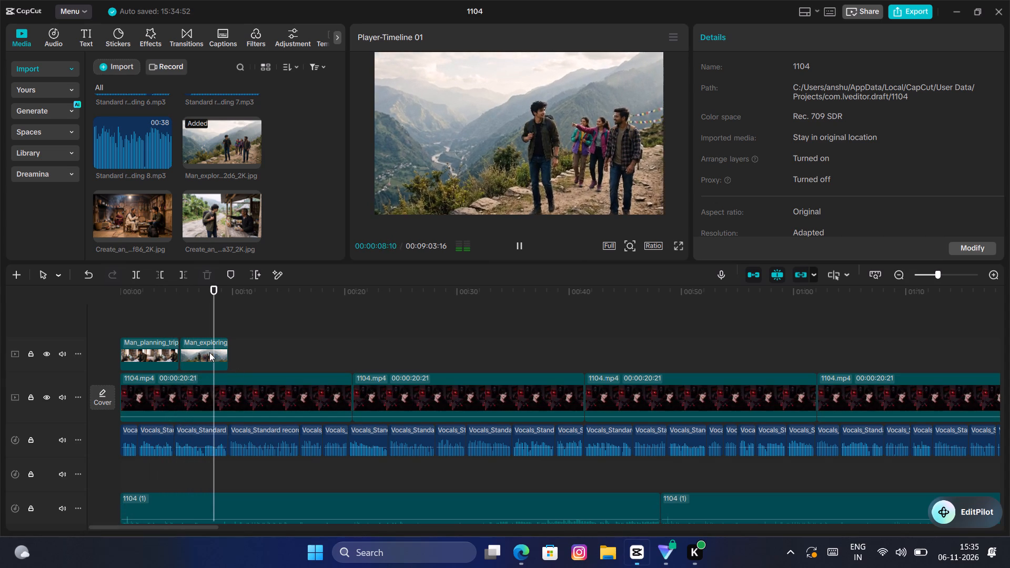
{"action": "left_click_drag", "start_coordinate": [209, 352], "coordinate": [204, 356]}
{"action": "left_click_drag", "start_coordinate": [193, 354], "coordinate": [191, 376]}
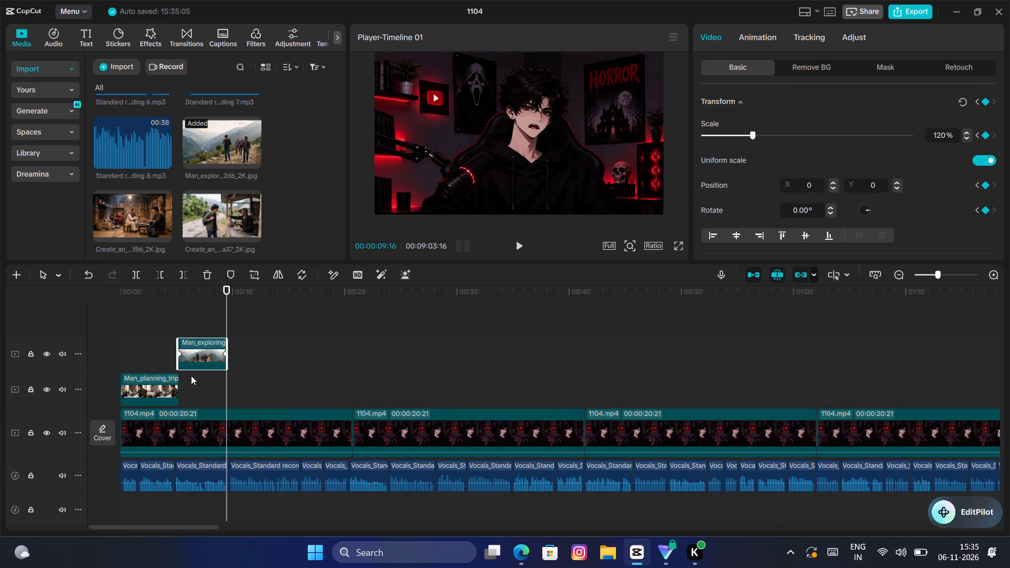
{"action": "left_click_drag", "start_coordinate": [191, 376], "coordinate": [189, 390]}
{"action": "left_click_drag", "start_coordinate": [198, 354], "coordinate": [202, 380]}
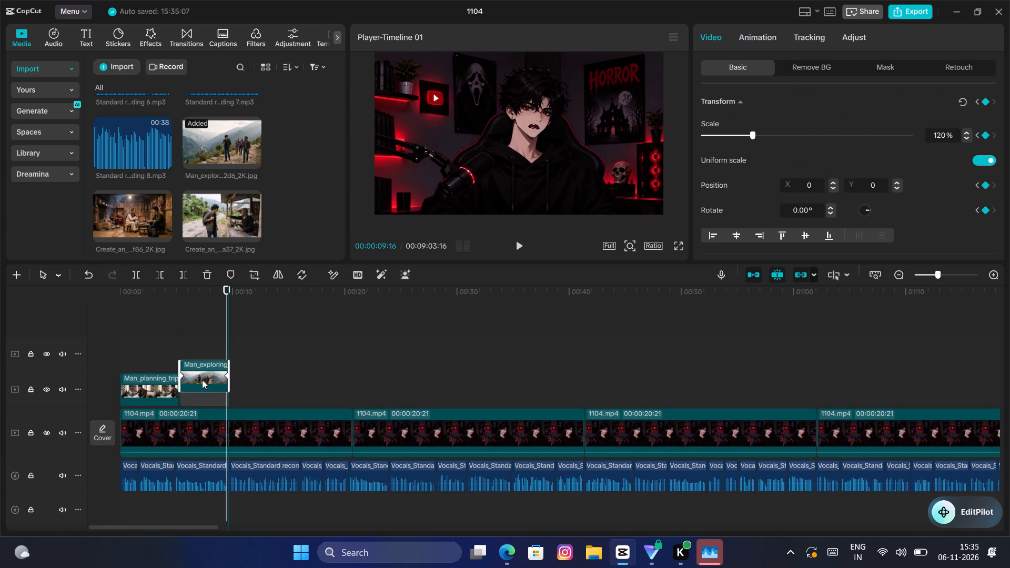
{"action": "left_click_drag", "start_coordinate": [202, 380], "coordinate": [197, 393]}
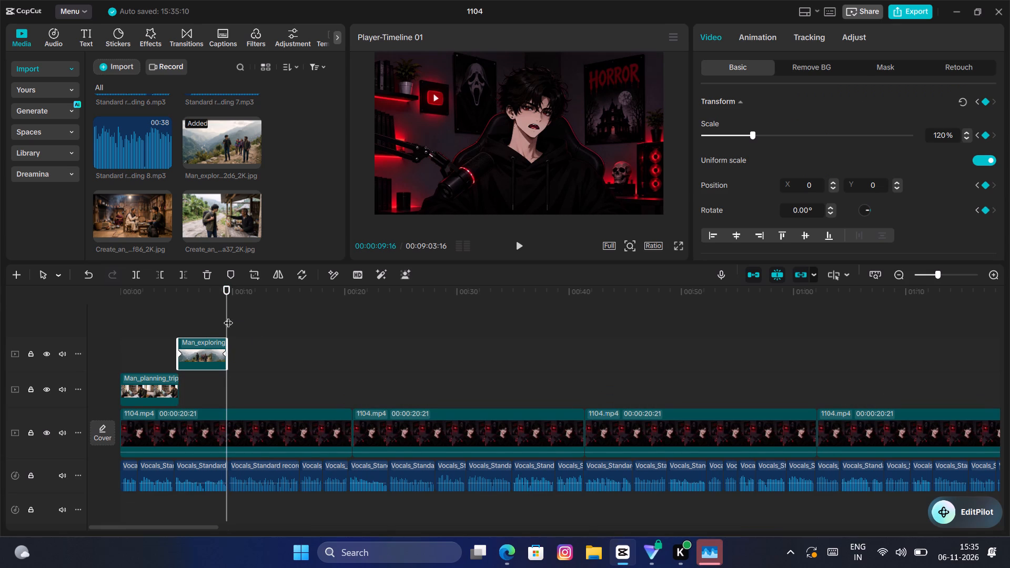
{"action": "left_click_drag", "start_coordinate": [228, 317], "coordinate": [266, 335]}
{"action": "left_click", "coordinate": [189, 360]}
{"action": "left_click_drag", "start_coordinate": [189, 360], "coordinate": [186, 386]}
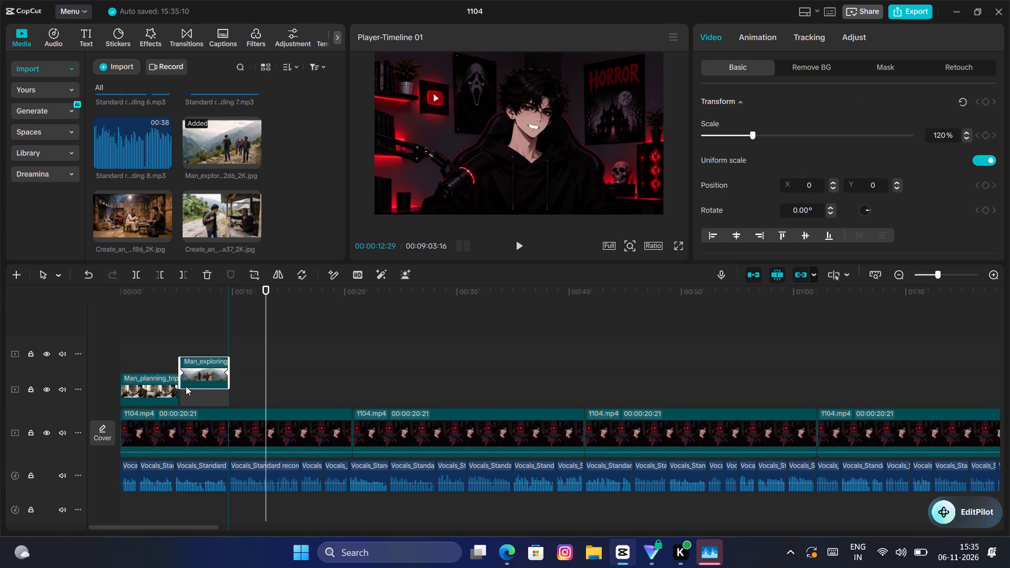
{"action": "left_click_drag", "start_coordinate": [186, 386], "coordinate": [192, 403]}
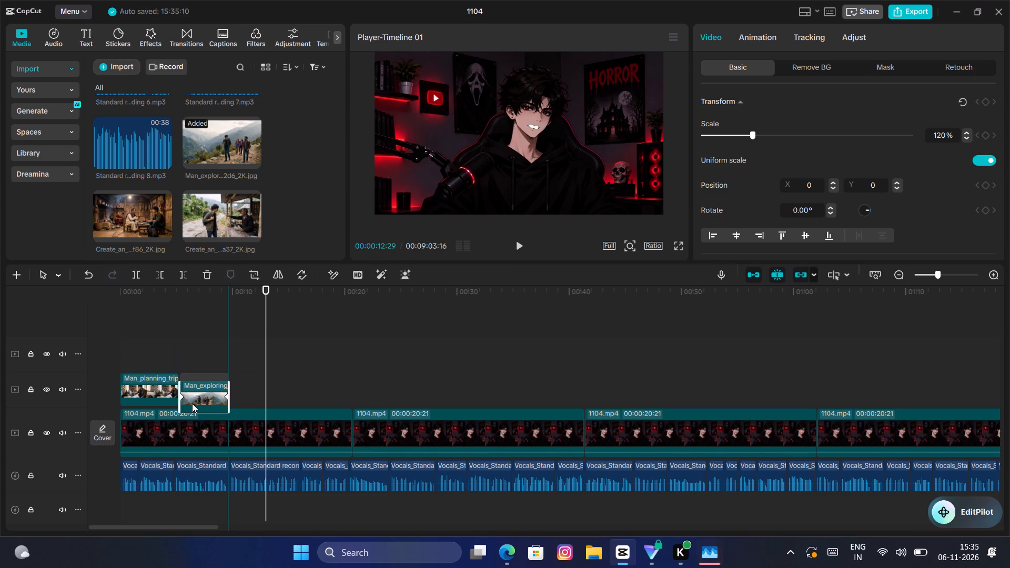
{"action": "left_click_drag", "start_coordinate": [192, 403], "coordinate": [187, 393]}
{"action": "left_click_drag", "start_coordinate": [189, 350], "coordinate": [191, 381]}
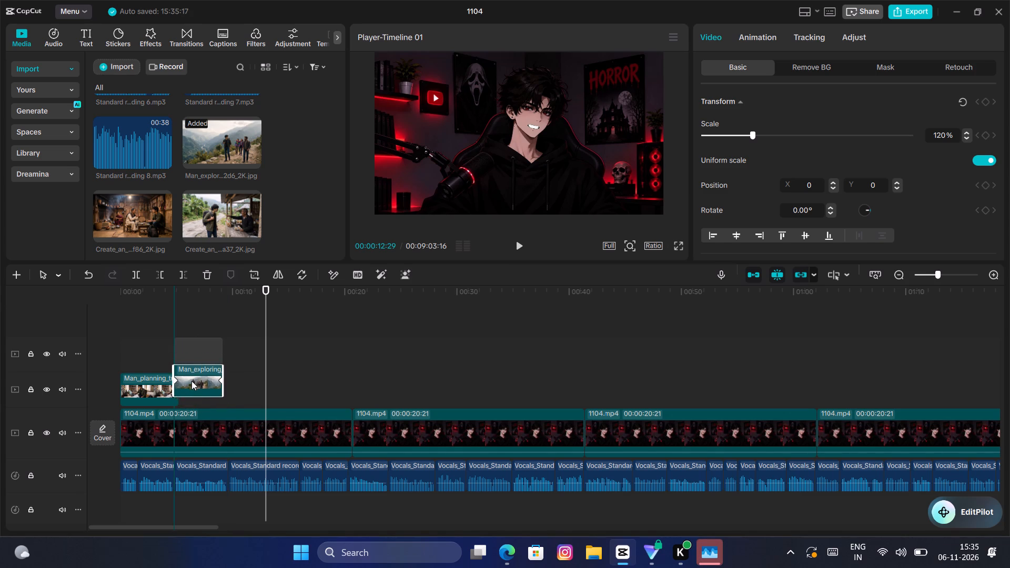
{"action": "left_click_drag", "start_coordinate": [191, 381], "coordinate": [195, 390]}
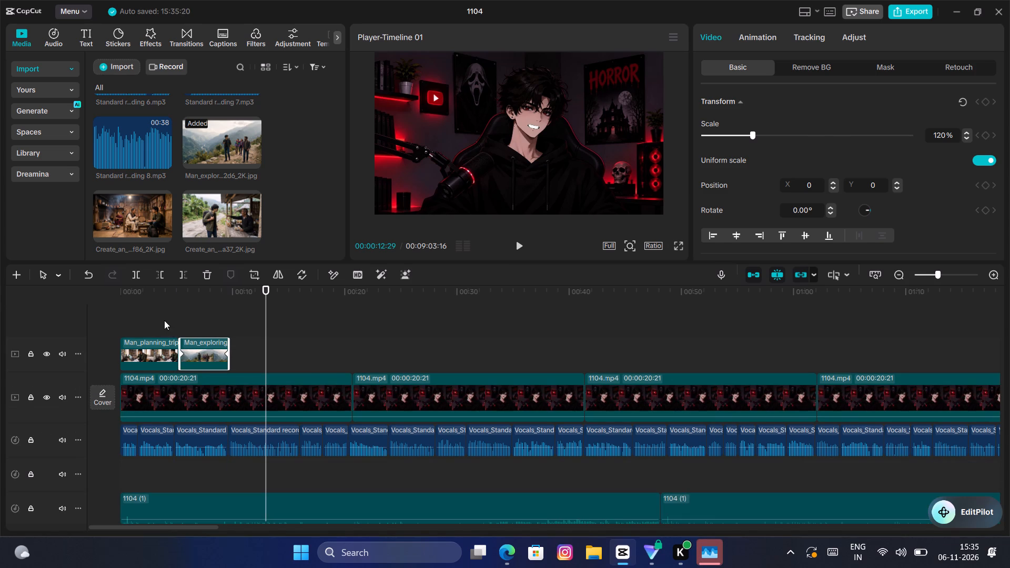
Close the small gap by moving the Man_exploring clip earlier until it meets the end of the Man_planning clip.
{"action": "left_click", "coordinate": [164, 320]}
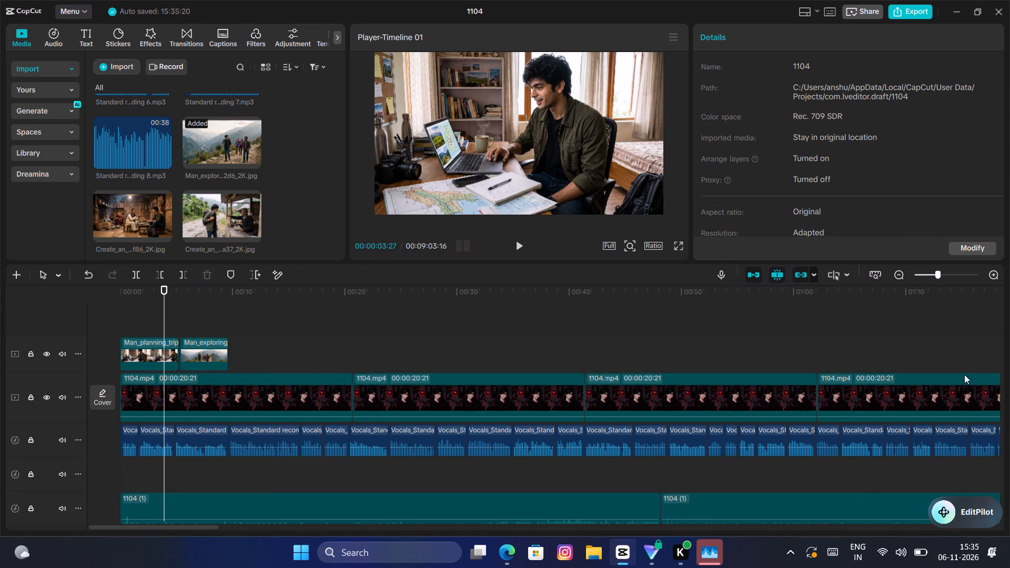
{"action": "double_click", "coordinate": [995, 275]}
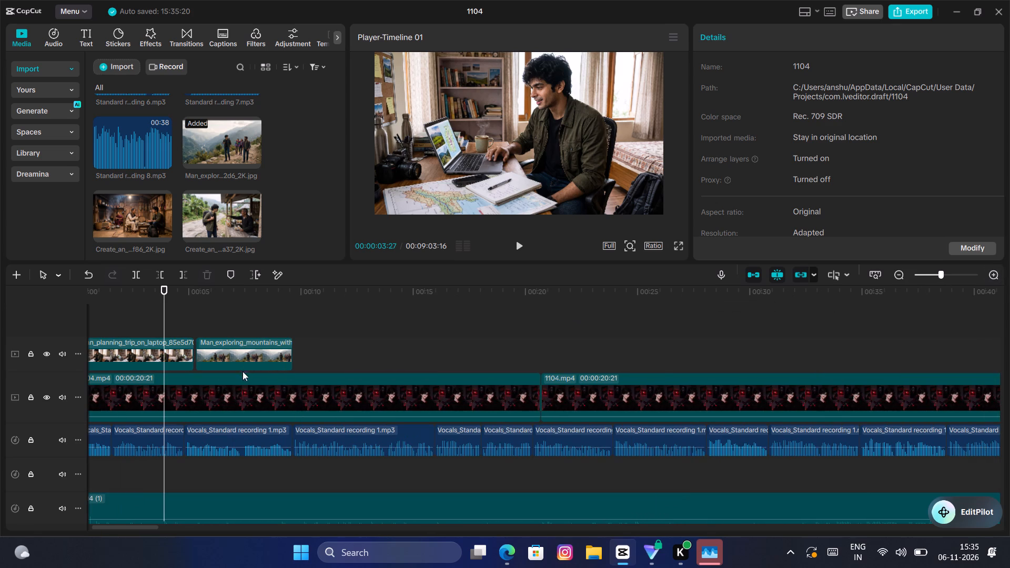
{"action": "left_click", "coordinate": [256, 353]}
{"action": "left_click_drag", "start_coordinate": [255, 352], "coordinate": [249, 354]}
Play from about 00:00:02:16 to about 00:00:25:26 to check the join between the images and hear the narration that follows.
{"action": "left_click", "coordinate": [204, 329]}
{"action": "left_click_drag", "start_coordinate": [203, 327], "coordinate": [191, 329]}
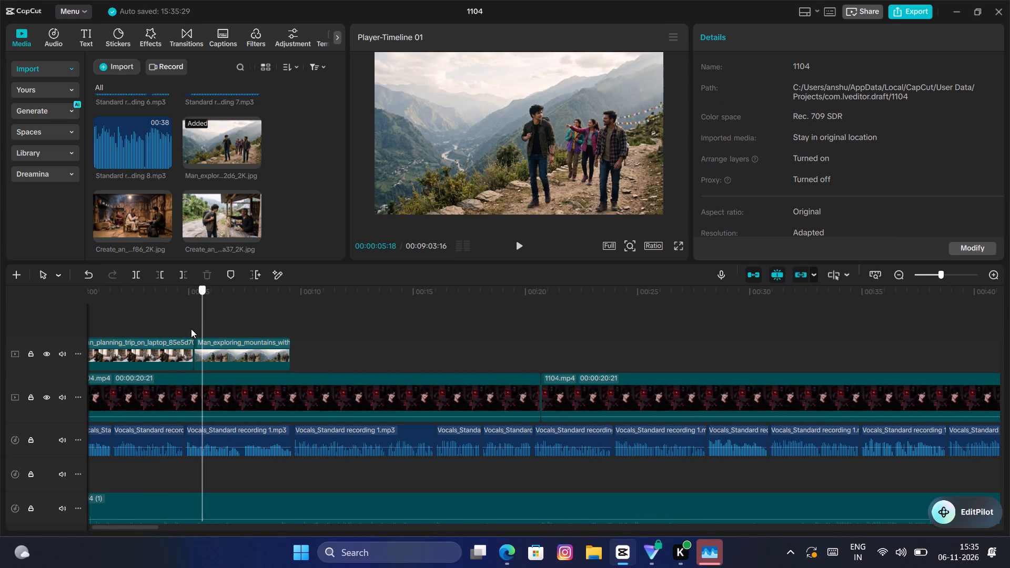
{"action": "left_click_drag", "start_coordinate": [191, 329], "coordinate": [184, 329]}
{"action": "left_click_drag", "start_coordinate": [184, 329], "coordinate": [134, 329]}
{"action": "key", "text": "space"}
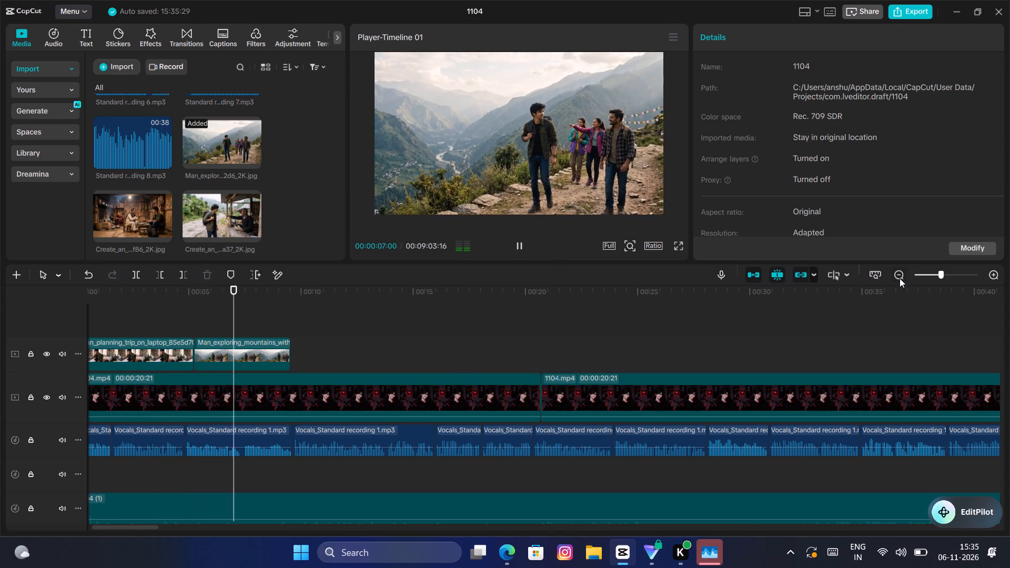
{"action": "left_click_drag", "start_coordinate": [573, 261], "coordinate": [574, 256]}
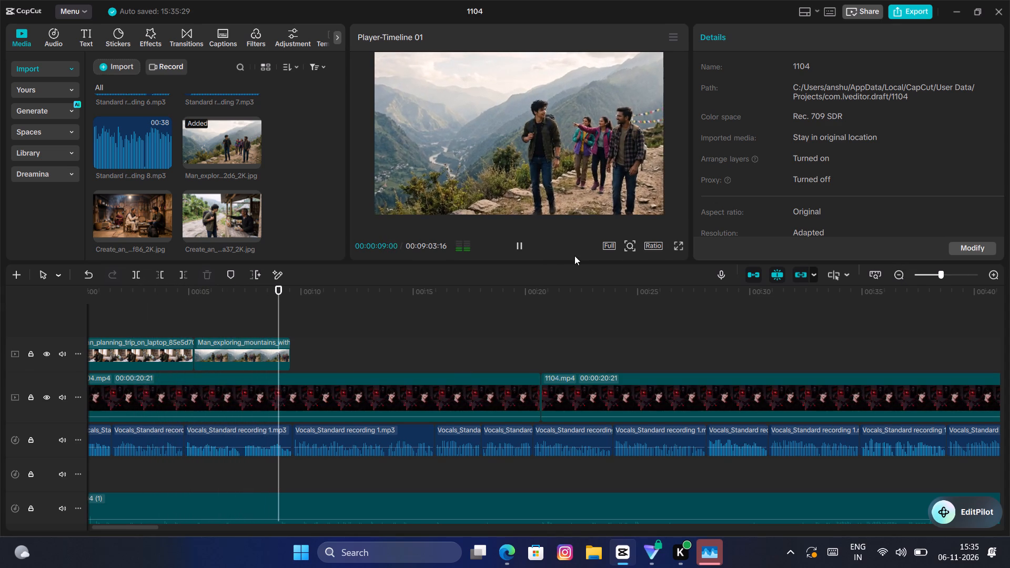
{"action": "left_click_drag", "start_coordinate": [574, 256], "coordinate": [579, 240]}
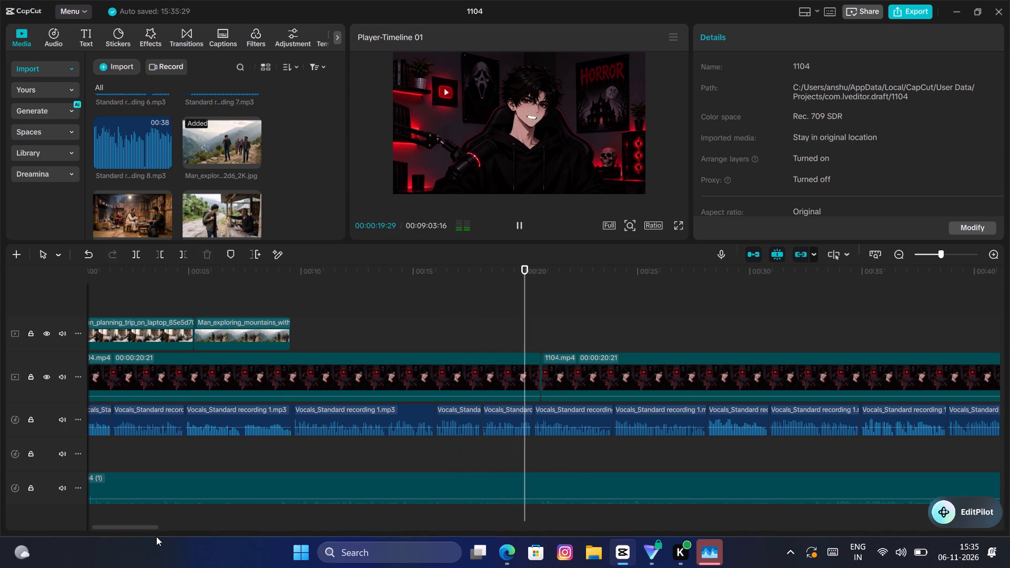
{"action": "left_click_drag", "start_coordinate": [151, 525], "coordinate": [169, 527]}
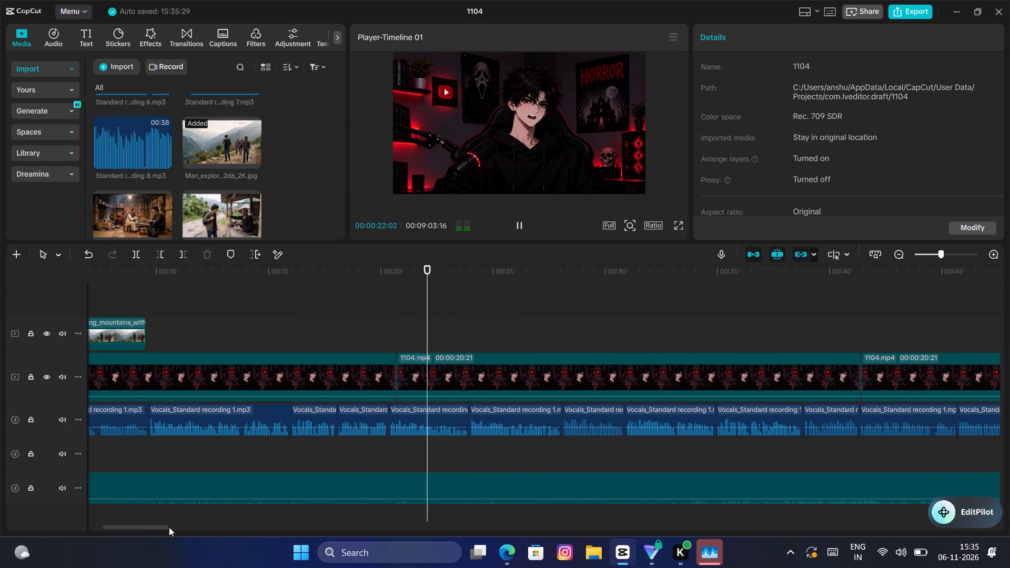
{"action": "left_click_drag", "start_coordinate": [169, 527], "coordinate": [171, 528]}
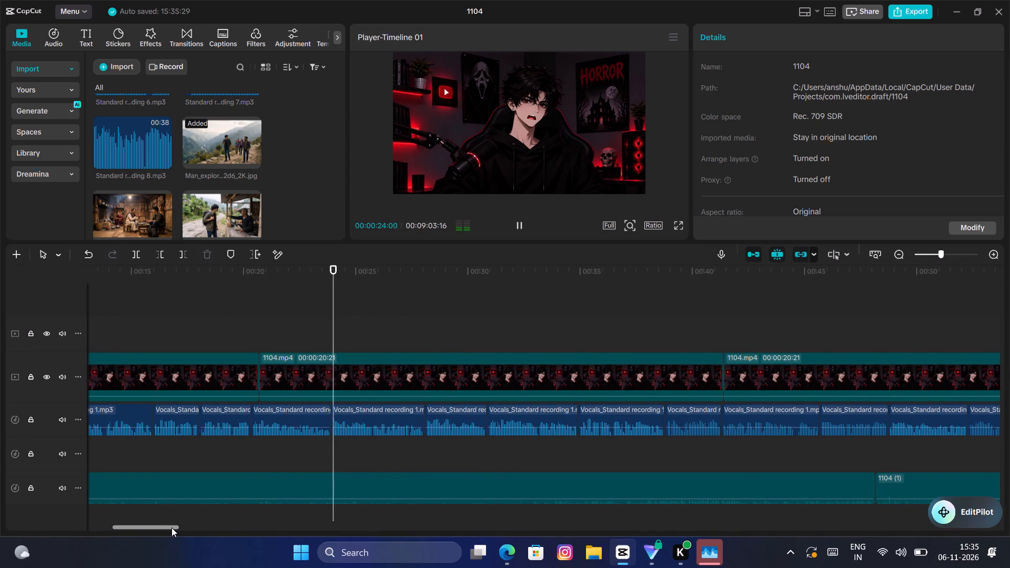
{"action": "left_click", "coordinate": [171, 528]}
{"action": "key", "text": "space"}
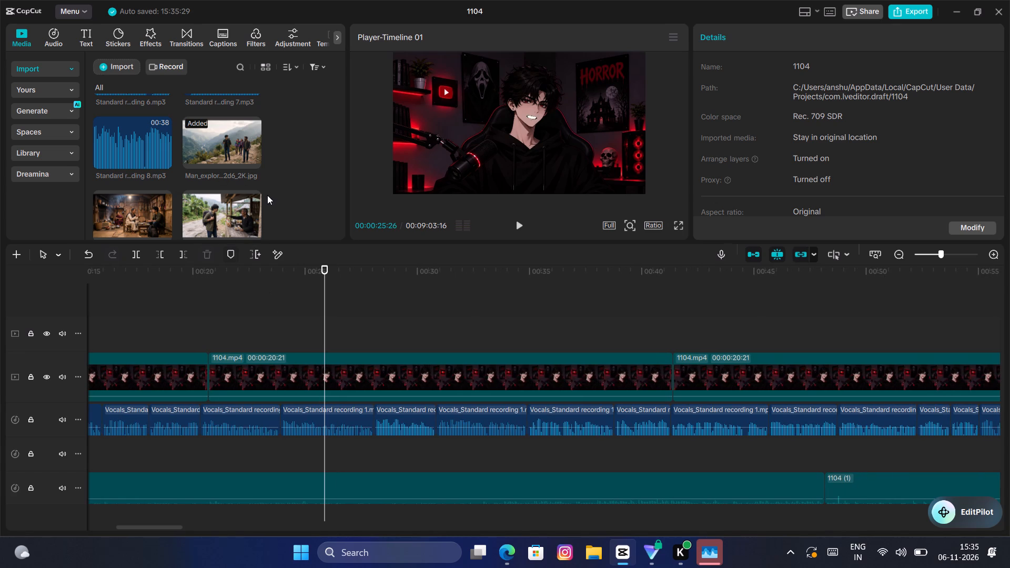
Place the Man_packing_charcoal_backpack image above the main video at 00:00:19:10 and extend its end to about 00:00:25.
{"action": "scroll", "coordinate": [270, 210], "scroll_direction": "down", "scroll_amount": 1}
{"action": "left_click_drag", "start_coordinate": [328, 286], "coordinate": [54, 359]}
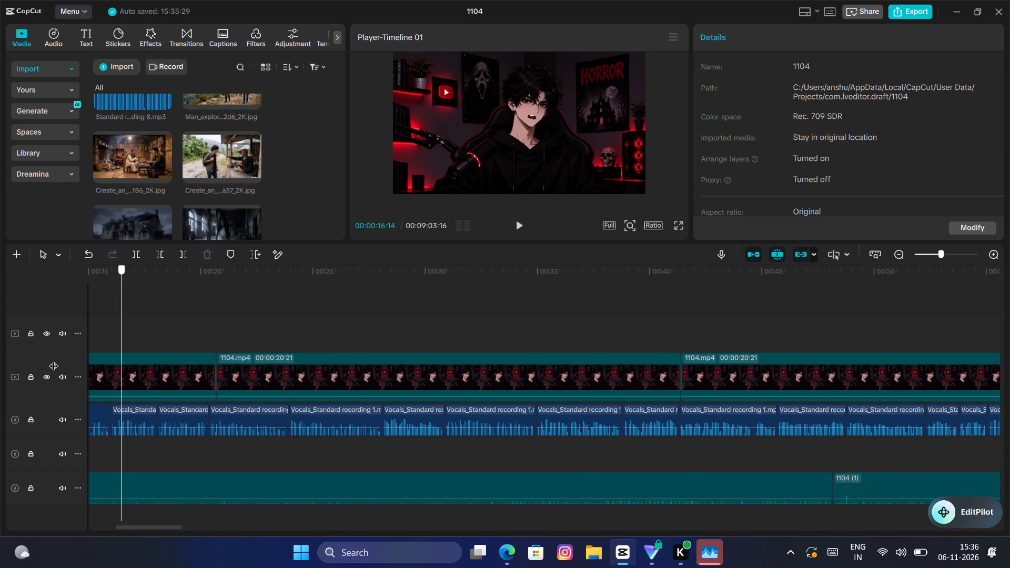
{"action": "left_click_drag", "start_coordinate": [54, 359], "coordinate": [178, 349]}
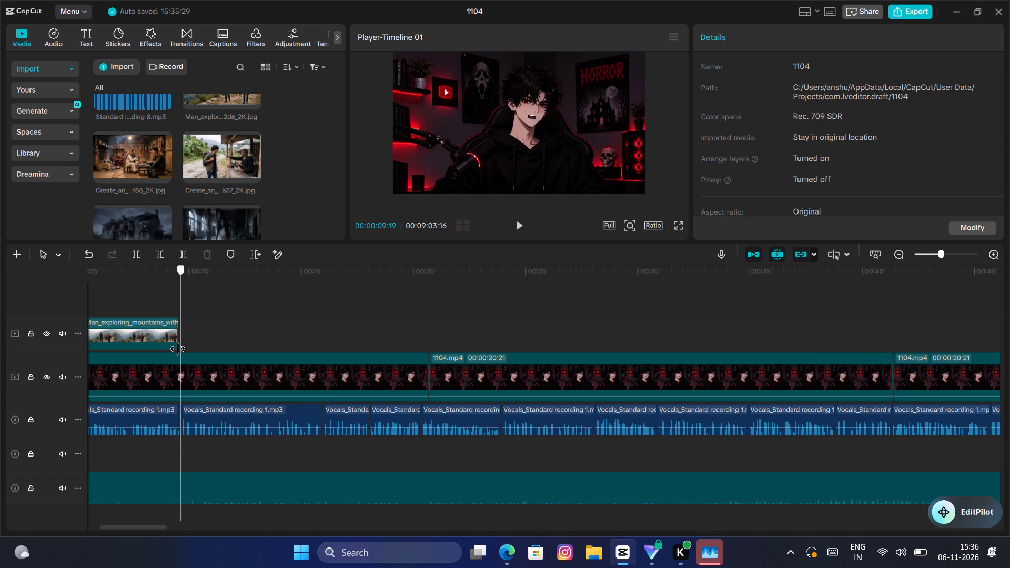
{"action": "left_click_drag", "start_coordinate": [178, 349], "coordinate": [177, 350]}
{"action": "key", "text": "space"}
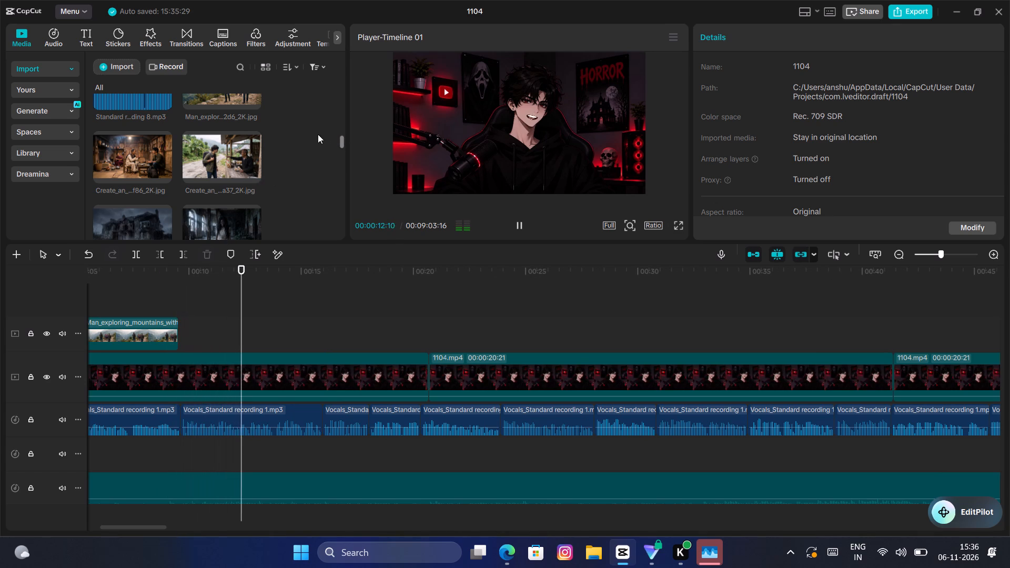
{"action": "left_click_drag", "start_coordinate": [342, 144], "coordinate": [347, 172]}
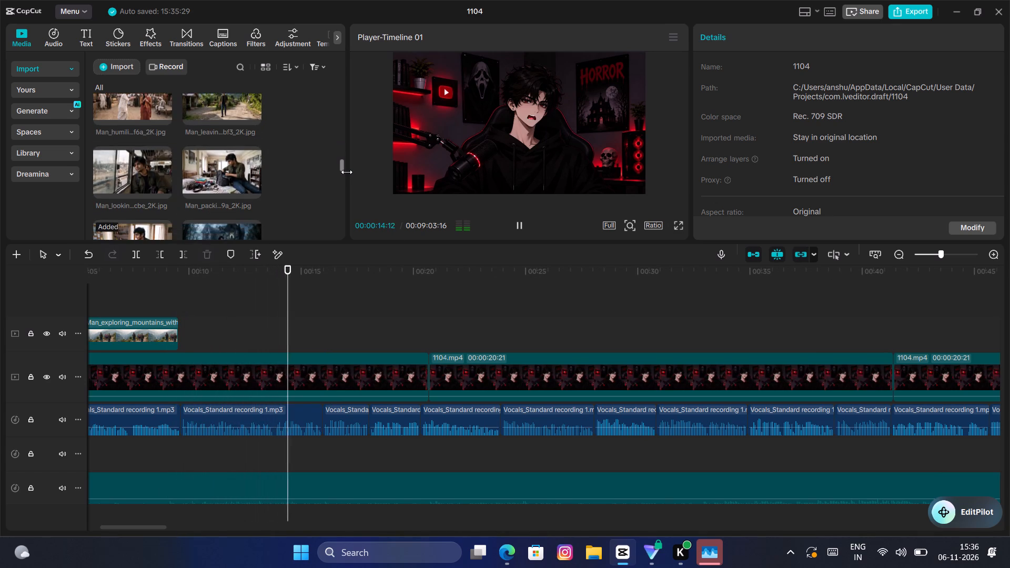
{"action": "left_click_drag", "start_coordinate": [347, 172], "coordinate": [347, 175]}
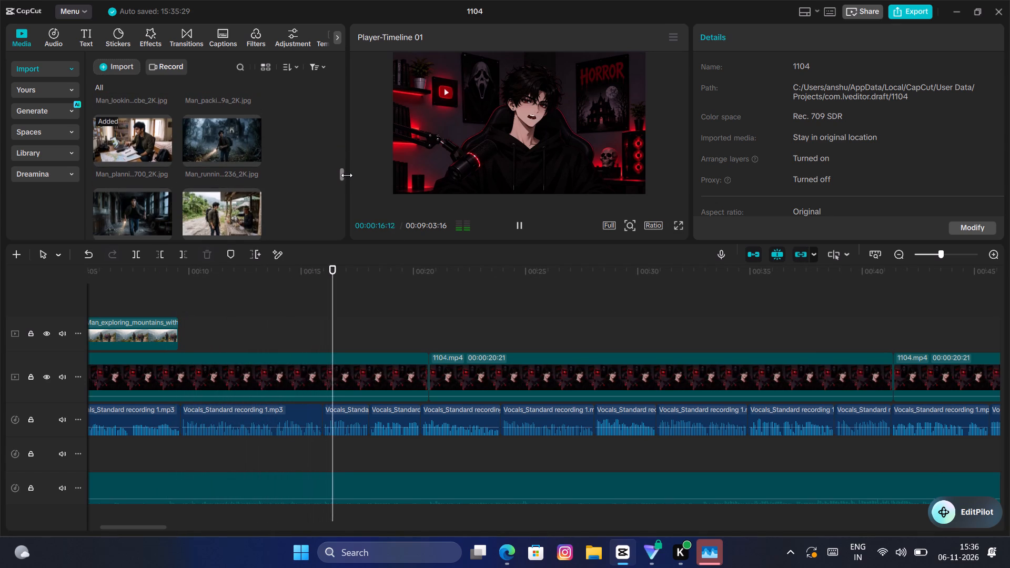
{"action": "left_click_drag", "start_coordinate": [347, 175], "coordinate": [347, 171]}
{"action": "key", "text": "space"}
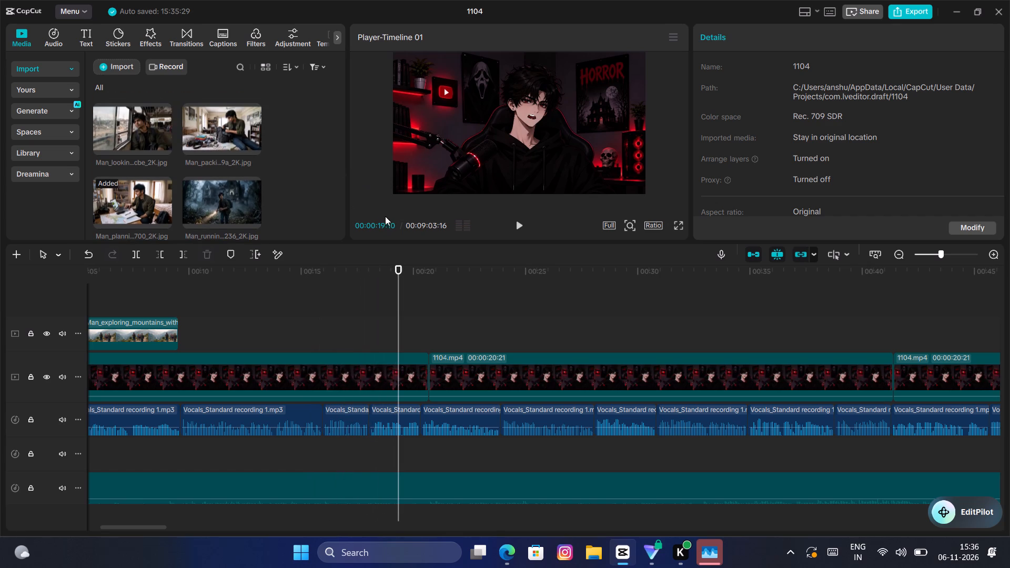
{"action": "left_click", "coordinate": [224, 129]}
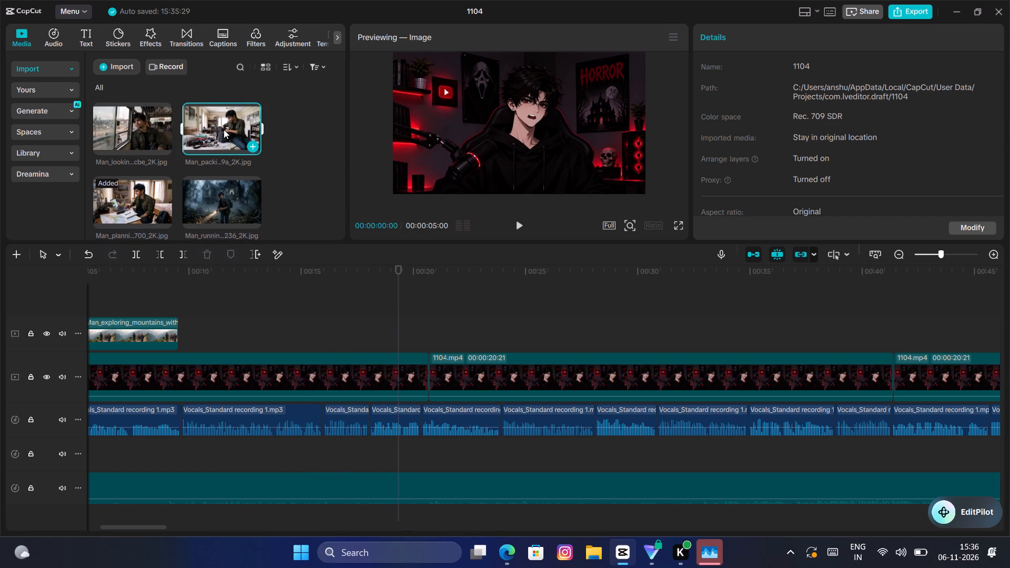
{"action": "left_click_drag", "start_coordinate": [224, 129], "coordinate": [396, 334]}
{"action": "key", "text": "space"}
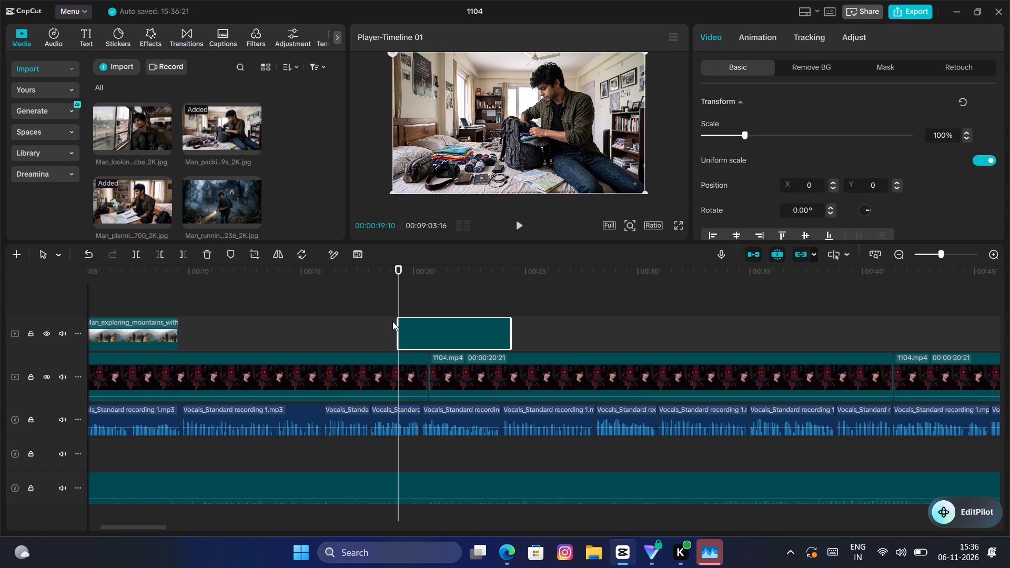
{"action": "left_click_drag", "start_coordinate": [512, 328], "coordinate": [524, 330]}
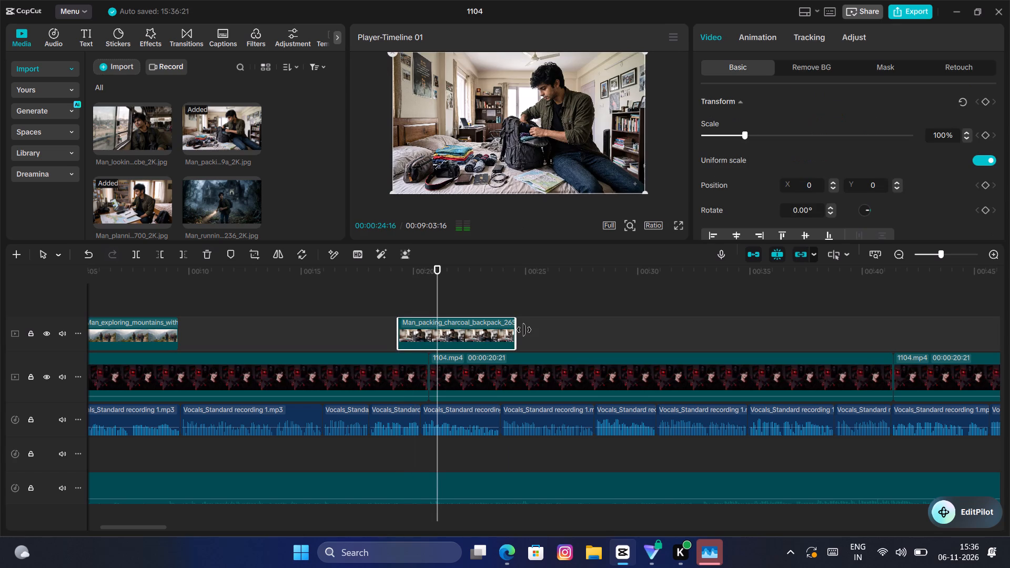
{"action": "left_click_drag", "start_coordinate": [524, 330], "coordinate": [521, 331]}
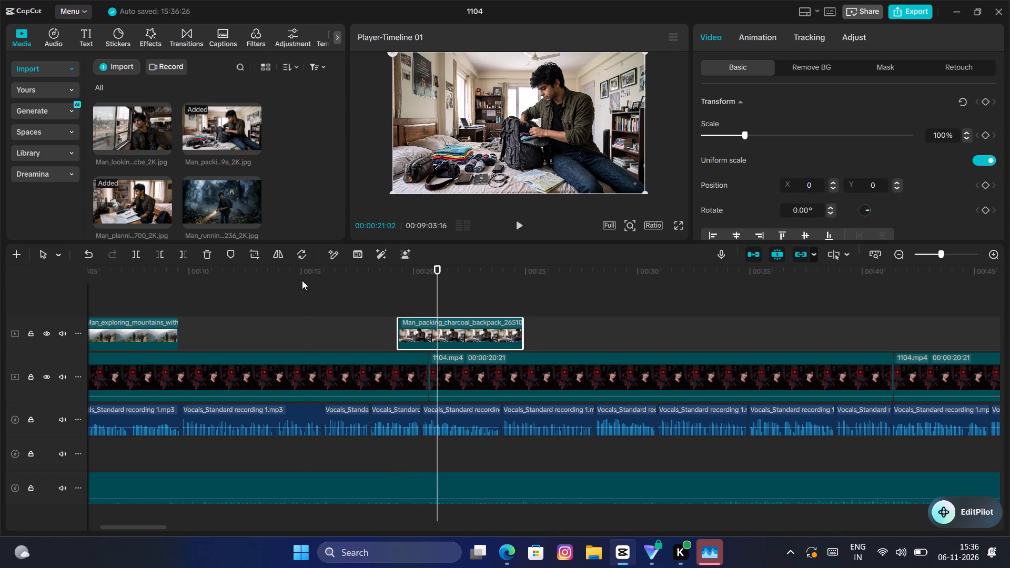
Play the Man_packing clip from its start to check its timing against the voiceover.
{"action": "left_click", "coordinate": [302, 280]}
{"action": "left_click_drag", "start_coordinate": [302, 280], "coordinate": [194, 356]}
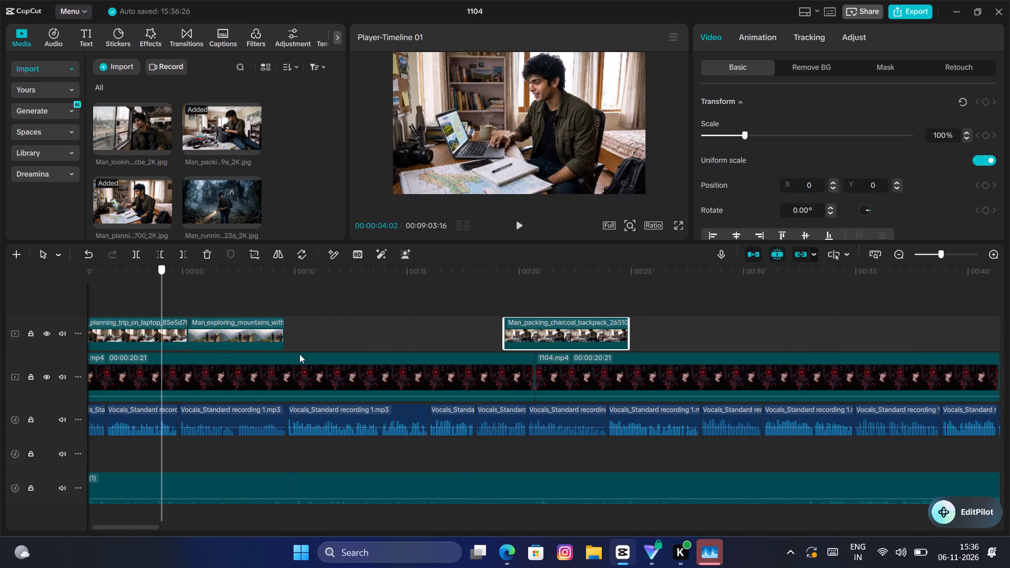
{"action": "left_click", "coordinate": [507, 299]}
{"action": "key", "text": "space"}
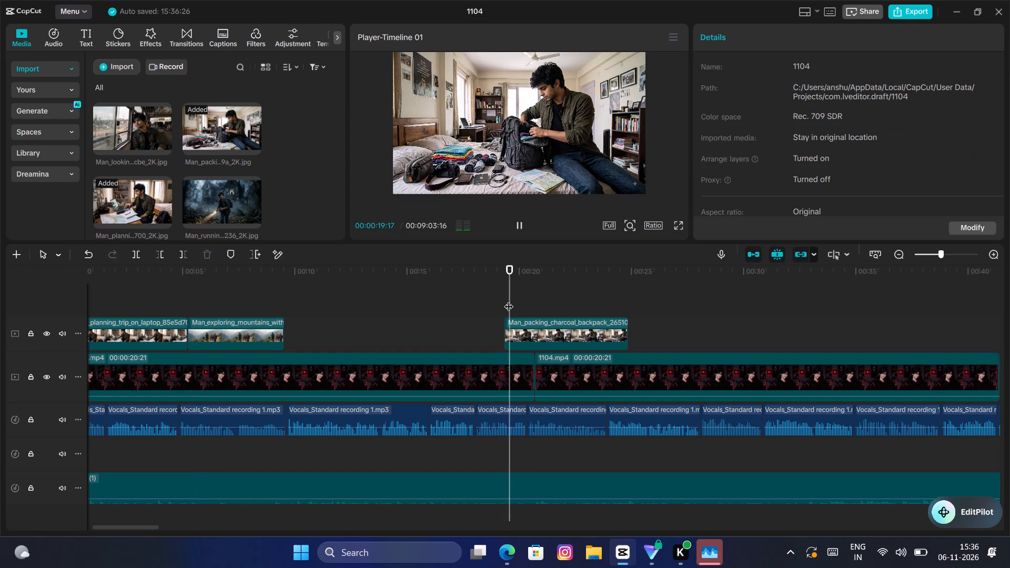
{"action": "key", "text": "space"}
{"action": "left_click", "coordinate": [530, 332]}
{"action": "left_click_drag", "start_coordinate": [517, 294], "coordinate": [505, 299]}
{"action": "key", "text": "space"}
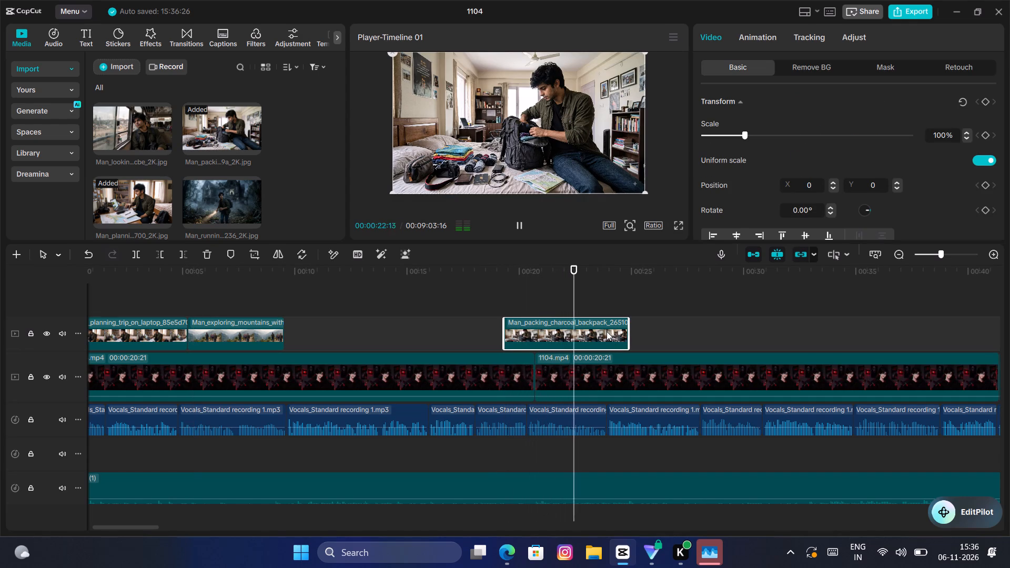
{"action": "key", "text": "space"}
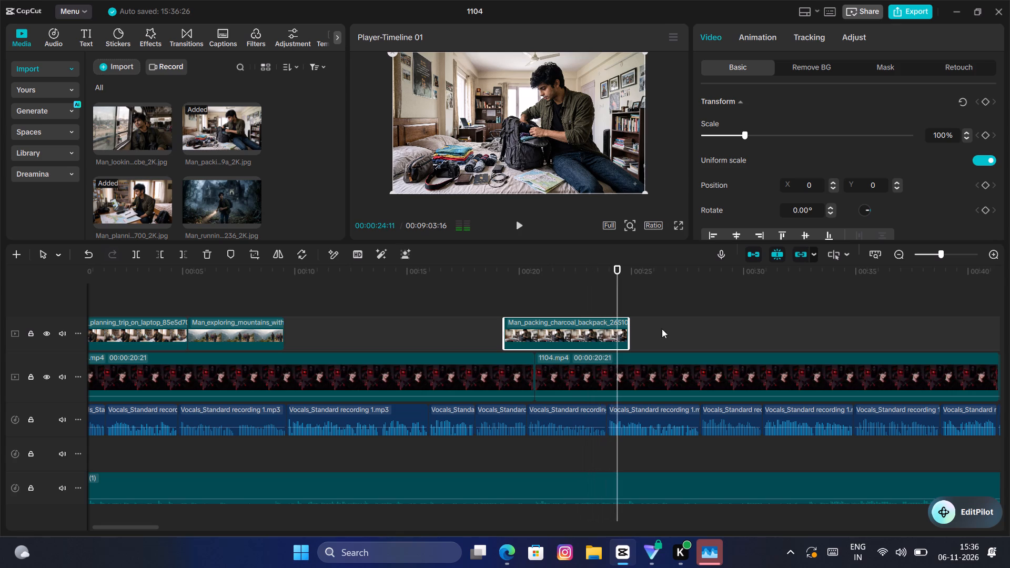
Extend the end of the Man_packing clip to about 00:00:29, for a duration of 00:00:09:23, following the voiceover.
{"action": "left_click_drag", "start_coordinate": [631, 330], "coordinate": [669, 334]}
{"action": "key", "text": "space"}
{"action": "key", "text": "space"}
{"action": "key", "text": "space"}
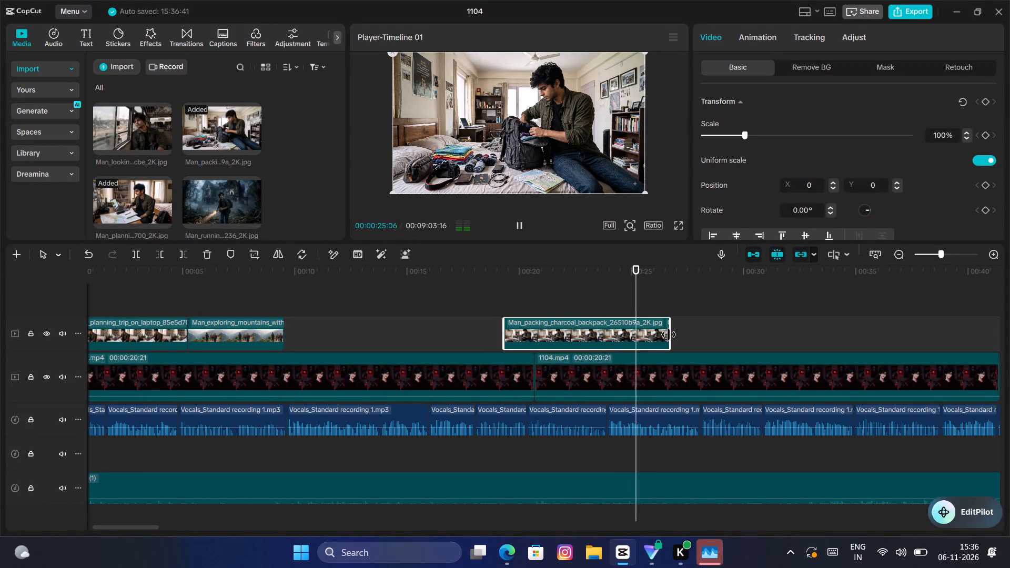
{"action": "key", "text": "space"}
{"action": "left_click_drag", "start_coordinate": [669, 334], "coordinate": [722, 335]}
{"action": "key", "text": "space"}
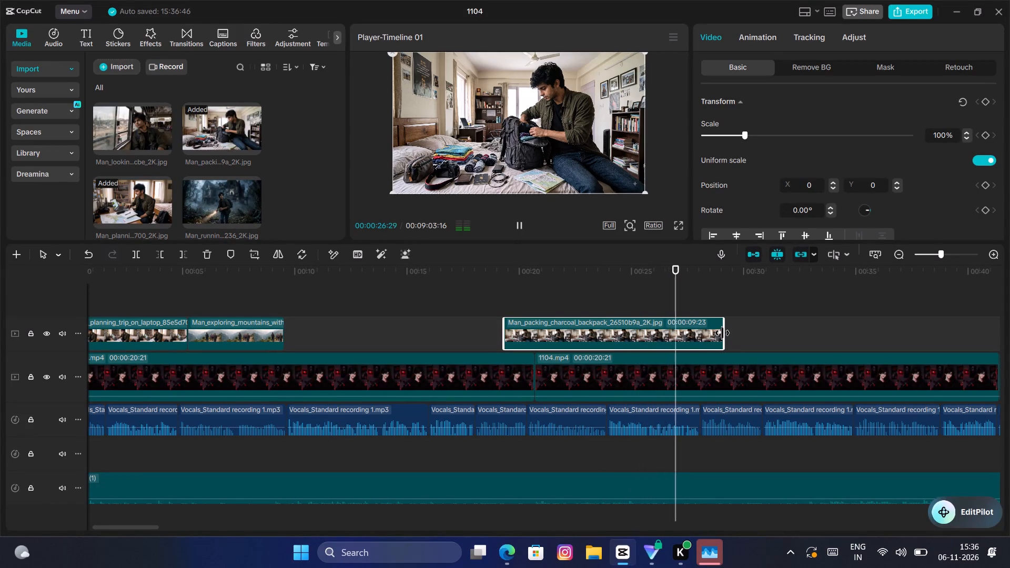
{"action": "key", "text": "space"}
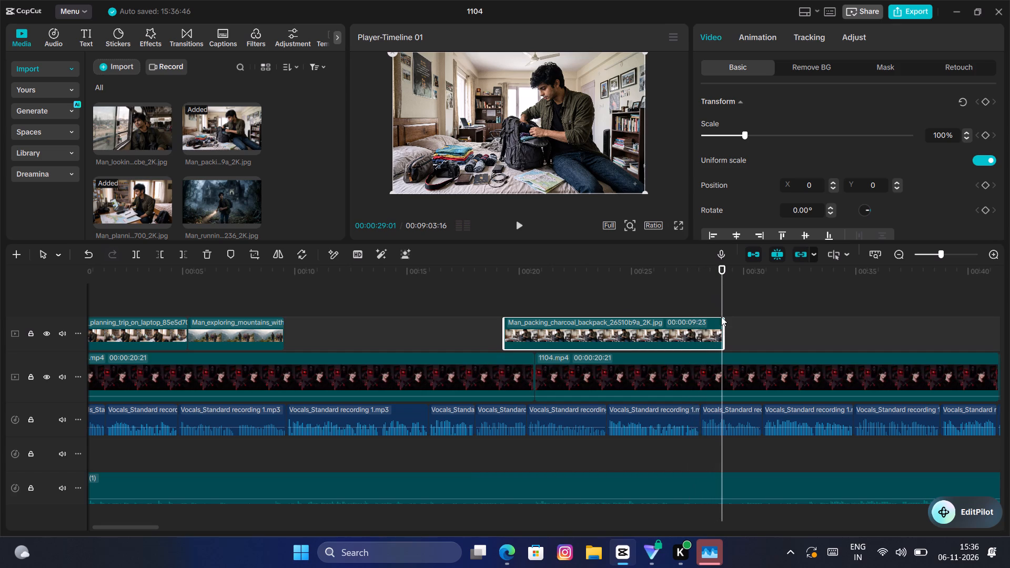
Trim both ends of the Man_packing clip so it runs from about 00:00:19:27 to about 00:00:28:24.
{"action": "left_click_drag", "start_coordinate": [726, 326], "coordinate": [719, 338]}
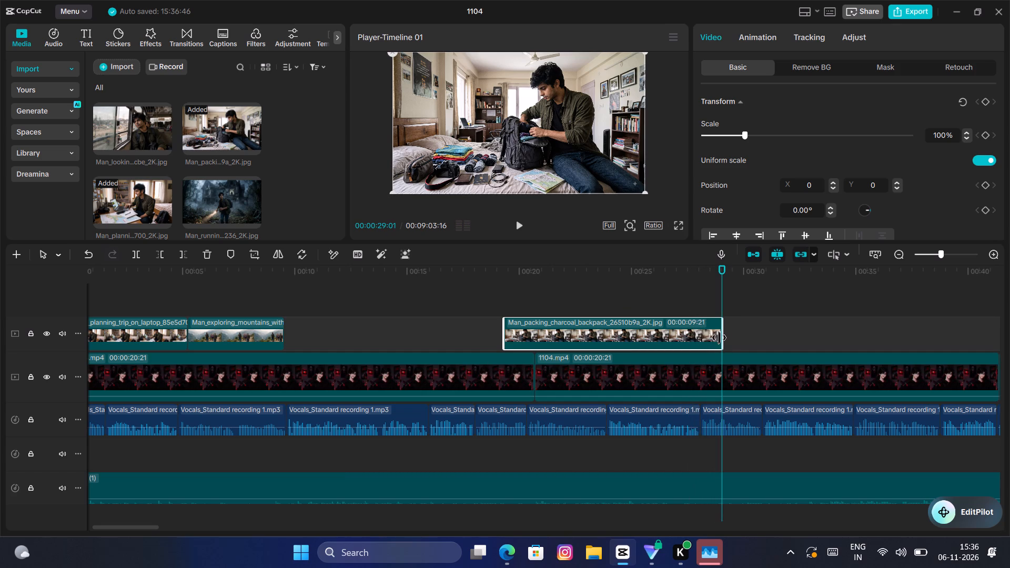
{"action": "left_click_drag", "start_coordinate": [719, 338], "coordinate": [715, 341]}
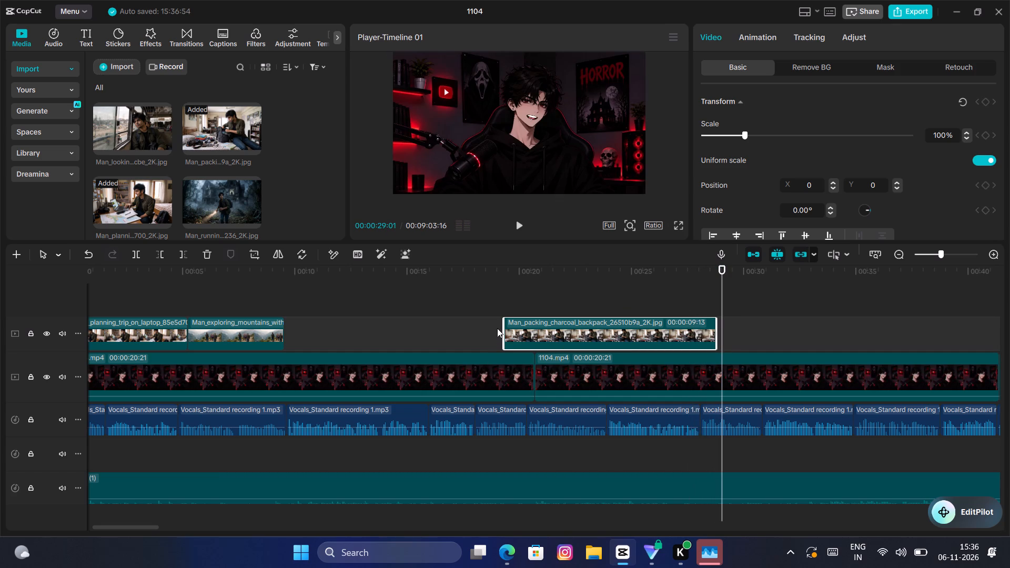
{"action": "left_click_drag", "start_coordinate": [503, 327], "coordinate": [518, 331]}
Add a Transform keyframe at 100% scale at the start of the Man_packing clip, at 00:00:19:27.
{"action": "left_click", "coordinate": [523, 306]}
{"action": "left_click_drag", "start_coordinate": [524, 307], "coordinate": [519, 315]}
{"action": "left_click", "coordinate": [526, 328]}
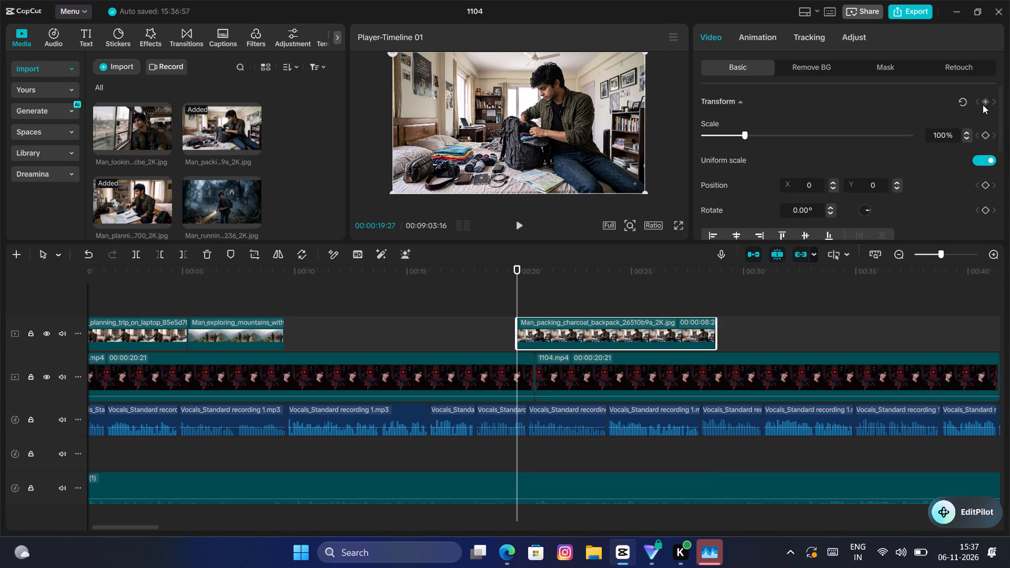
{"action": "left_click", "coordinate": [983, 105]}
Add a Transform keyframe at the Man_packing clip's end, at 00:00:28:23, and set its scale to 120%.
{"action": "double_click", "coordinate": [714, 301]}
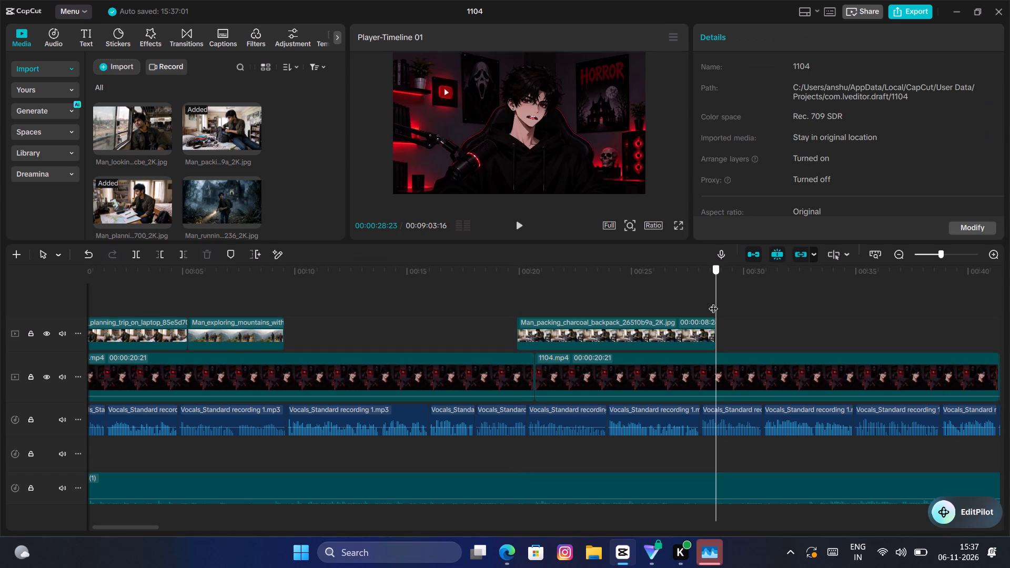
{"action": "left_click", "coordinate": [712, 320]}
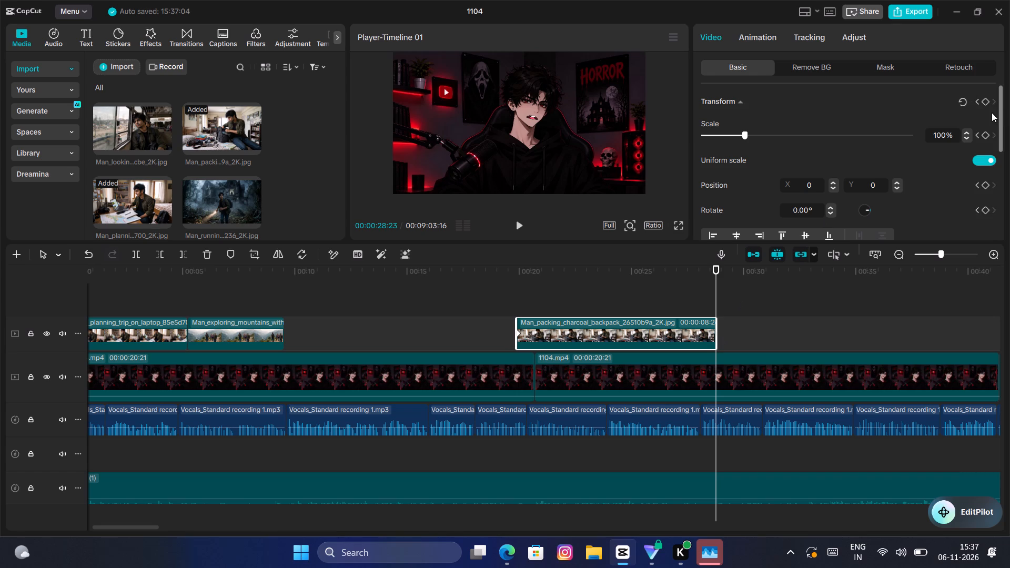
{"action": "left_click", "coordinate": [989, 100]}
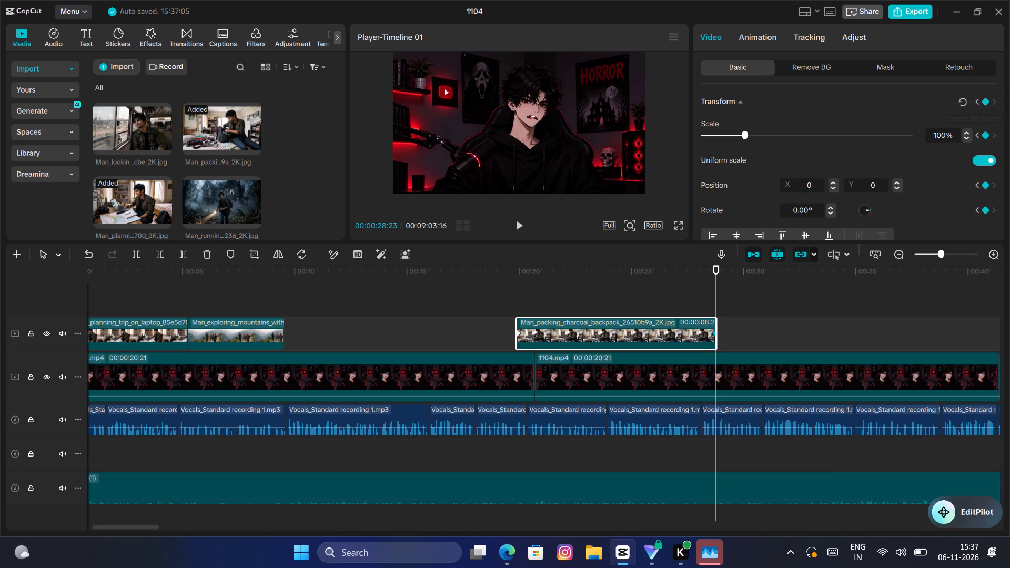
{"action": "left_click", "coordinate": [940, 132]}
{"action": "key", "text": "BackSpace"}
{"action": "key", "text": "2"}
{"action": "key", "text": "Return"}
Play from 00:00:19:01 to about 00:00:28:24 to check the Man_packing clip's zoom and timing.
{"action": "left_click", "coordinate": [498, 307]}
{"action": "key", "text": "c"}
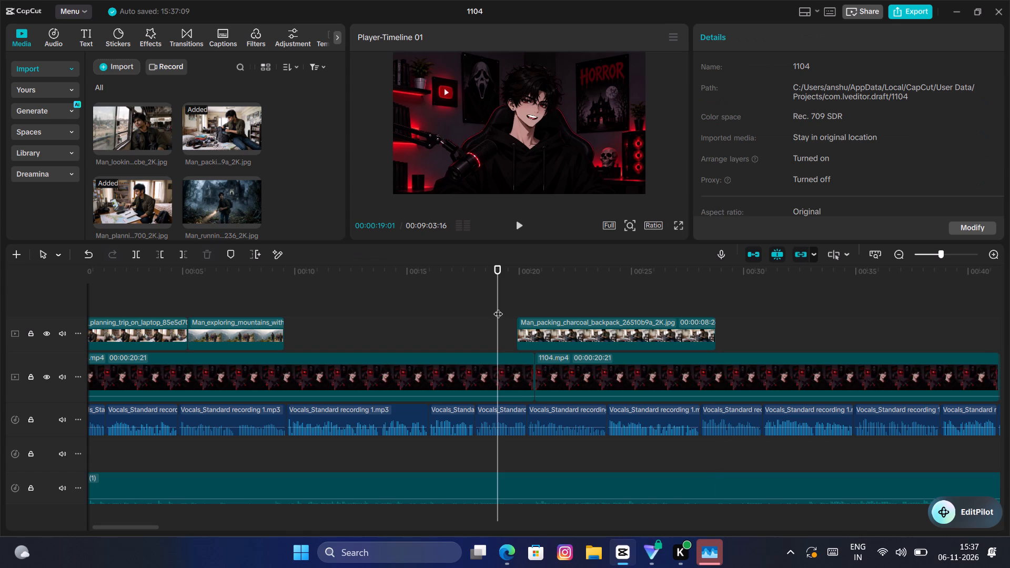
{"action": "key", "text": "space"}
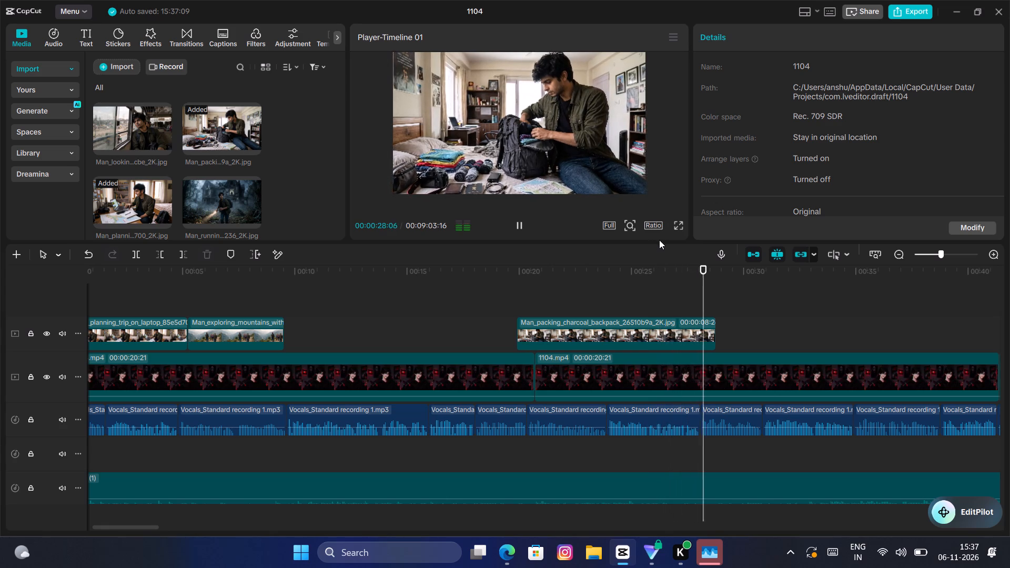
{"action": "key", "text": "space"}
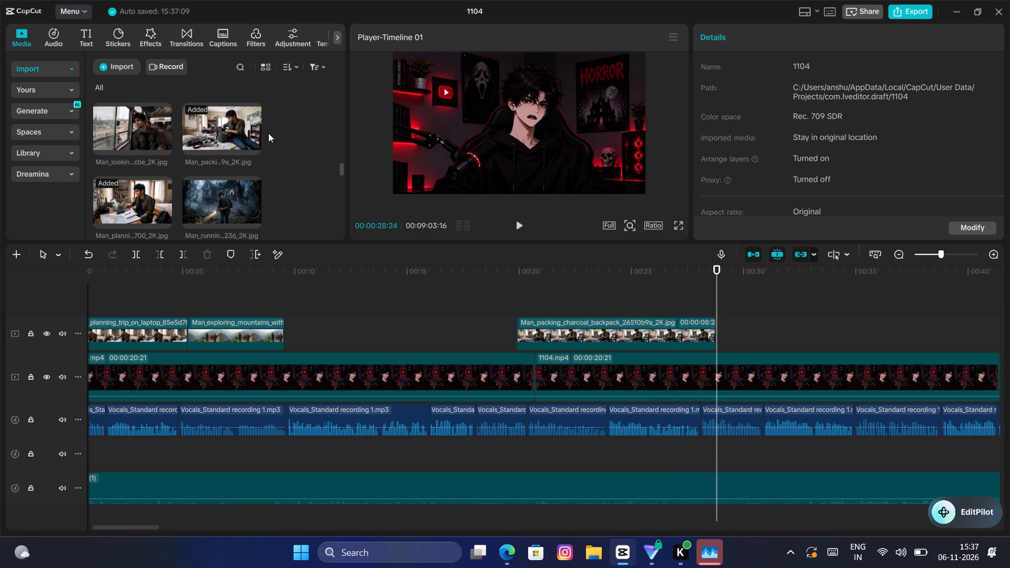
Browse the imported images for one to follow the Man_packing clip, and preview the Man_looking image.
{"action": "scroll", "coordinate": [252, 157], "scroll_direction": "down", "scroll_amount": 2}
{"action": "scroll", "coordinate": [170, 145], "scroll_direction": "down", "scroll_amount": 3}
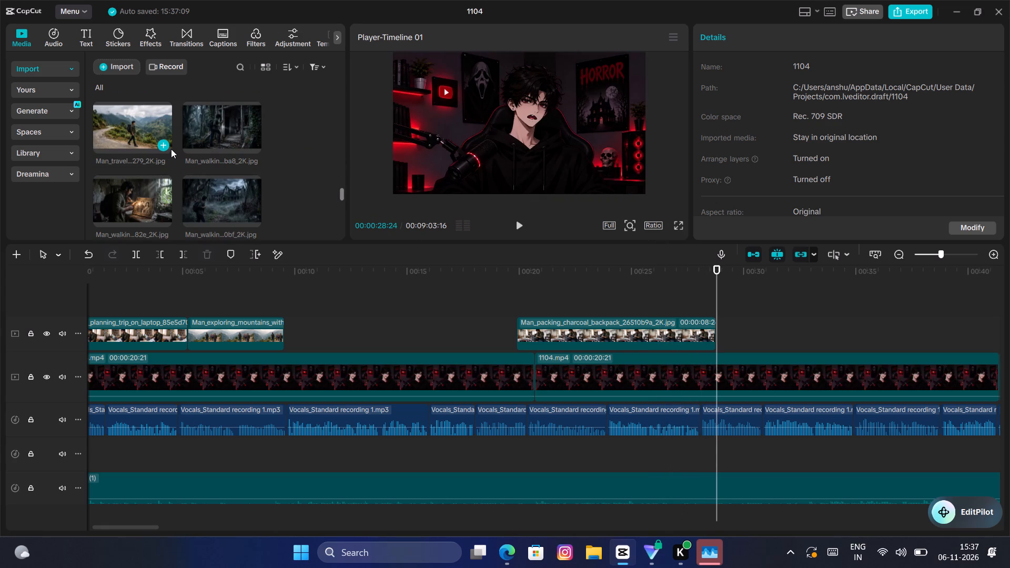
{"action": "scroll", "coordinate": [171, 152], "scroll_direction": "down", "scroll_amount": 10}
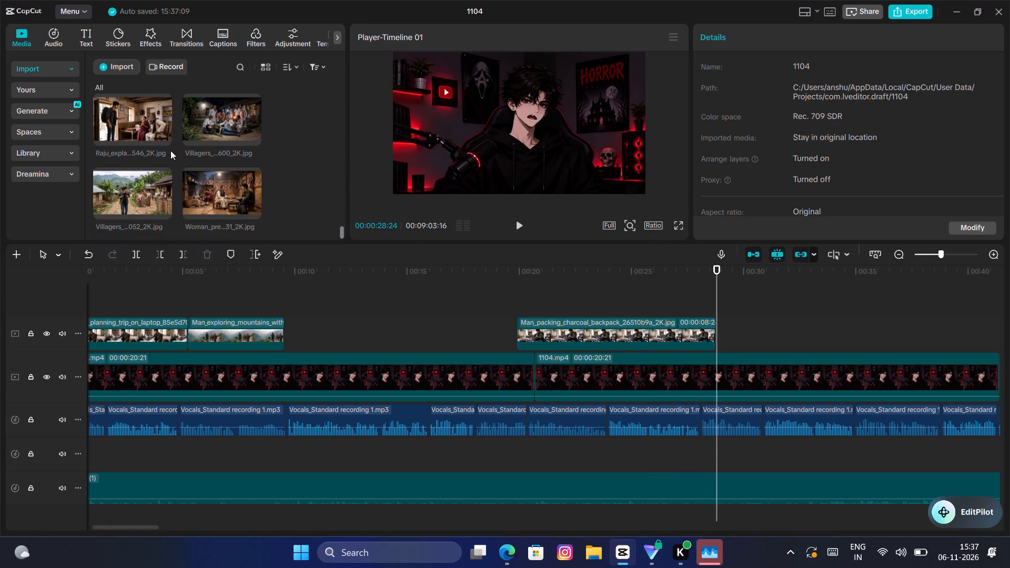
{"action": "scroll", "coordinate": [170, 150], "scroll_direction": "up", "scroll_amount": 13}
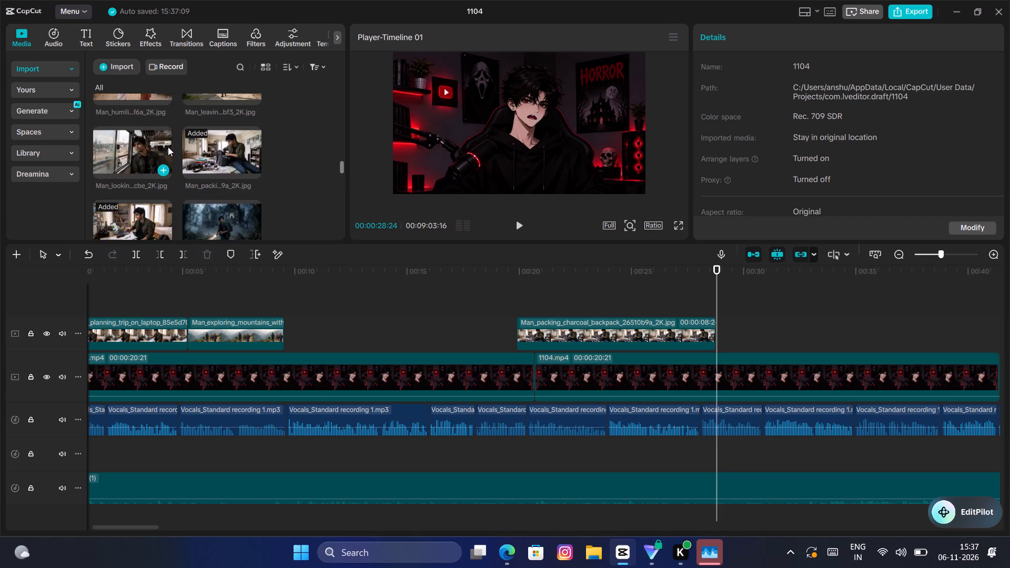
{"action": "scroll", "coordinate": [168, 147], "scroll_direction": "up", "scroll_amount": 7}
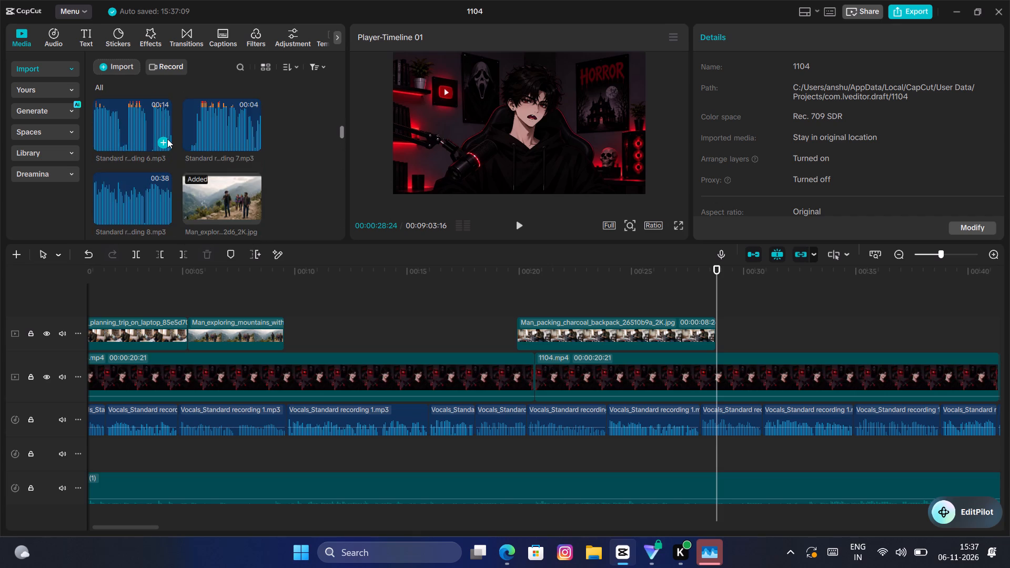
{"action": "scroll", "coordinate": [167, 138], "scroll_direction": "down", "scroll_amount": 1}
{"action": "scroll", "coordinate": [167, 138], "scroll_direction": "up", "scroll_amount": 1}
{"action": "scroll", "coordinate": [167, 138], "scroll_direction": "down", "scroll_amount": 2}
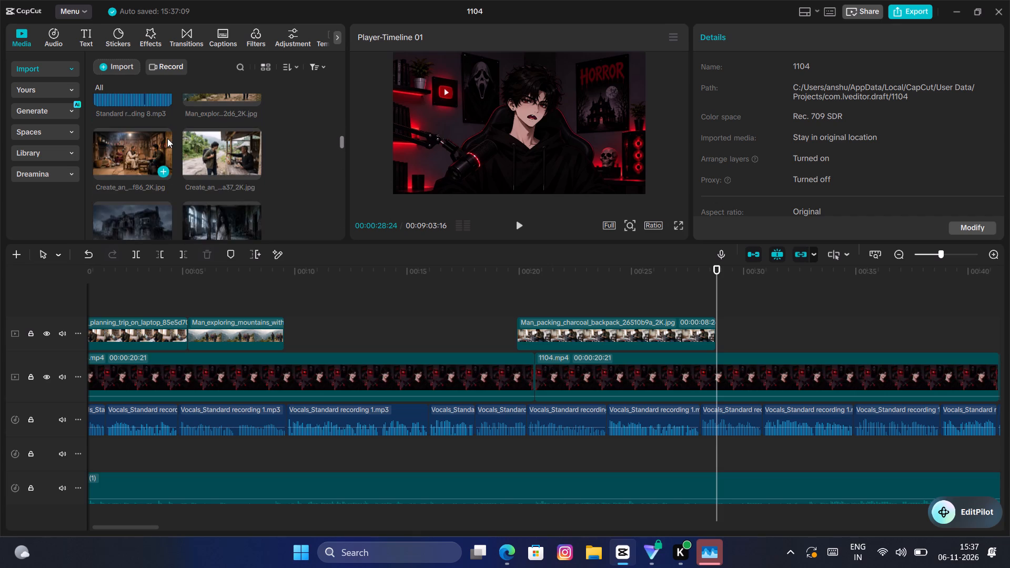
{"action": "scroll", "coordinate": [167, 138], "scroll_direction": "down", "scroll_amount": 4}
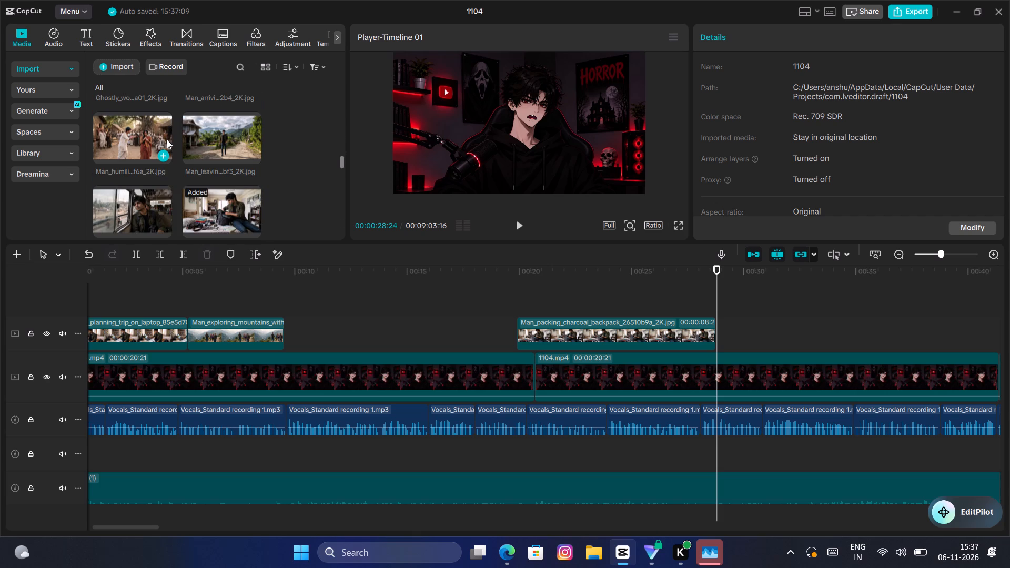
{"action": "scroll", "coordinate": [167, 139], "scroll_direction": "up", "scroll_amount": 1}
{"action": "scroll", "coordinate": [112, 138], "scroll_direction": "down", "scroll_amount": 3}
{"action": "scroll", "coordinate": [113, 138], "scroll_direction": "up", "scroll_amount": 1}
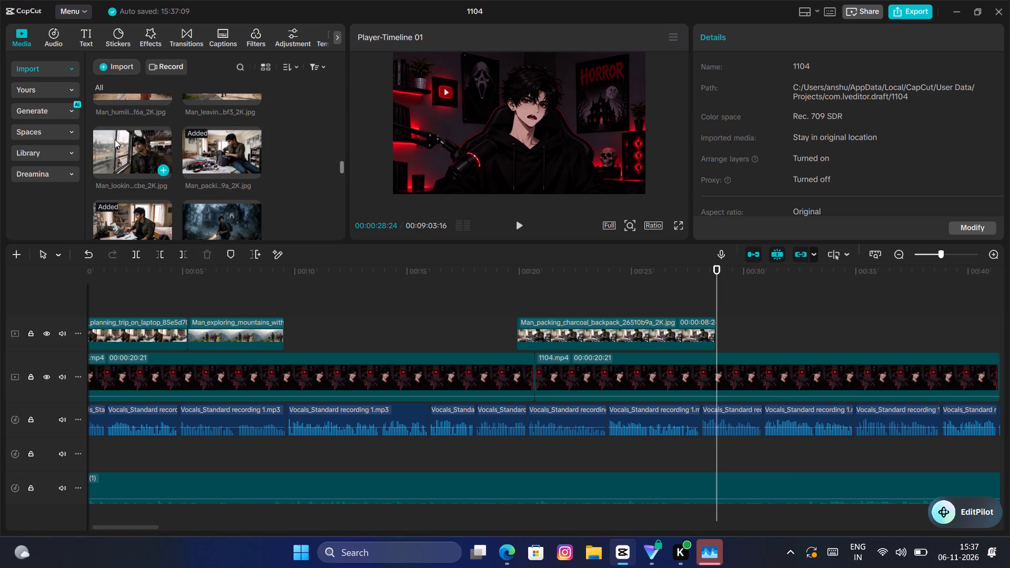
{"action": "left_click", "coordinate": [115, 139]}
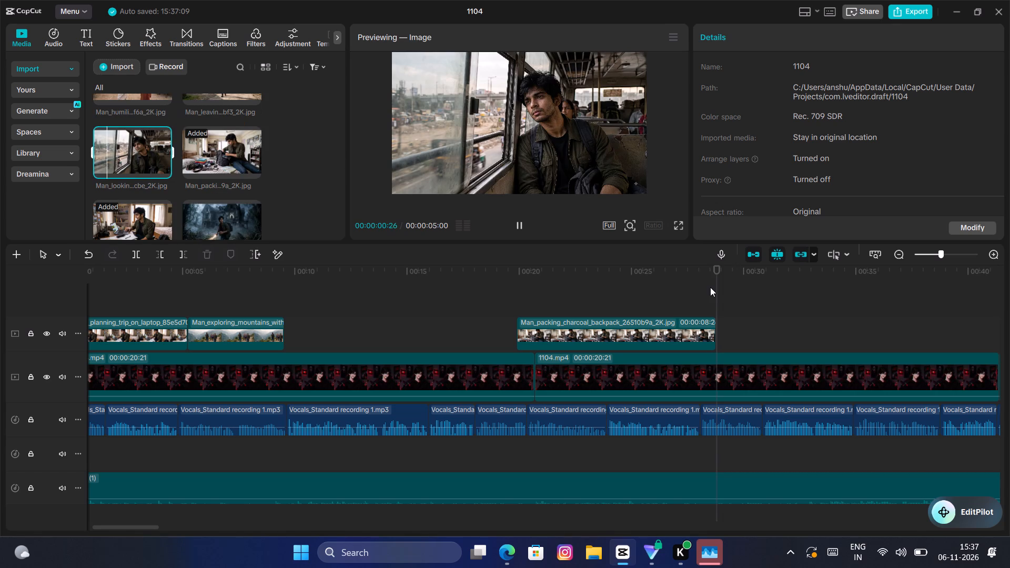
Play from the Man_packing clip's end at about 00:00:28:23 to 00:00:33:13 to hear the narration that follows.
{"action": "left_click", "coordinate": [711, 288]}
{"action": "left_click_drag", "start_coordinate": [711, 288], "coordinate": [723, 293]}
{"action": "key", "text": "space"}
{"action": "left_click", "coordinate": [723, 292]}
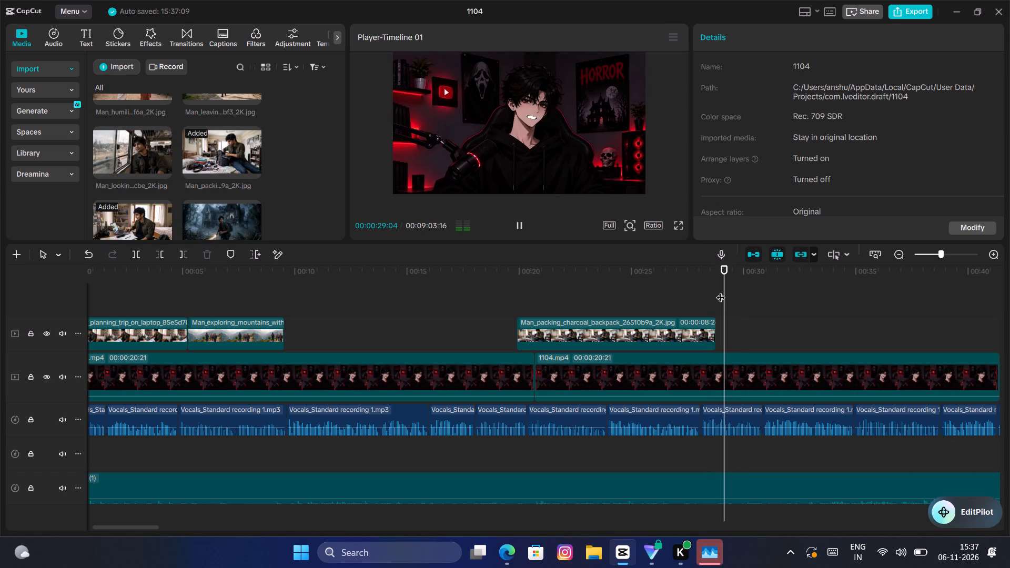
{"action": "left_click", "coordinate": [104, 150]}
{"action": "left_click_drag", "start_coordinate": [104, 150], "coordinate": [119, 163]}
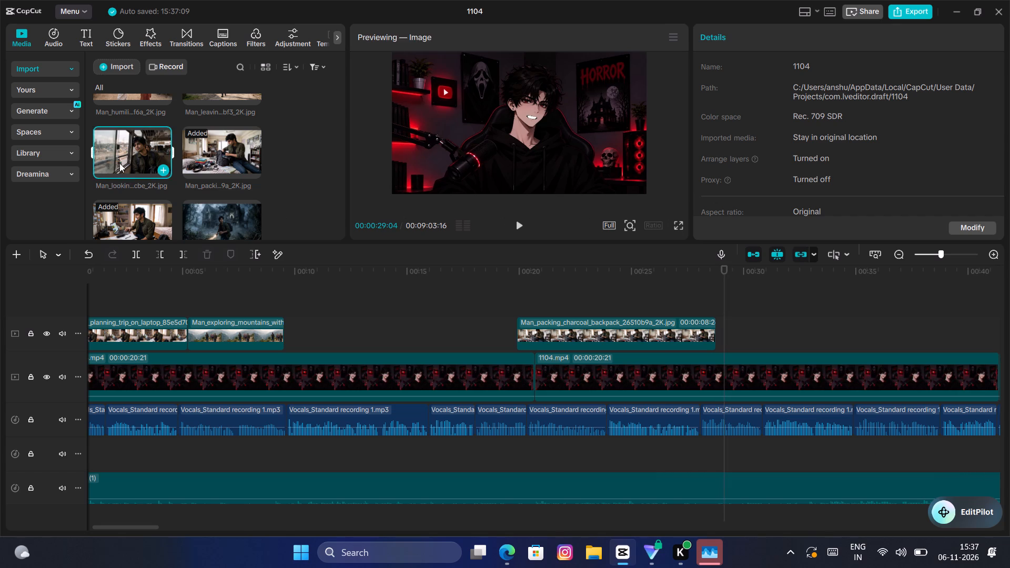
{"action": "left_click_drag", "start_coordinate": [119, 163], "coordinate": [143, 167]}
{"action": "key", "text": "space"}
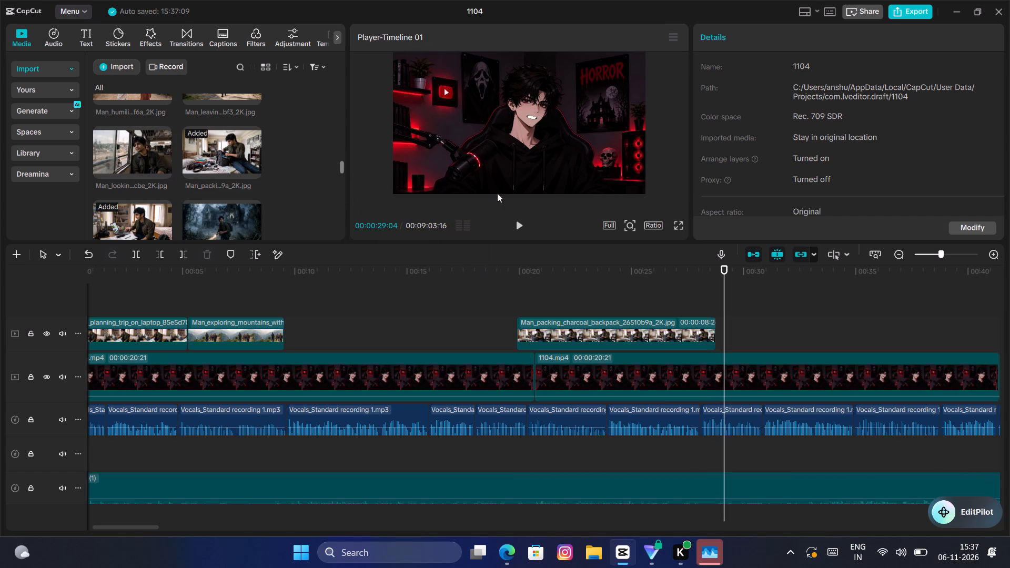
{"action": "key", "text": "space"}
{"action": "double_click", "coordinate": [718, 292]}
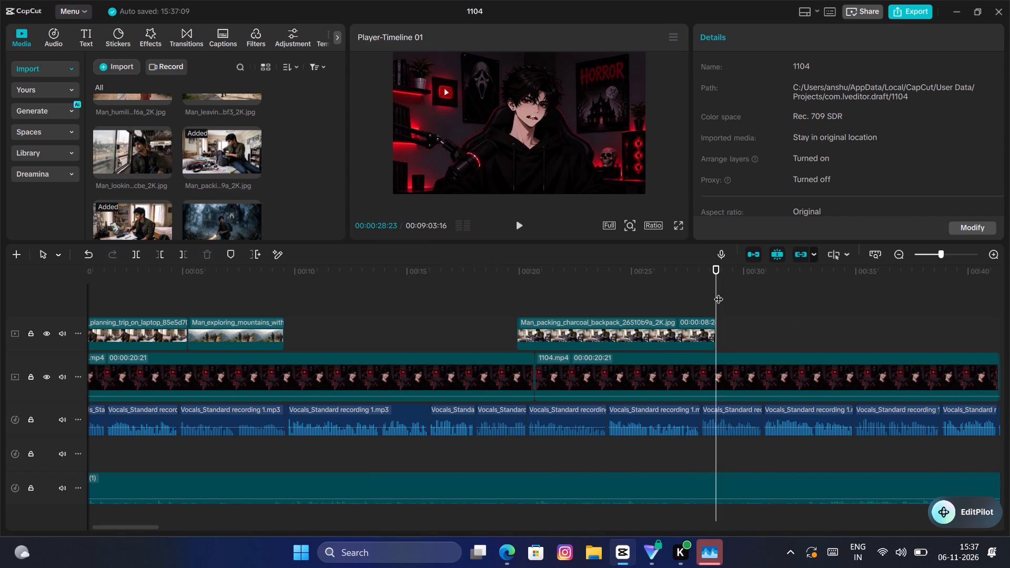
{"action": "key", "text": "space"}
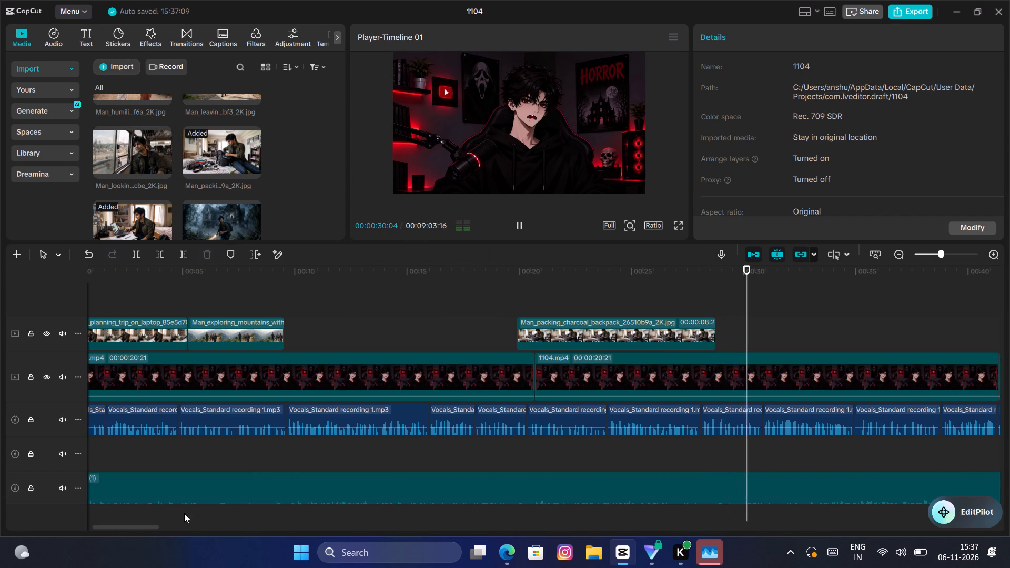
{"action": "left_click_drag", "start_coordinate": [145, 529], "coordinate": [162, 534]}
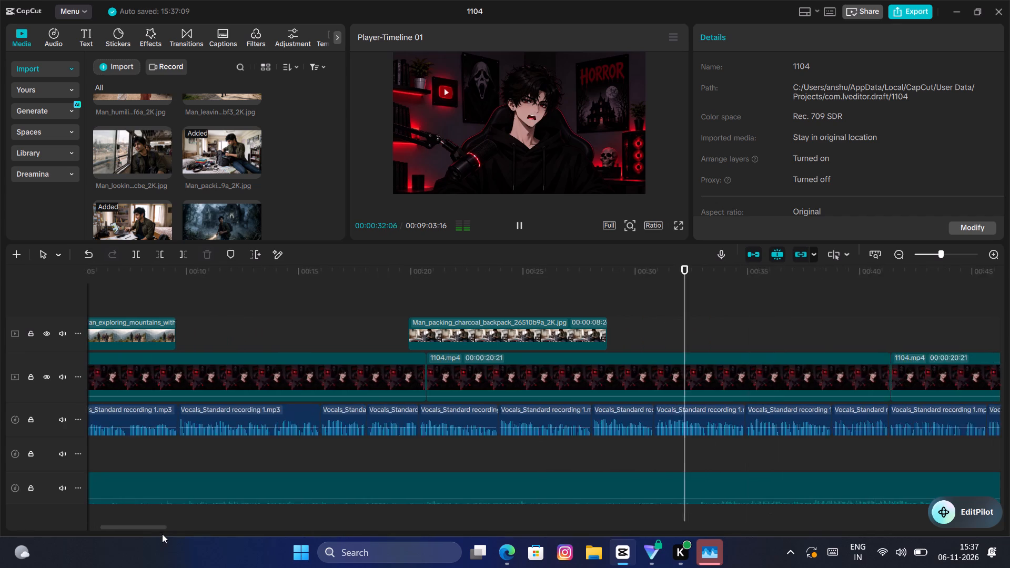
{"action": "left_click_drag", "start_coordinate": [162, 534], "coordinate": [164, 535]}
{"action": "key", "text": "space"}
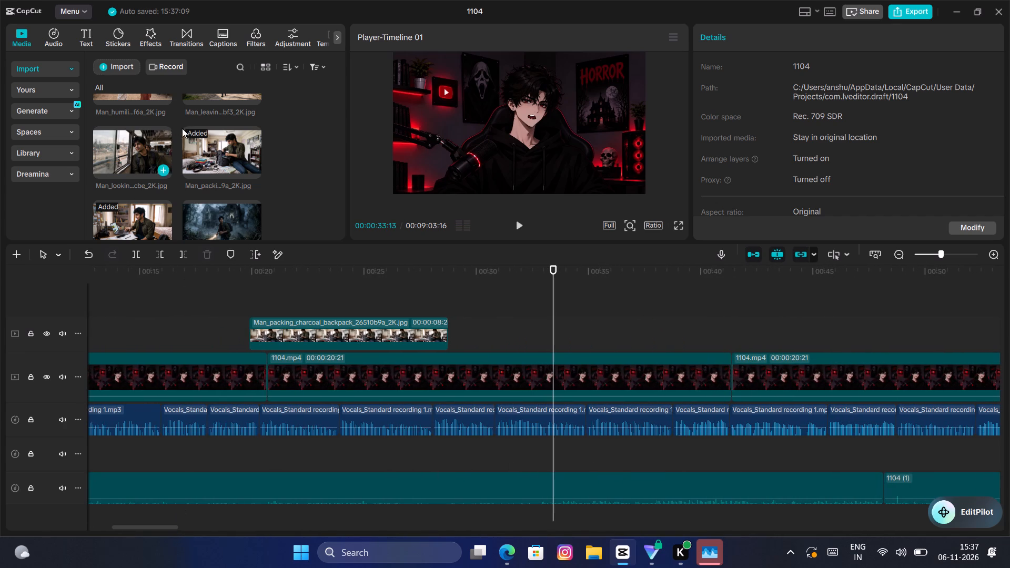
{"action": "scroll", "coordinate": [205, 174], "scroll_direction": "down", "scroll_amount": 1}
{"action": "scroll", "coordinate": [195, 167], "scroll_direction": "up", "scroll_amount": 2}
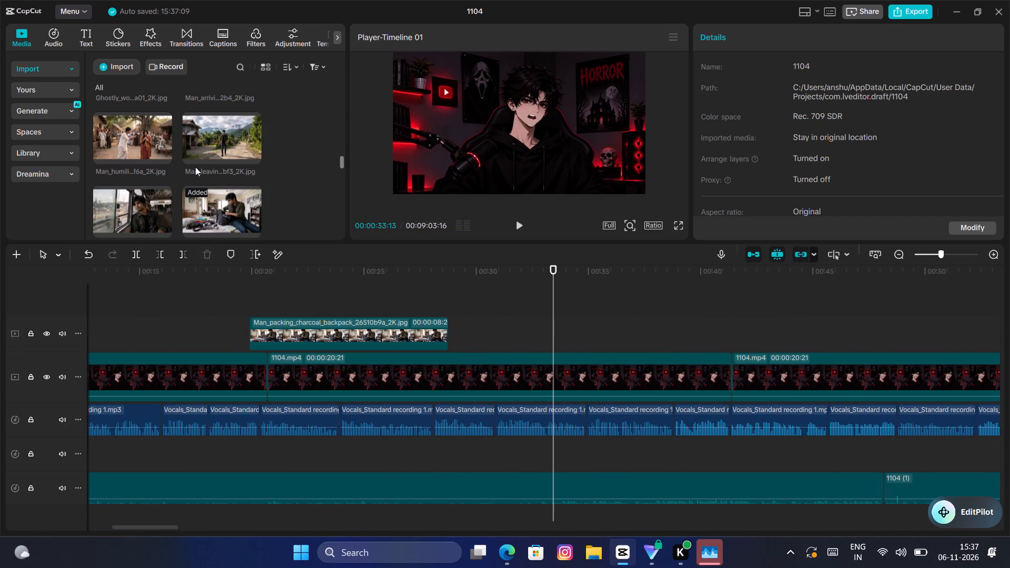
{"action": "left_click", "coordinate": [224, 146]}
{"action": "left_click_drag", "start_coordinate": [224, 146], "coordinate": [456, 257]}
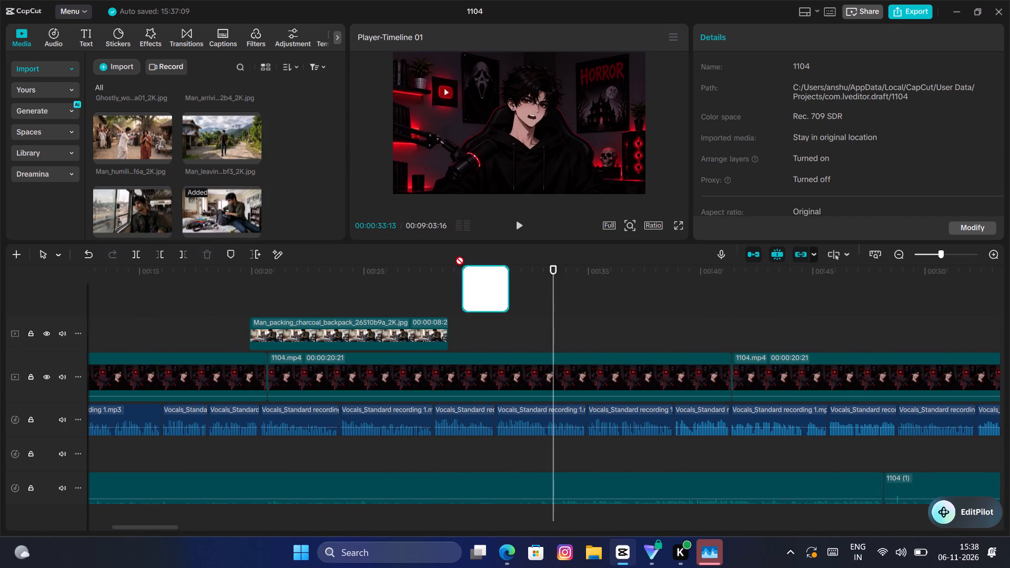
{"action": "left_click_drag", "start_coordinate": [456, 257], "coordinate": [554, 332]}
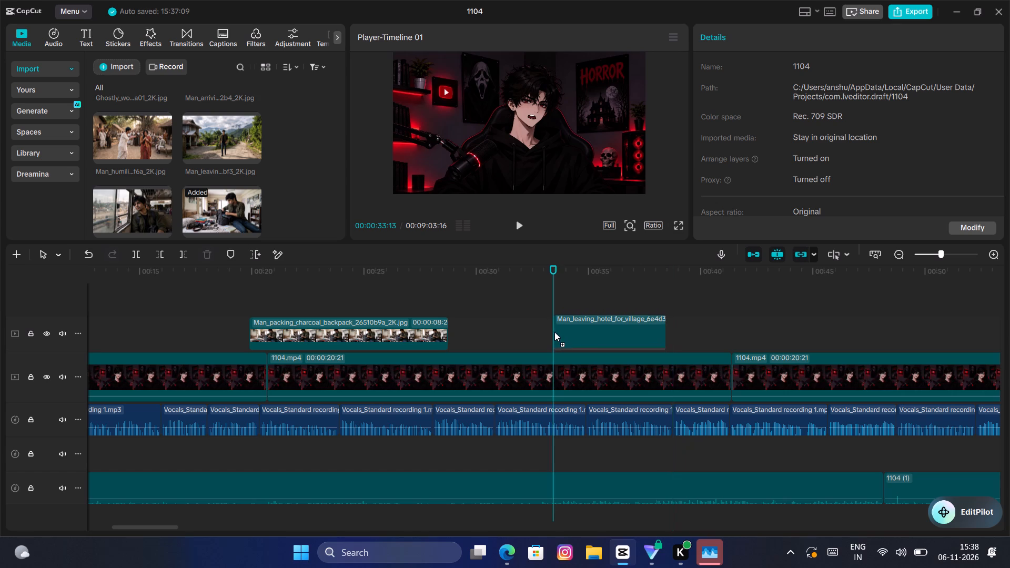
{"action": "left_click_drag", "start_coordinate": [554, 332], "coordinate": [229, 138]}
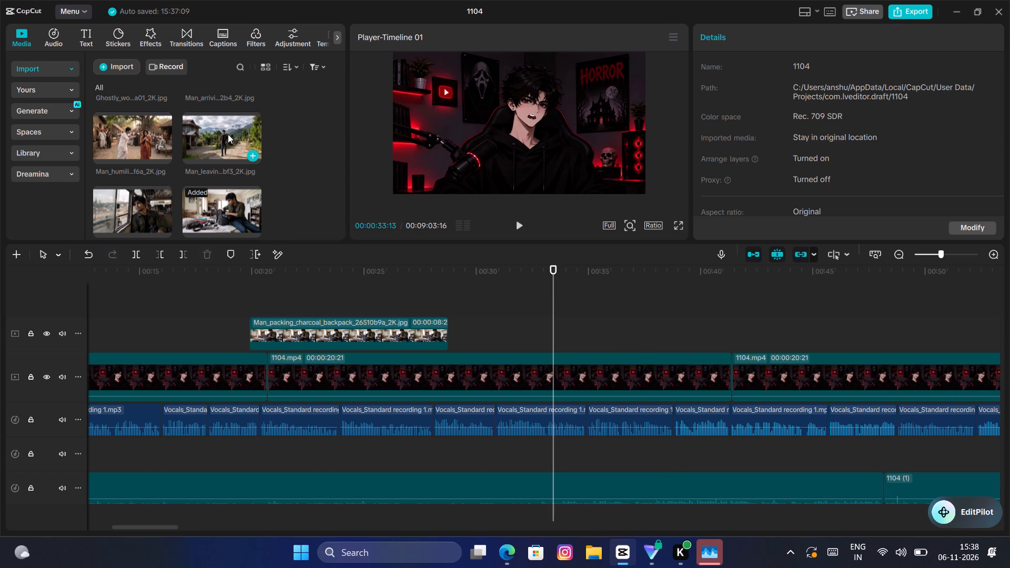
Place the Man_traveling_through_mountainous image above the main video at 00:00:33:13 and extend its end just past the main video's cut near 00:00:41.
{"action": "scroll", "coordinate": [227, 139], "scroll_direction": "down", "scroll_amount": 5}
{"action": "scroll", "coordinate": [227, 142], "scroll_direction": "up", "scroll_amount": 1}
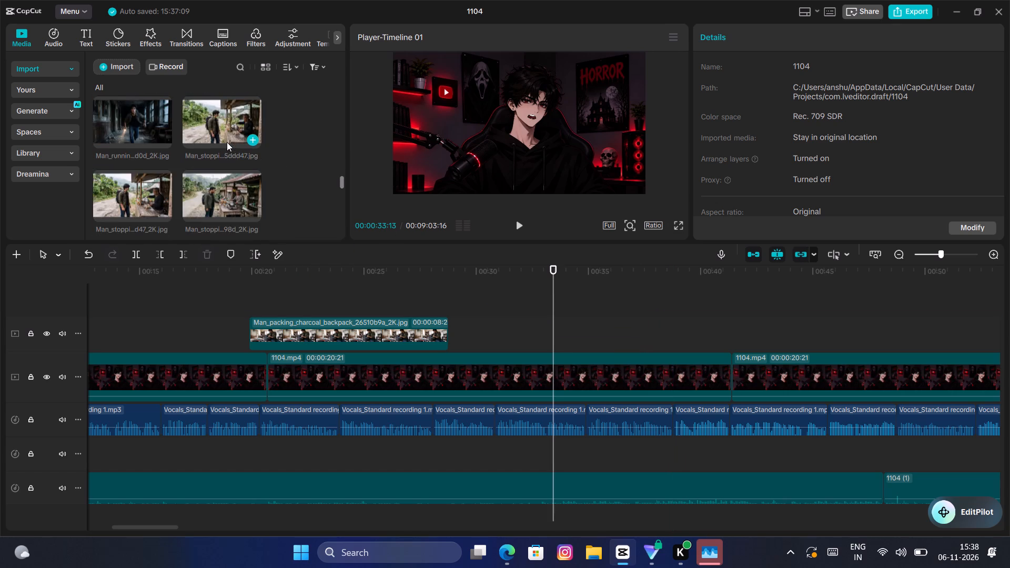
{"action": "scroll", "coordinate": [227, 142], "scroll_direction": "down", "scroll_amount": 2}
{"action": "left_click", "coordinate": [149, 138]}
{"action": "left_click_drag", "start_coordinate": [149, 138], "coordinate": [550, 342]}
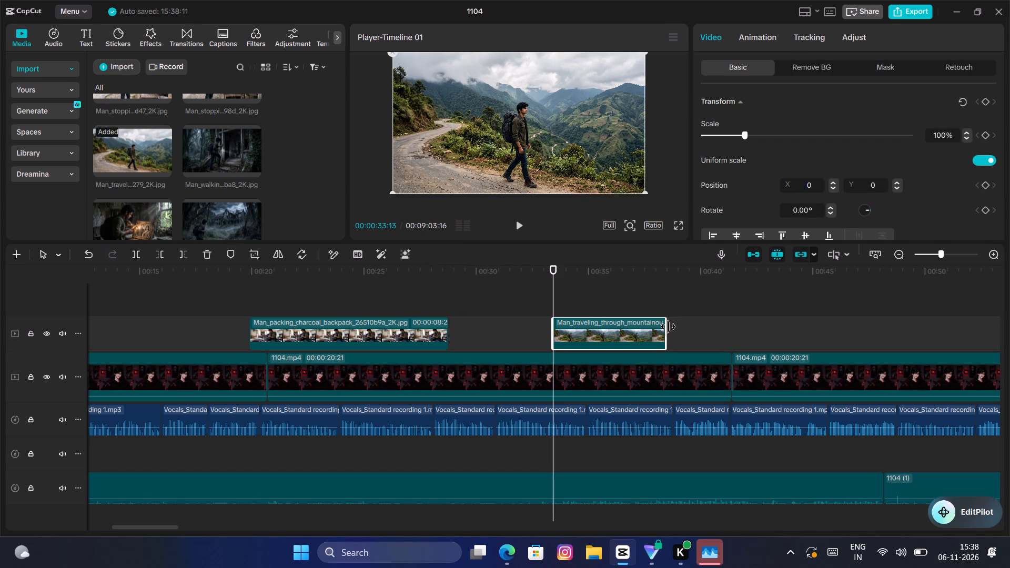
{"action": "left_click_drag", "start_coordinate": [666, 327], "coordinate": [701, 333]}
{"action": "left_click_drag", "start_coordinate": [701, 333], "coordinate": [735, 334]}
{"action": "left_click", "coordinate": [735, 335]}
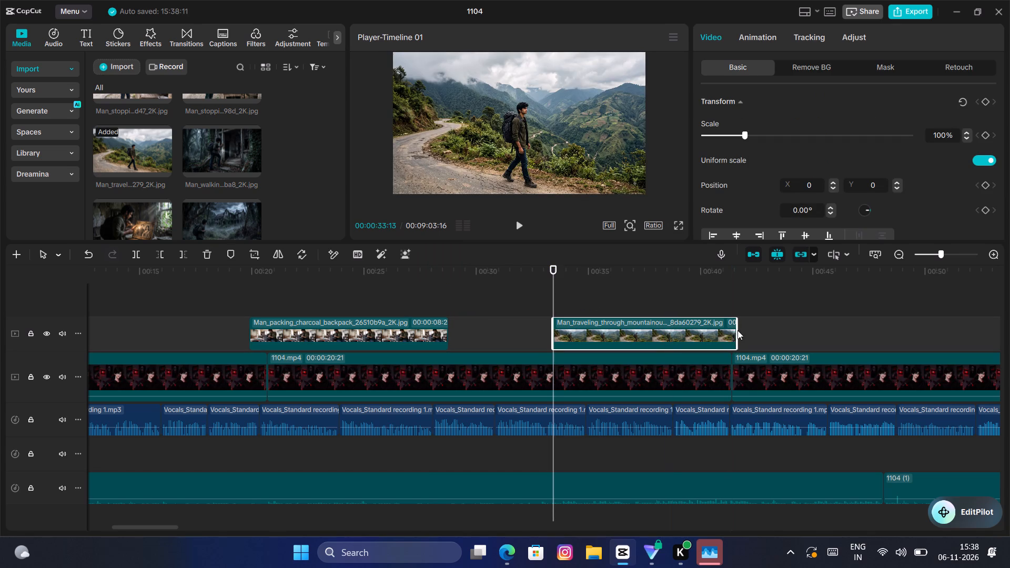
Play through the Man_traveling_through_mountainous clip and trim its end back to the main video's cut at 00:00:41:12.
{"action": "key", "text": "space"}
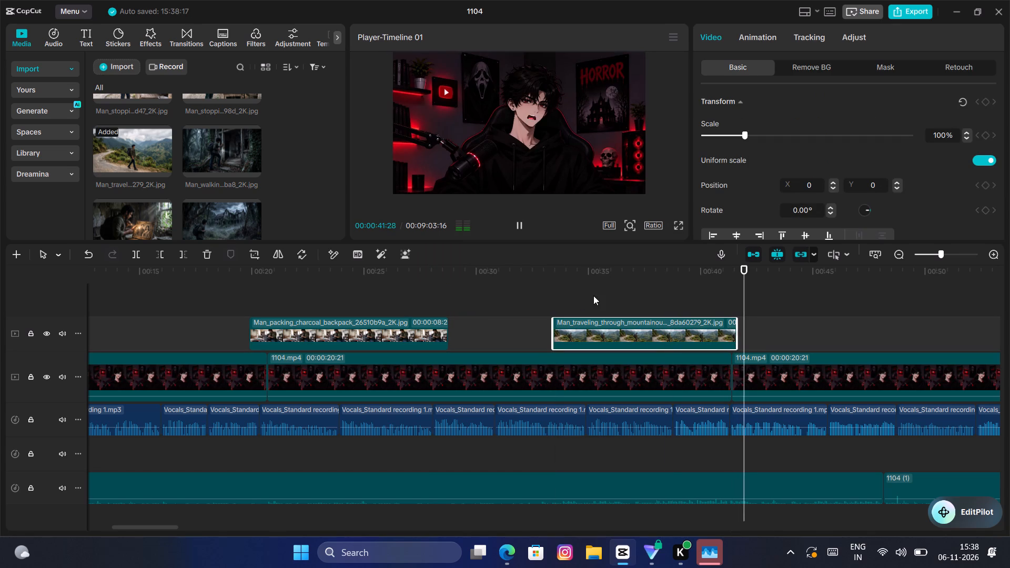
{"action": "left_click", "coordinate": [542, 297]}
{"action": "key", "text": "space"}
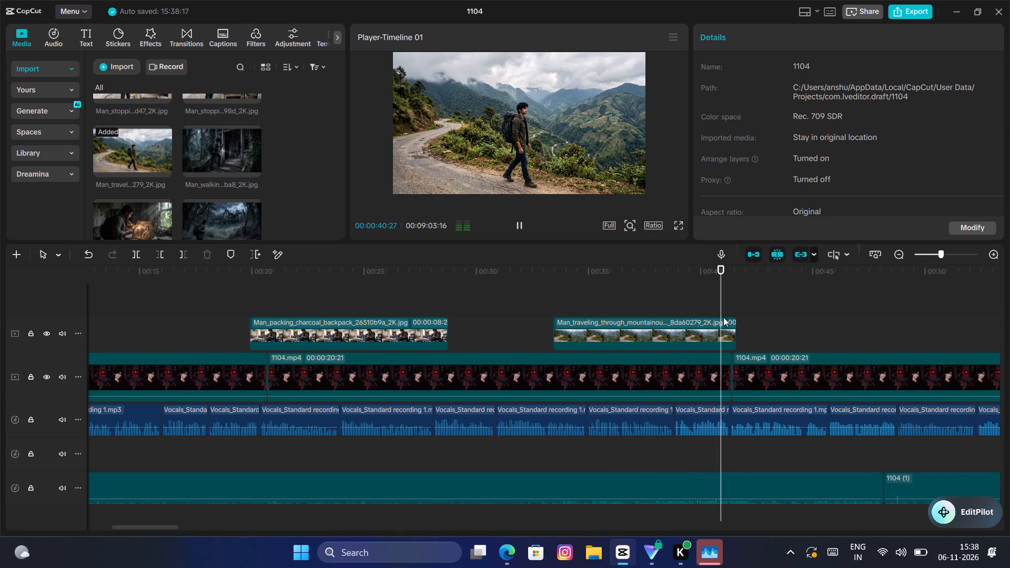
{"action": "key", "text": "space"}
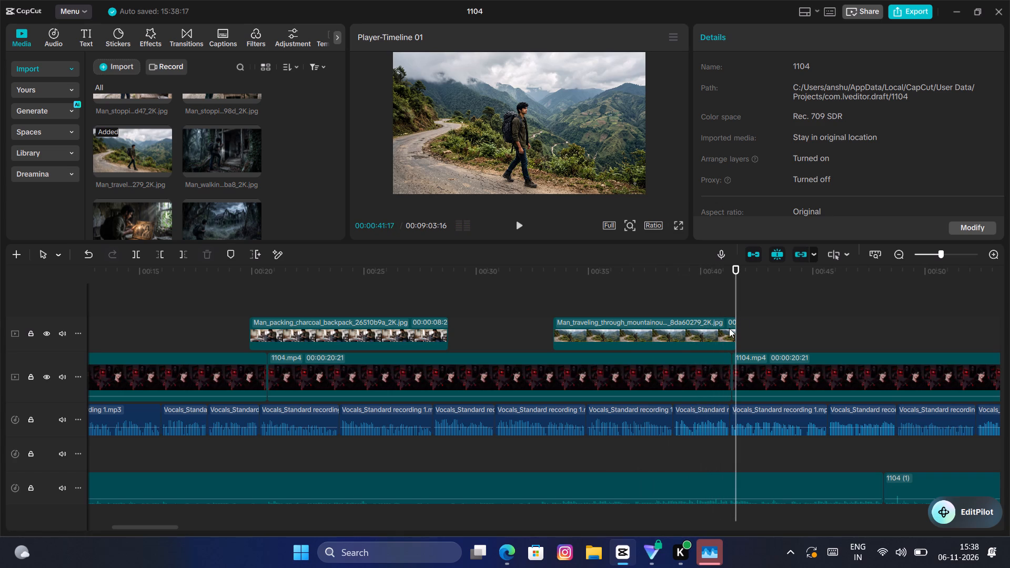
{"action": "left_click", "coordinate": [723, 328]}
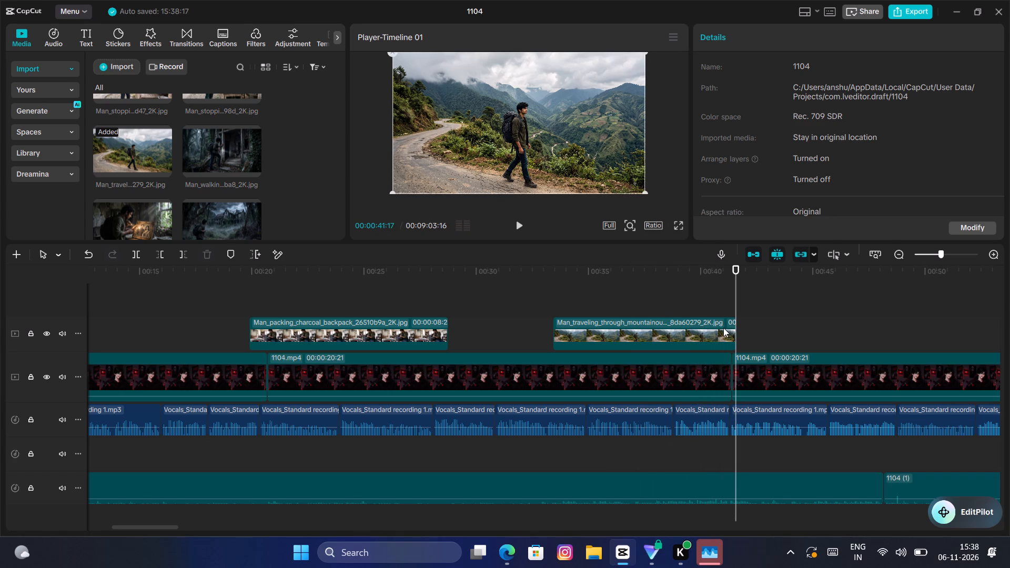
{"action": "left_click_drag", "start_coordinate": [738, 325], "coordinate": [726, 336]}
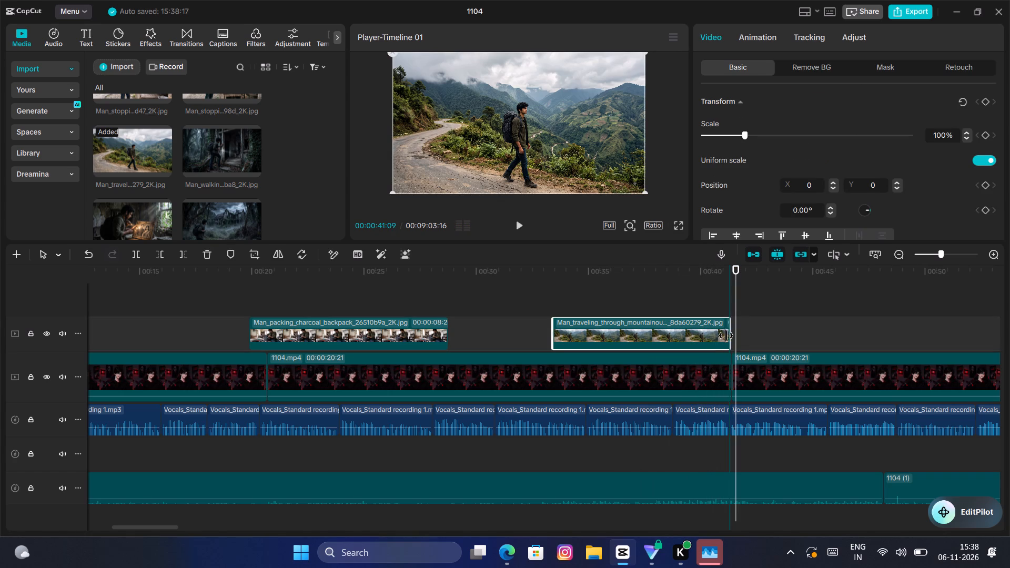
{"action": "left_click_drag", "start_coordinate": [726, 336], "coordinate": [729, 336]}
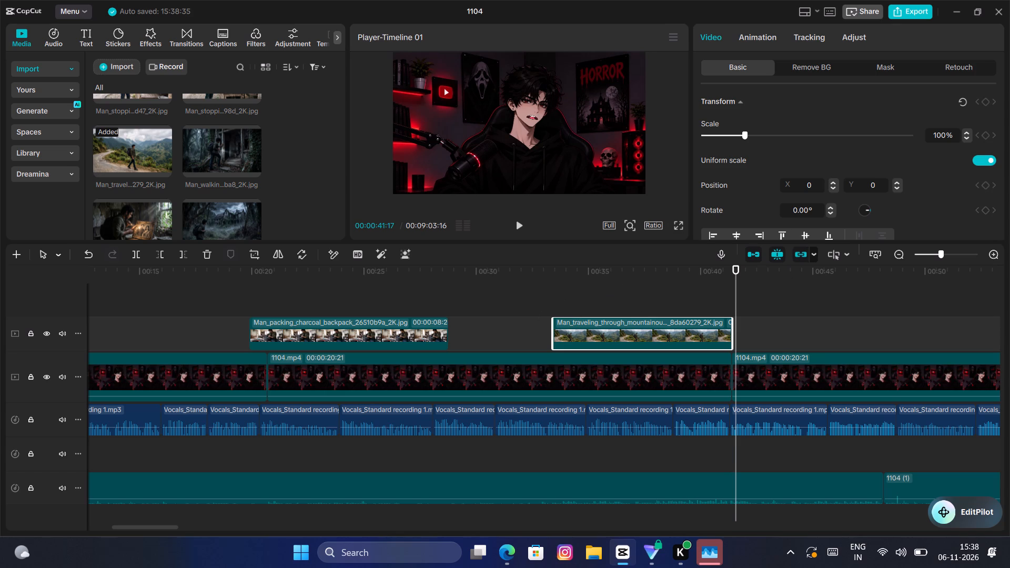
Add Transform keyframes at 100% scale to the Man_traveling clip at its end, 00:00:41:12, and its start, 00:00:33:13.
{"action": "left_click_drag", "start_coordinate": [734, 295], "coordinate": [729, 299]}
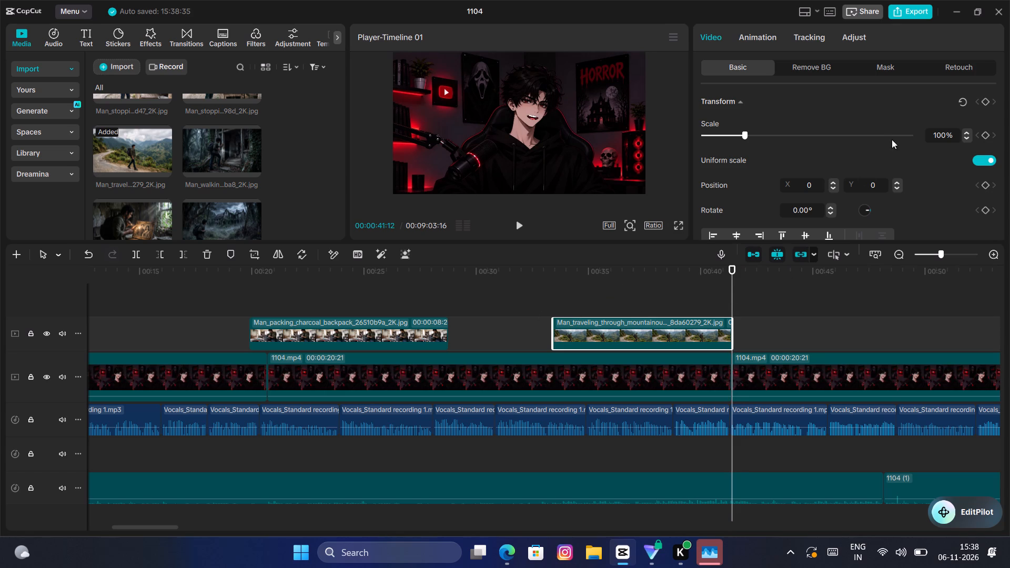
{"action": "left_click", "coordinate": [982, 104]}
{"action": "left_click", "coordinate": [984, 104]}
{"action": "left_click", "coordinate": [988, 101]}
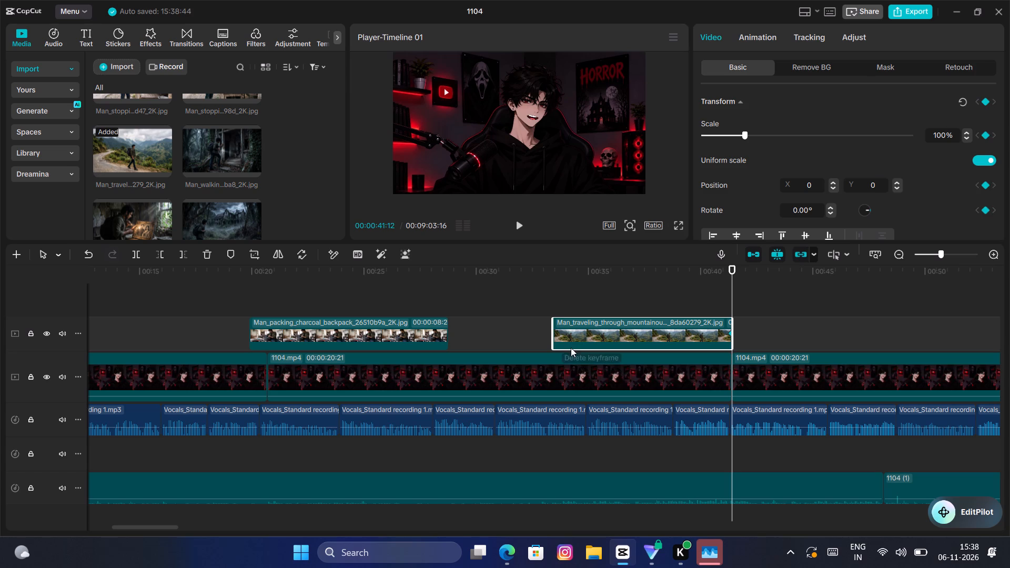
{"action": "double_click", "coordinate": [557, 298]}
{"action": "left_click", "coordinate": [582, 338]}
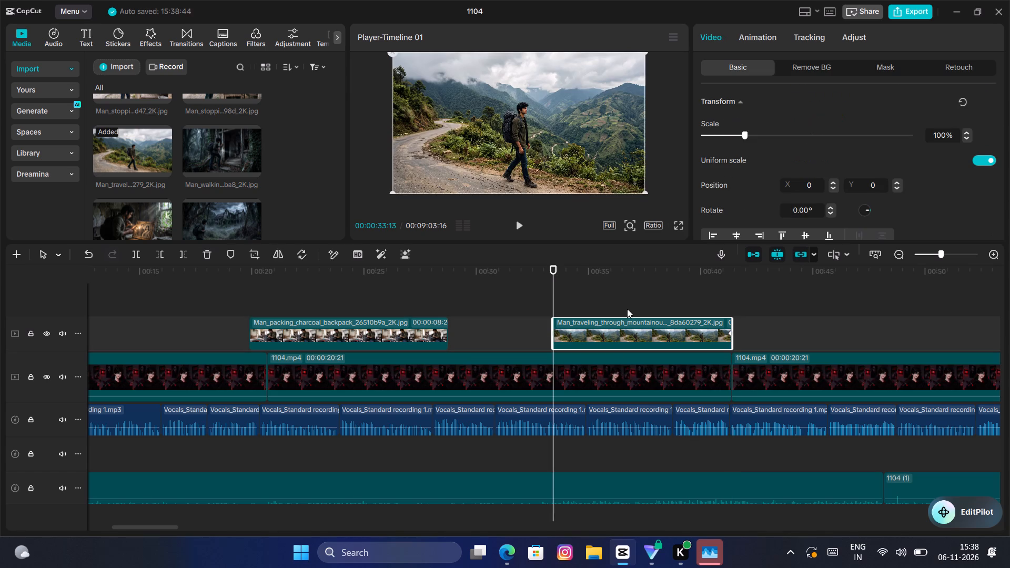
{"action": "left_click", "coordinate": [987, 104]}
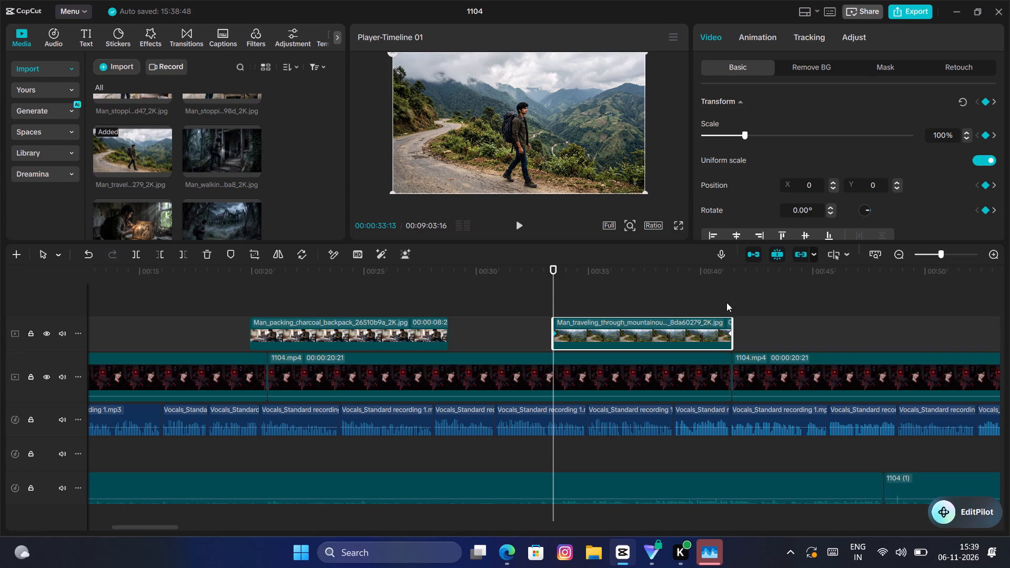
Set the scale of the Man_traveling clip's end keyframe at 00:00:41:12 to 120%.
{"action": "left_click", "coordinate": [730, 333]}
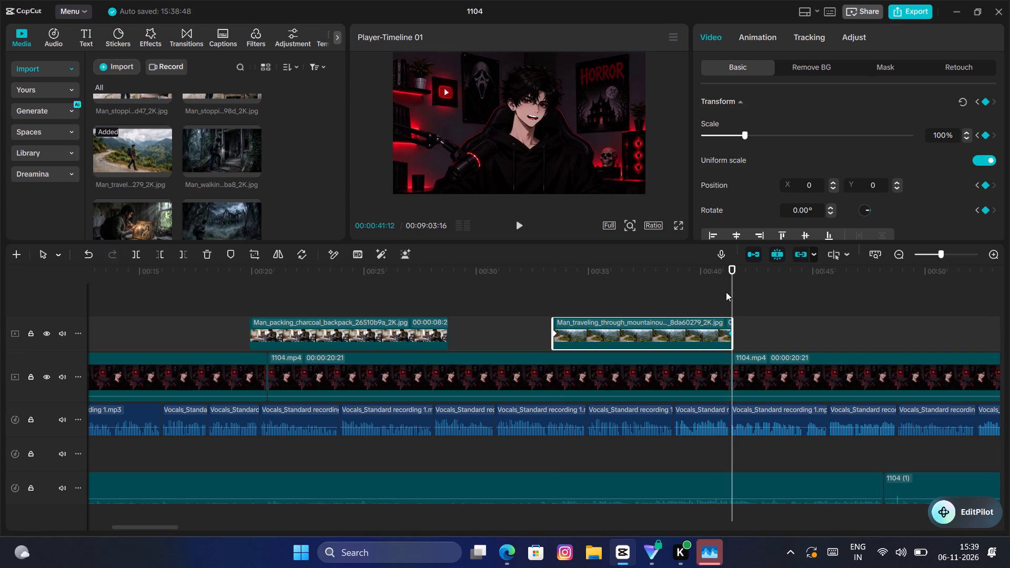
{"action": "left_click", "coordinate": [941, 135]}
{"action": "left_click", "coordinate": [547, 299]}
{"action": "left_click_drag", "start_coordinate": [547, 299], "coordinate": [553, 293]}
{"action": "left_click", "coordinate": [720, 322]}
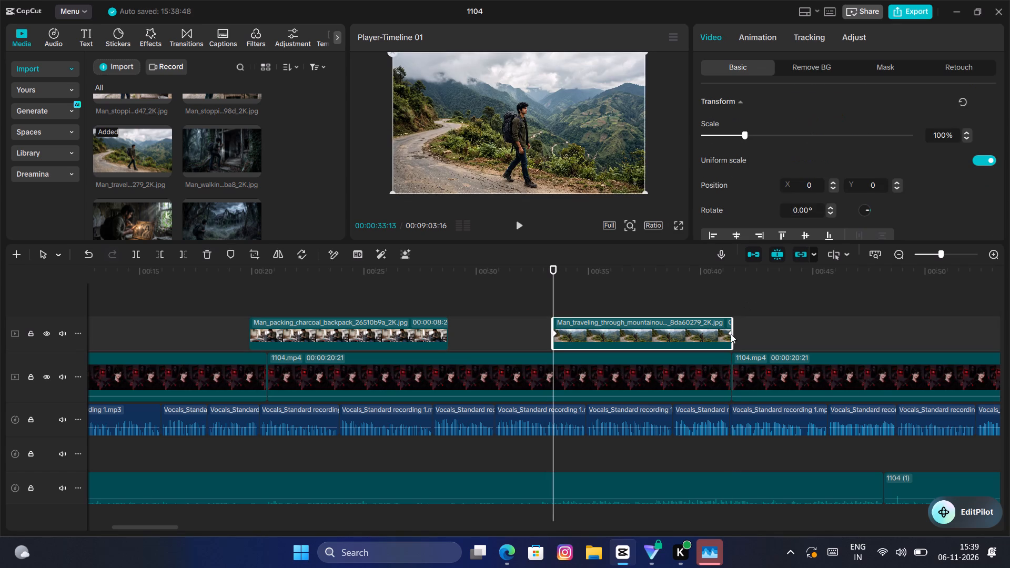
{"action": "left_click", "coordinate": [731, 334]}
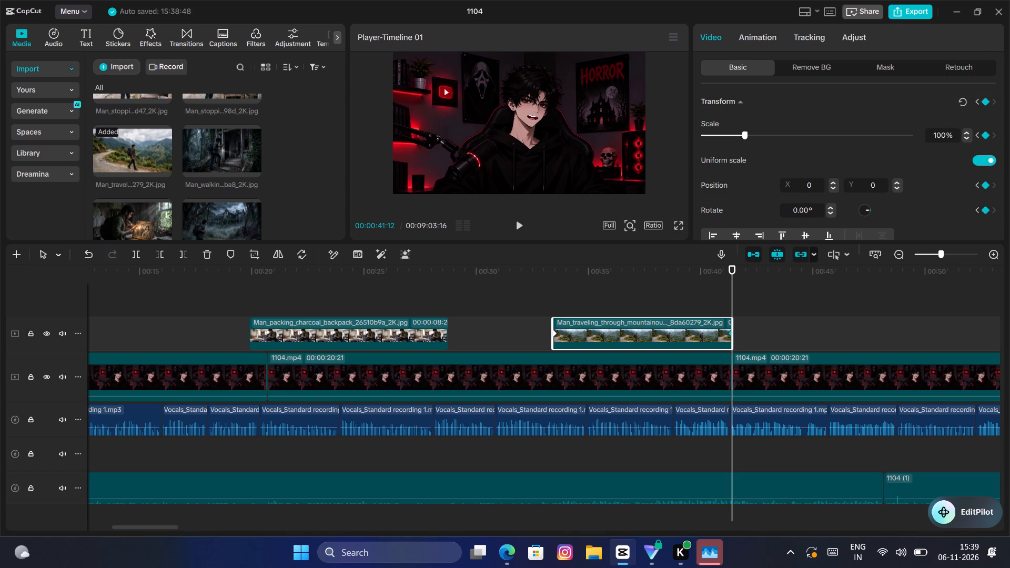
{"action": "left_click", "coordinate": [941, 136]}
{"action": "key", "text": "BackSpace"}
{"action": "key", "text": "2"}
{"action": "key", "text": "Return"}
Play from 00:00:33:04 to 00:00:43:25 to check the Man_traveling clip's zoom and hear the narration after it.
{"action": "left_click", "coordinate": [547, 296]}
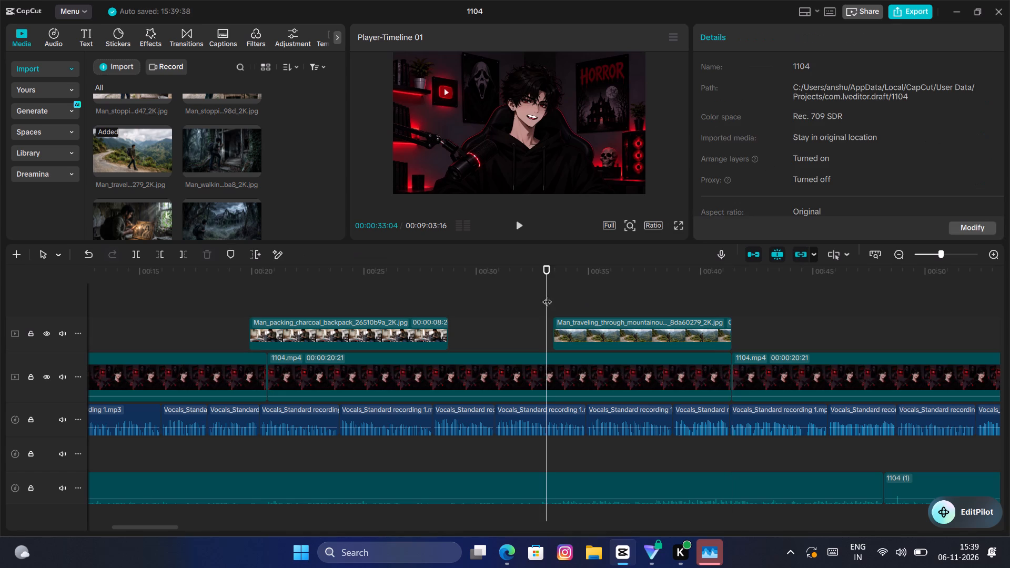
{"action": "key", "text": "space"}
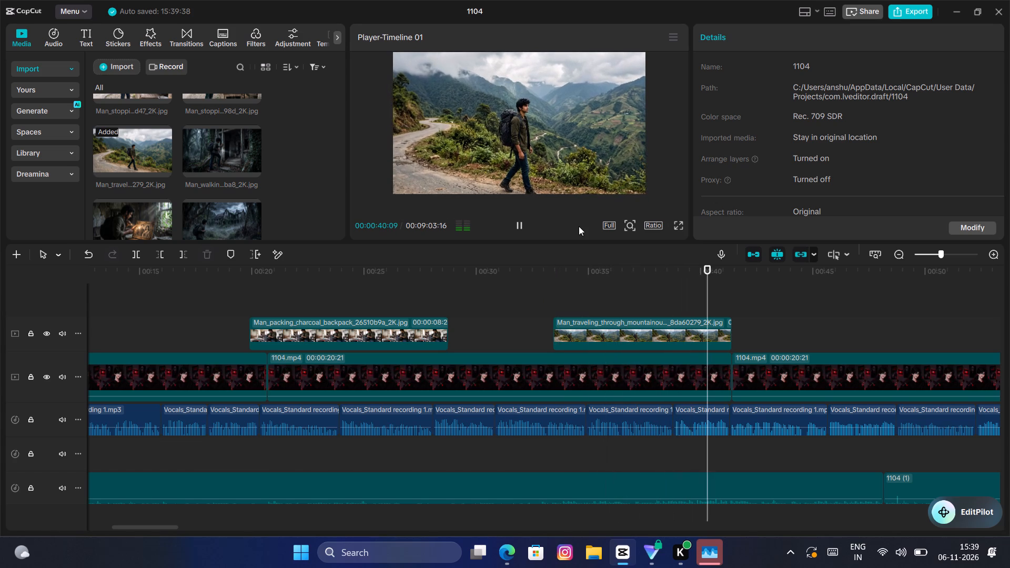
{"action": "key", "text": "space"}
{"action": "key", "text": "space"}
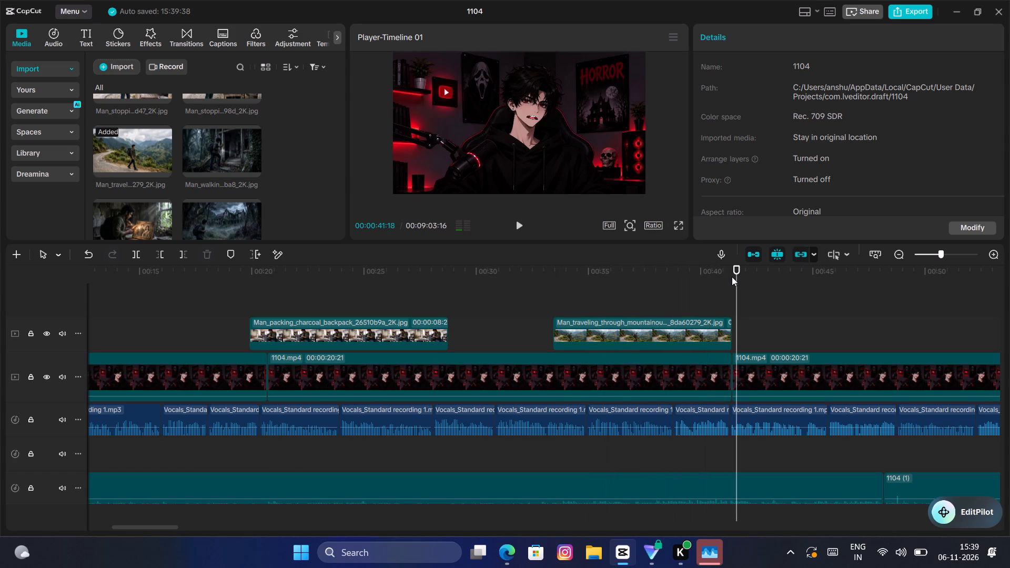
{"action": "key", "text": "space"}
{"action": "key", "text": "space"}
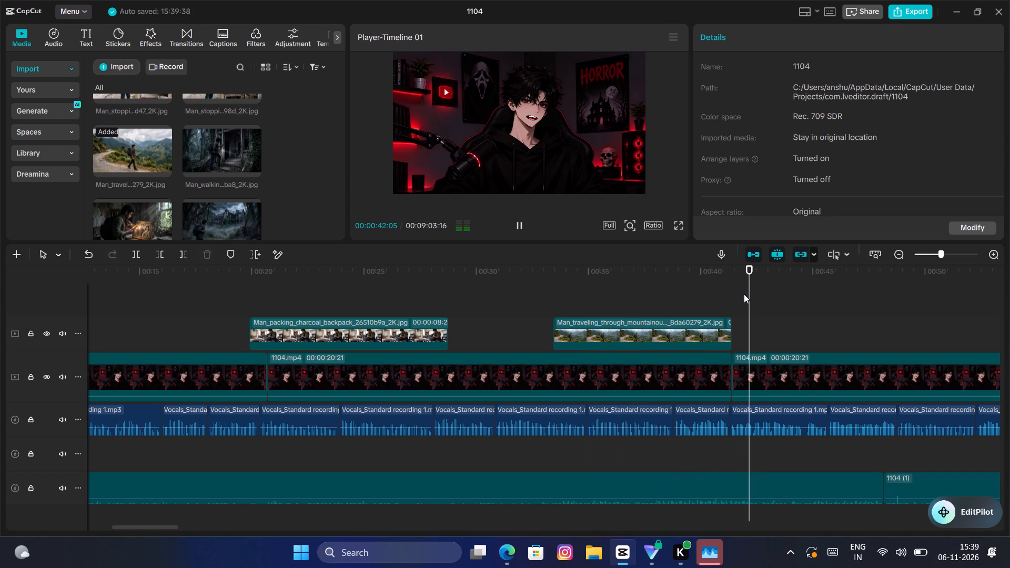
{"action": "key", "text": "space"}
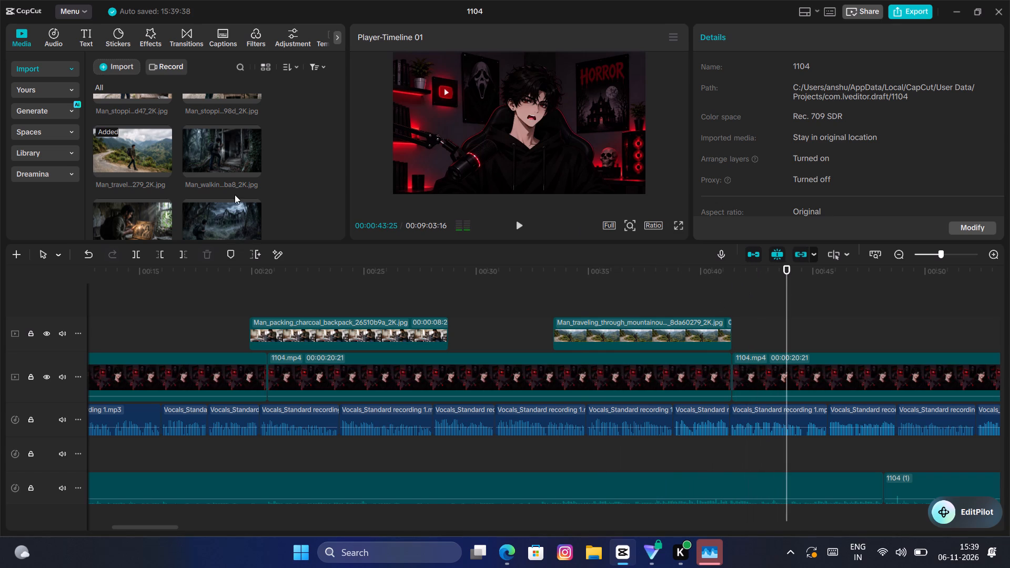
Browse the imported images for one to follow the Man_traveling clip, and preview and compare the three Man_stopping images.
{"action": "scroll", "coordinate": [244, 181], "scroll_direction": "down", "scroll_amount": 3}
{"action": "scroll", "coordinate": [243, 181], "scroll_direction": "up", "scroll_amount": 5}
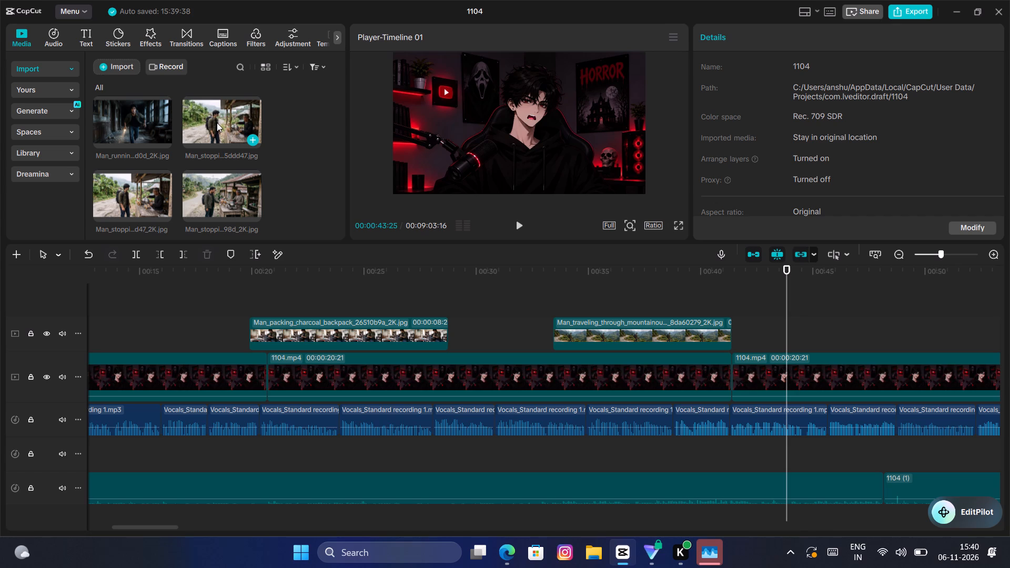
{"action": "left_click", "coordinate": [219, 198]}
{"action": "key", "text": "space"}
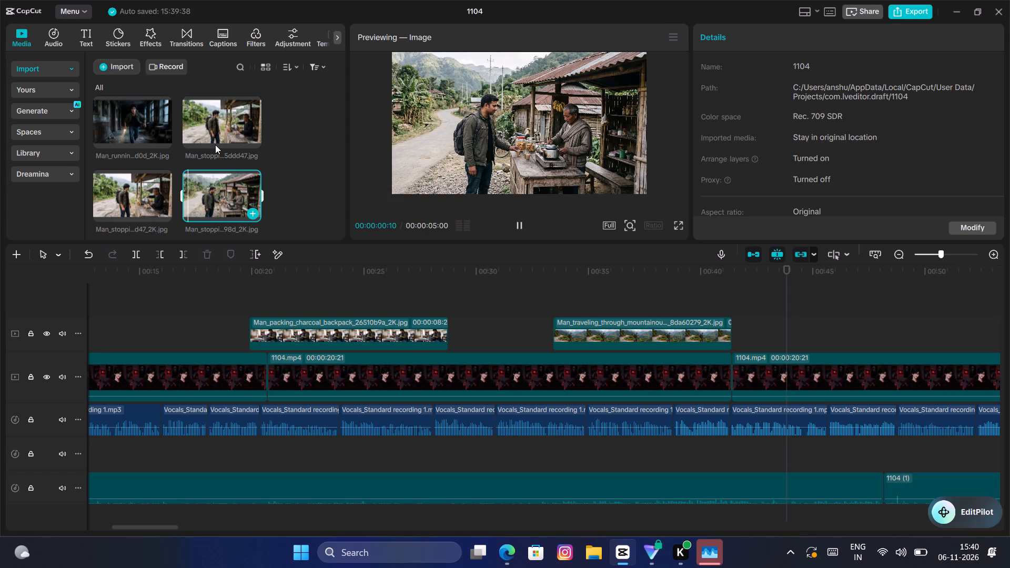
{"action": "left_click", "coordinate": [216, 140]}
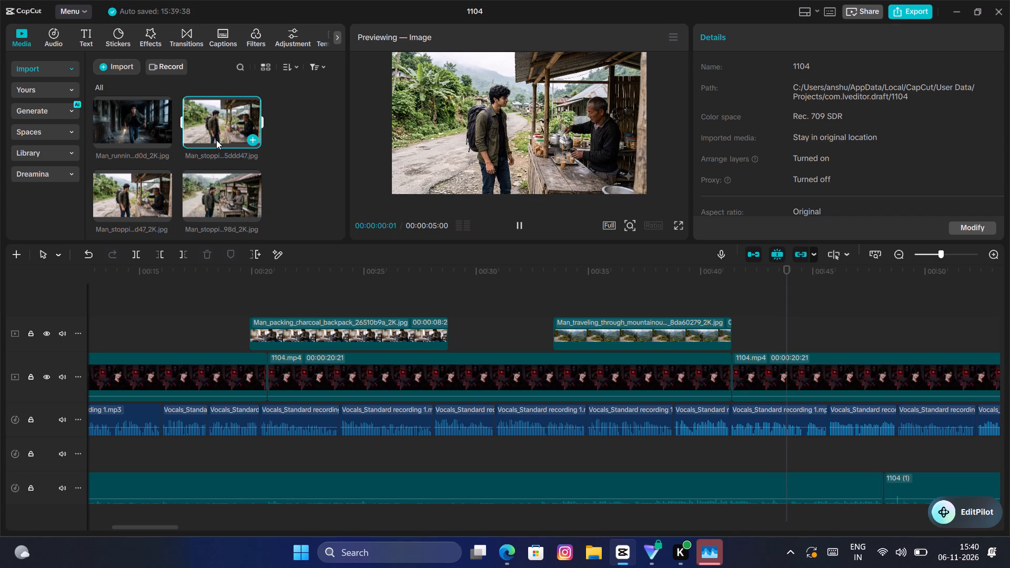
{"action": "left_click", "coordinate": [142, 181]}
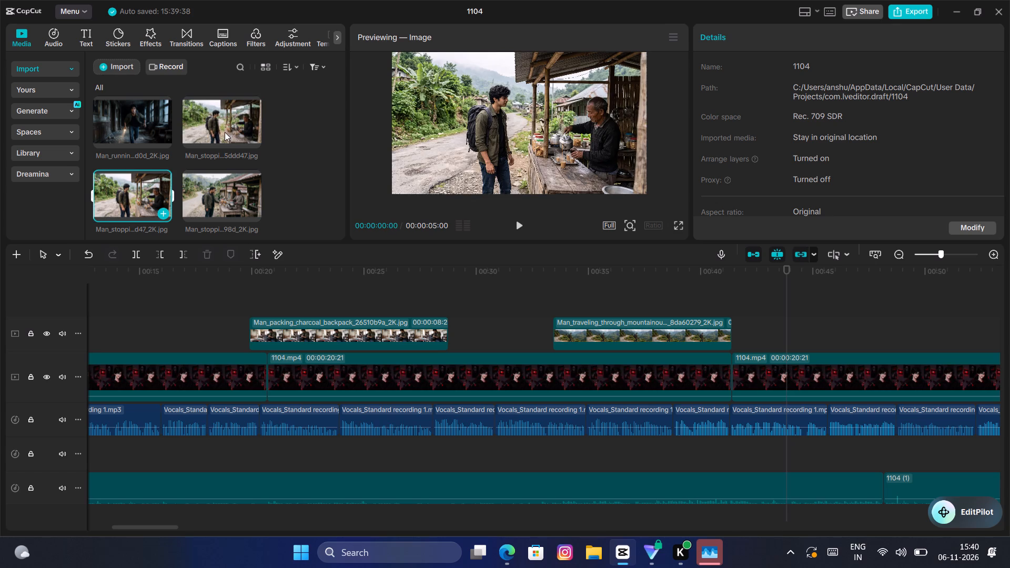
{"action": "left_click", "coordinate": [225, 132]}
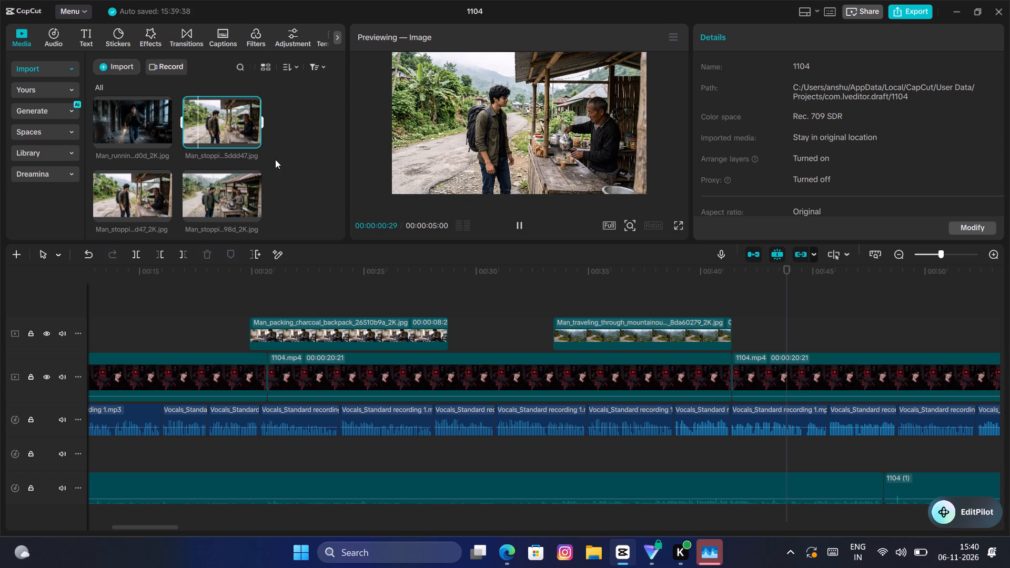
Replay the narration after the Man_traveling clip and place the Man_stopping_at_tea_stall_cd5b398 image above the main video at 00:00:44:25.
{"action": "left_click", "coordinate": [749, 288]}
{"action": "left_click_drag", "start_coordinate": [749, 288], "coordinate": [732, 293]}
{"action": "key", "text": "space"}
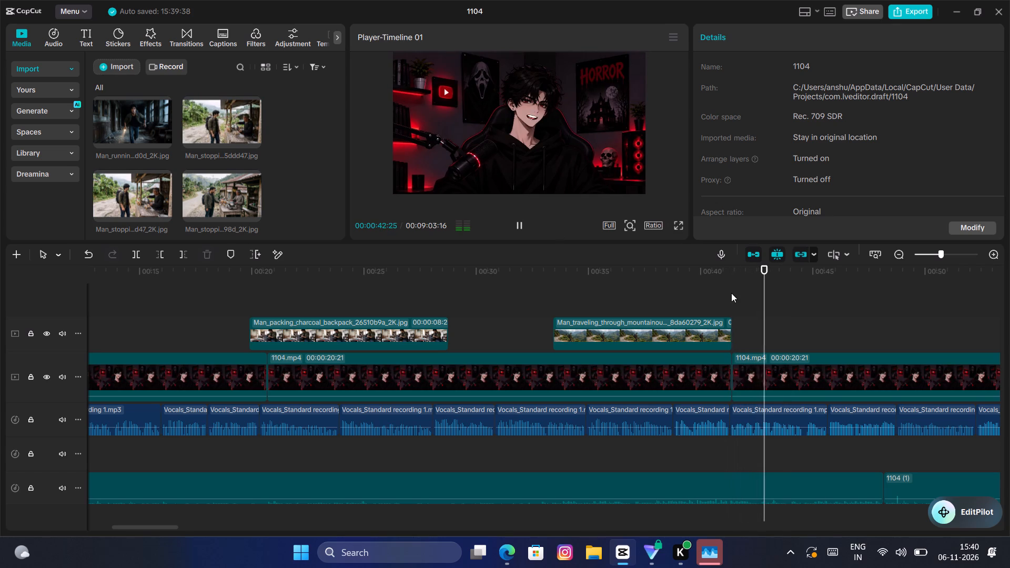
{"action": "key", "text": "space"}
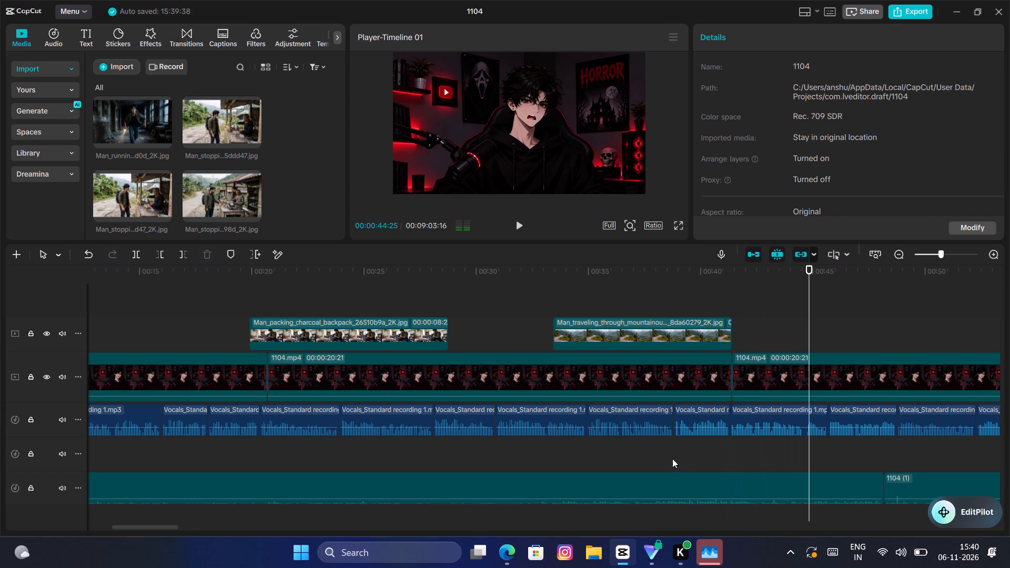
{"action": "left_click", "coordinate": [238, 181]}
{"action": "left_click_drag", "start_coordinate": [238, 181], "coordinate": [809, 319]}
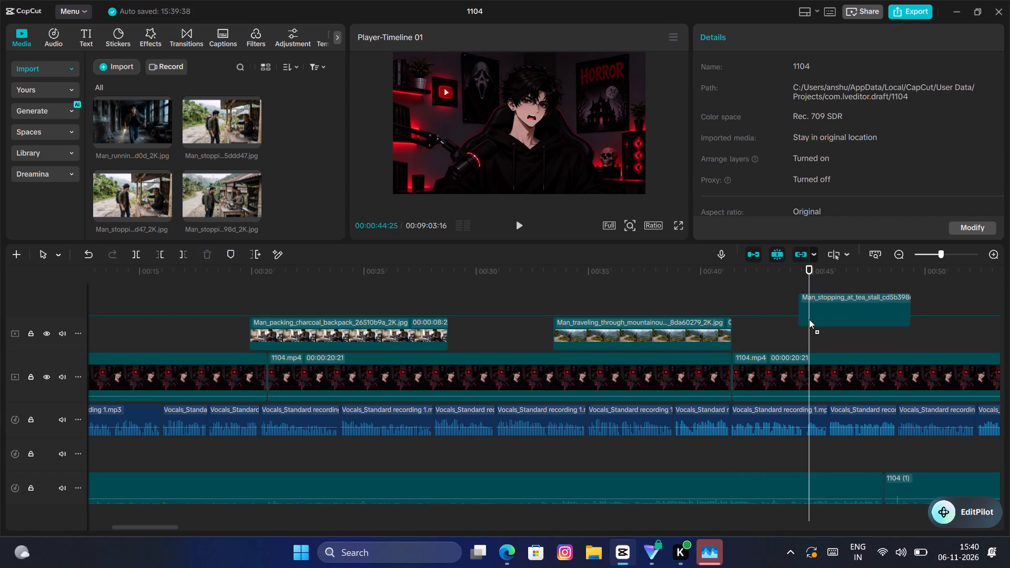
{"action": "left_click_drag", "start_coordinate": [809, 319], "coordinate": [811, 327]}
Play the narration up to 00:00:45:05 to check where the Man_stopping_at_tea_stall_cd5b398d image comes in.
{"action": "left_click", "coordinate": [719, 291]}
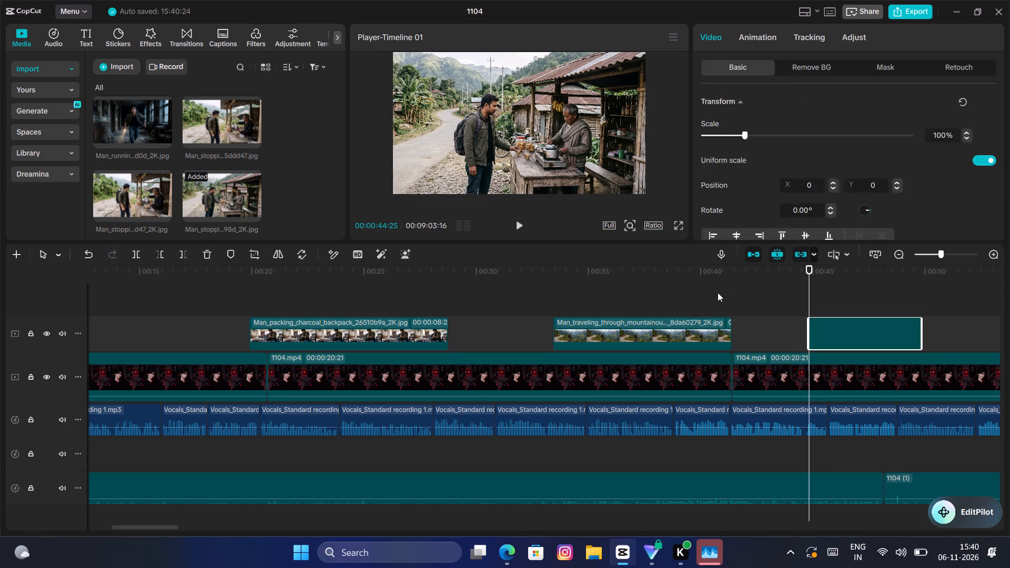
{"action": "key", "text": "space"}
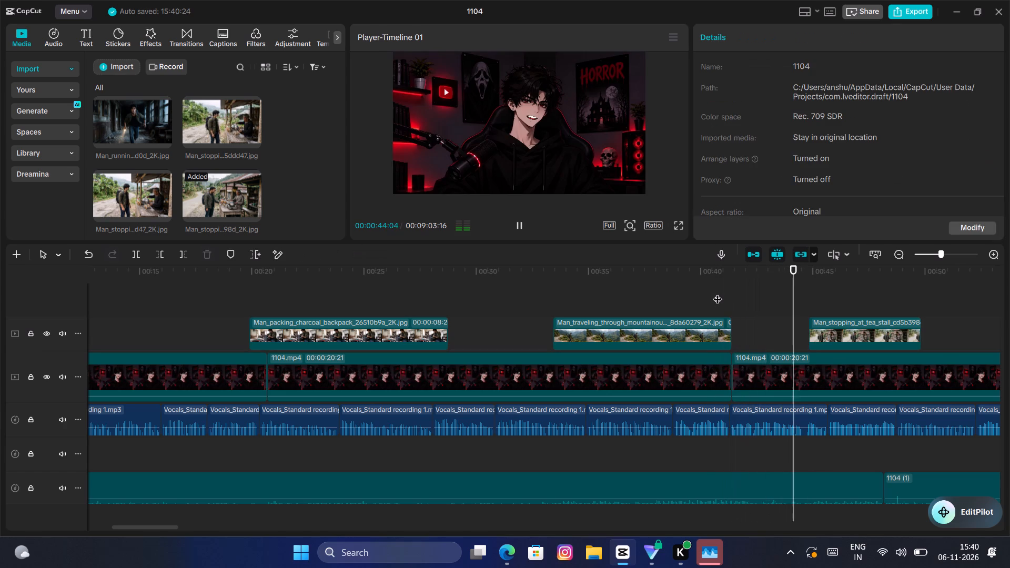
{"action": "key", "text": "space"}
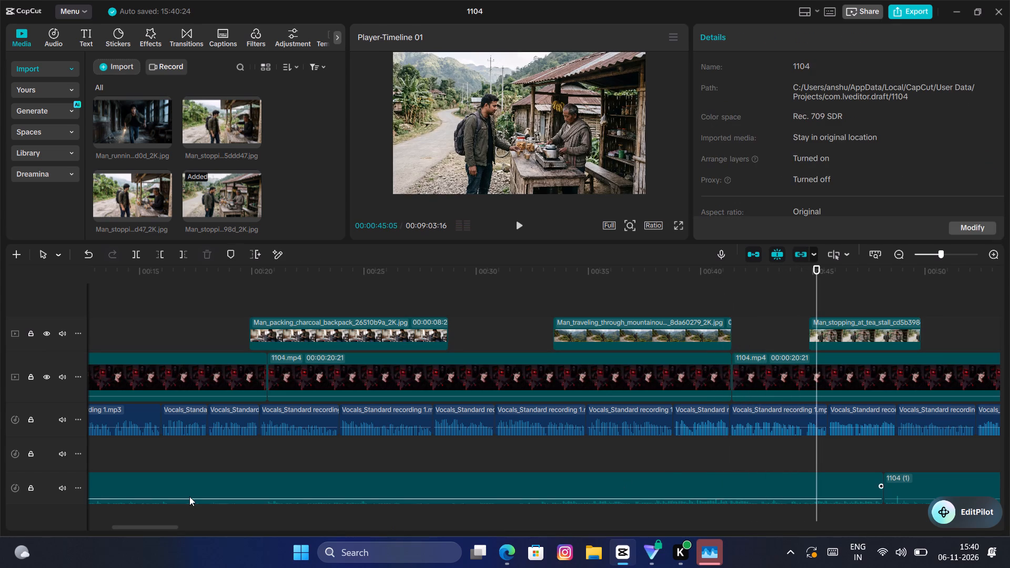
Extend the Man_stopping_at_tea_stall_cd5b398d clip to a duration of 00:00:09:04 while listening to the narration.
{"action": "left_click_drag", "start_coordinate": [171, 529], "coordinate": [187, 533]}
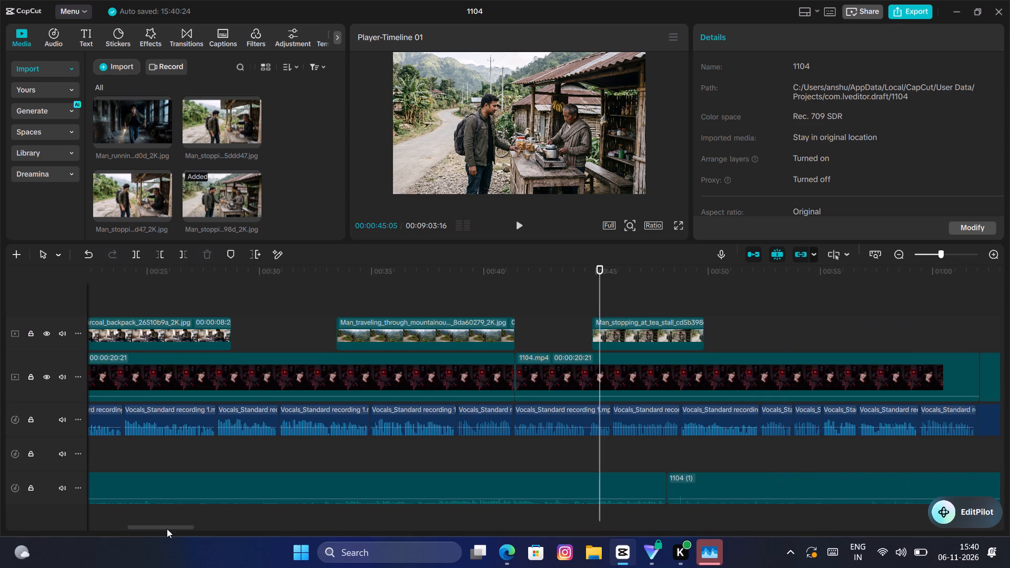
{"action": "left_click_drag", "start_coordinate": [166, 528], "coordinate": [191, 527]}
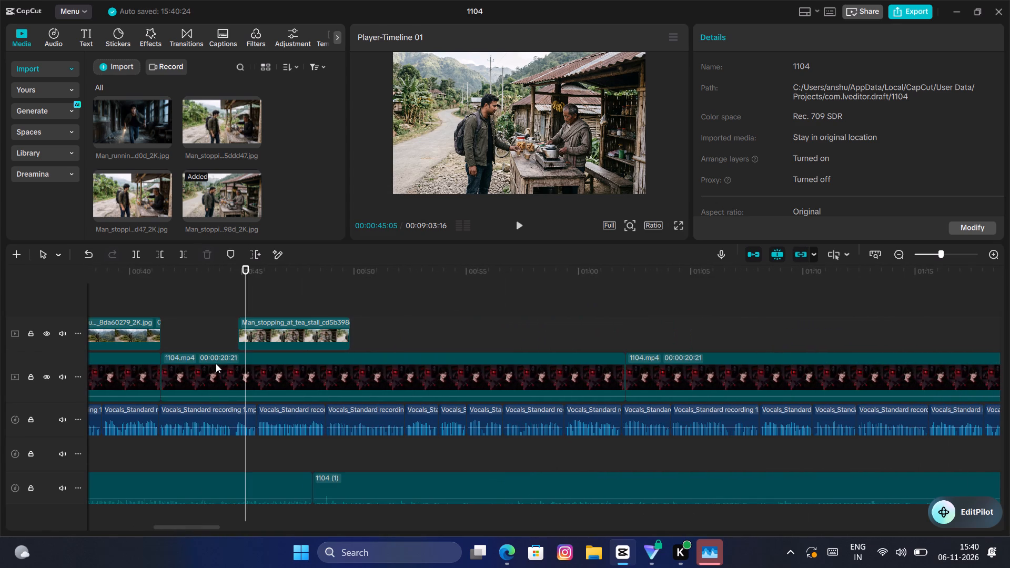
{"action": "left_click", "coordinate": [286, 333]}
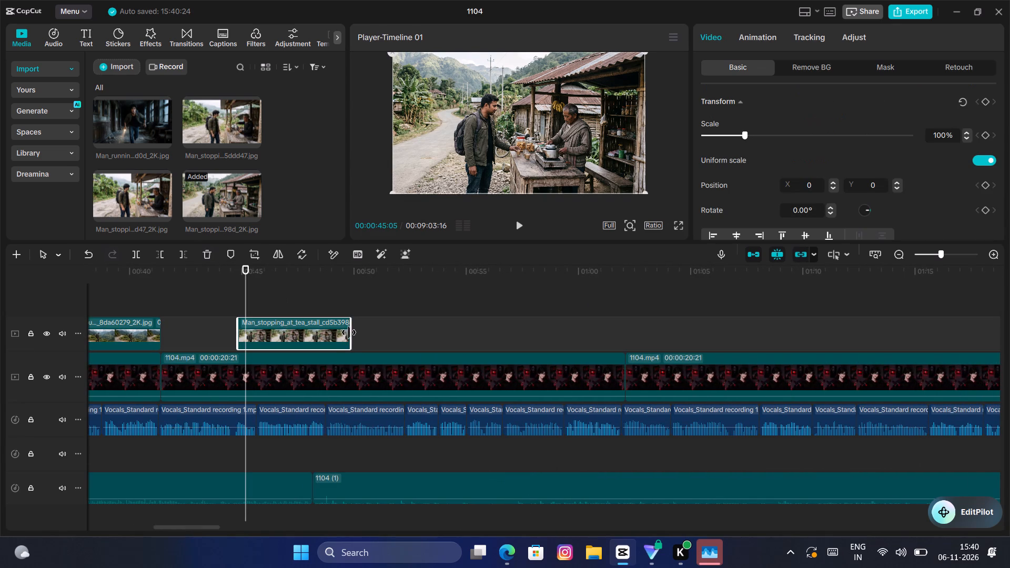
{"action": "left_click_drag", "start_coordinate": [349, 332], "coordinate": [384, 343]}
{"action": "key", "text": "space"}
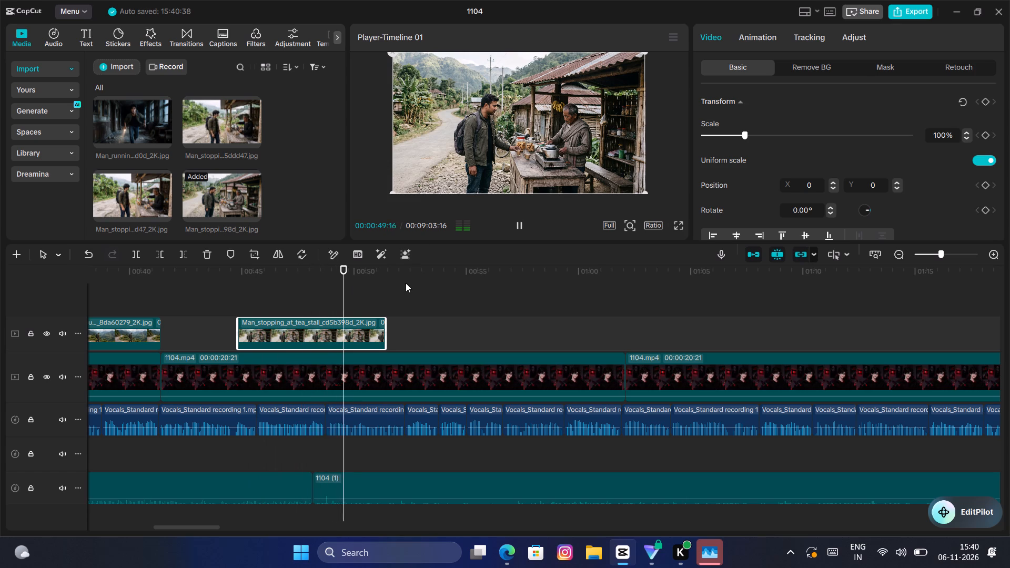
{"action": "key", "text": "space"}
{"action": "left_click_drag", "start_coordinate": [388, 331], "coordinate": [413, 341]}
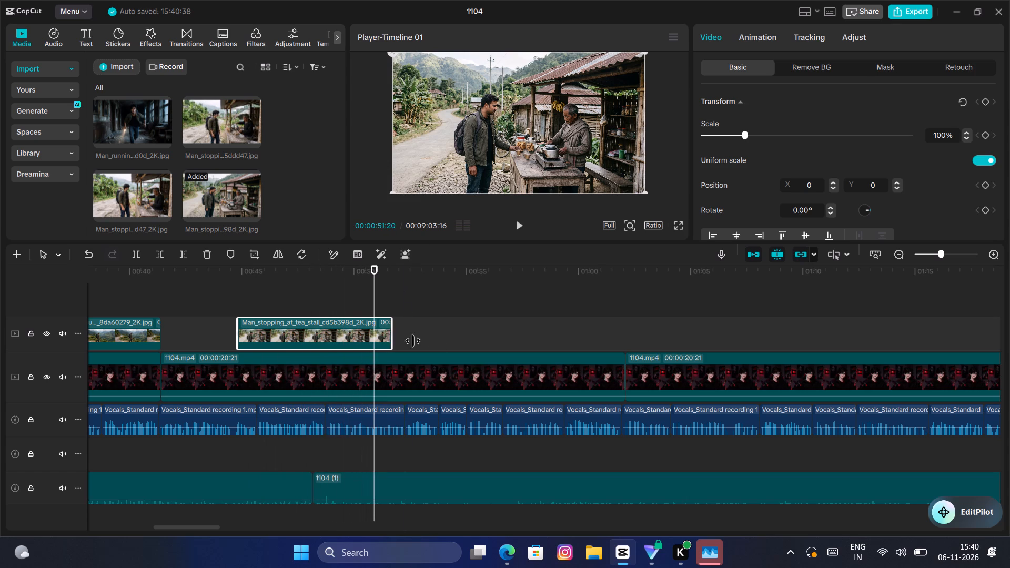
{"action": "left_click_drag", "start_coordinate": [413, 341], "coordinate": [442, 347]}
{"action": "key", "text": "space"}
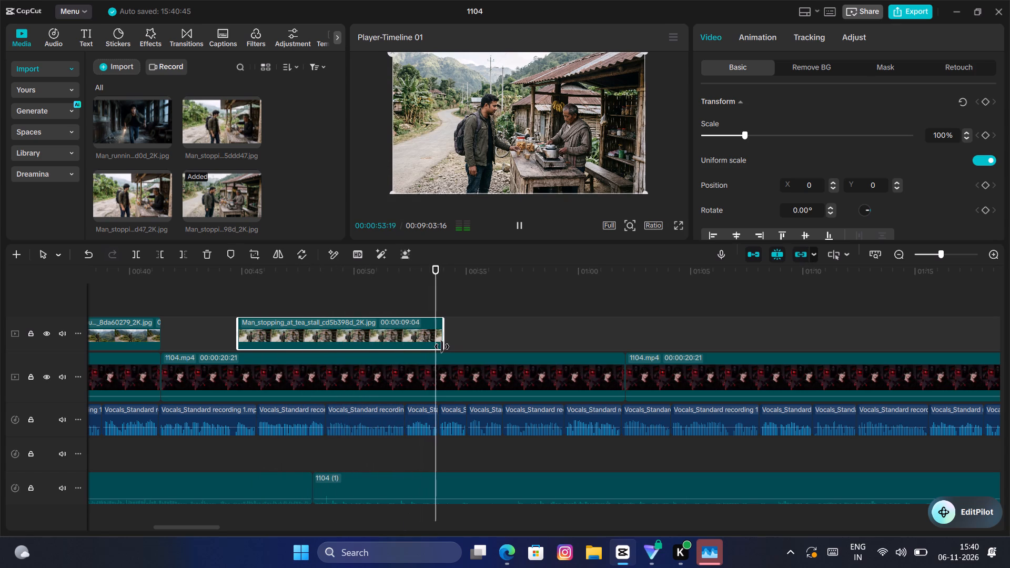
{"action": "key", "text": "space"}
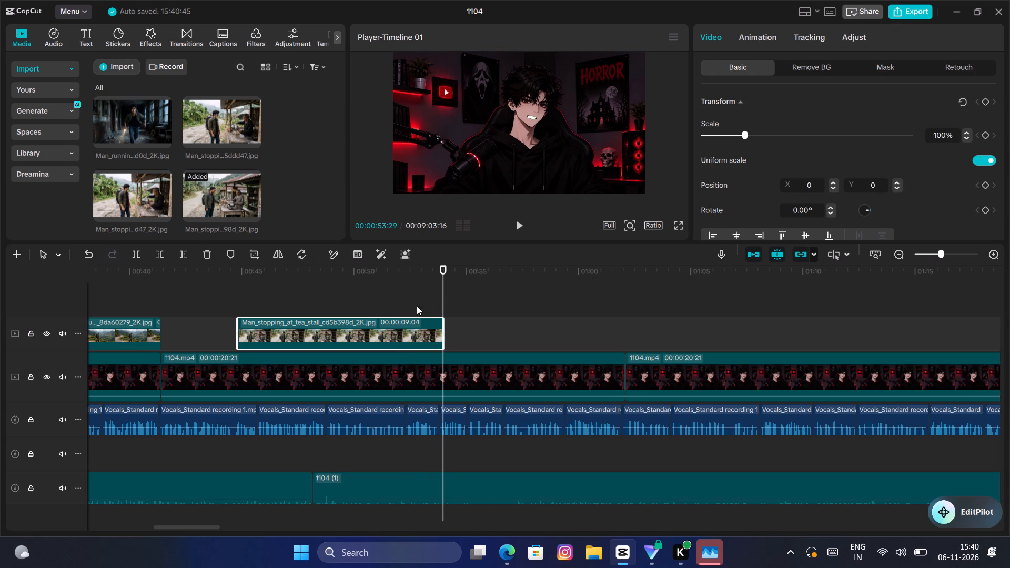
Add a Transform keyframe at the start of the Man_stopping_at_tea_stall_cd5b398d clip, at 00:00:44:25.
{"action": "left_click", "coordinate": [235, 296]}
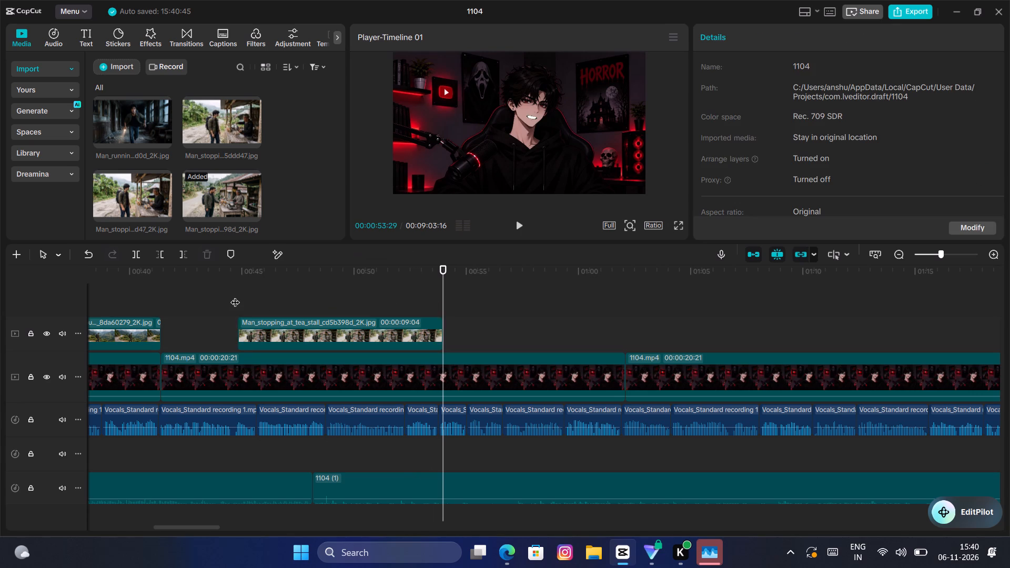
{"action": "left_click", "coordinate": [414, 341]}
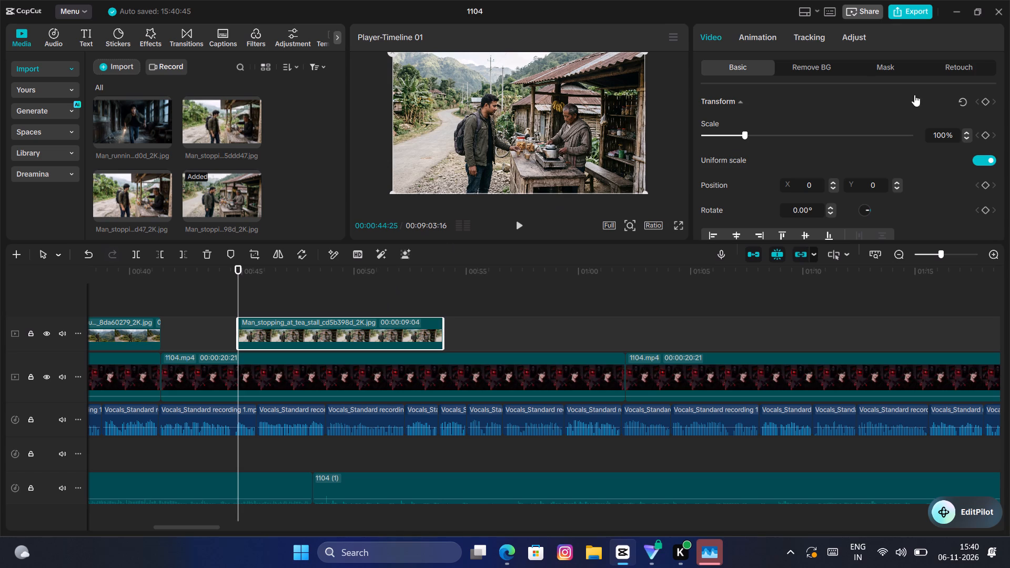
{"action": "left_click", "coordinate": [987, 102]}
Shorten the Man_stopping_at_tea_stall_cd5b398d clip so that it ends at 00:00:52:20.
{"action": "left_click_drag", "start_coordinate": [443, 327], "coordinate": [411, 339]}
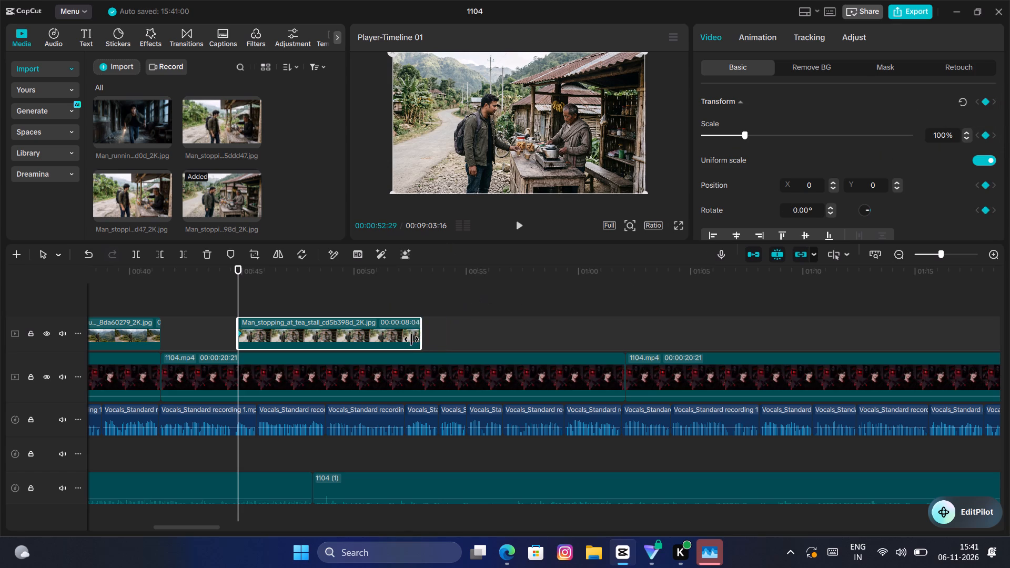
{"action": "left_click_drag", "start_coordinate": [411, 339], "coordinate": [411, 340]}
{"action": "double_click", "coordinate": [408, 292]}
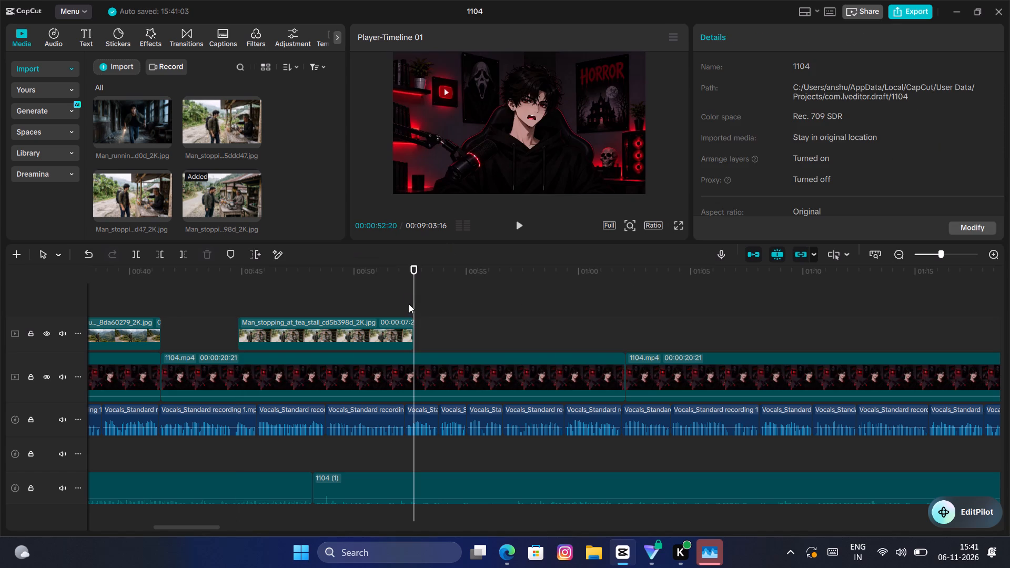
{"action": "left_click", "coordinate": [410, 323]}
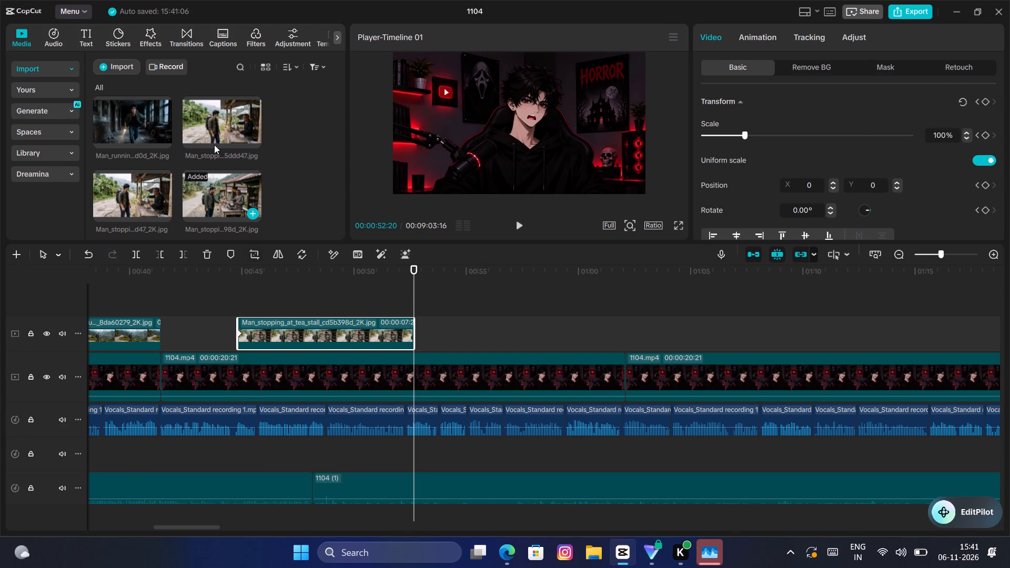
Place the Man_stopping_at_tea_stall_a05ddd47 image above the cd5b398d clip at 00:00:44:25 and extend it to 00:00:07:25 to match that clip's length.
{"action": "left_click", "coordinate": [219, 128]}
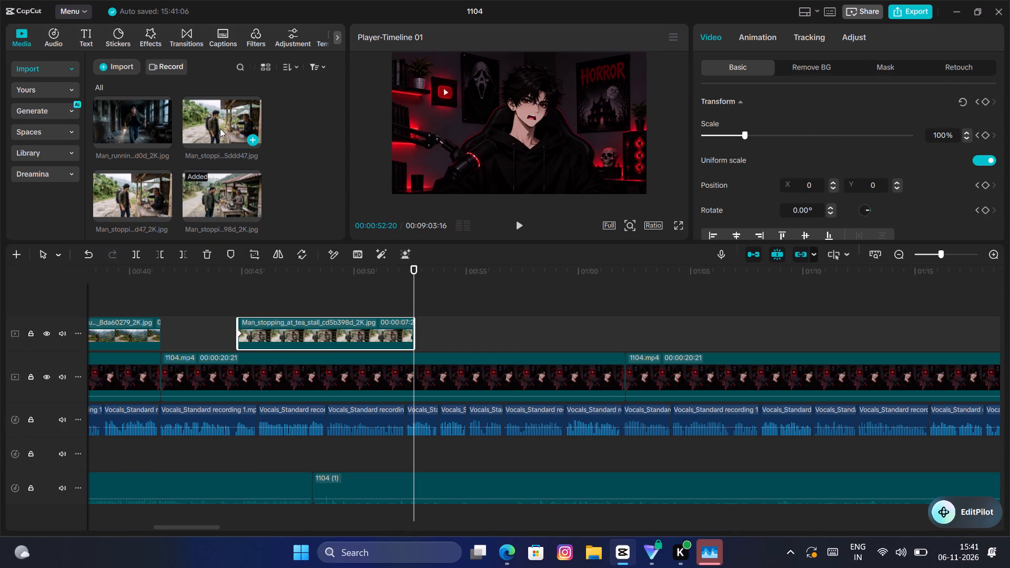
{"action": "left_click_drag", "start_coordinate": [220, 128], "coordinate": [245, 282]}
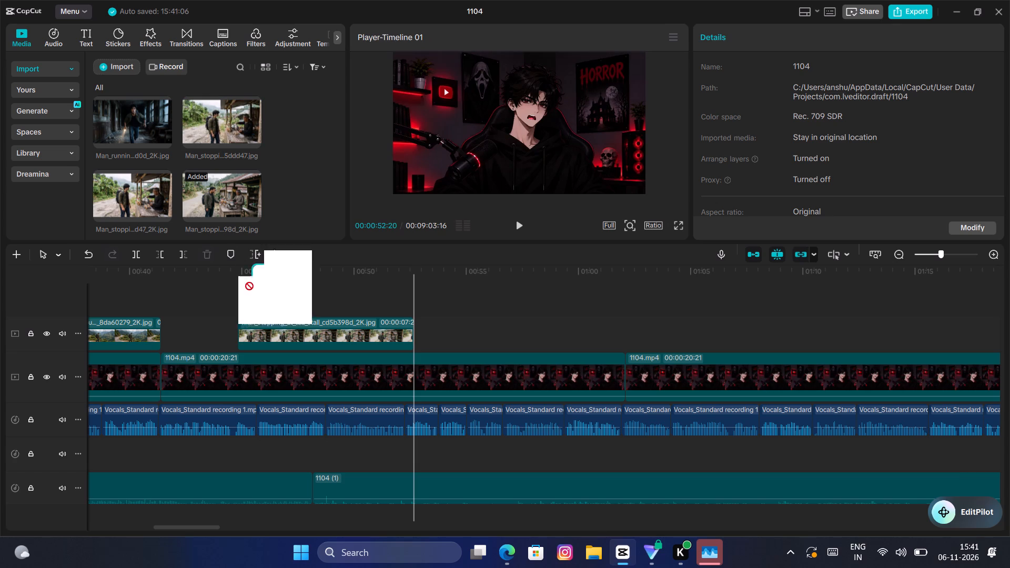
{"action": "left_click_drag", "start_coordinate": [245, 282], "coordinate": [239, 297]}
{"action": "left_click", "coordinate": [340, 334]}
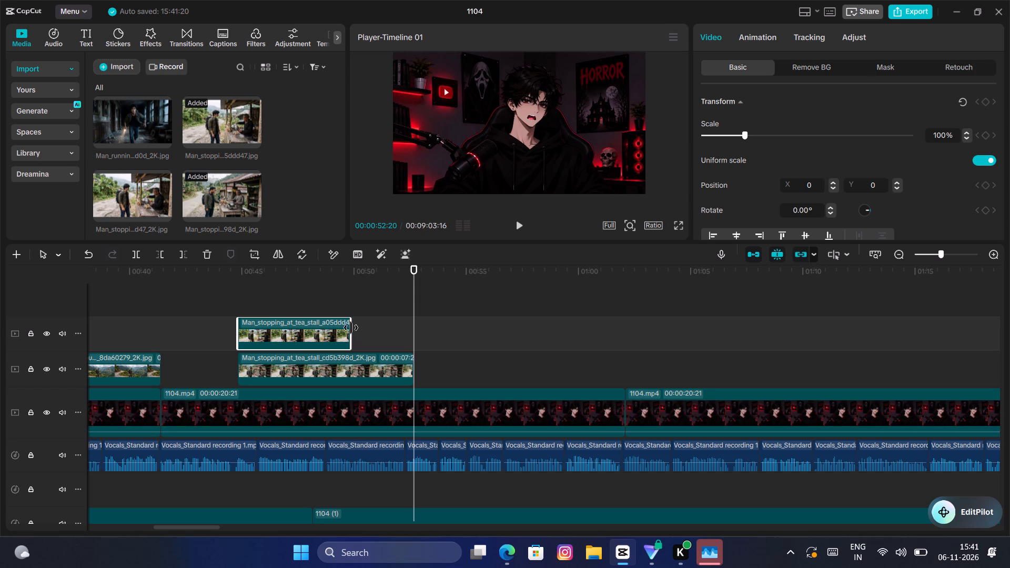
{"action": "left_click_drag", "start_coordinate": [350, 328], "coordinate": [410, 347]}
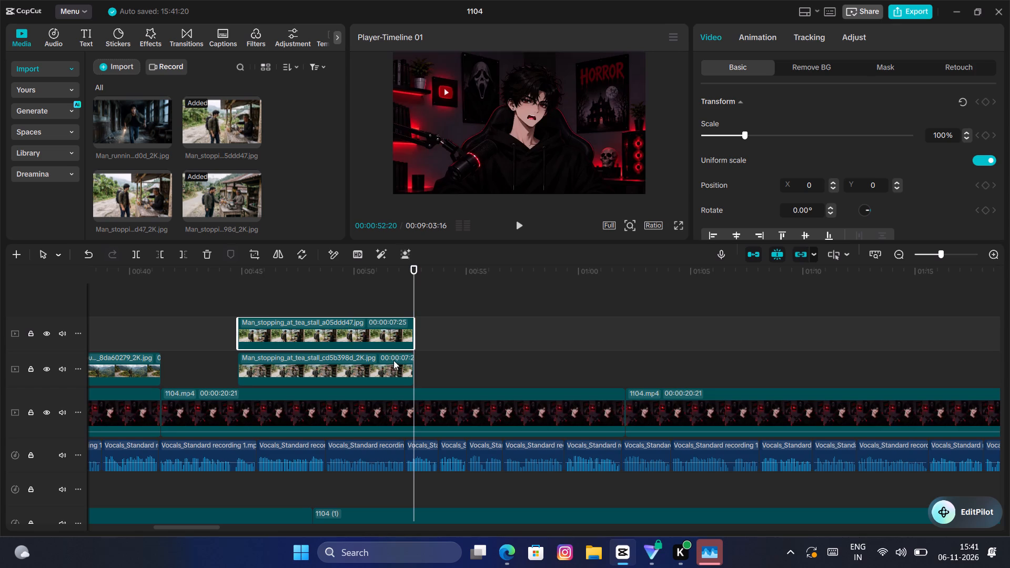
Delete the Man_stopping_at_tea_stall_cd5b398d clip and move the a05ddd47 clip down into its place on the image track.
{"action": "left_click", "coordinate": [393, 361]}
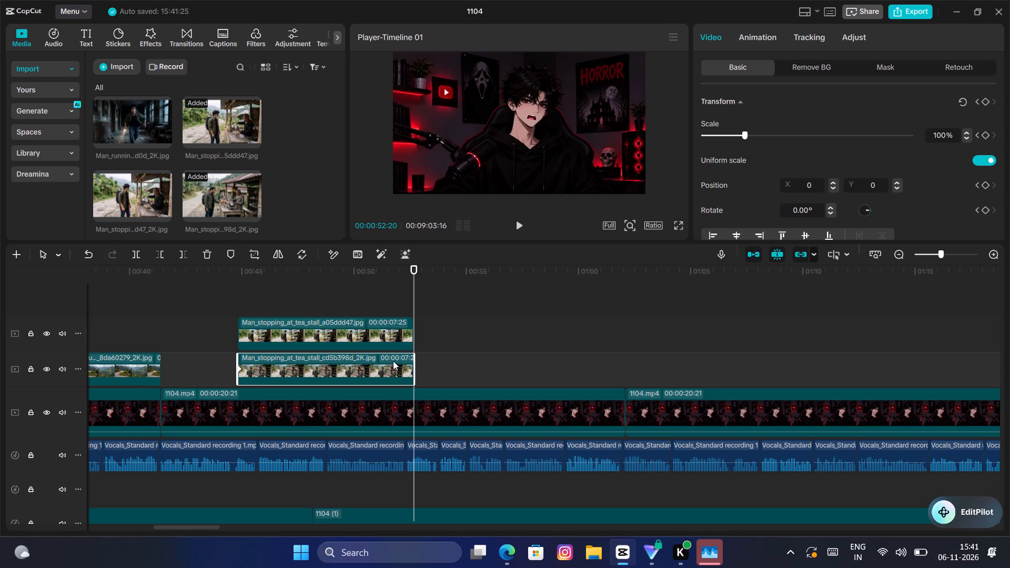
{"action": "key", "text": "BackSpace"}
{"action": "left_click", "coordinate": [388, 334]}
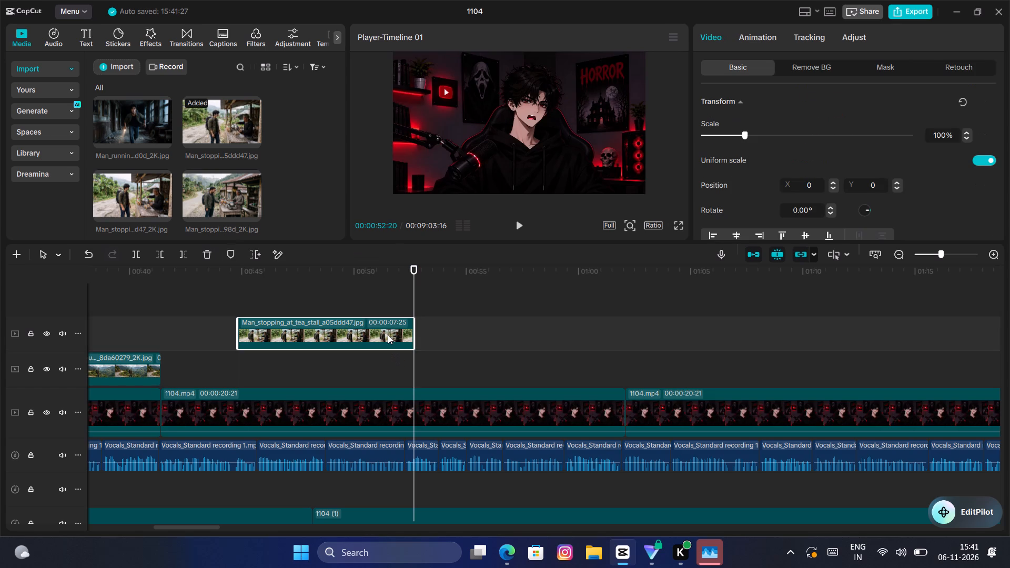
{"action": "left_click_drag", "start_coordinate": [388, 334], "coordinate": [389, 367]}
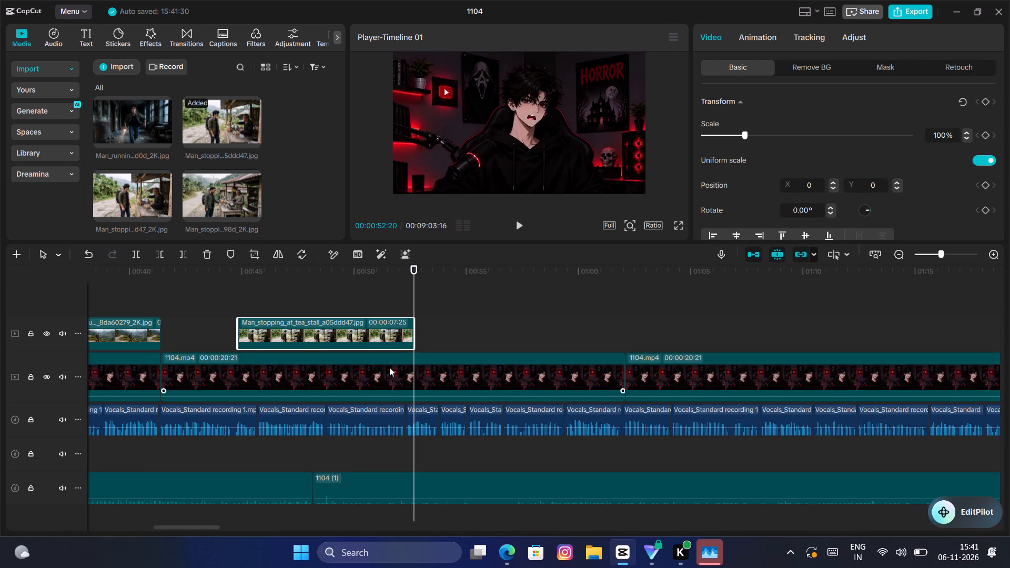
Add Transform keyframes at the start and end of the Man_stopping_at_tea_stall_a05ddd47 clip, at 00:00:44:25 and 00:00:52:20.
{"action": "left_click", "coordinate": [241, 300]}
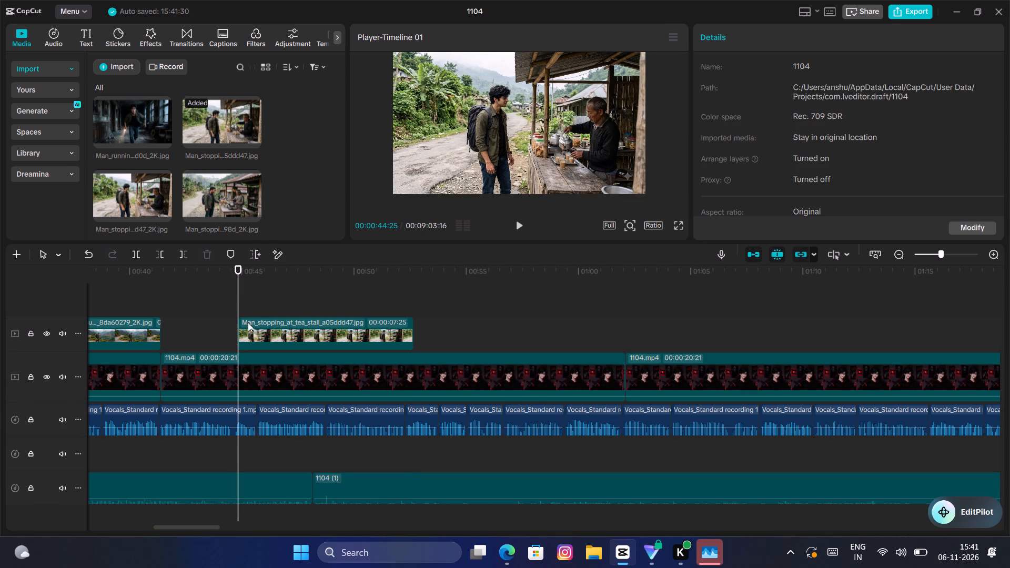
{"action": "left_click", "coordinate": [248, 324]}
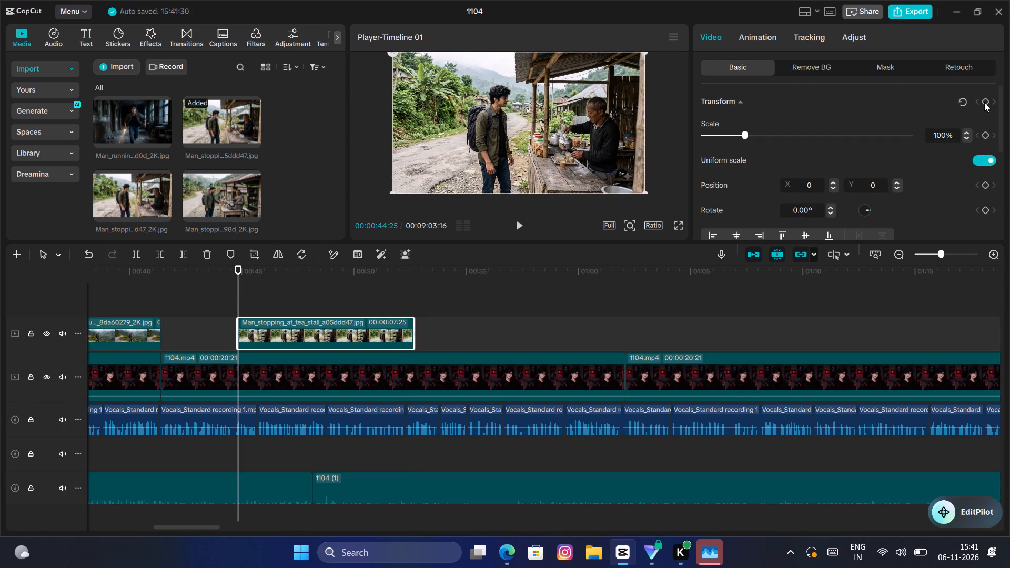
{"action": "left_click", "coordinate": [984, 102]}
{"action": "left_click", "coordinate": [417, 296]}
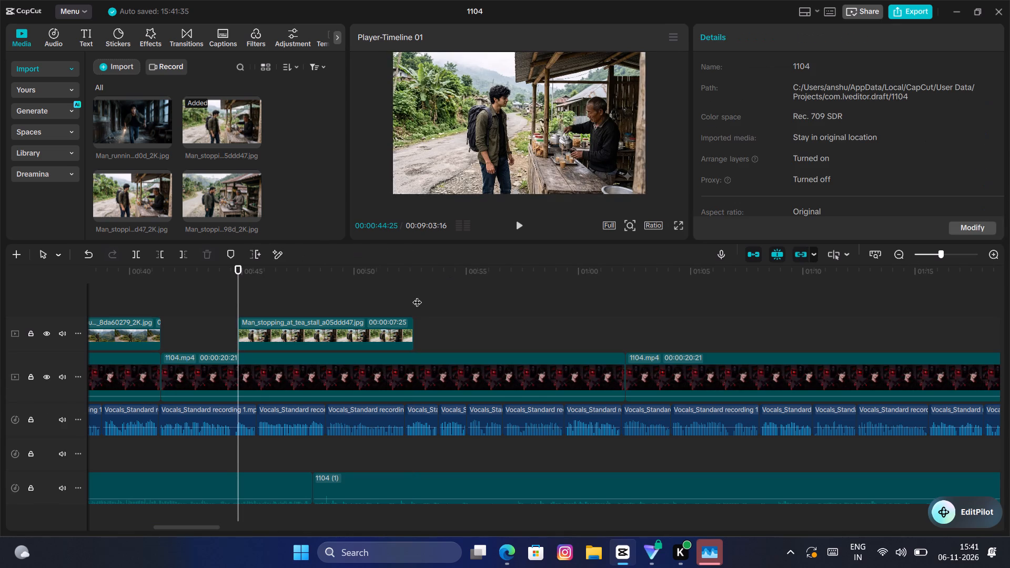
{"action": "left_click", "coordinate": [416, 296]}
{"action": "left_click", "coordinate": [408, 325]}
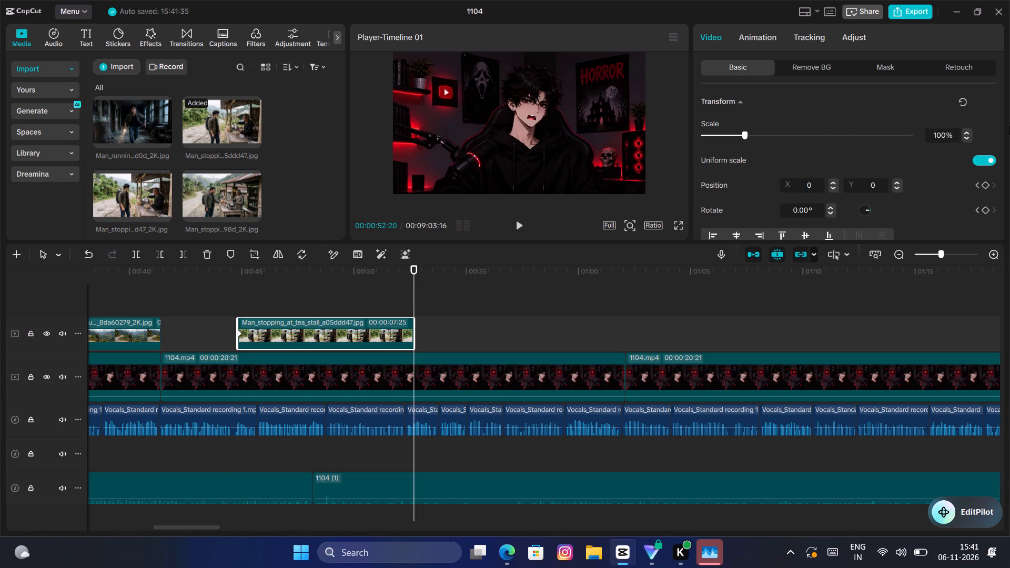
{"action": "left_click", "coordinate": [984, 103]}
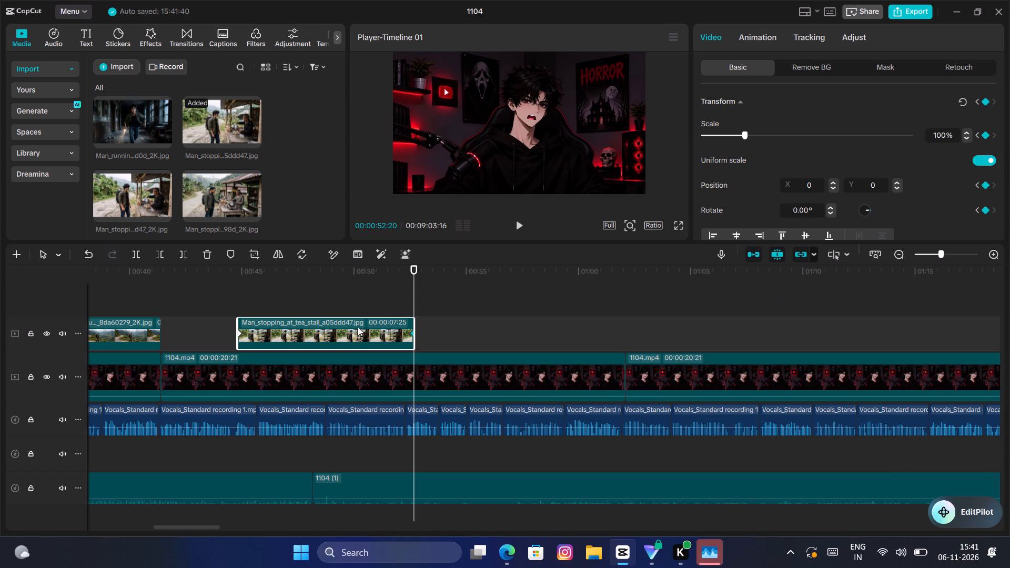
Set the scale of the Man_stopping_at_tea_stall_a05ddd47 clip's end keyframe at 00:00:52:20 to 120%.
{"action": "left_click", "coordinate": [237, 298]}
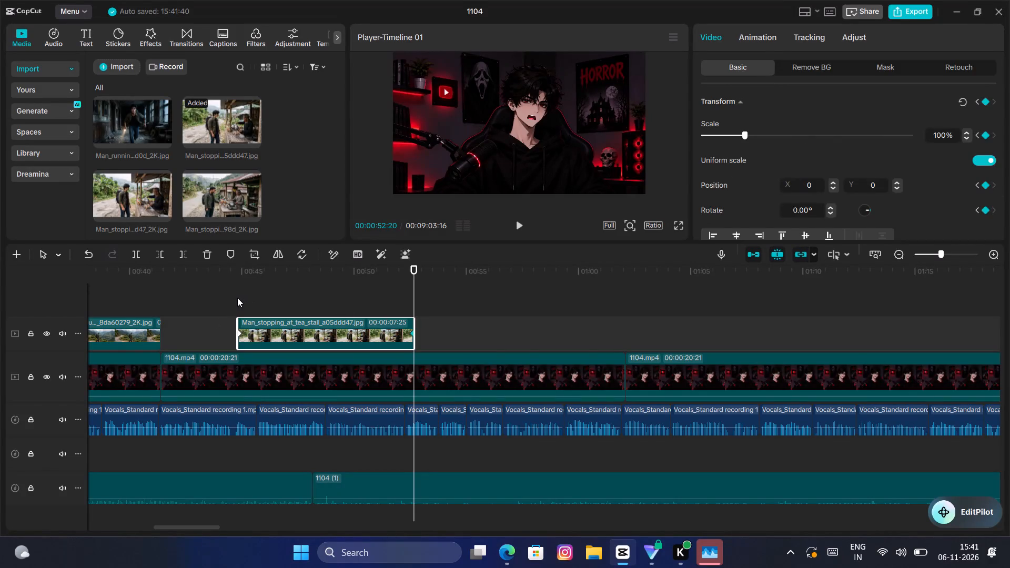
{"action": "key", "text": "space"}
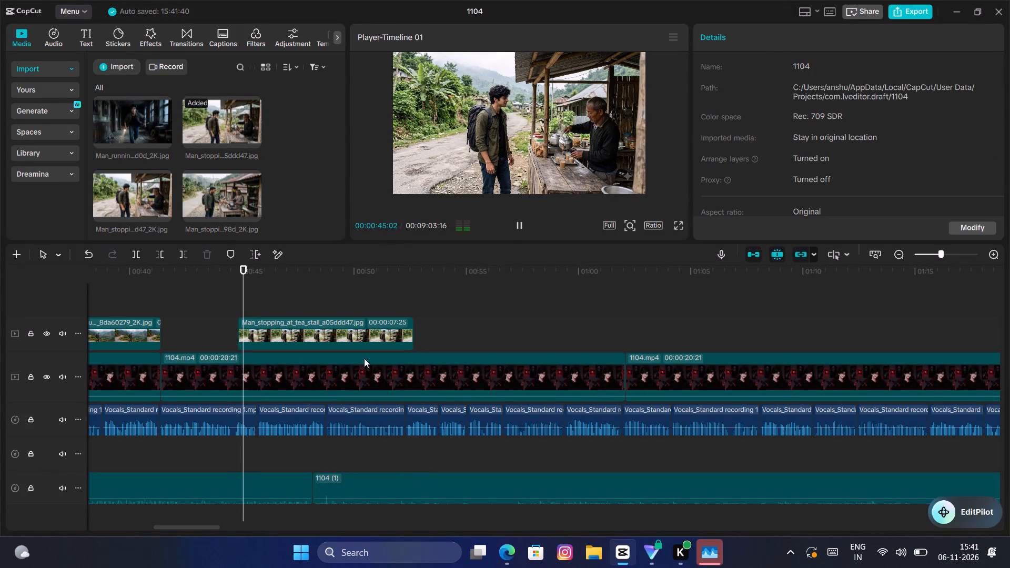
{"action": "left_click", "coordinate": [397, 339]}
{"action": "left_click", "coordinate": [409, 332]}
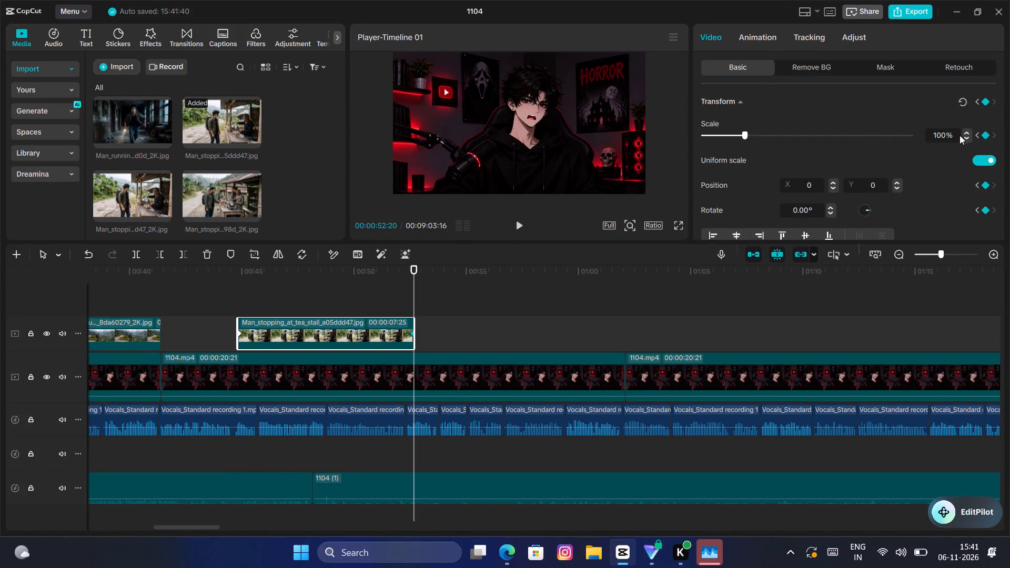
{"action": "left_click", "coordinate": [940, 136]}
{"action": "key", "text": "BackSpace"}
{"action": "key", "text": "2"}
{"action": "key", "text": "Return"}
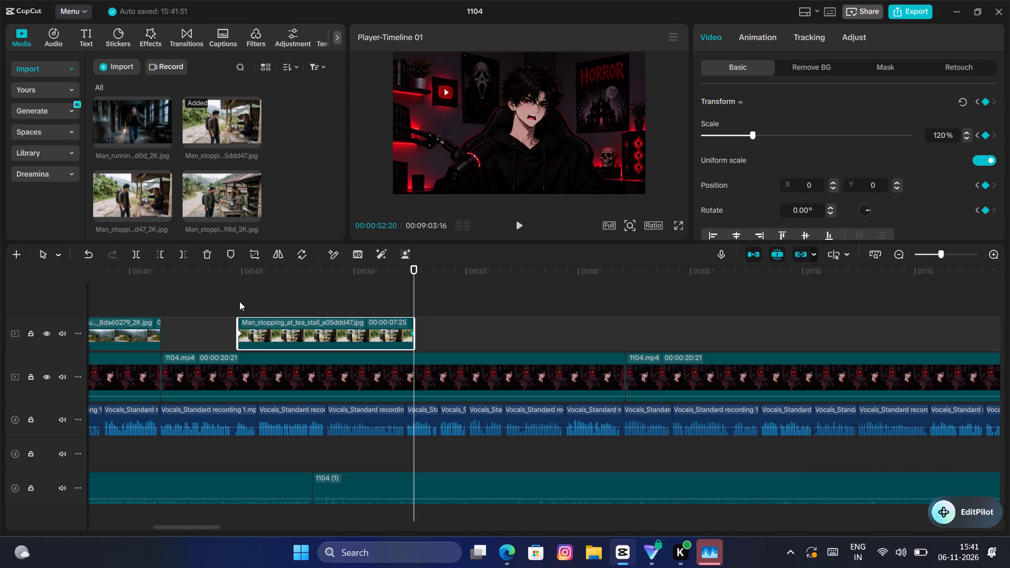
Play the narration on from the a05ddd47 clip and place the Man_stopping_at_tea_stall_cd5b398d image on the image track at 00:00:57:26.
{"action": "left_click", "coordinate": [237, 300]}
{"action": "key", "text": "space"}
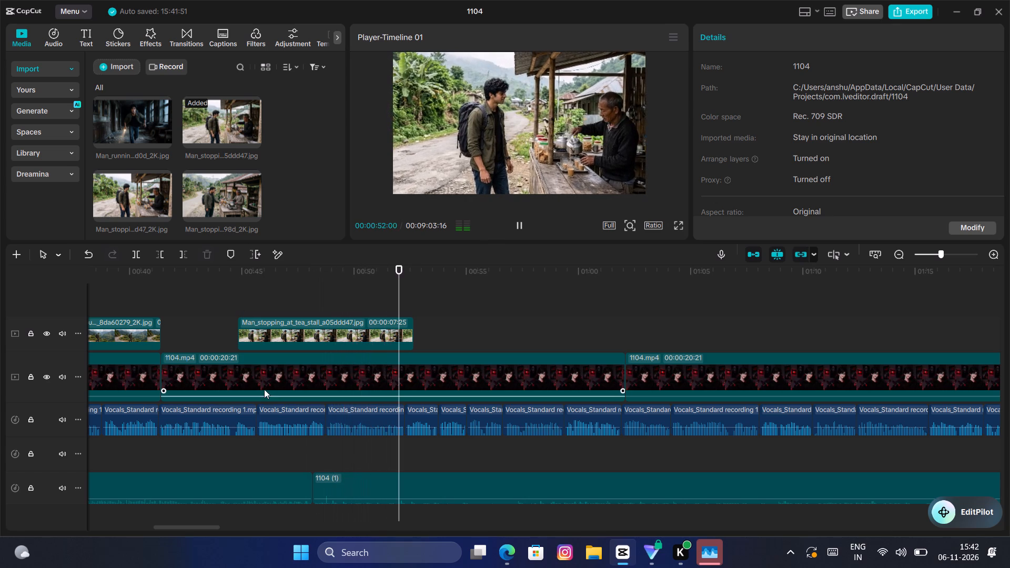
{"action": "key", "text": "space"}
{"action": "key", "text": "space"}
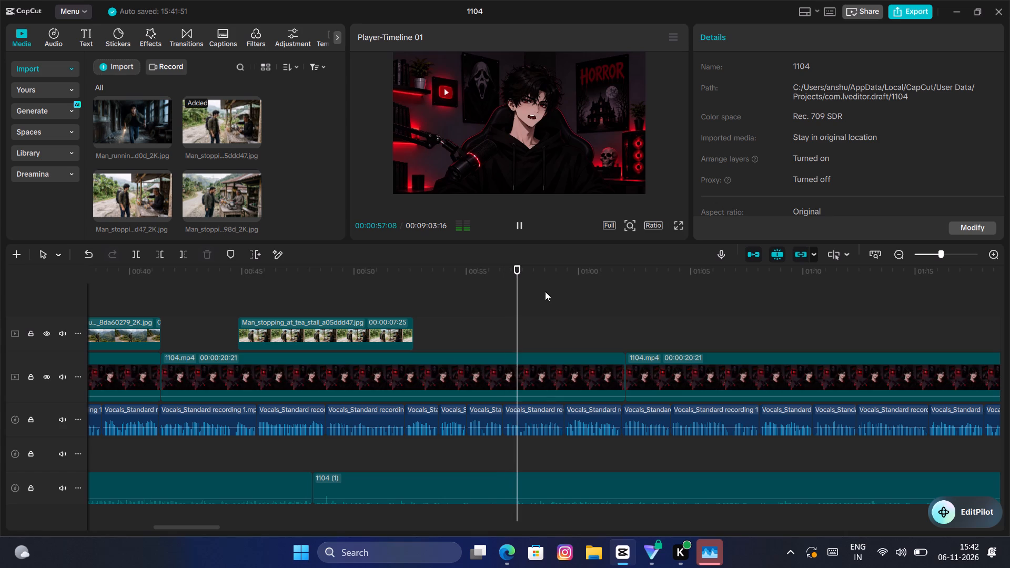
{"action": "key", "text": "space"}
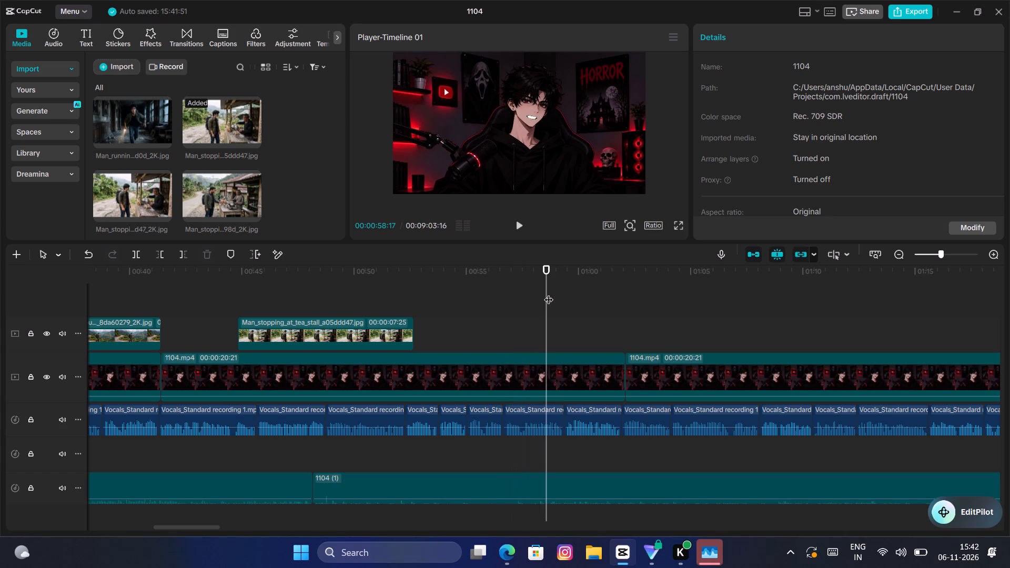
{"action": "scroll", "coordinate": [117, 209], "scroll_direction": "down", "scroll_amount": 1}
{"action": "key", "text": "space"}
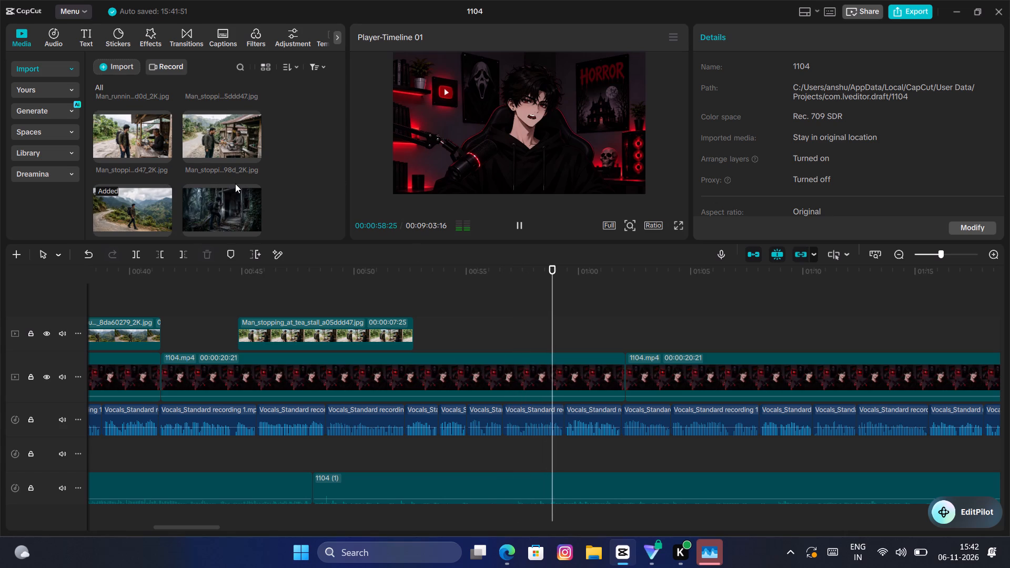
{"action": "key", "text": "space"}
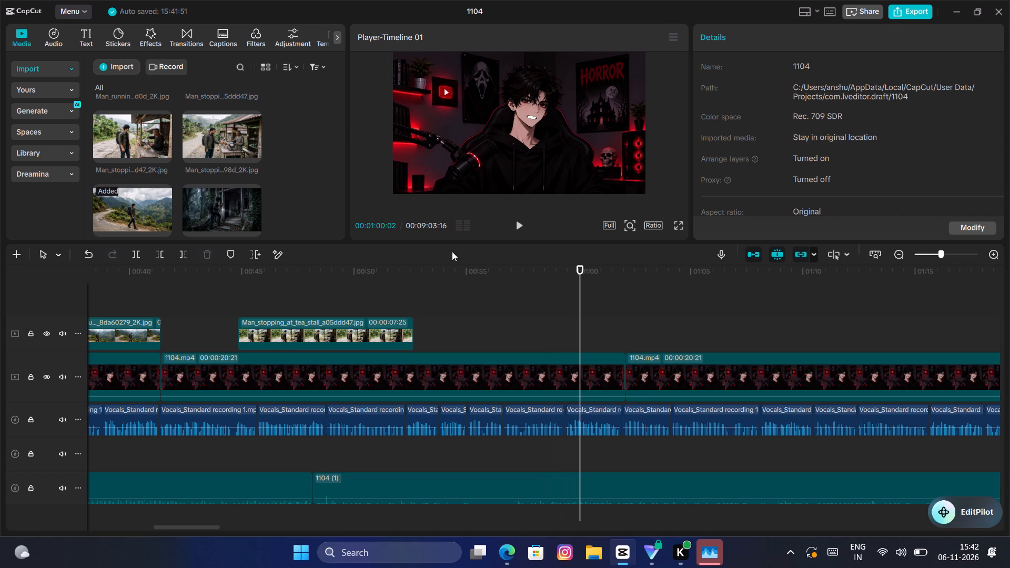
{"action": "left_click", "coordinate": [210, 125]}
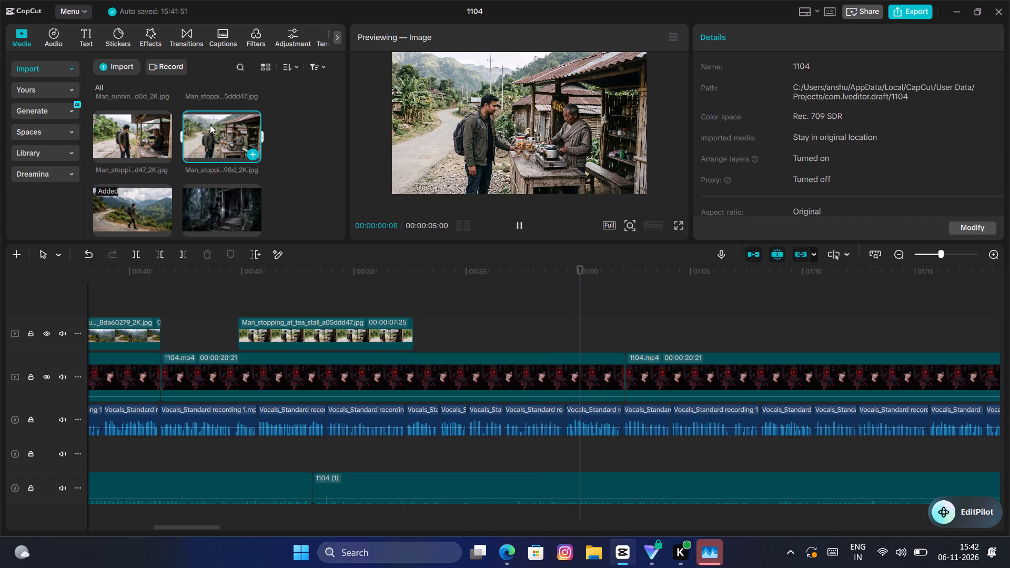
{"action": "left_click_drag", "start_coordinate": [210, 125], "coordinate": [578, 343]}
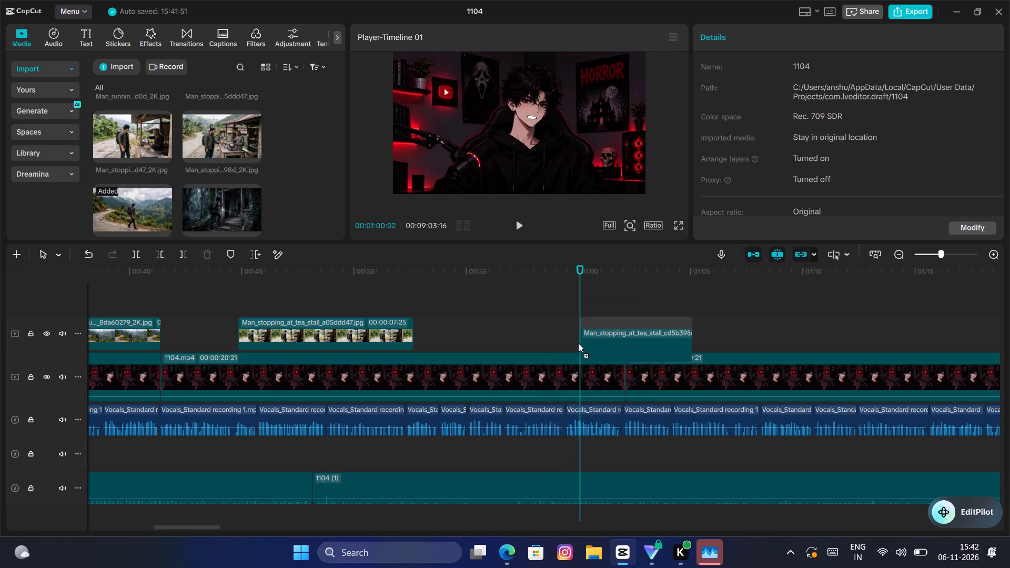
{"action": "left_click_drag", "start_coordinate": [578, 343], "coordinate": [531, 330]}
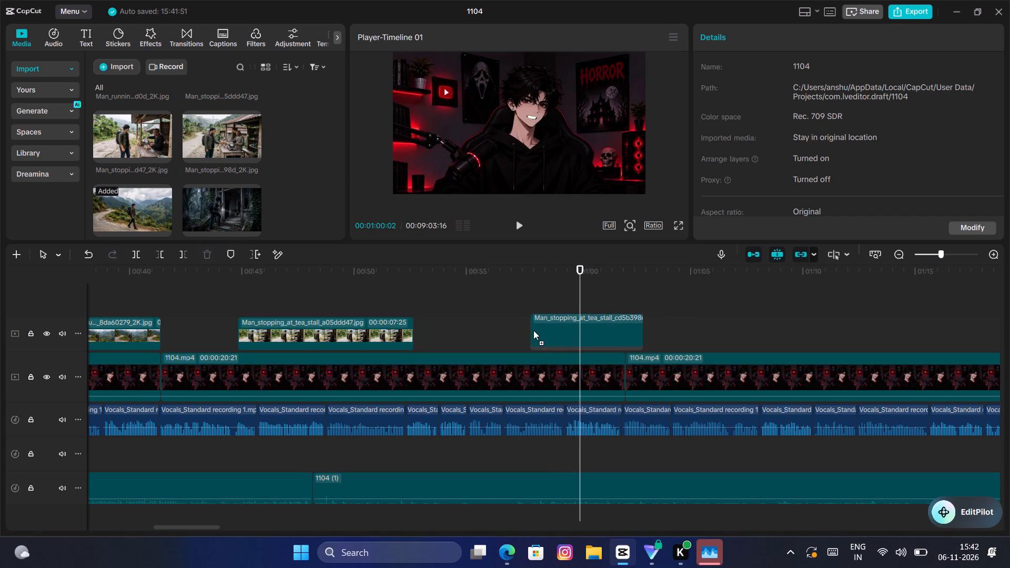
Add a Transform keyframe at 100% scale at the start of the Man_stopping_at_tea_stall_cd5b398d clip, at 00:00:57:26.
{"action": "left_click", "coordinate": [530, 295]}
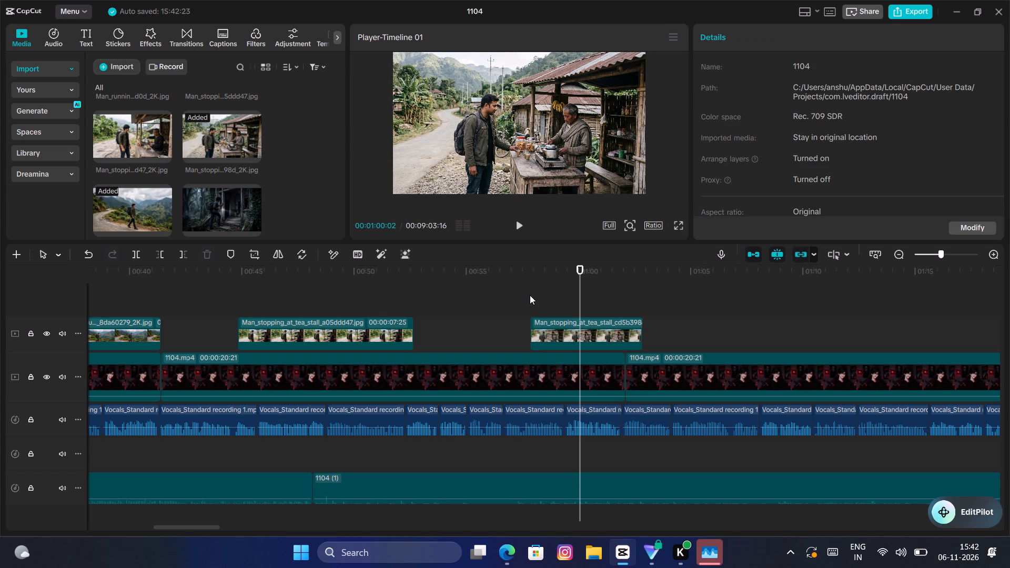
{"action": "left_click", "coordinate": [544, 331]}
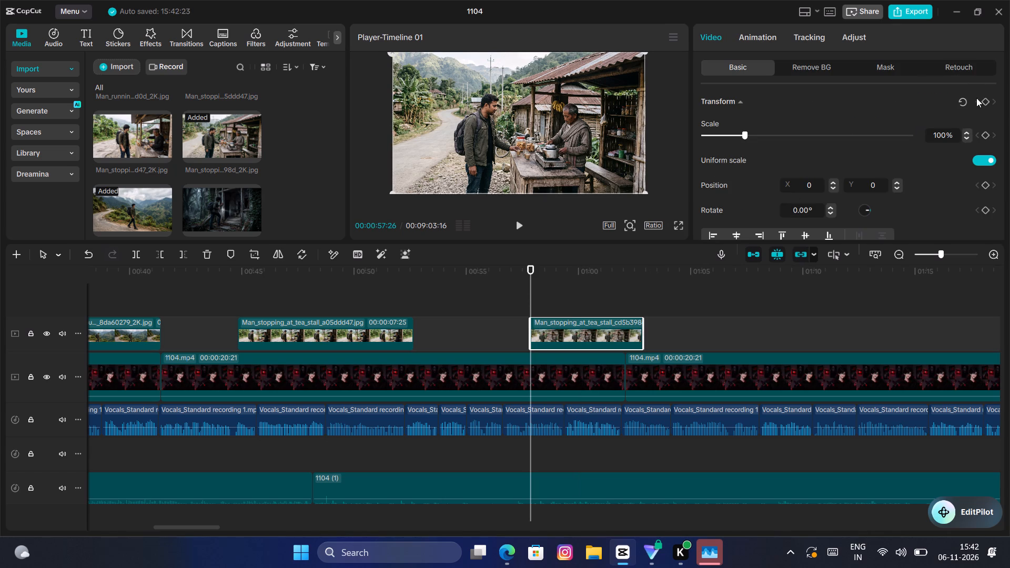
{"action": "left_click", "coordinate": [985, 104]}
Extend the end of the Man_stopping_at_tea_stall_cd5b398d clip to a duration of 00:00:08:11.
{"action": "left_click_drag", "start_coordinate": [645, 331], "coordinate": [718, 345]}
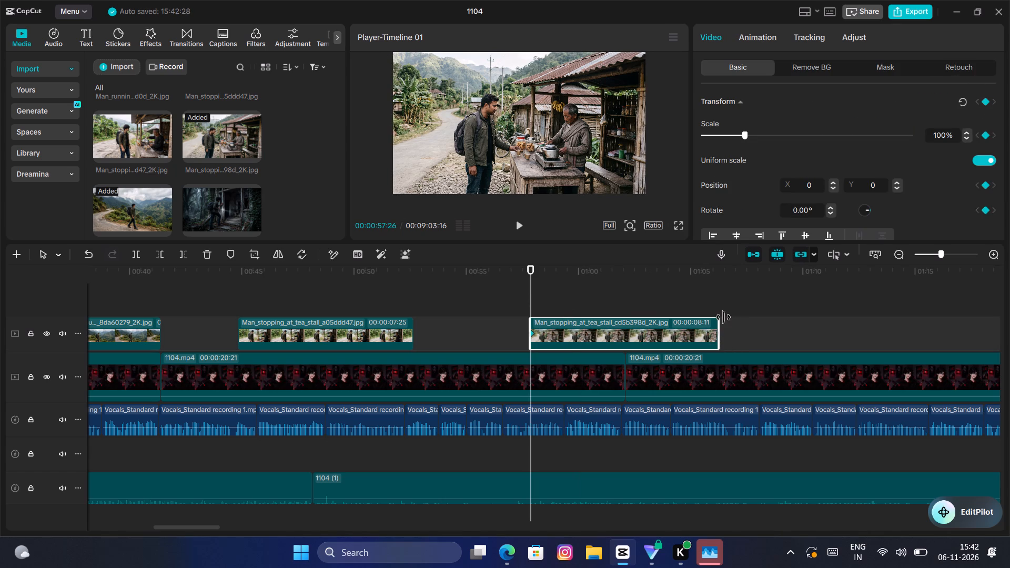
Add a Transform keyframe at the end of the cd5b398d clip, at 00:01:06:07, and set its scale to 120%.
{"action": "left_click", "coordinate": [708, 292]}
{"action": "left_click_drag", "start_coordinate": [708, 292], "coordinate": [718, 295]}
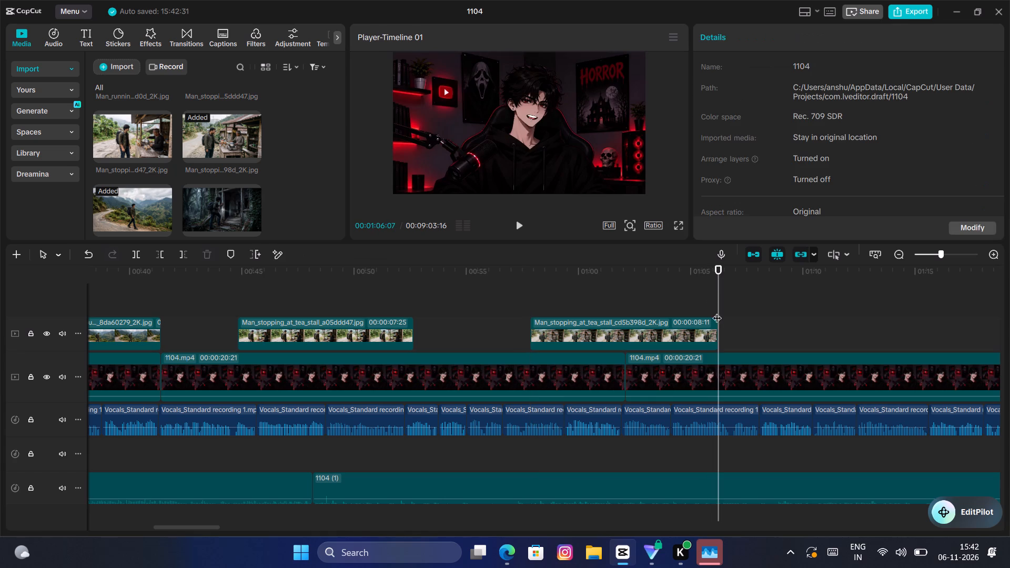
{"action": "left_click", "coordinate": [713, 323]}
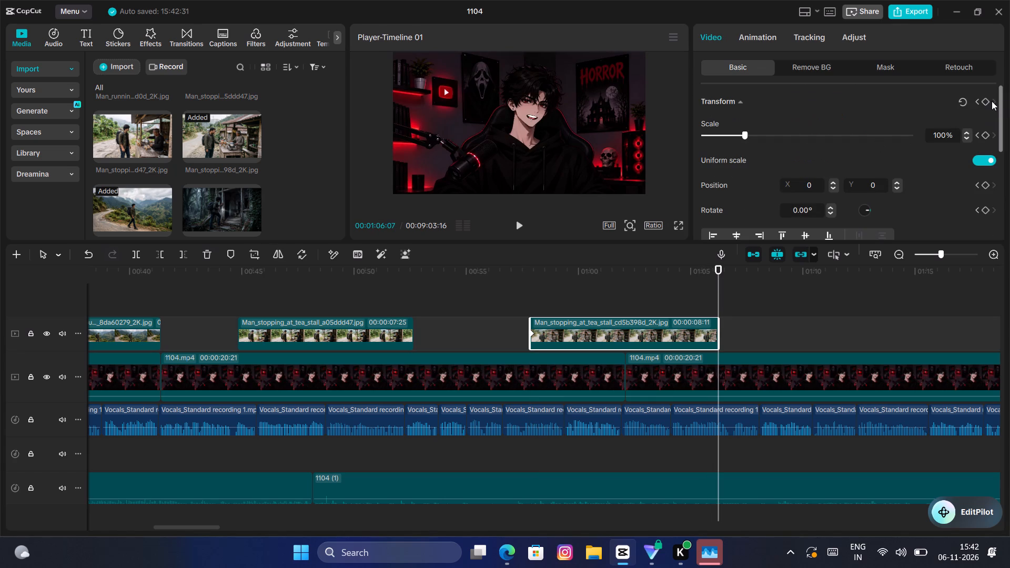
{"action": "left_click", "coordinate": [988, 102]}
{"action": "left_click", "coordinate": [941, 135]}
{"action": "key", "text": "BackSpace"}
{"action": "key", "text": "2"}
{"action": "key", "text": "Return"}
Play the timeline from just before the cd5b398d clip to past 00:01:27, listening to the narration that follows the image.
{"action": "left_click", "coordinate": [500, 330]}
{"action": "key", "text": "space"}
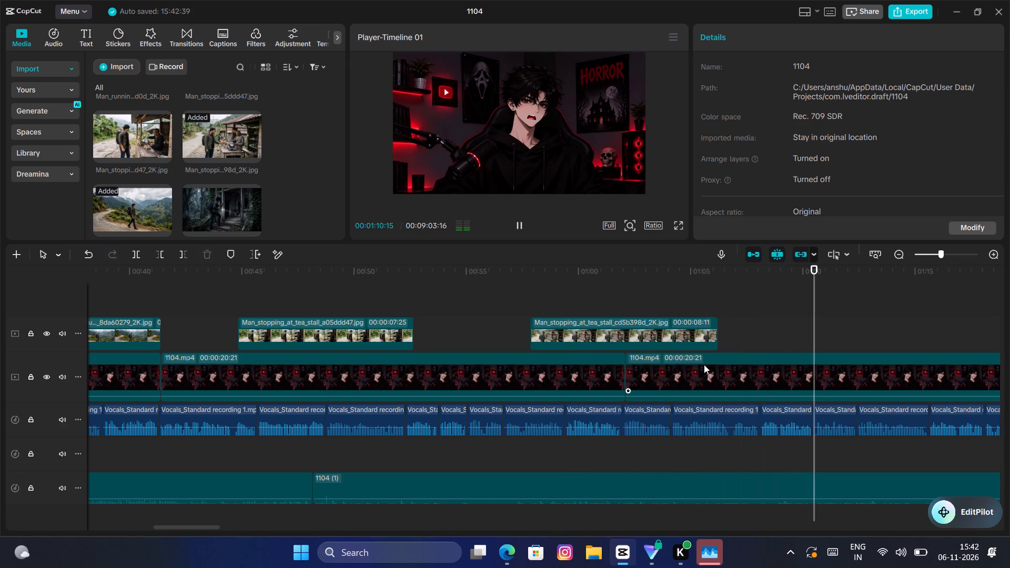
{"action": "key", "text": "space"}
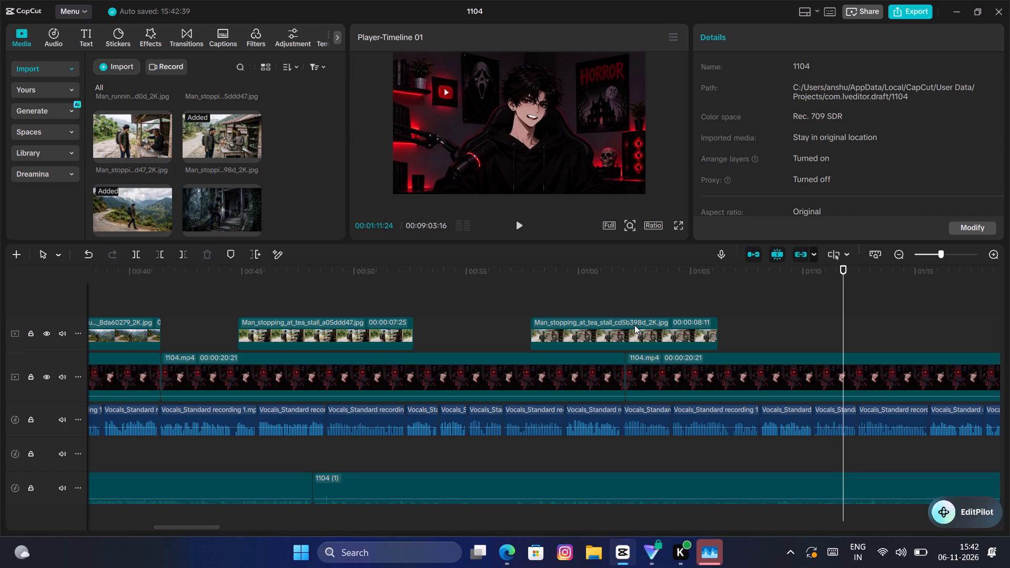
{"action": "key", "text": "space"}
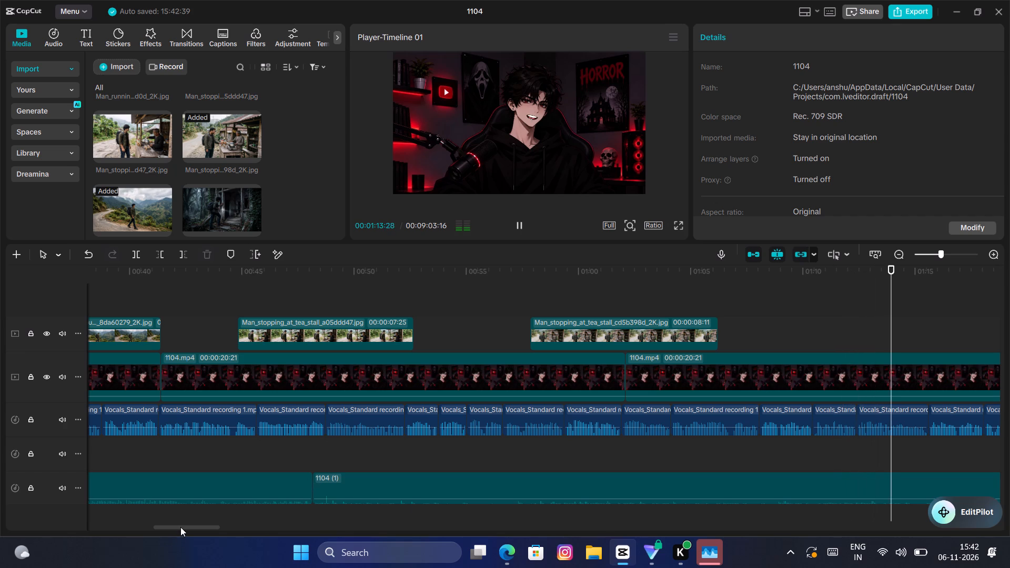
{"action": "left_click_drag", "start_coordinate": [181, 526], "coordinate": [199, 531]}
{"action": "key", "text": "space"}
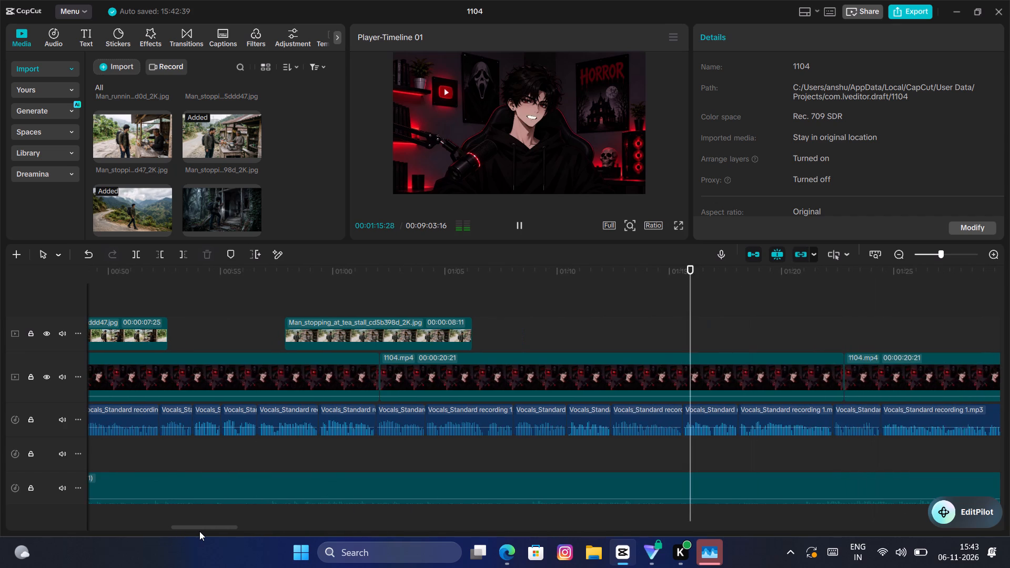
{"action": "key", "text": "space"}
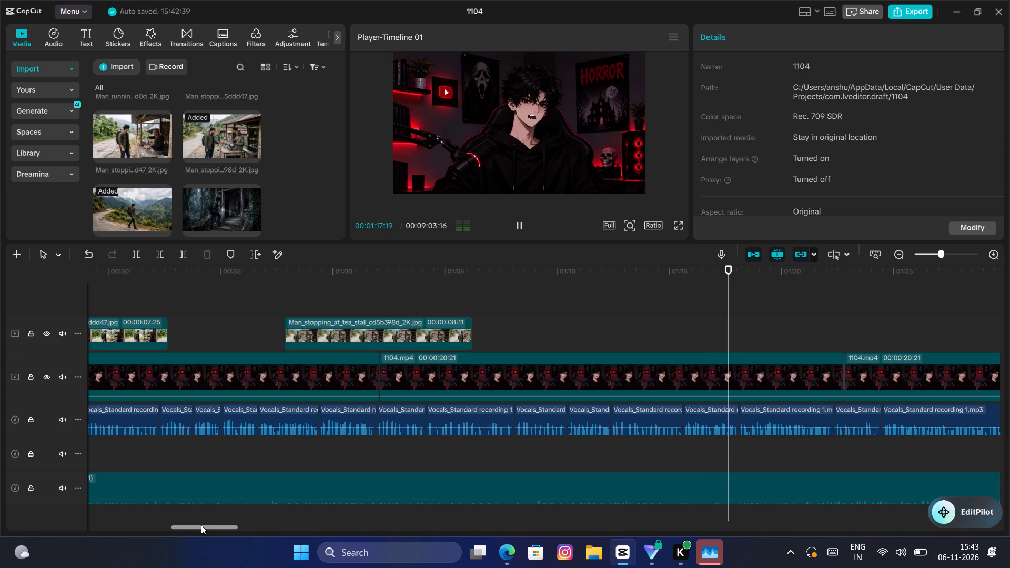
{"action": "left_click_drag", "start_coordinate": [201, 525], "coordinate": [212, 534]}
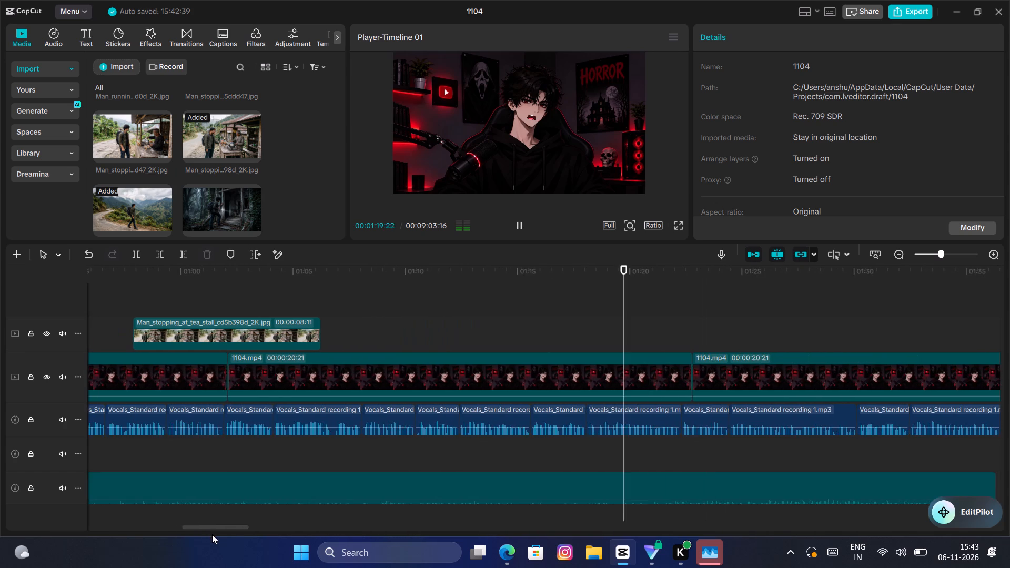
{"action": "left_click_drag", "start_coordinate": [212, 534], "coordinate": [231, 540]}
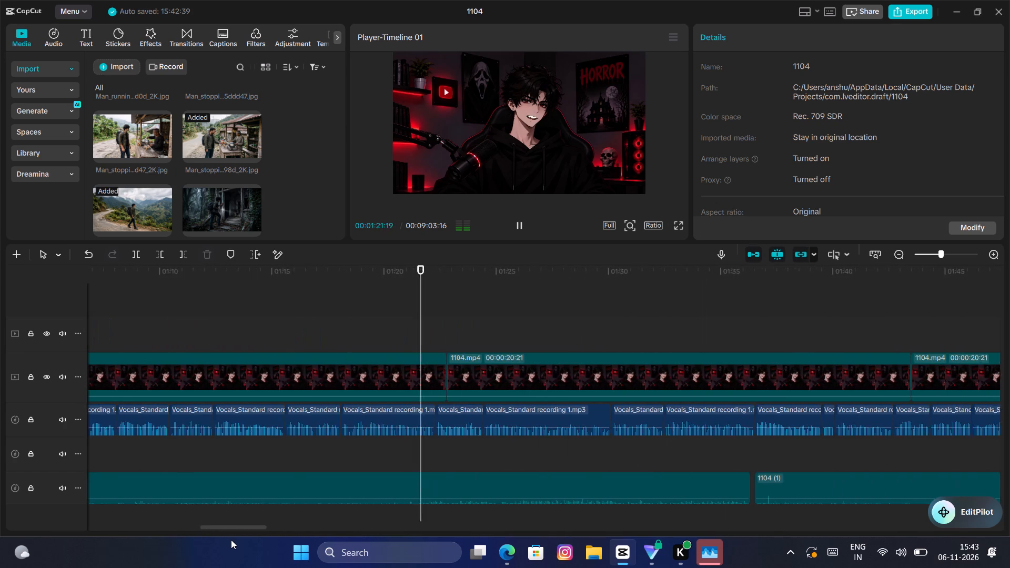
{"action": "left_click_drag", "start_coordinate": [231, 540], "coordinate": [239, 540]}
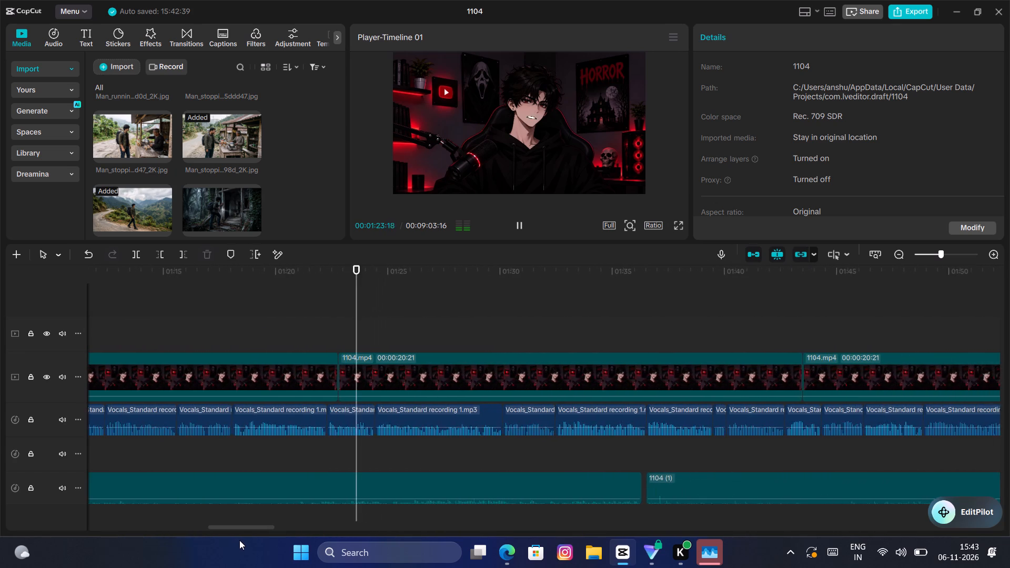
{"action": "left_click_drag", "start_coordinate": [239, 540], "coordinate": [254, 537]}
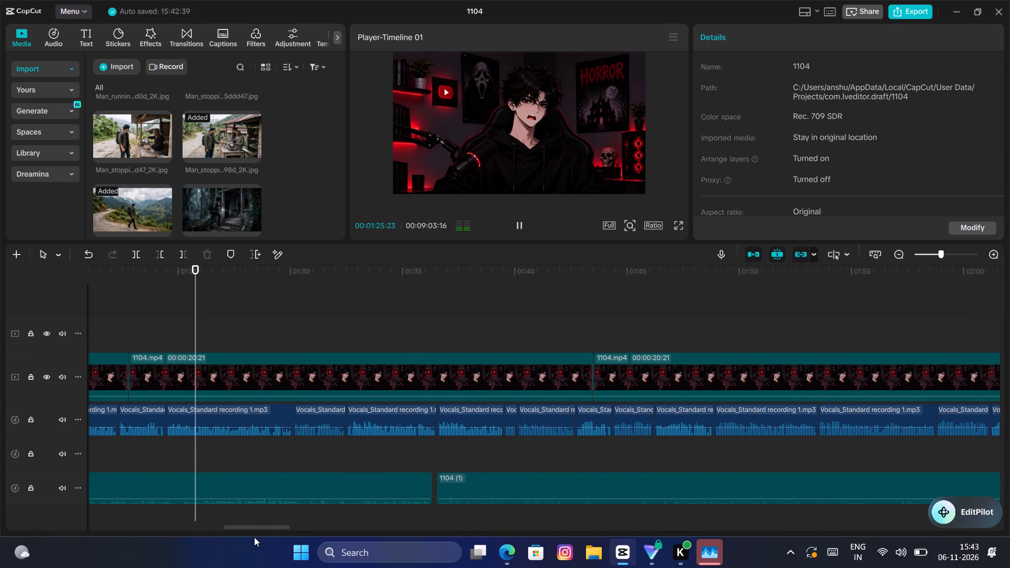
{"action": "left_click_drag", "start_coordinate": [254, 537], "coordinate": [258, 537]}
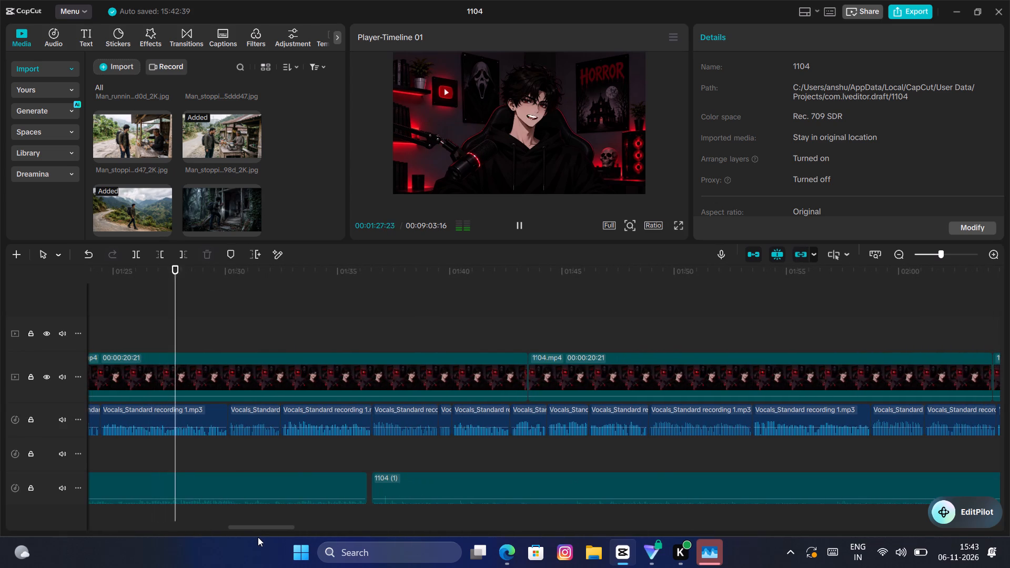
{"action": "left_click_drag", "start_coordinate": [258, 537], "coordinate": [259, 537]}
{"action": "key", "text": "space"}
Replay the narration from 00:01:15:00 to 00:01:20:14.
{"action": "left_click", "coordinate": [125, 321]}
{"action": "left_click_drag", "start_coordinate": [126, 322], "coordinate": [120, 326]}
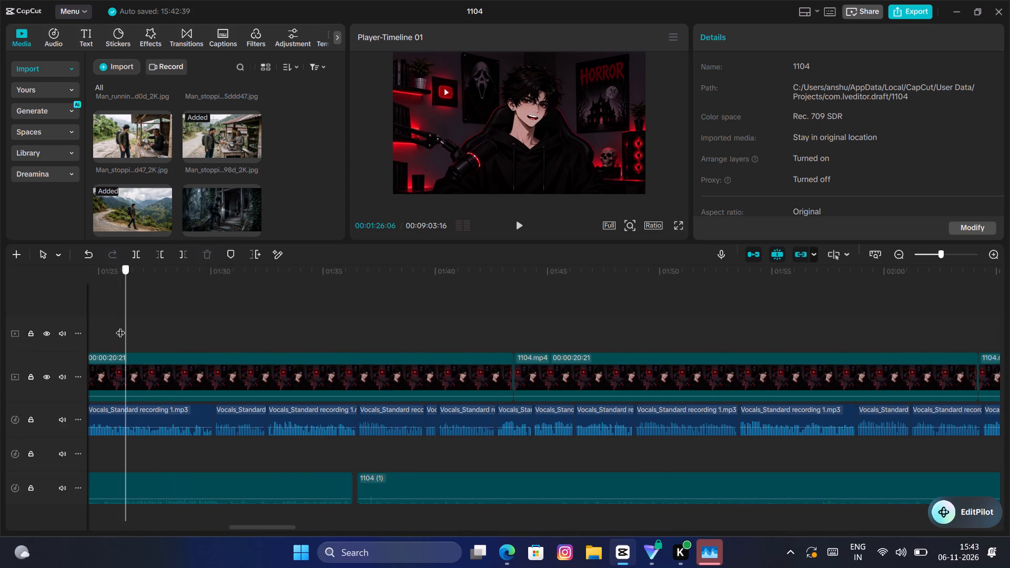
{"action": "left_click_drag", "start_coordinate": [120, 326], "coordinate": [117, 354]}
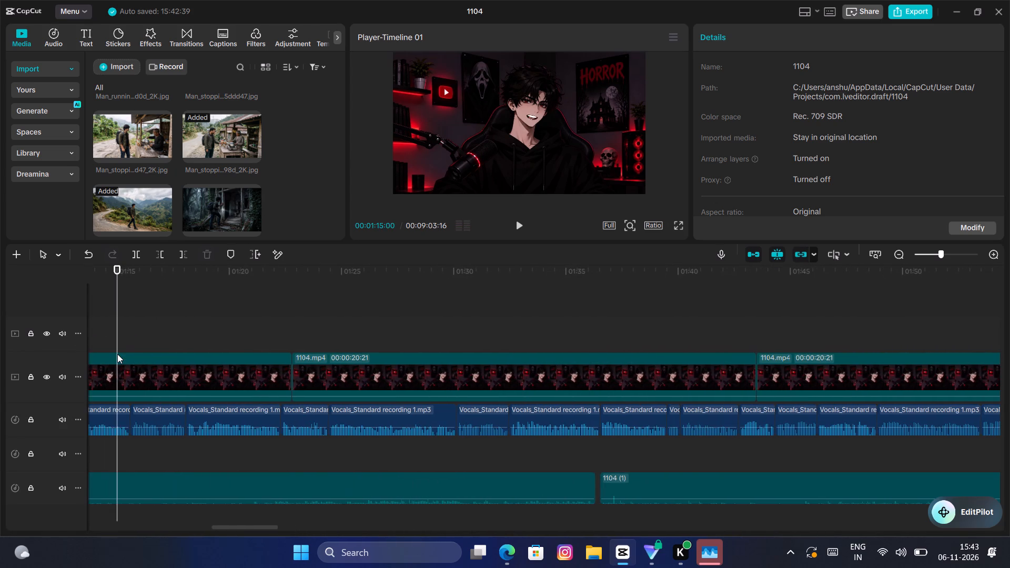
{"action": "key", "text": "space"}
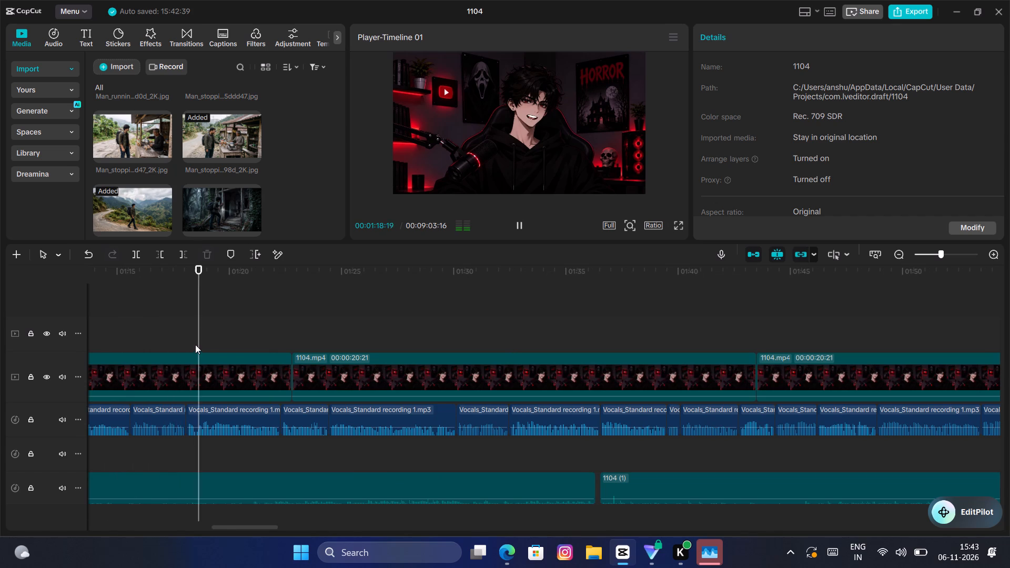
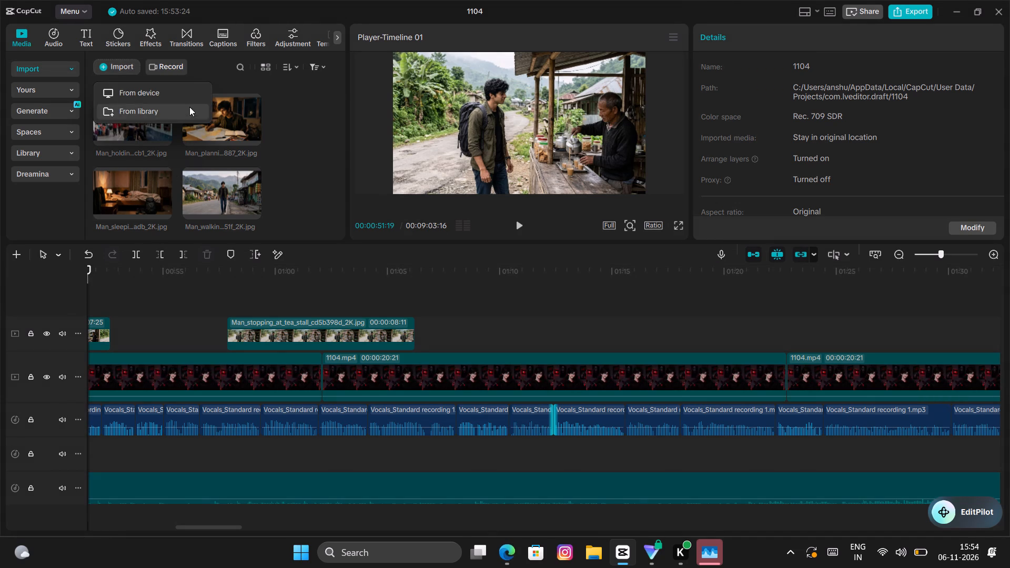
{"action": "left_click", "coordinate": [187, 93]}
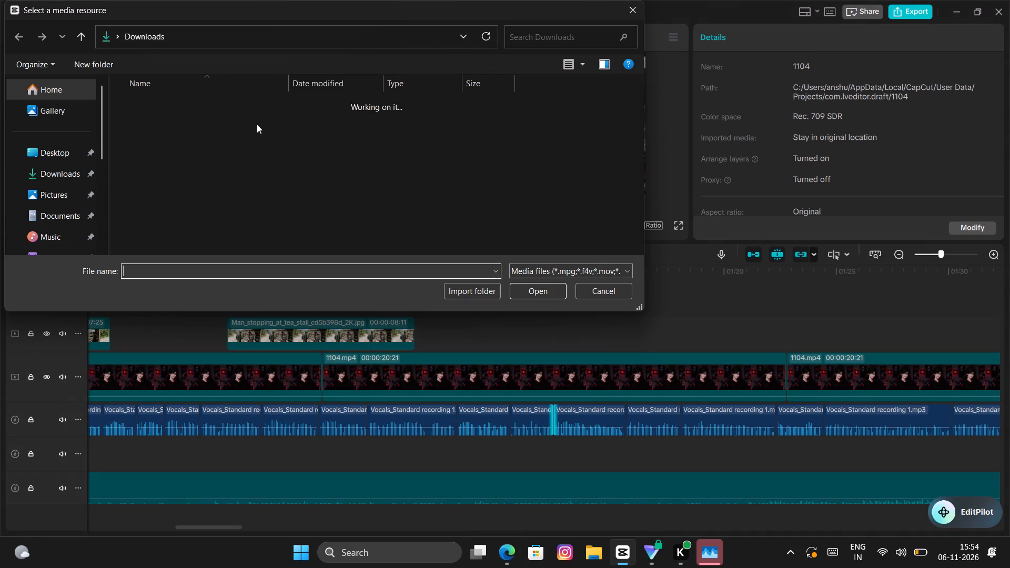
{"action": "left_click", "coordinate": [231, 117]}
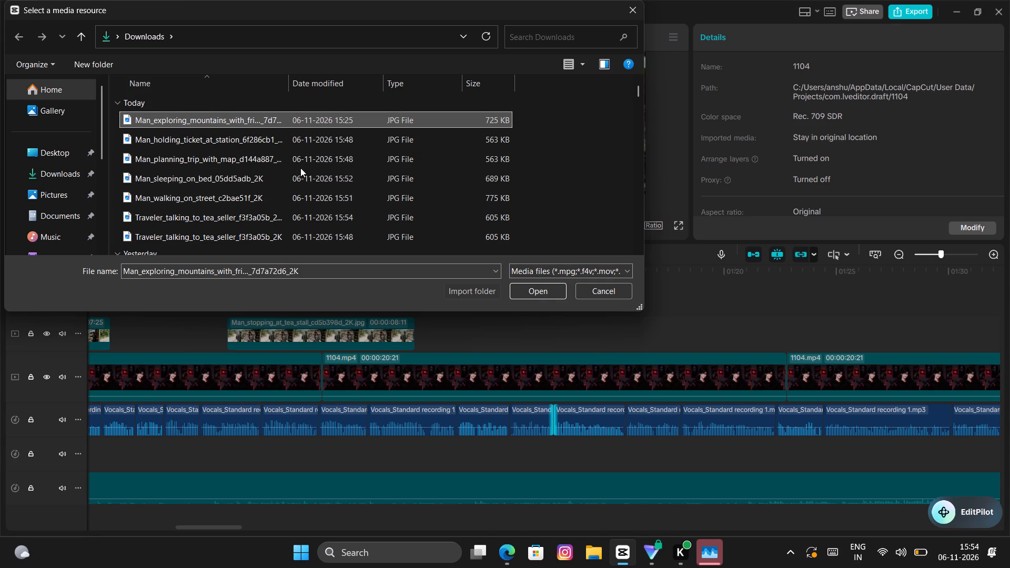
{"action": "left_click", "coordinate": [292, 218]}
{"action": "left_click", "coordinate": [541, 294]}
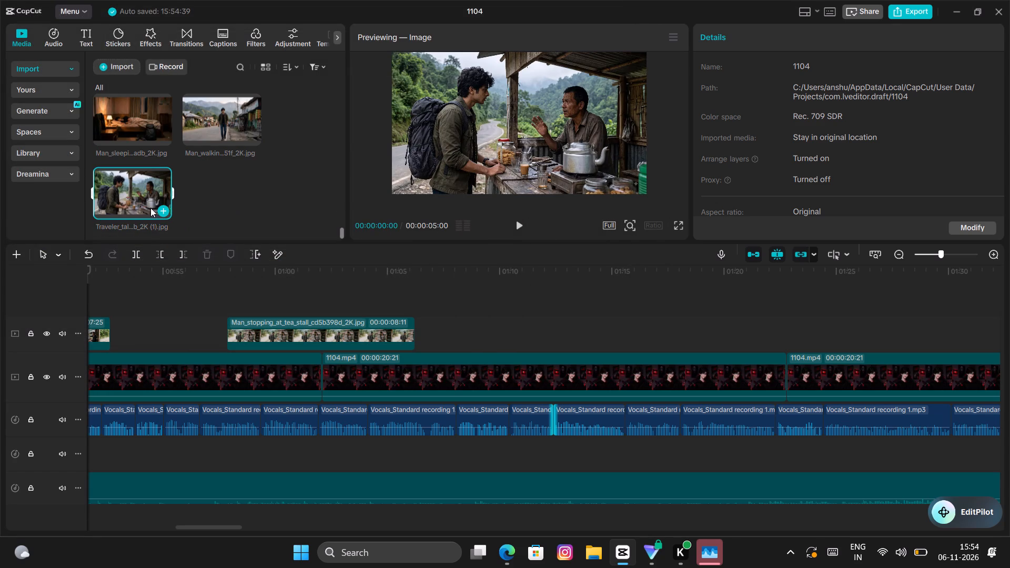
Place the Traveler_talking_to_tea_seller image above the second Man_stopping_at_tea_stall clip, aligned to its start, and extend it to the same end.
{"action": "left_click_drag", "start_coordinate": [137, 182], "coordinate": [301, 261]}
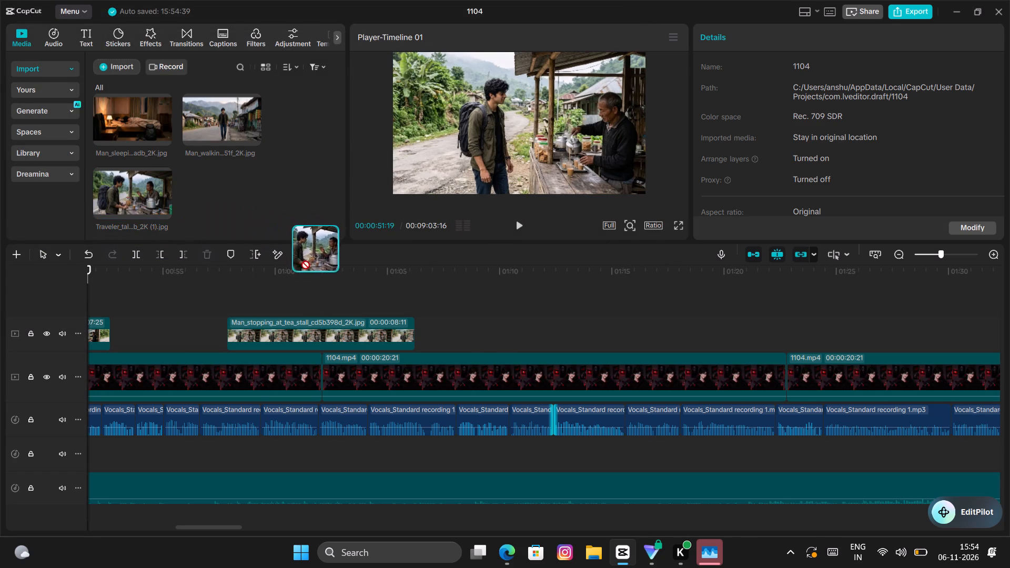
{"action": "left_click_drag", "start_coordinate": [301, 261], "coordinate": [227, 295]}
{"action": "left_click", "coordinate": [238, 292]}
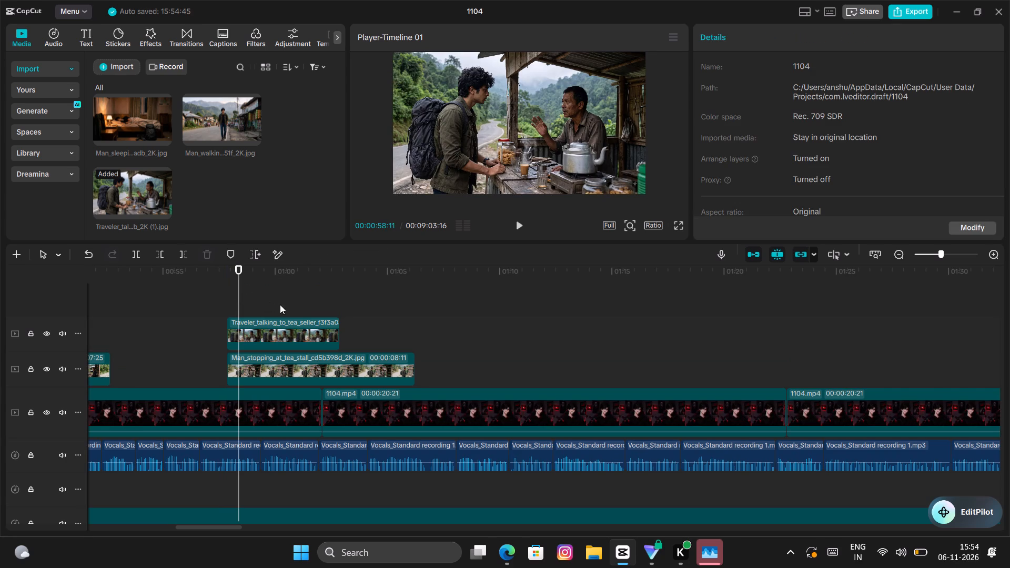
{"action": "left_click", "coordinate": [290, 315]}
{"action": "left_click", "coordinate": [289, 322]}
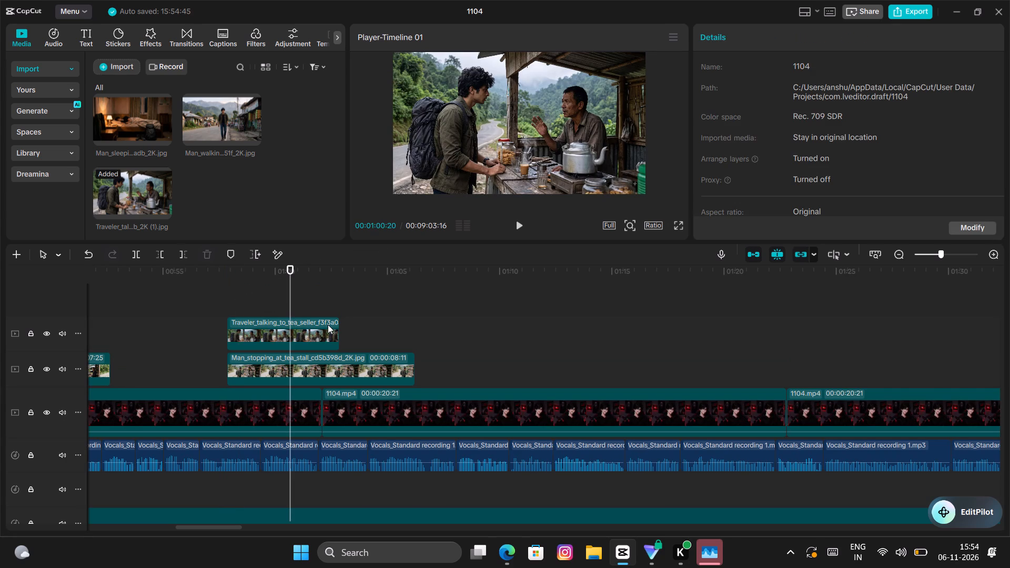
{"action": "left_click_drag", "start_coordinate": [339, 329], "coordinate": [399, 341]}
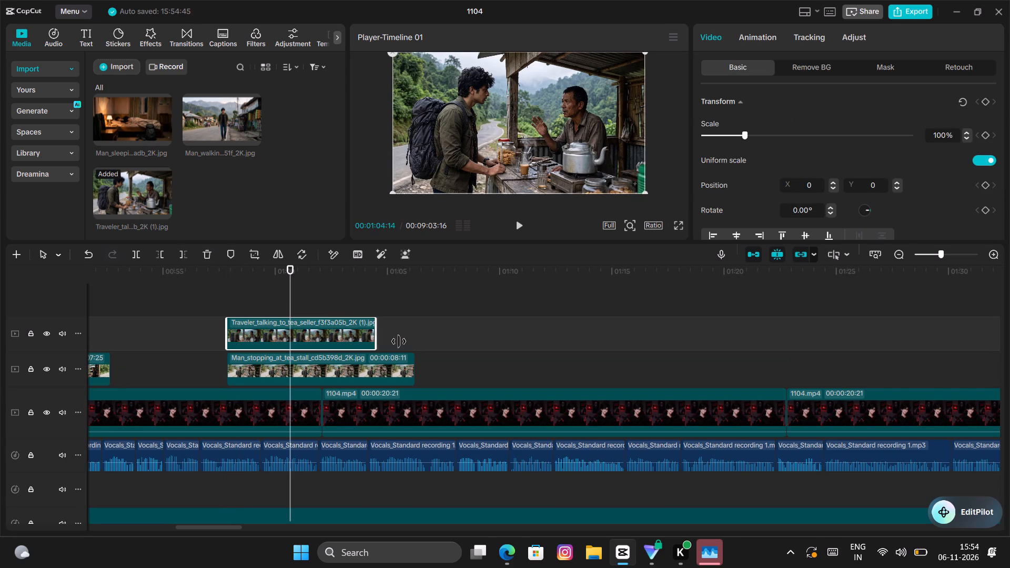
{"action": "left_click_drag", "start_coordinate": [399, 341], "coordinate": [414, 341]}
Delete the second Man_stopping_at_tea_stall clip and move the Traveler_talking_to_tea_seller clip down into its place.
{"action": "left_click", "coordinate": [393, 365]}
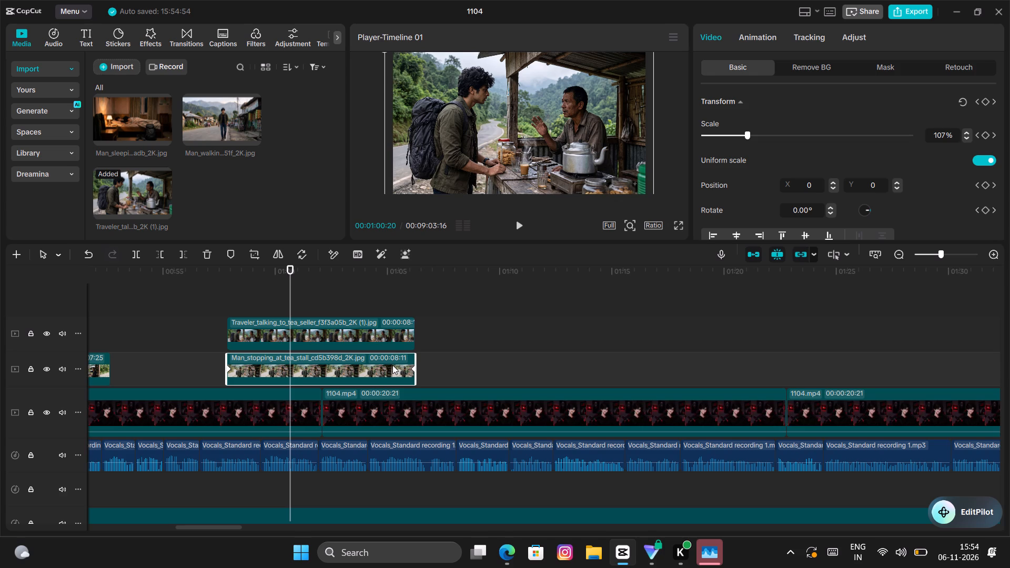
{"action": "key", "text": "BackSpace"}
{"action": "left_click", "coordinate": [255, 330]}
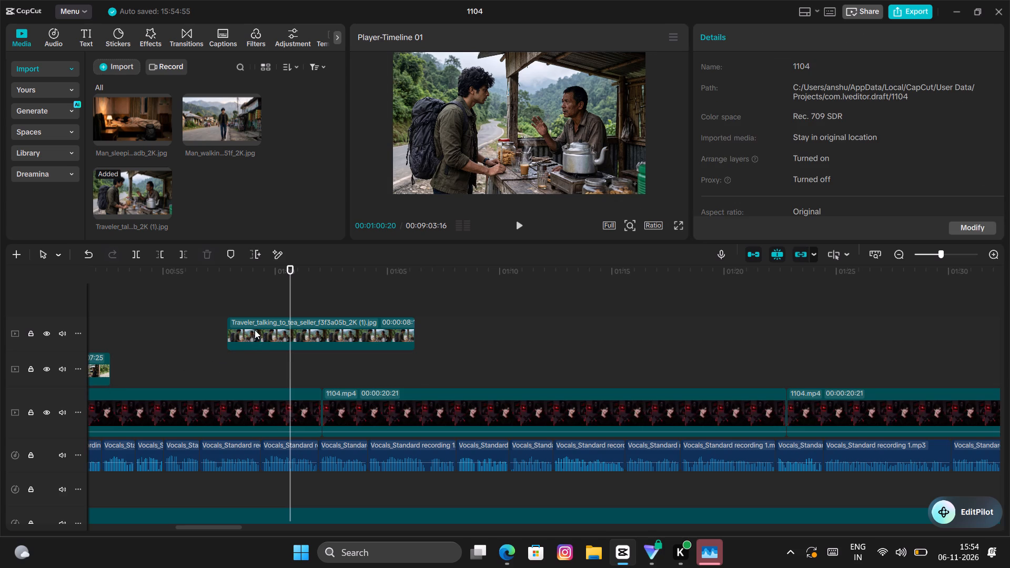
{"action": "left_click_drag", "start_coordinate": [255, 330], "coordinate": [256, 367]}
Review the narration leading into the Traveler_talking_to_tea_seller clip and add a transform keyframe at the clip's start.
{"action": "left_click", "coordinate": [224, 297]}
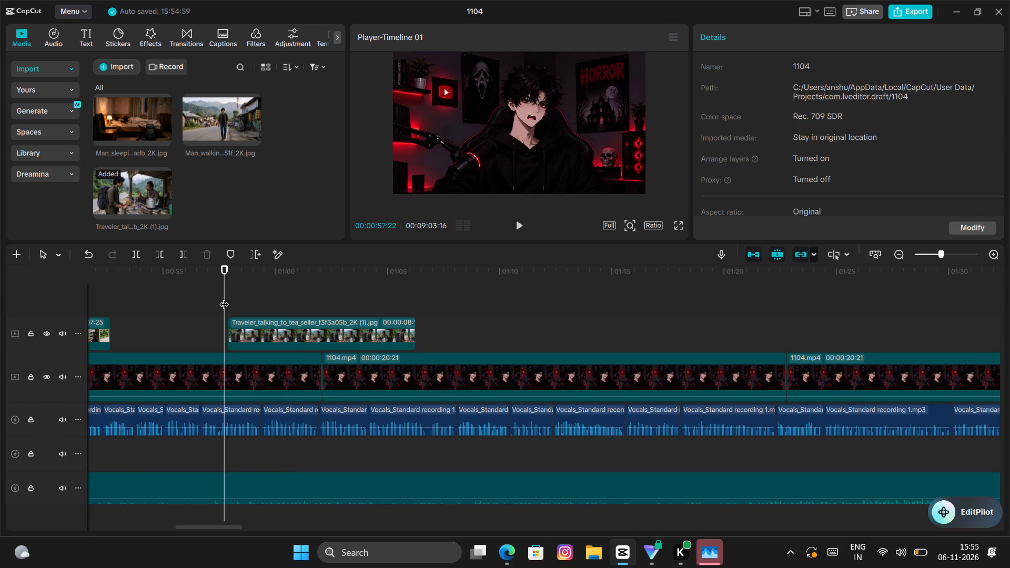
{"action": "left_click", "coordinate": [224, 298]}
{"action": "left_click_drag", "start_coordinate": [224, 299], "coordinate": [73, 317]}
{"action": "key", "text": "space"}
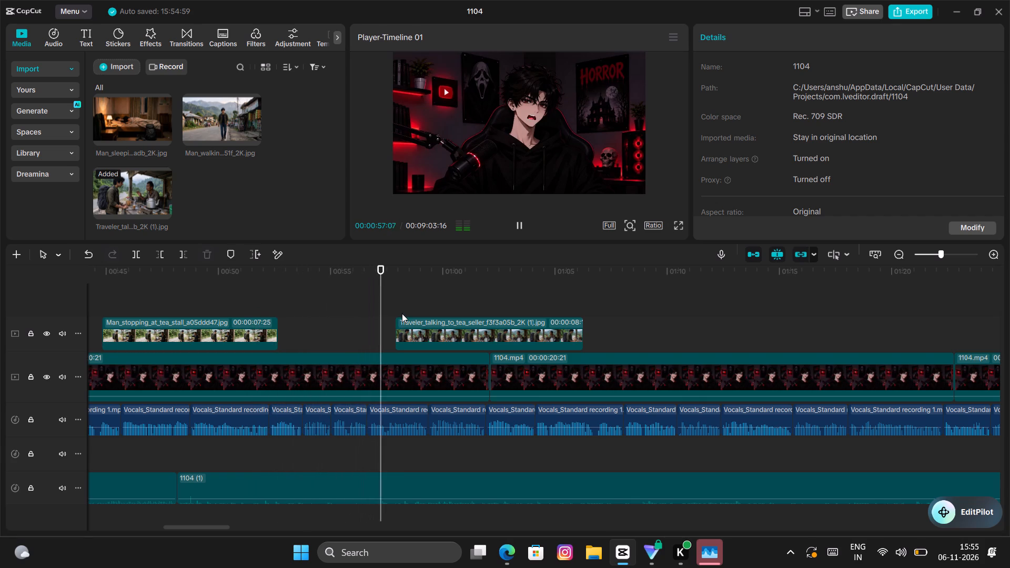
{"action": "key", "text": "space"}
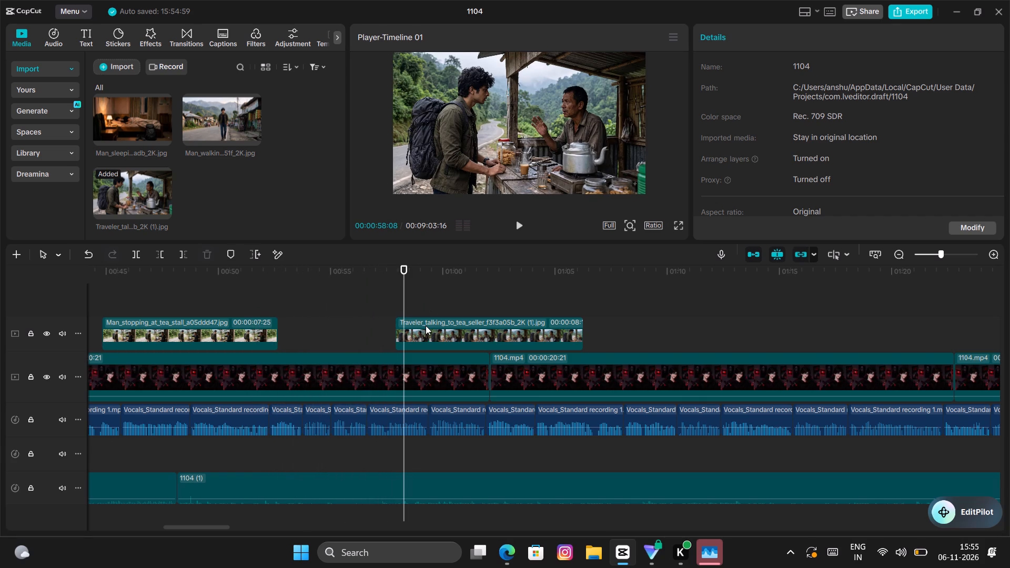
{"action": "left_click", "coordinate": [426, 326]}
{"action": "left_click_drag", "start_coordinate": [403, 290], "coordinate": [396, 293]}
{"action": "left_click", "coordinate": [984, 104]}
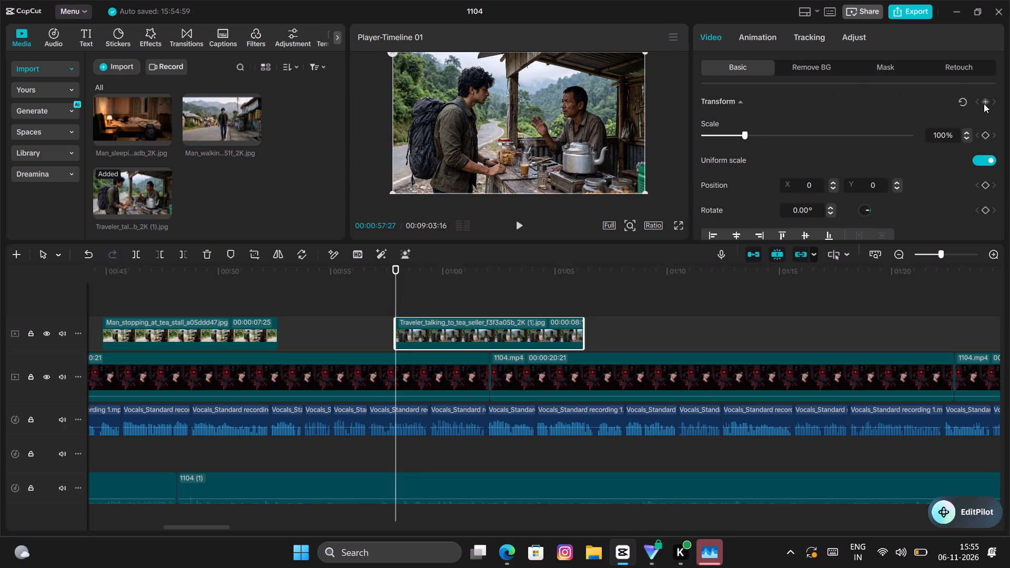
Extend the end of the Traveler_talking_to_tea_seller clip to a duration of 00:00:11:23.
{"action": "left_click_drag", "start_coordinate": [585, 326], "coordinate": [656, 334]}
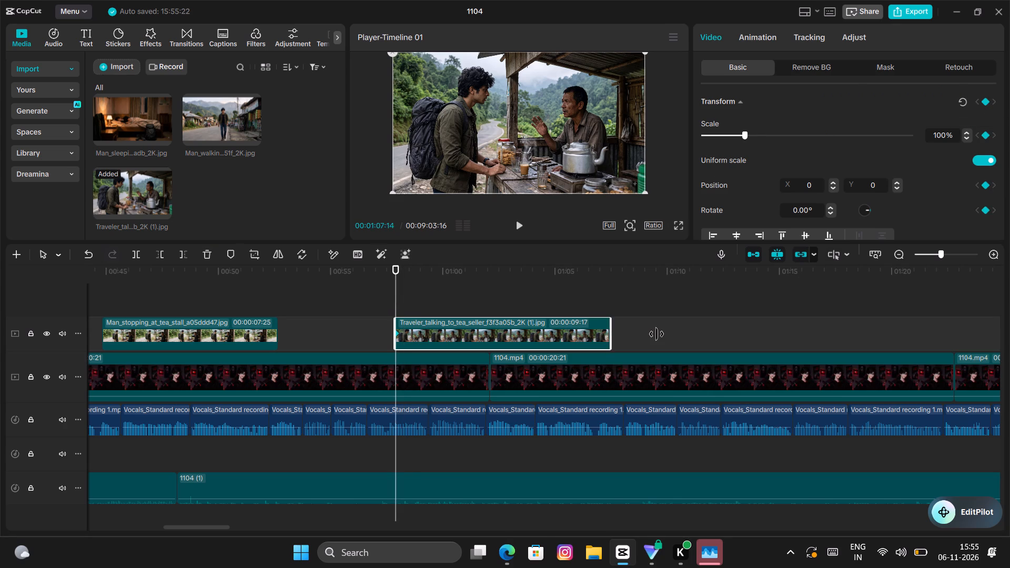
{"action": "left_click_drag", "start_coordinate": [656, 334], "coordinate": [659, 335]}
Add a transform keyframe at the end of the Traveler_talking_to_tea_seller clip with the scale set to 120%.
{"action": "left_click", "coordinate": [660, 302]}
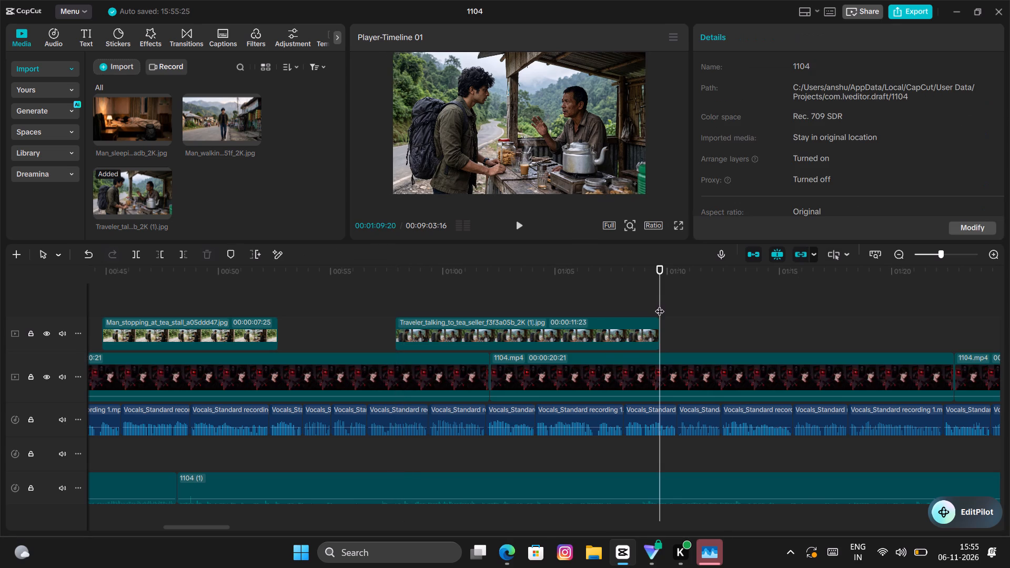
{"action": "left_click", "coordinate": [654, 324]}
{"action": "left_click", "coordinate": [659, 305]}
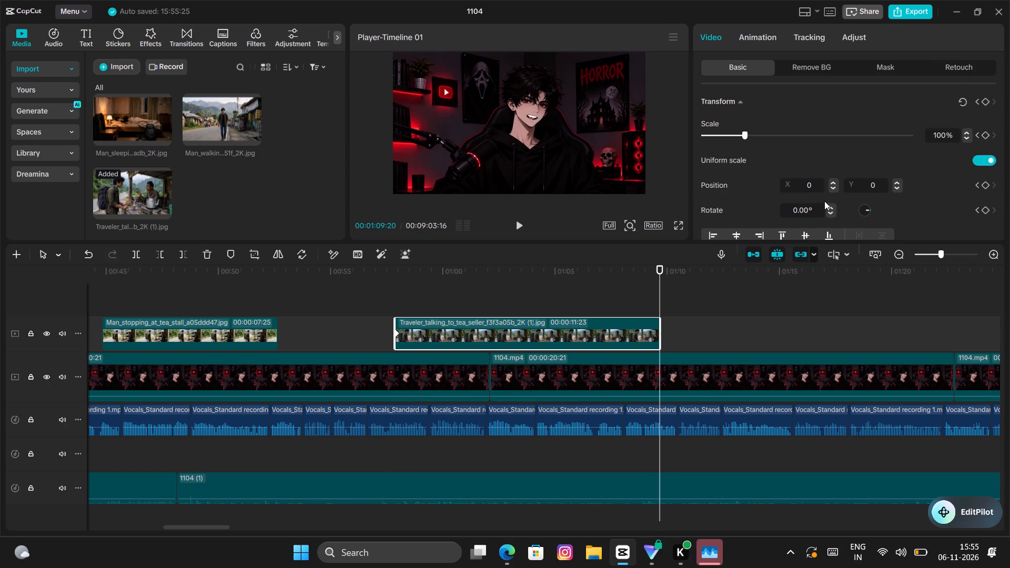
{"action": "left_click", "coordinate": [989, 101]}
{"action": "left_click", "coordinate": [942, 136]}
{"action": "key", "text": "BackSpace"}
{"action": "key", "text": "2"}
{"action": "key", "text": "Return"}
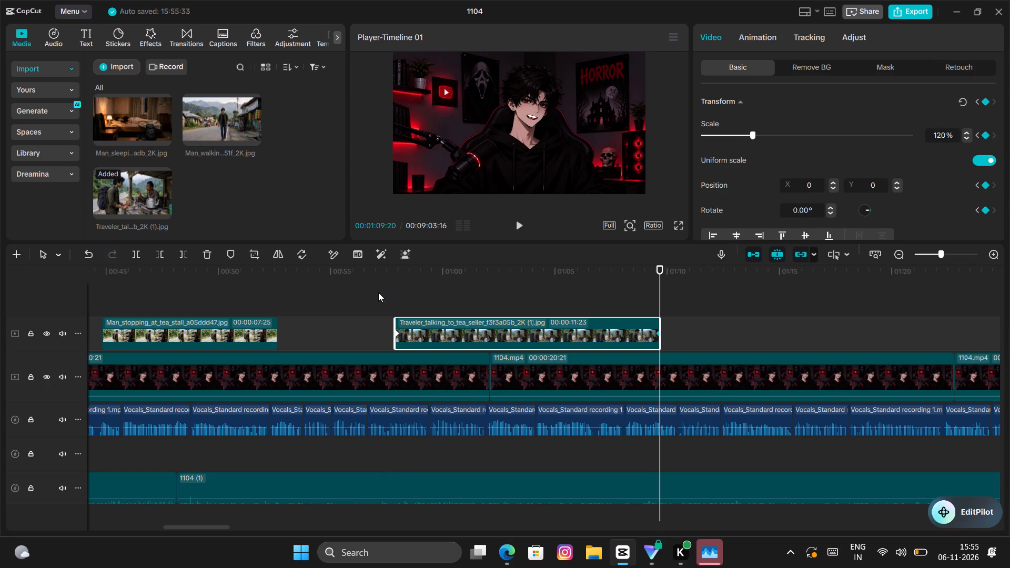
Play the narration on to 00:01:16:19 and place the Man_walking_on_street image there on the image track.
{"action": "left_click", "coordinate": [378, 292]}
{"action": "key", "text": "space"}
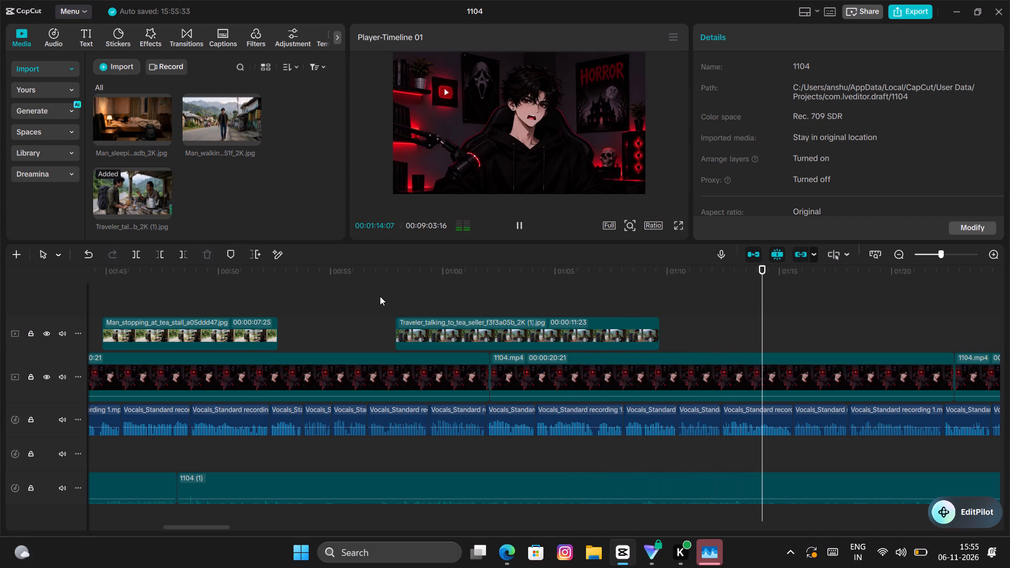
{"action": "key", "text": "space"}
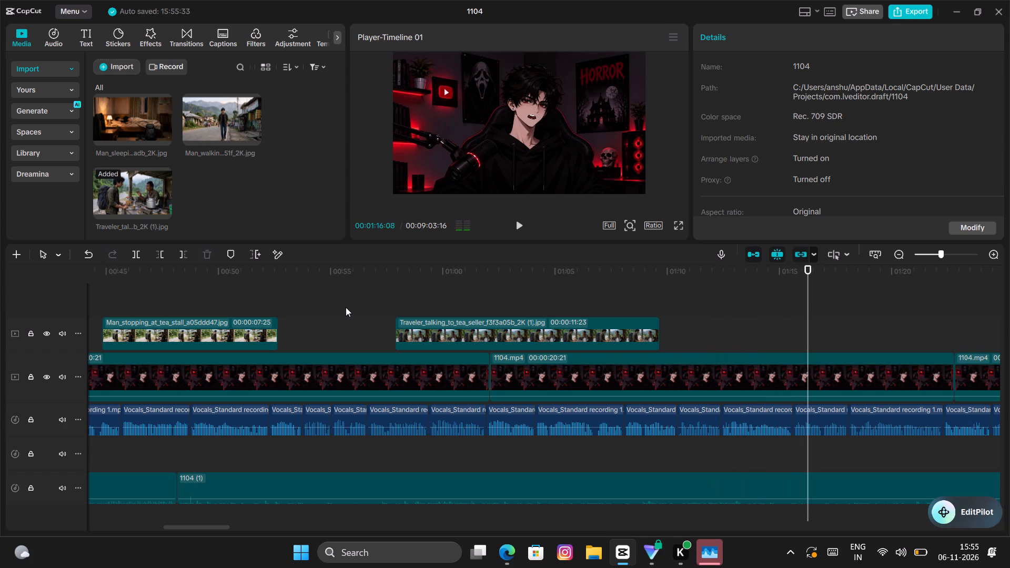
{"action": "key", "text": "space"}
{"action": "key", "text": "space"}
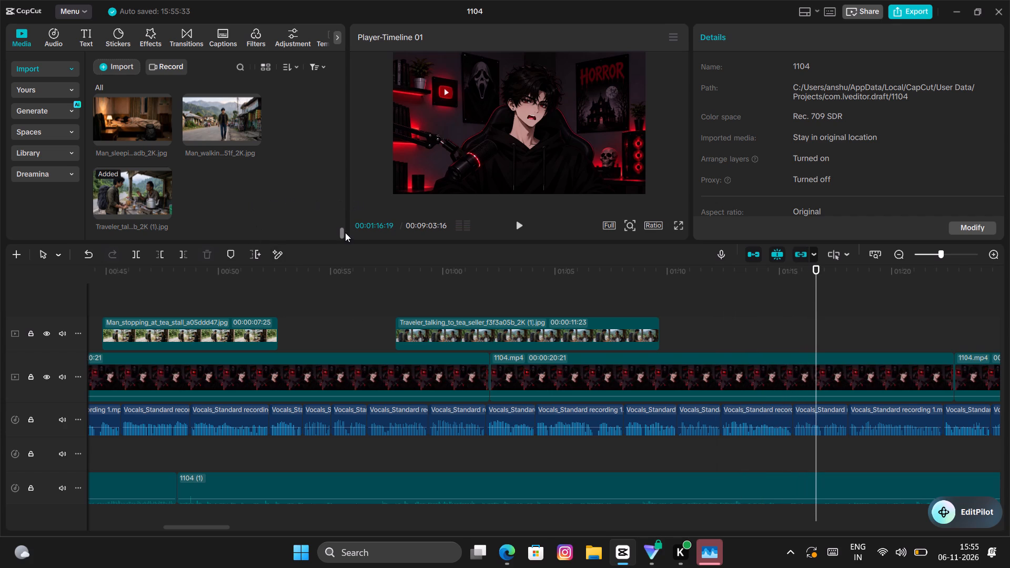
{"action": "left_click_drag", "start_coordinate": [343, 232], "coordinate": [347, 227]}
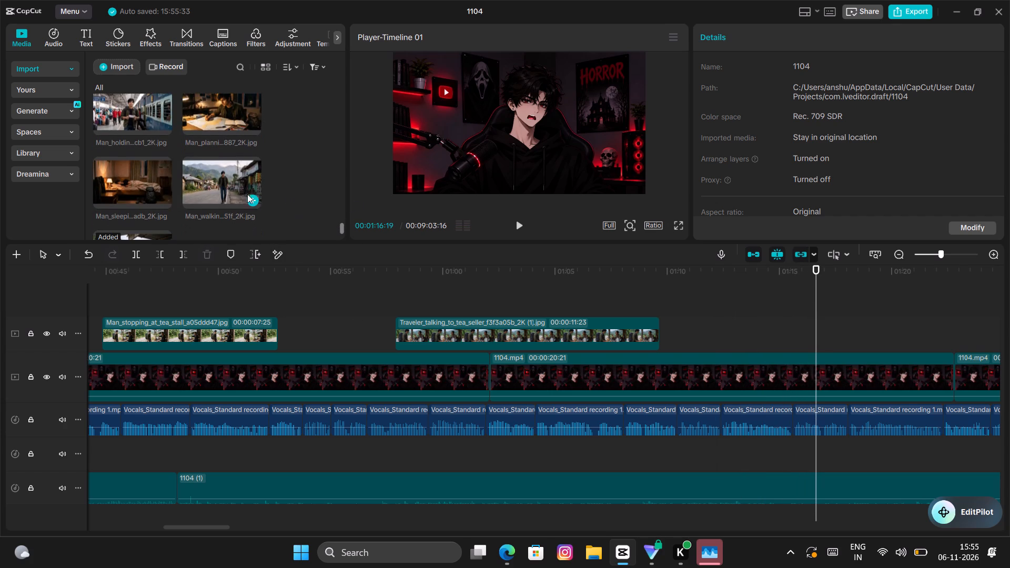
{"action": "left_click", "coordinate": [231, 185]}
{"action": "left_click_drag", "start_coordinate": [231, 185], "coordinate": [824, 335]}
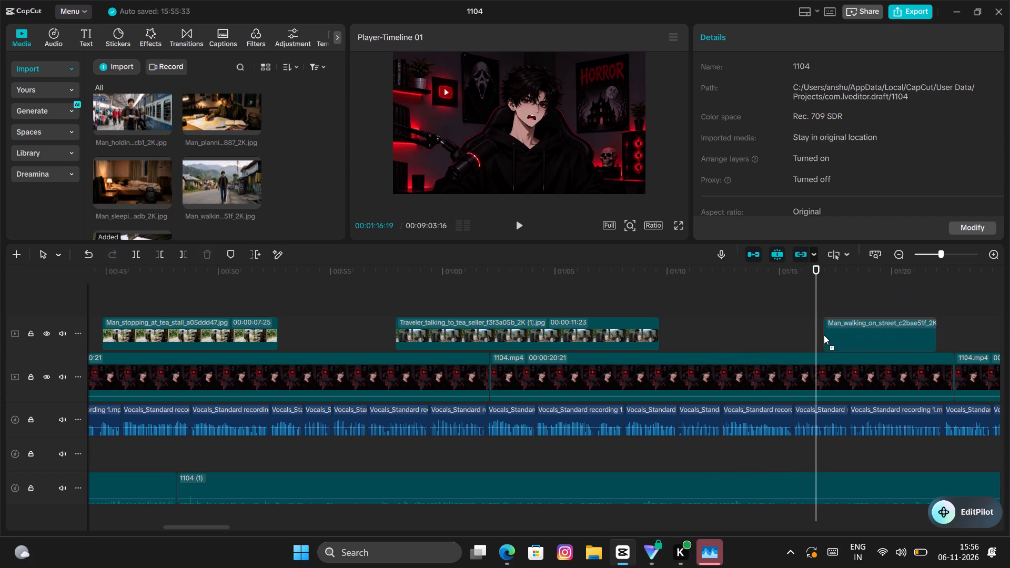
{"action": "left_click_drag", "start_coordinate": [824, 335], "coordinate": [814, 334]}
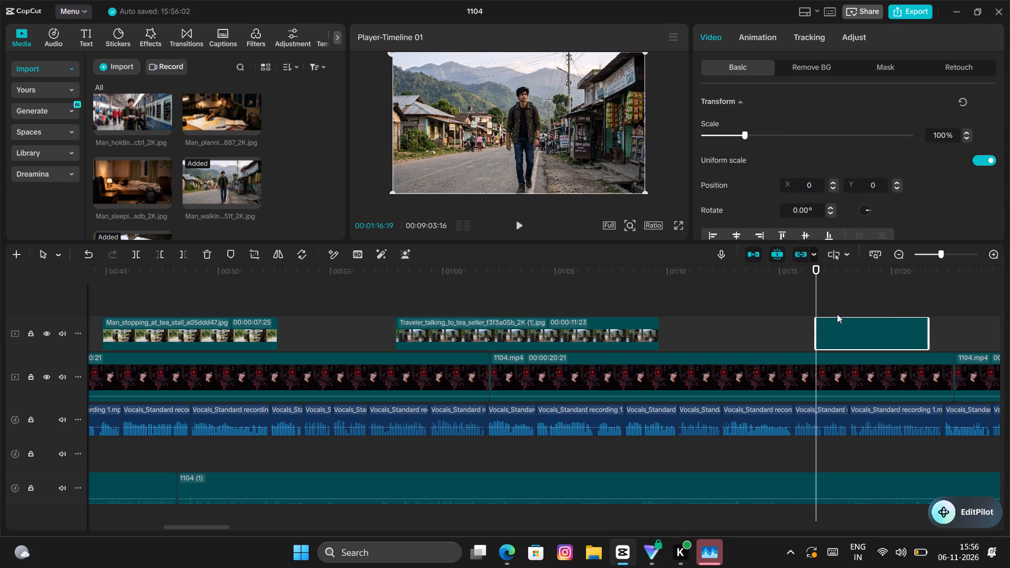
Adjust the end of the Man_walking_on_street clip to the narration at 00:01:24:09, giving it a duration of 00:00:07:20.
{"action": "left_click_drag", "start_coordinate": [929, 330], "coordinate": [973, 331]}
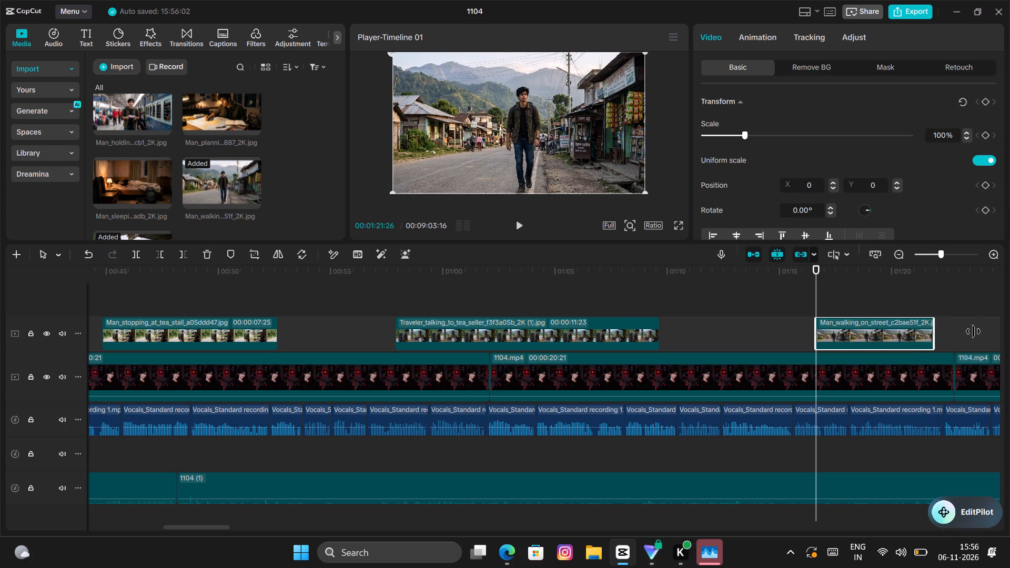
{"action": "left_click_drag", "start_coordinate": [973, 331], "coordinate": [1003, 333]}
{"action": "key", "text": "space"}
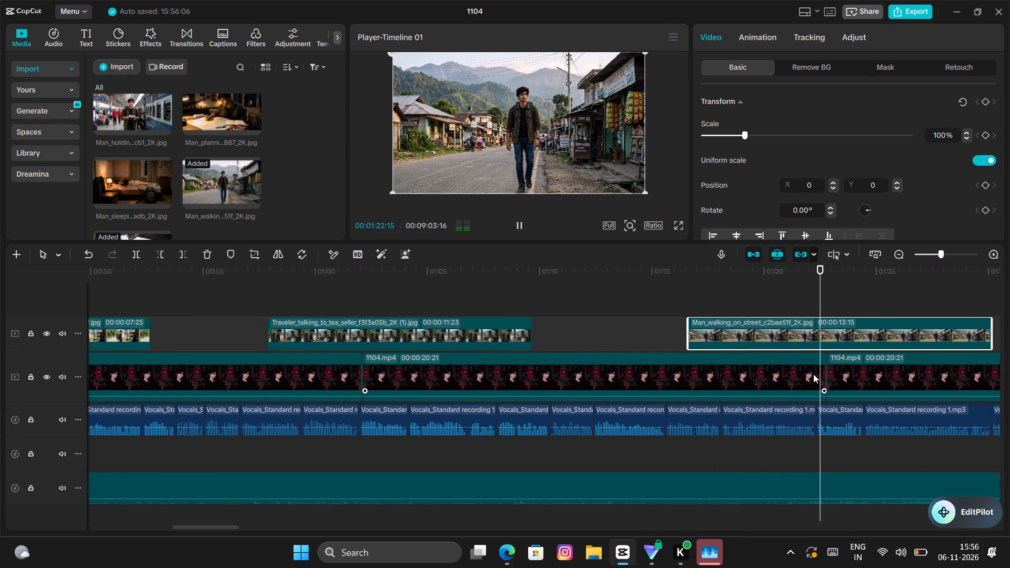
{"action": "key", "text": "space"}
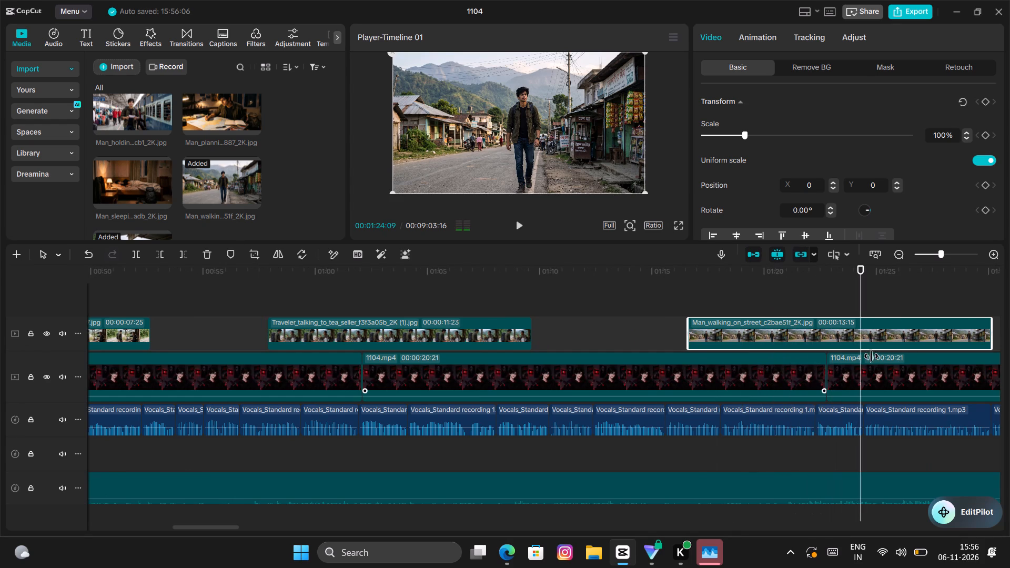
{"action": "left_click_drag", "start_coordinate": [991, 329], "coordinate": [871, 361]}
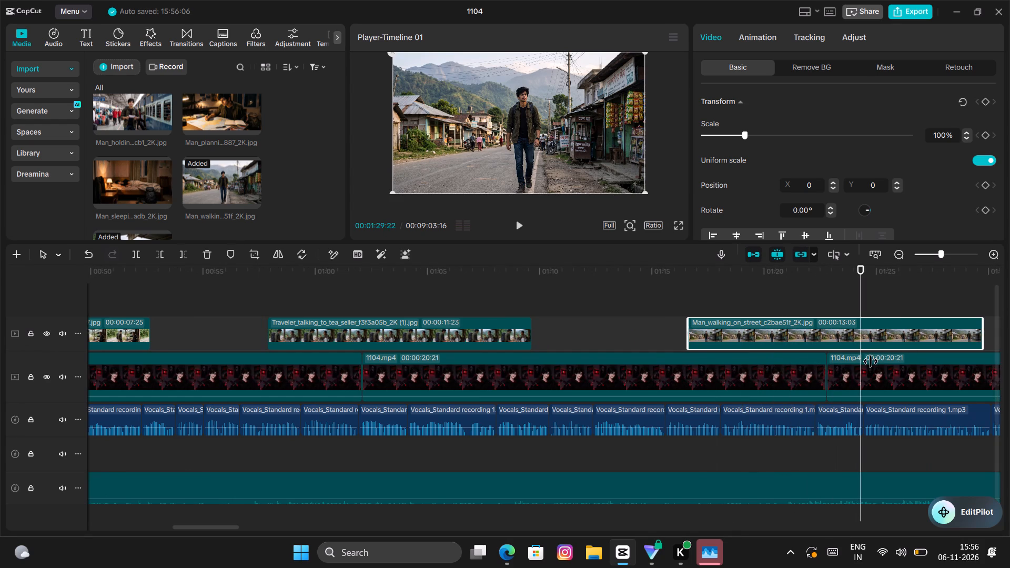
{"action": "left_click_drag", "start_coordinate": [871, 361], "coordinate": [860, 364]}
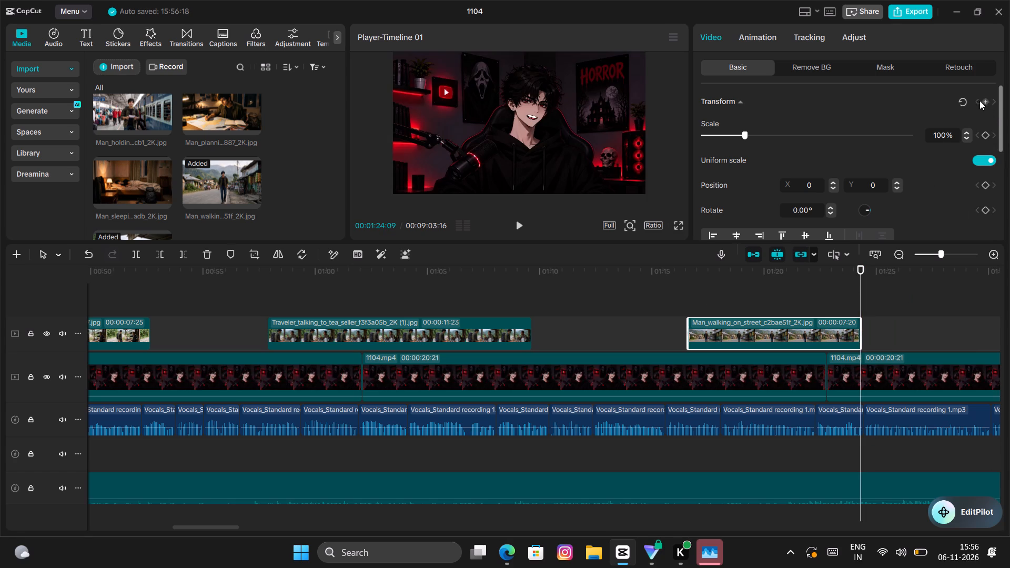
Add transform keyframes at both ends of the Man_walking_on_street clip, setting the scale to 120% at its end.
{"action": "left_click", "coordinate": [985, 98]}
{"action": "left_click", "coordinate": [690, 307]}
{"action": "left_click", "coordinate": [700, 326]}
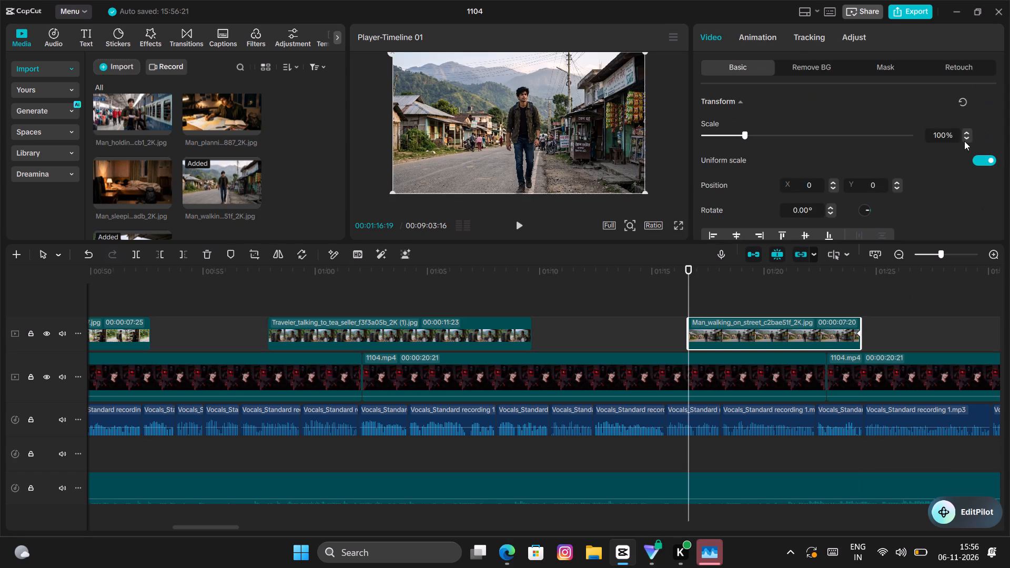
{"action": "left_click", "coordinate": [984, 106]}
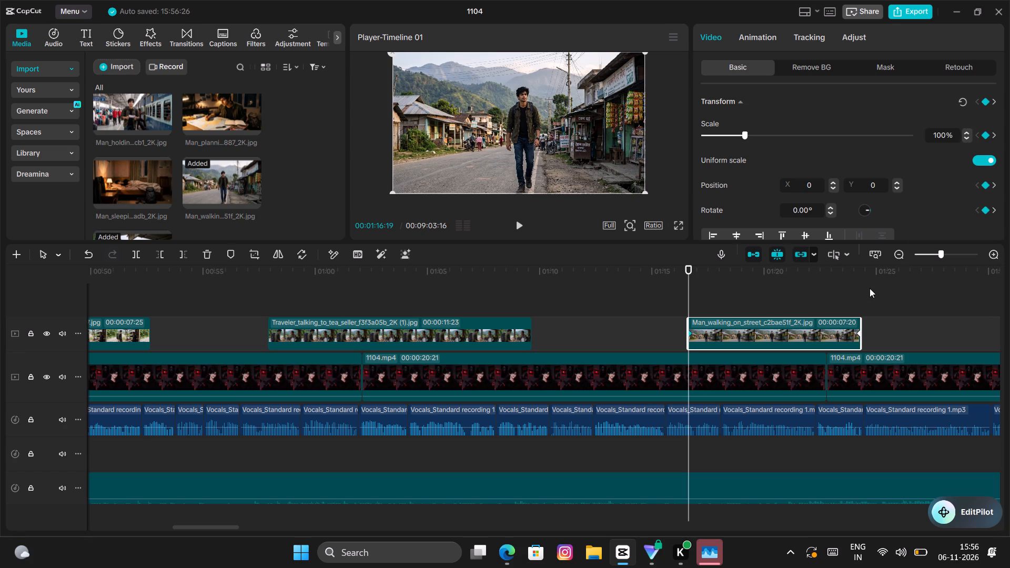
{"action": "left_click", "coordinate": [857, 334]}
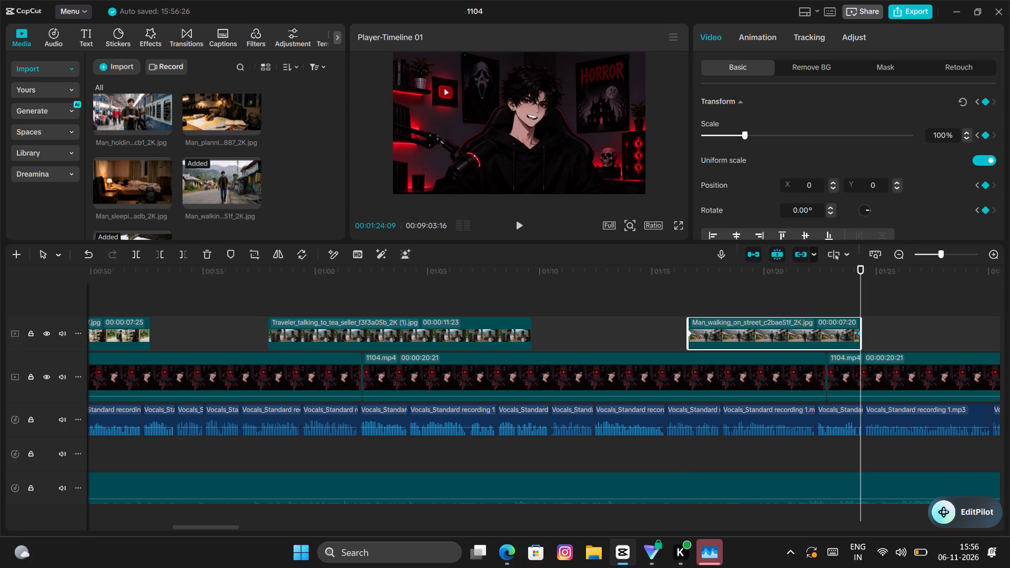
{"action": "left_click", "coordinate": [939, 133]}
{"action": "key", "text": "BackSpace"}
{"action": "key", "text": "2"}
{"action": "key", "text": "Return"}
Play from the walking clip on to 00:01:27:16 and place the Man_sleeping_on_bed image just before that point on the image track.
{"action": "left_click", "coordinate": [685, 295]}
{"action": "key", "text": "space"}
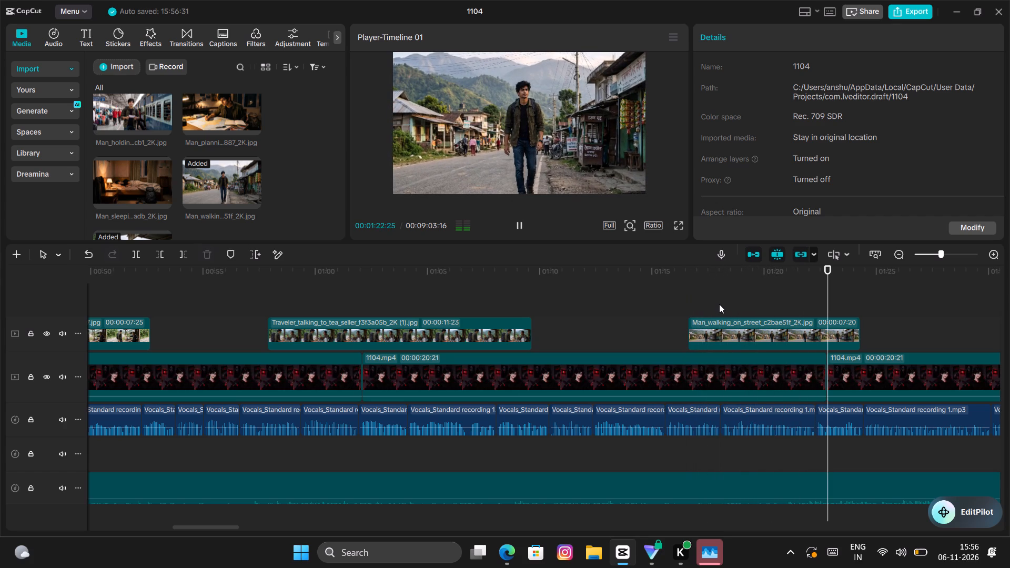
{"action": "key", "text": "space"}
{"action": "key", "text": "space"}
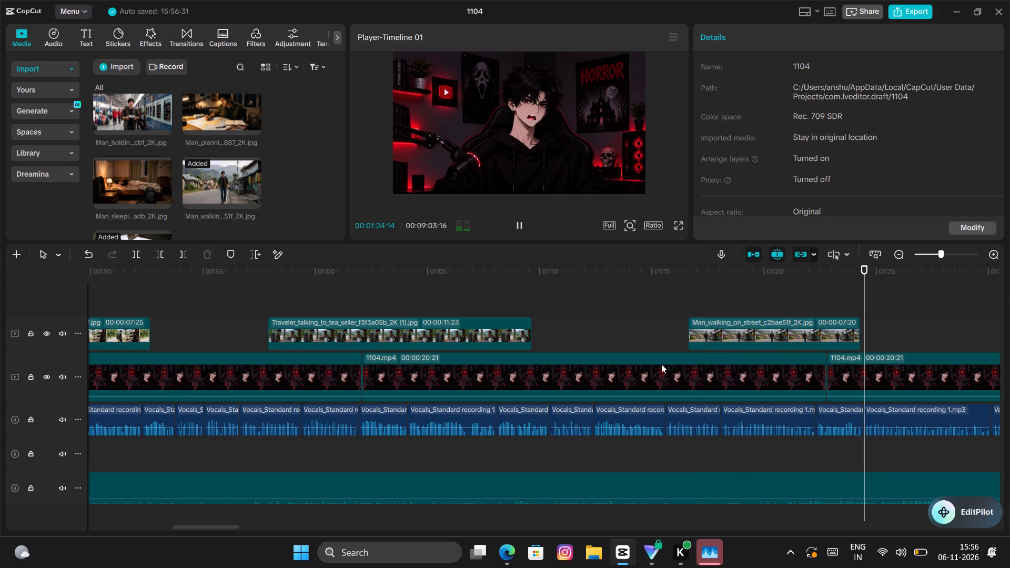
{"action": "left_click_drag", "start_coordinate": [220, 530], "coordinate": [234, 530]}
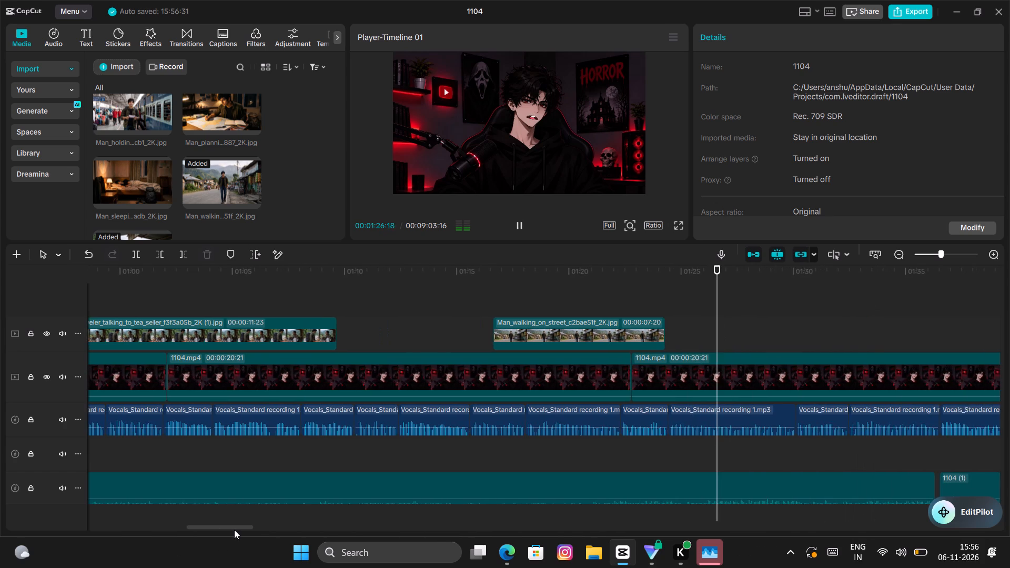
{"action": "left_click_drag", "start_coordinate": [234, 530], "coordinate": [238, 530]}
{"action": "key", "text": "space"}
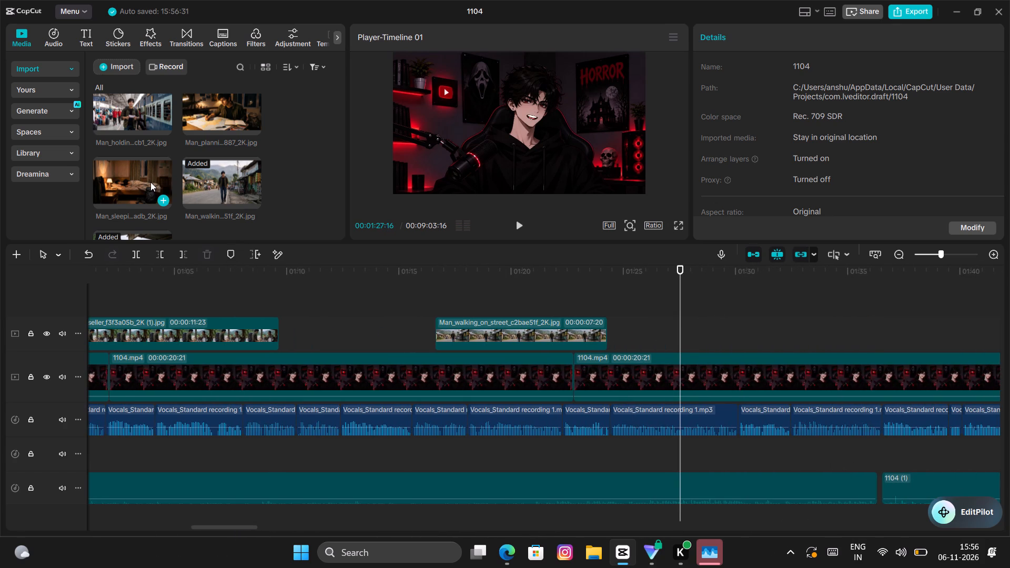
{"action": "left_click", "coordinate": [150, 182]}
{"action": "left_click_drag", "start_coordinate": [149, 181], "coordinate": [666, 329]}
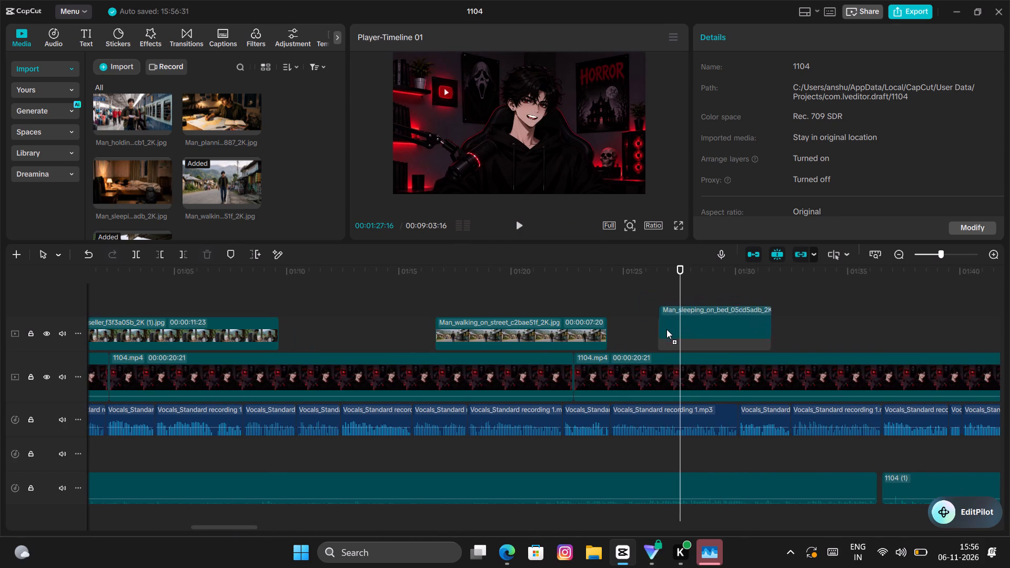
{"action": "left_click_drag", "start_coordinate": [666, 329], "coordinate": [673, 334]}
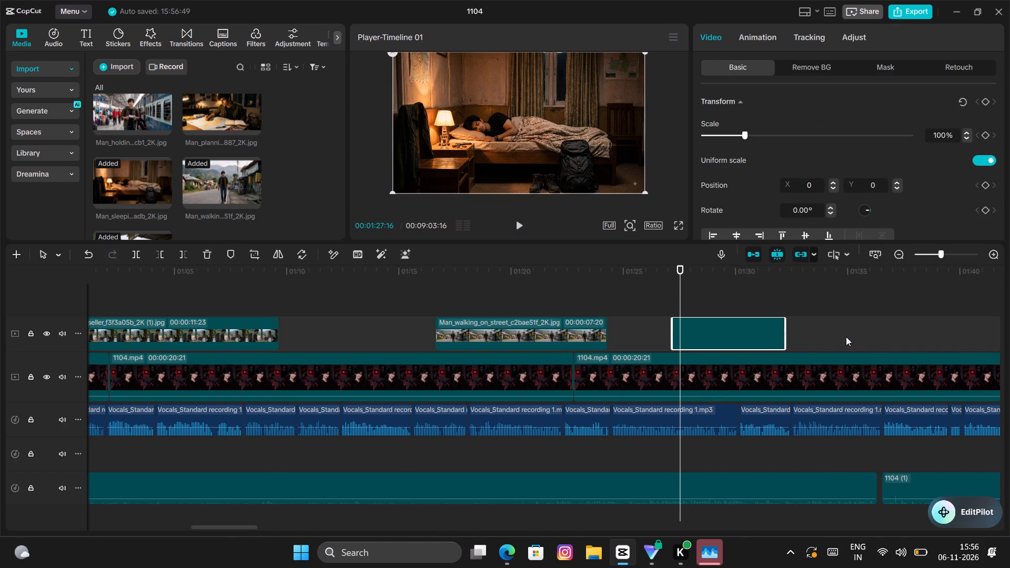
Extend the end of the Man_sleeping_on_bed clip on the image track, giving it a duration of about 7 seconds.
{"action": "left_click_drag", "start_coordinate": [787, 333], "coordinate": [841, 335]}
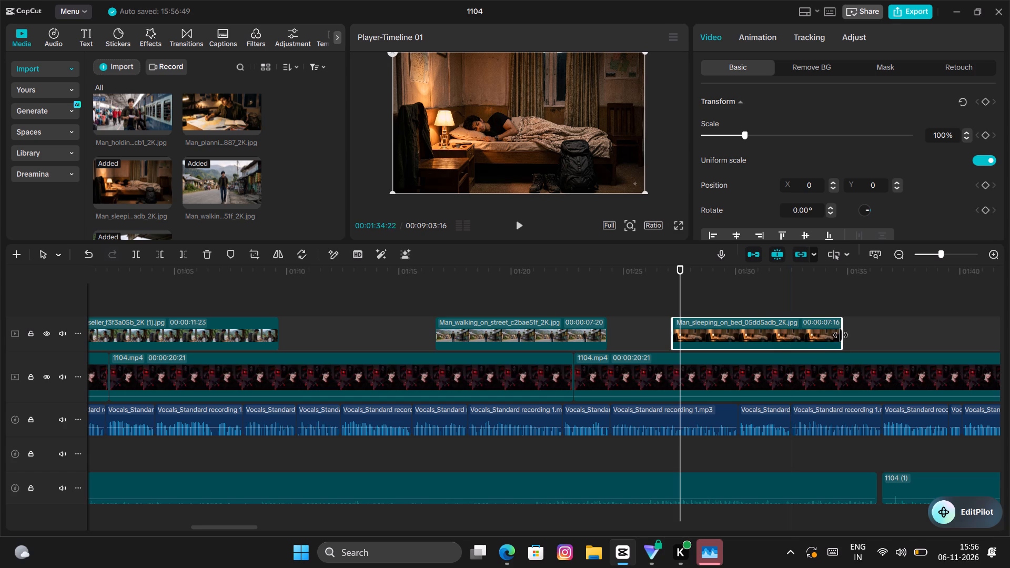
{"action": "left_click_drag", "start_coordinate": [841, 335], "coordinate": [836, 336]}
Play the narration under the Man_sleeping_on_bed clip and move the clip later on the image track, starting at 00:01:29:00.
{"action": "key", "text": "space"}
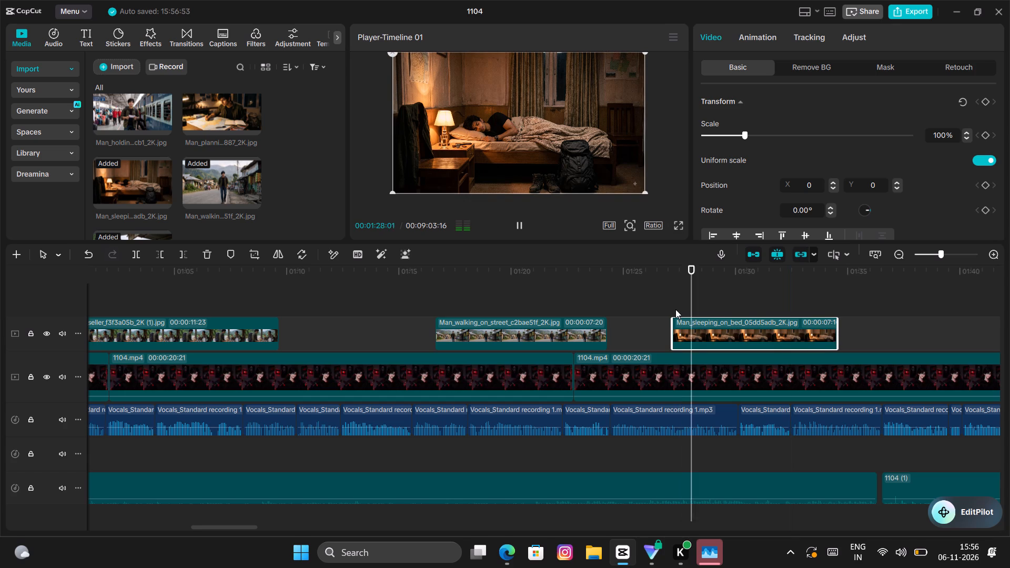
{"action": "left_click", "coordinate": [739, 327]}
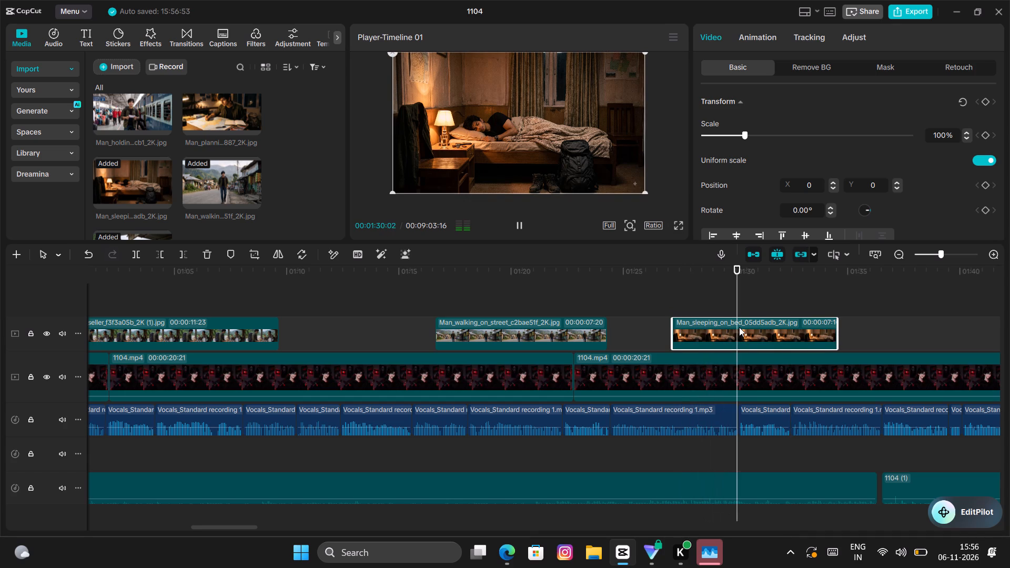
{"action": "left_click", "coordinate": [739, 327]}
{"action": "left_click_drag", "start_coordinate": [739, 327], "coordinate": [749, 327]}
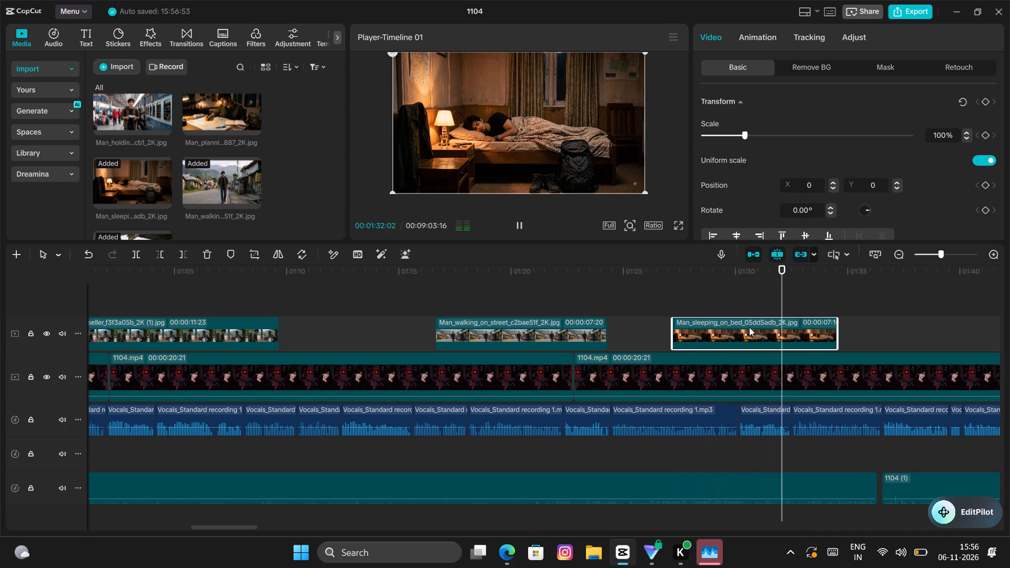
{"action": "left_click_drag", "start_coordinate": [749, 327], "coordinate": [776, 329]}
{"action": "left_click", "coordinate": [701, 301]}
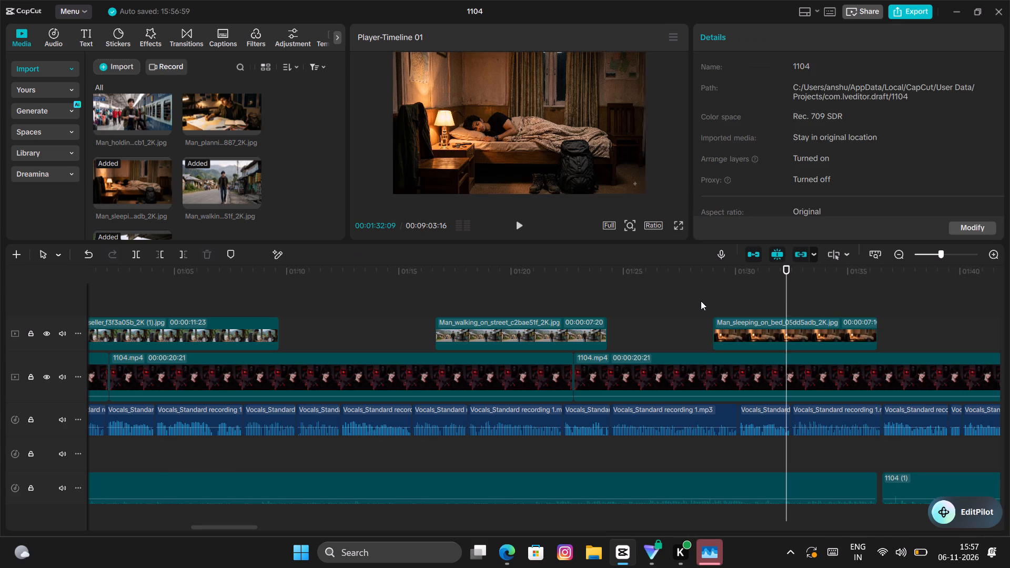
{"action": "key", "text": "space"}
{"action": "key", "text": "space"}
Add transform keyframes at both ends of the Man_sleeping_on_bed clip, setting the scale to 120% at its end, 00:01:36:10.
{"action": "left_click", "coordinate": [724, 322]}
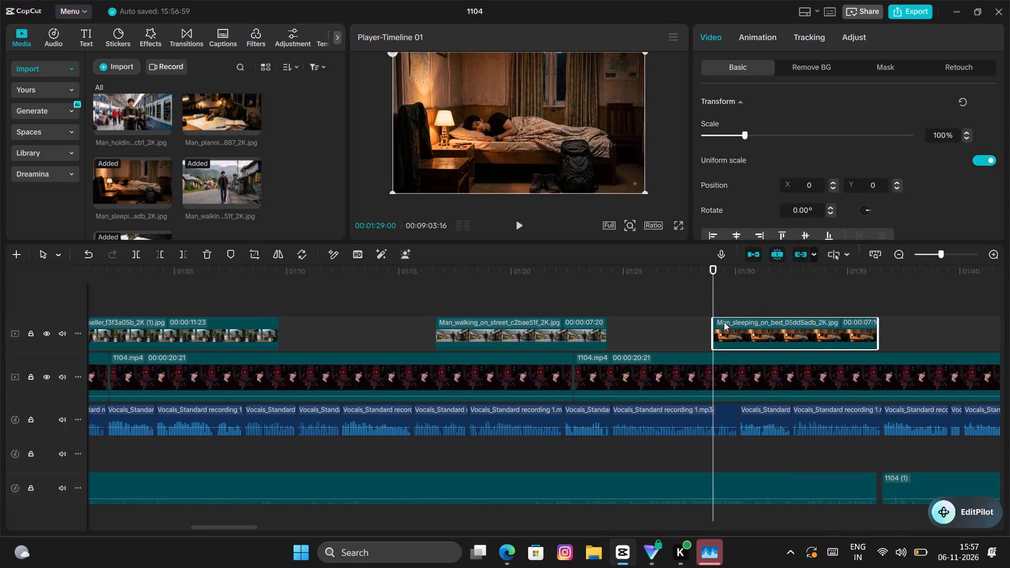
{"action": "left_click", "coordinate": [987, 103]}
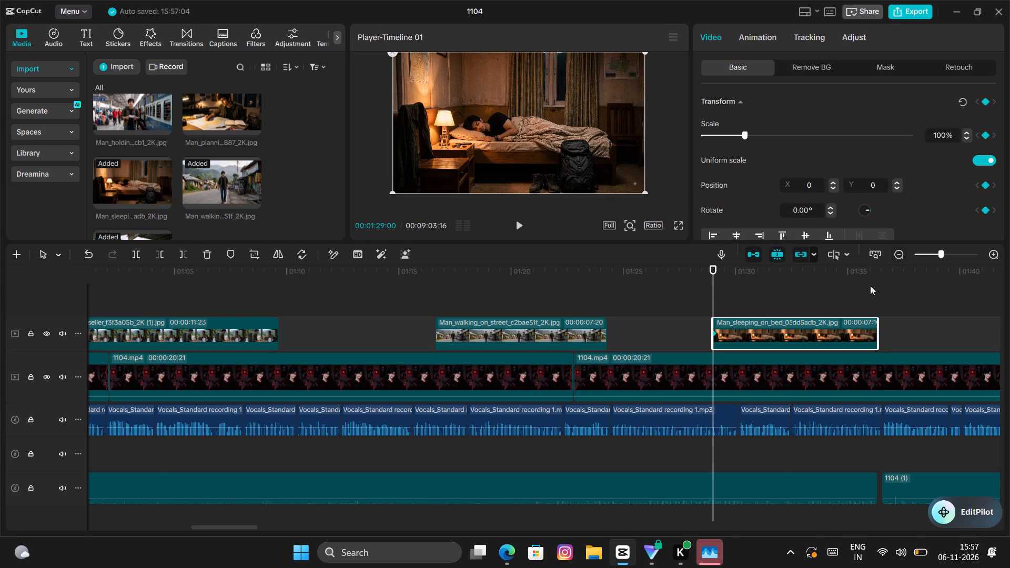
{"action": "left_click", "coordinate": [876, 299]}
{"action": "left_click", "coordinate": [871, 320]}
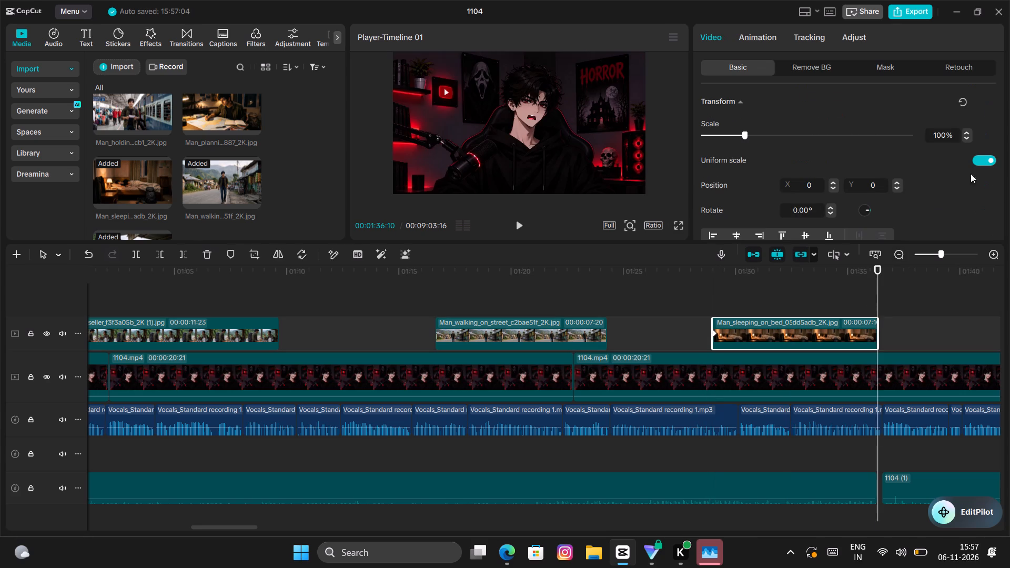
{"action": "left_click", "coordinate": [988, 100]}
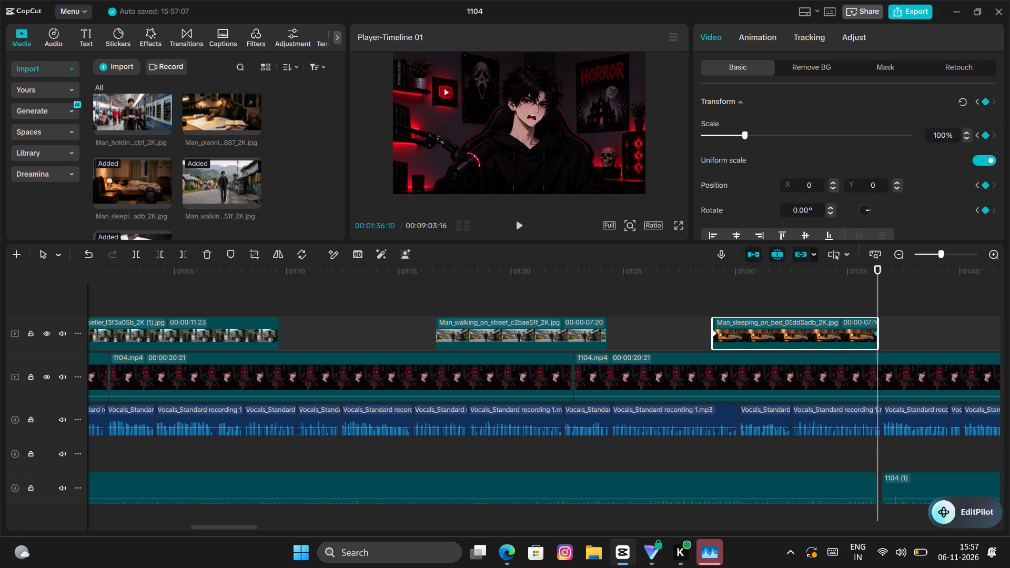
{"action": "left_click", "coordinate": [942, 136]}
{"action": "key", "text": "BackSpace"}
{"action": "key", "text": "2"}
{"action": "key", "text": "Return"}
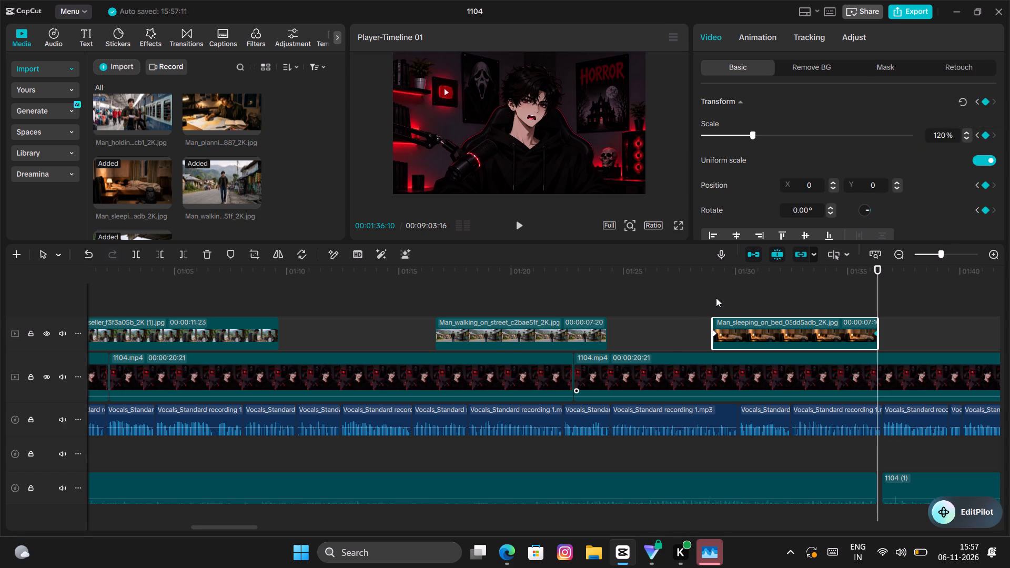
Play the narration on from the start of the Man_sleeping_on_bed clip to review its zoom and timing.
{"action": "left_click", "coordinate": [716, 298]}
{"action": "key", "text": "space"}
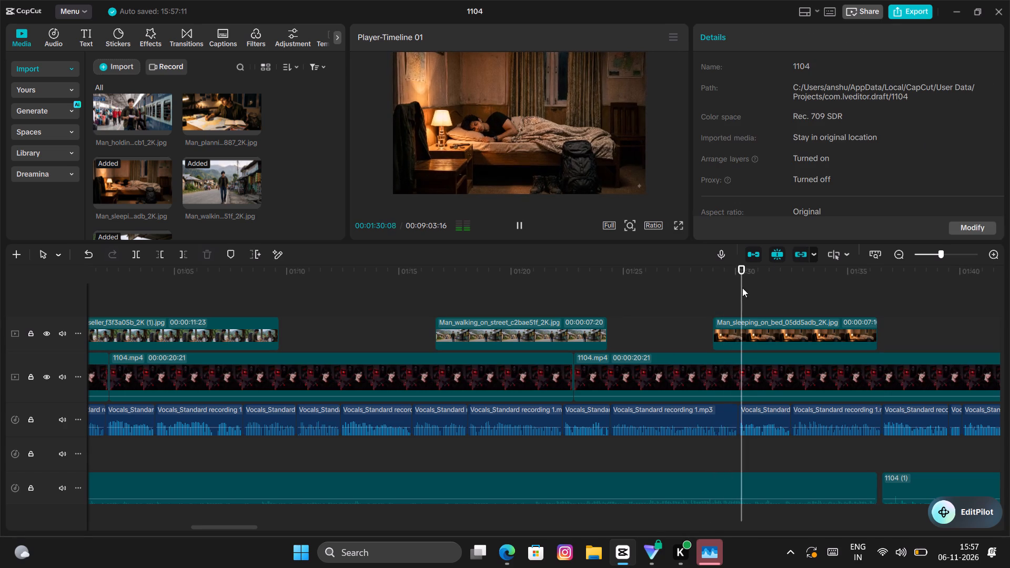
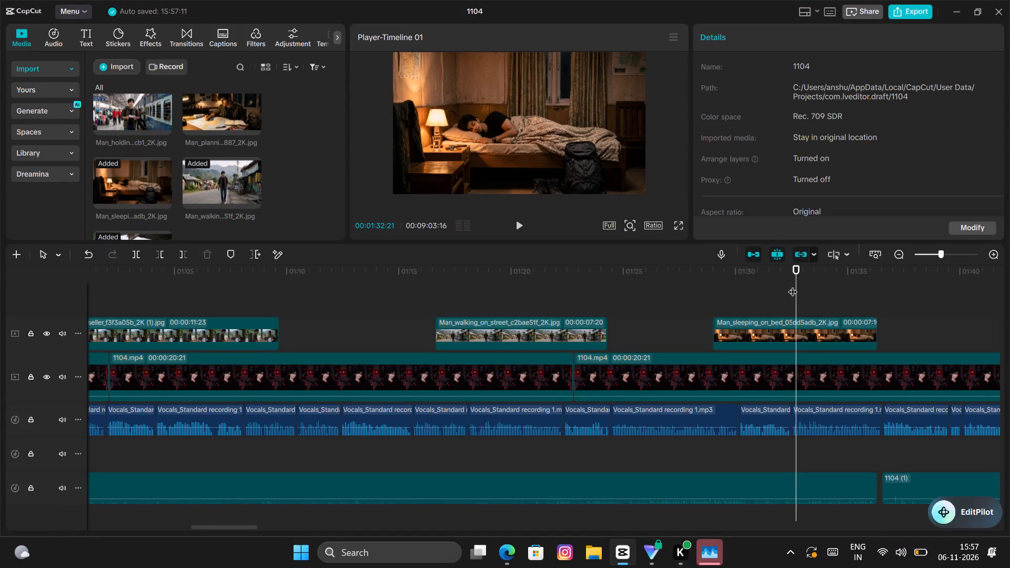
Set the scale to 112% at the Man_sleeping_on_bed clip's start keyframe, 00:01:29:00.
{"action": "left_click", "coordinate": [795, 337]}
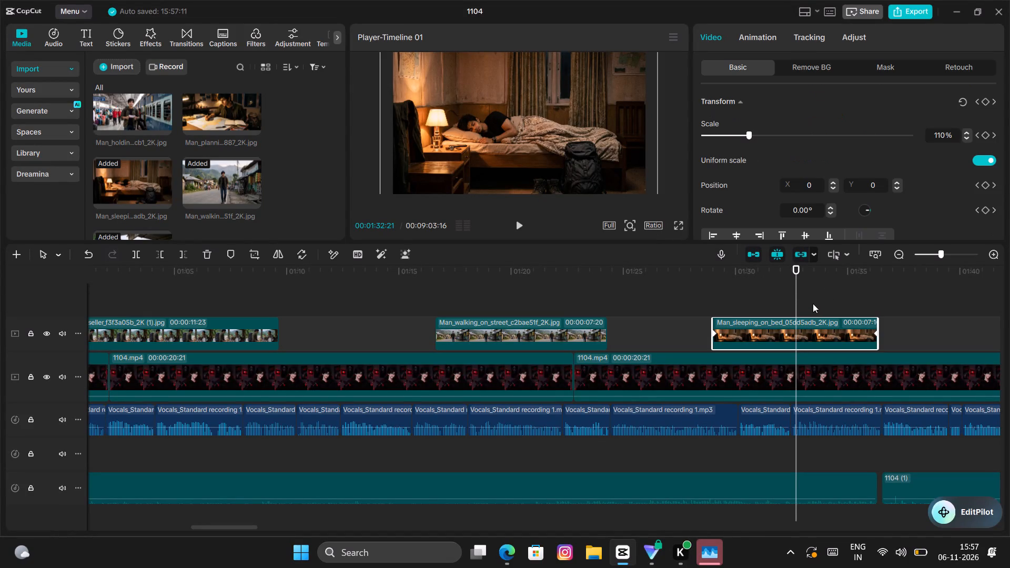
{"action": "left_click_drag", "start_coordinate": [796, 301], "coordinate": [812, 299]}
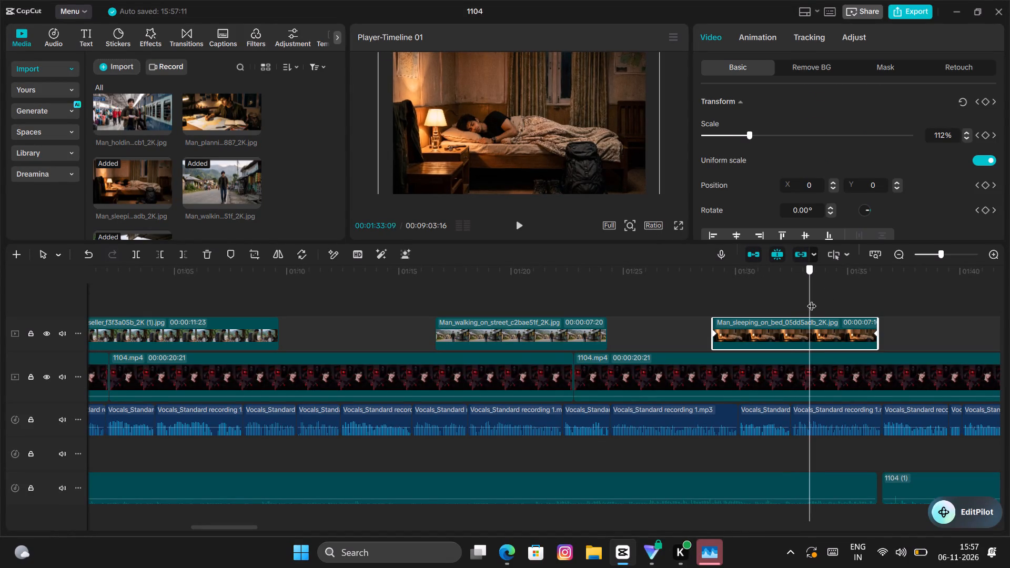
{"action": "left_click_drag", "start_coordinate": [812, 299], "coordinate": [762, 316]}
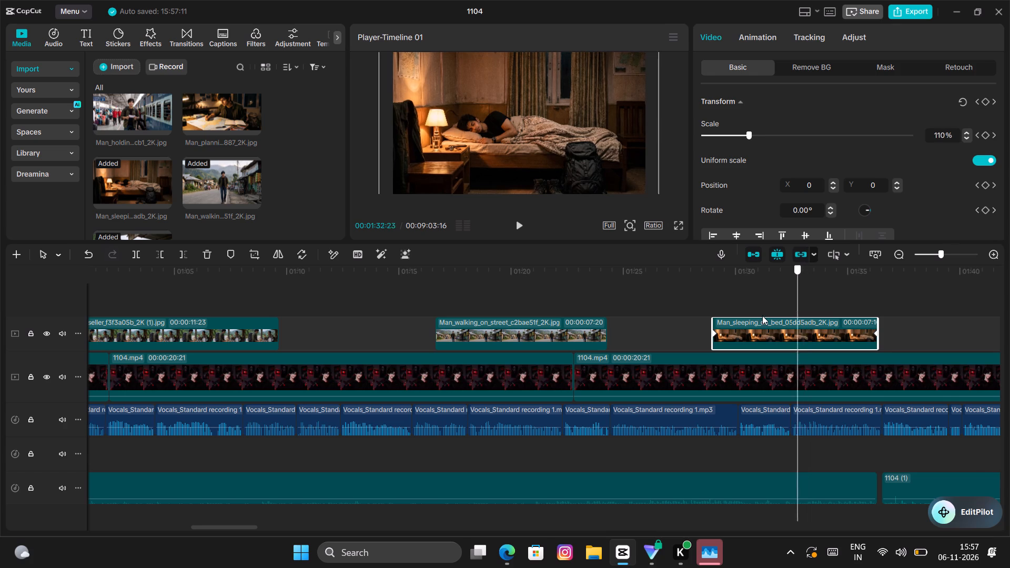
{"action": "left_click_drag", "start_coordinate": [762, 316], "coordinate": [717, 334]}
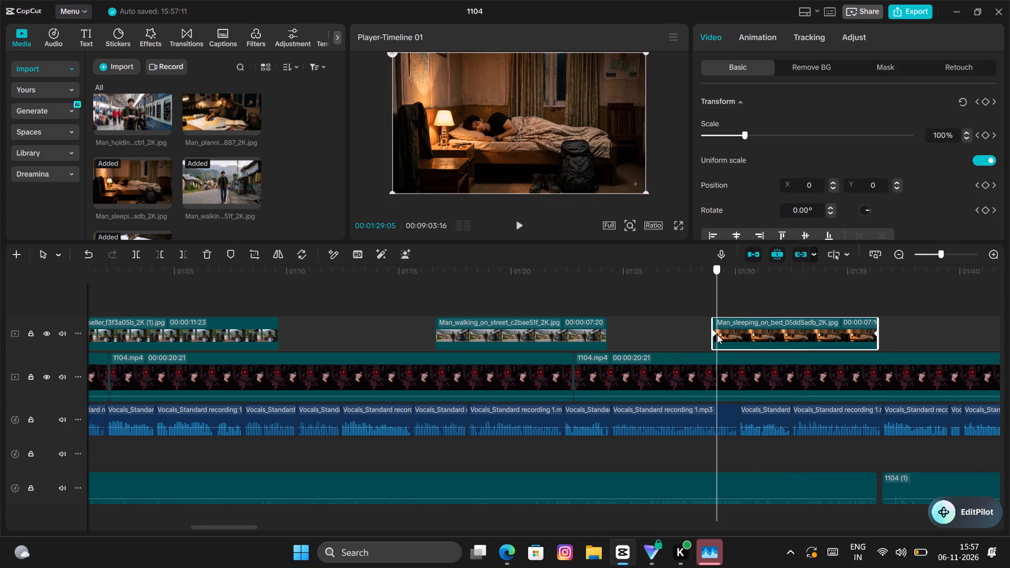
{"action": "left_click_drag", "start_coordinate": [717, 334], "coordinate": [713, 335]}
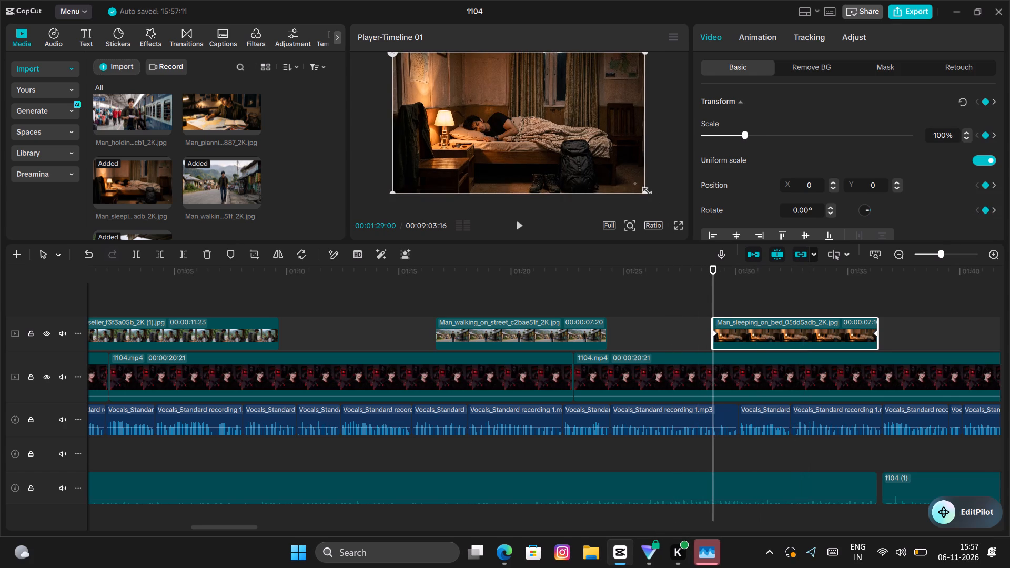
{"action": "left_click_drag", "start_coordinate": [644, 190], "coordinate": [666, 208]}
{"action": "left_click", "coordinate": [718, 331]}
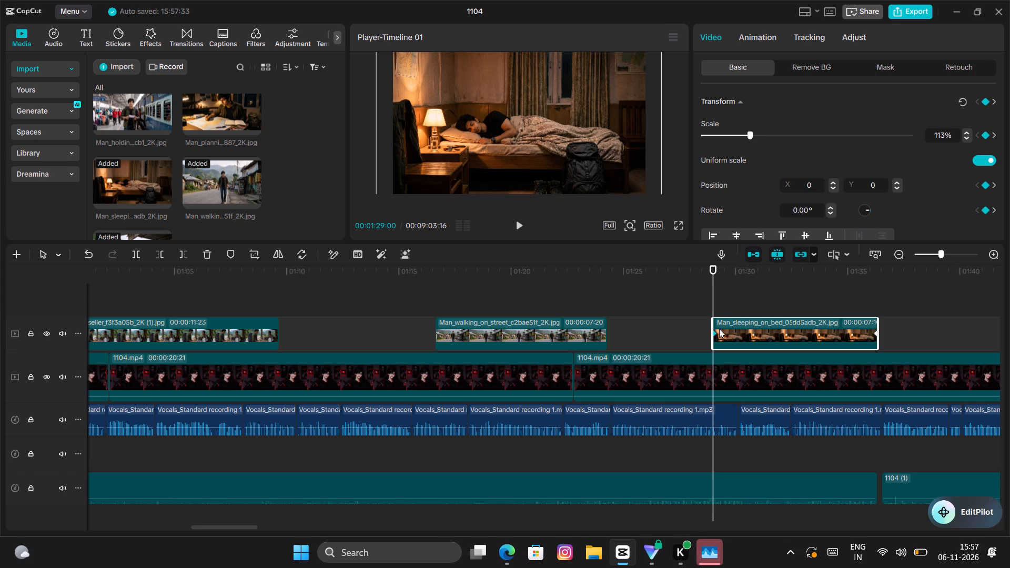
{"action": "left_click", "coordinate": [945, 133]}
{"action": "key", "text": "BackSpace"}
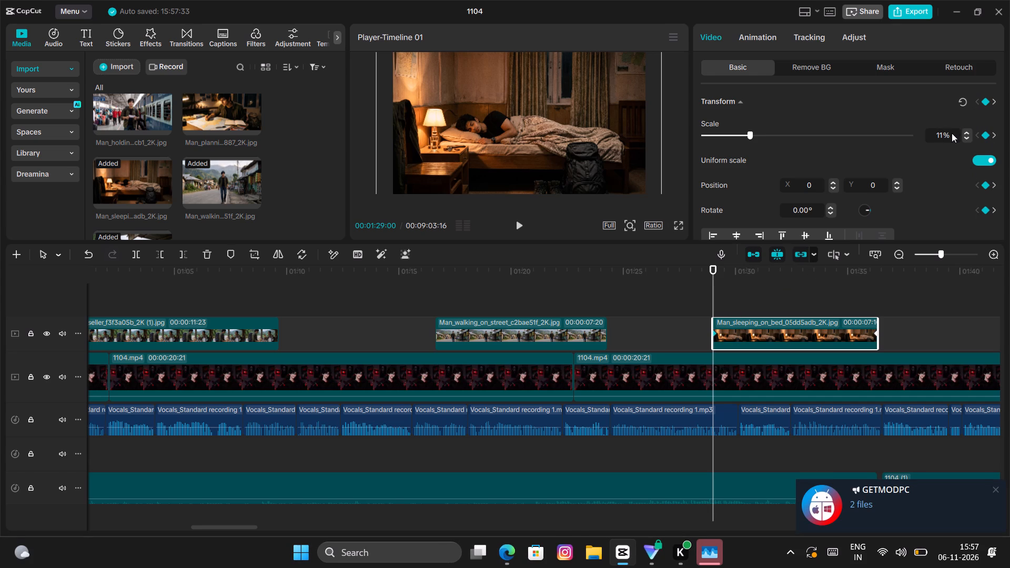
{"action": "key", "text": "2"}
{"action": "key", "text": "Return"}
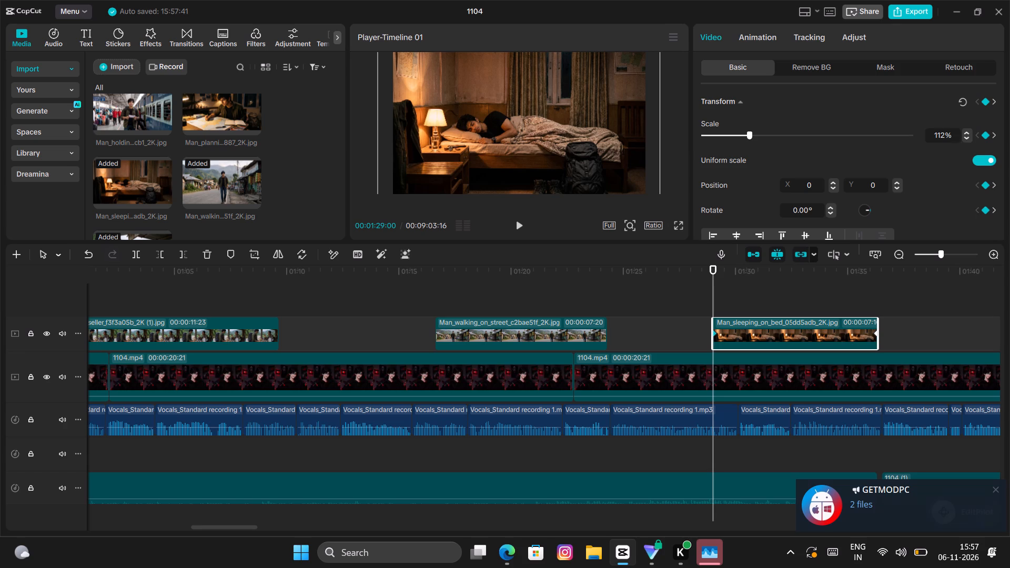
Set the scale to 132% at the Man_sleeping_on_bed clip's end keyframe, 00:01:36:10.
{"action": "left_click", "coordinate": [875, 332]}
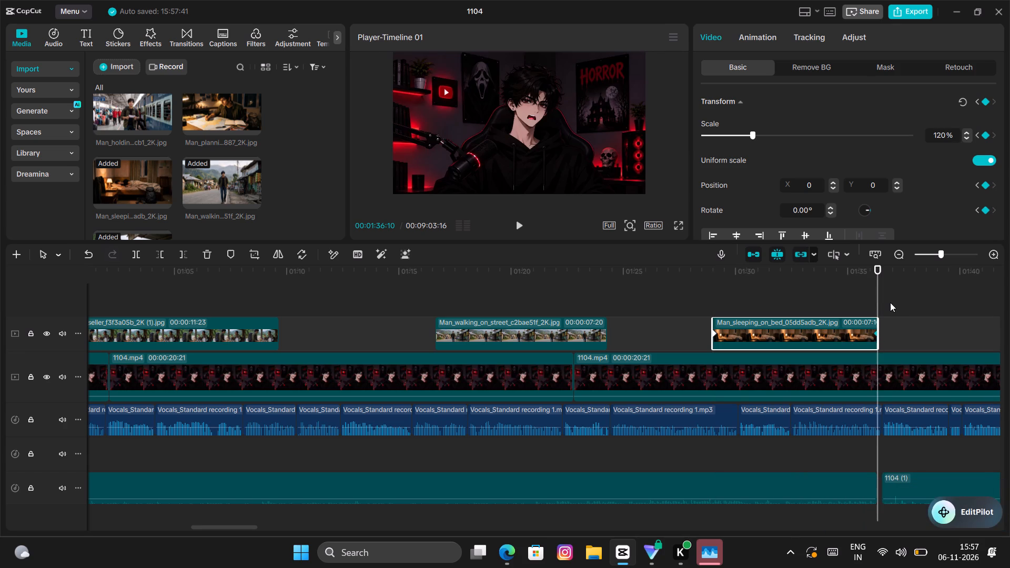
{"action": "left_click", "coordinate": [944, 136]}
{"action": "key", "text": "BackSpace"}
{"action": "key", "text": "BackSpace"}
{"action": "type", "text": "32"}
{"action": "key", "text": "Return"}
Play the narration from the middle of the Man_sleeping_on_bed clip to past its end to review the new zoom.
{"action": "left_click", "coordinate": [800, 293]}
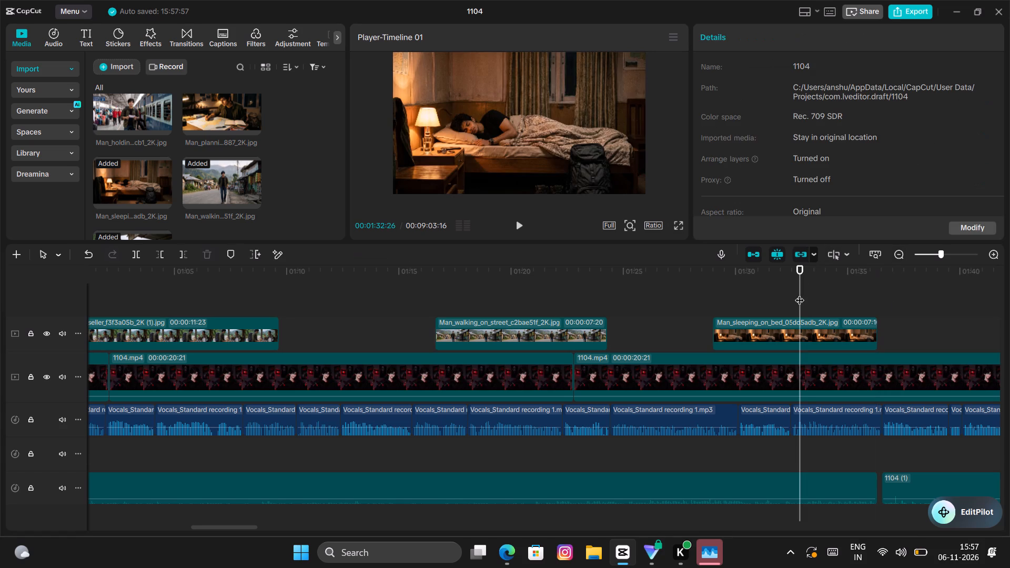
{"action": "key", "text": "space"}
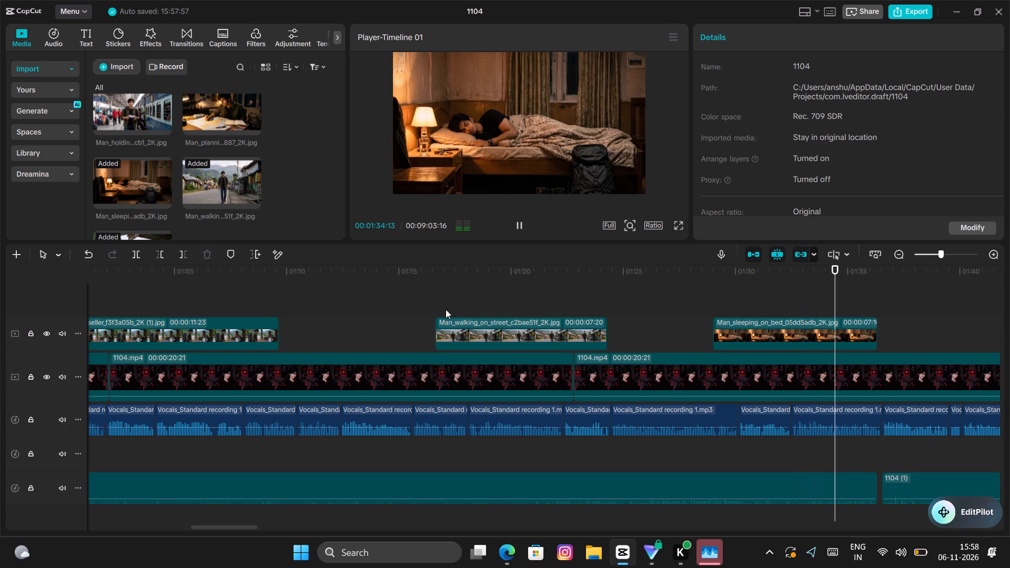
{"action": "key", "text": "space"}
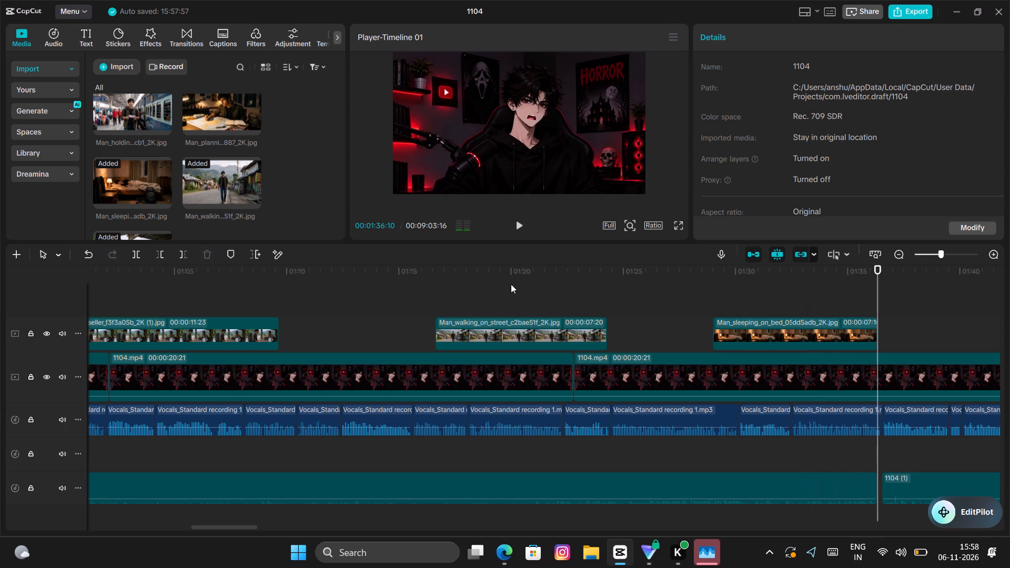
{"action": "key", "text": "space"}
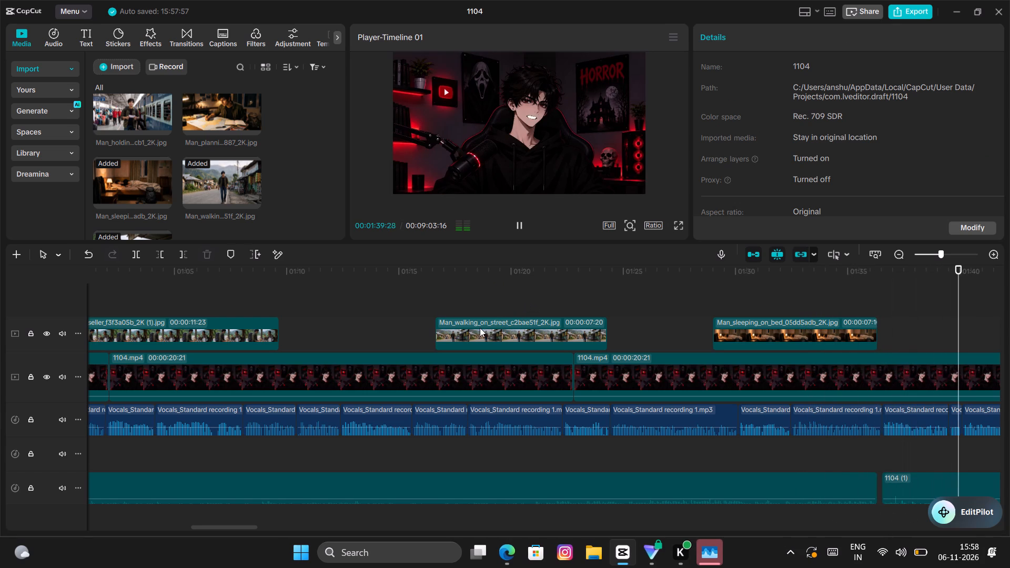
{"action": "key", "text": "space"}
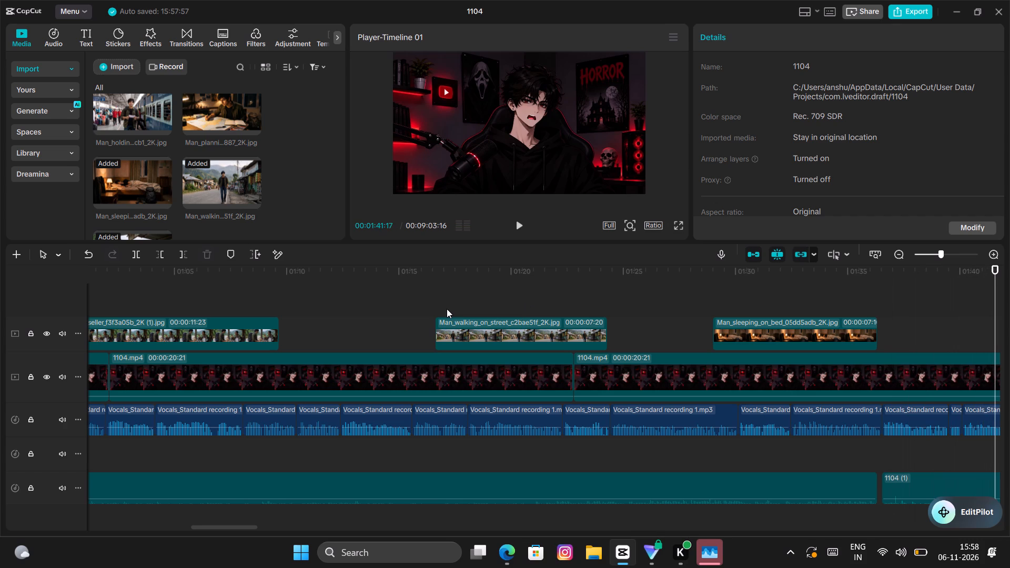
Set the scale to 112% at the Man_walking_on_street clip's start keyframe, 00:01:16:19.
{"action": "left_click", "coordinate": [447, 309]}
{"action": "left_click_drag", "start_coordinate": [447, 309], "coordinate": [433, 315]}
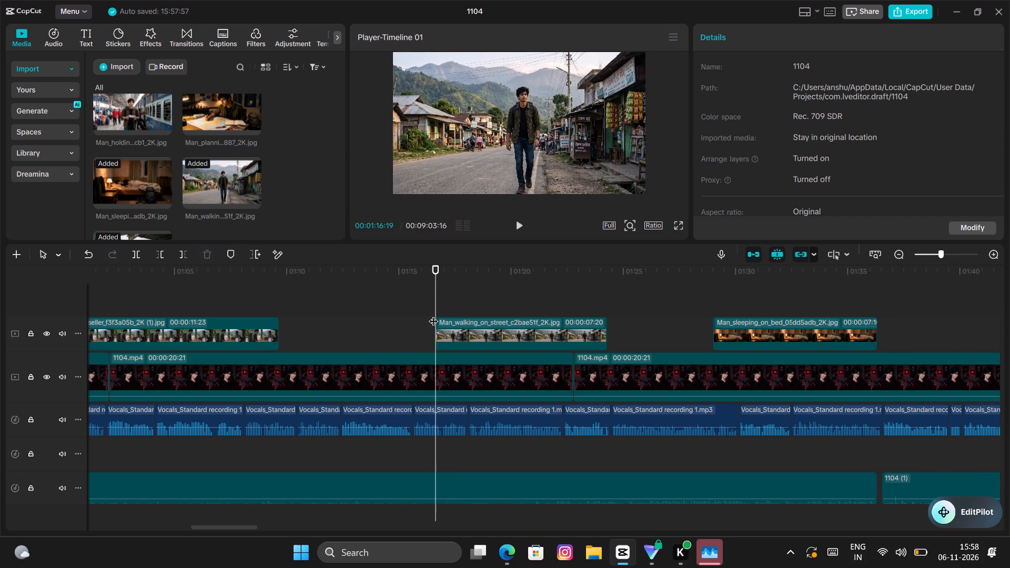
{"action": "left_click", "coordinate": [447, 327]}
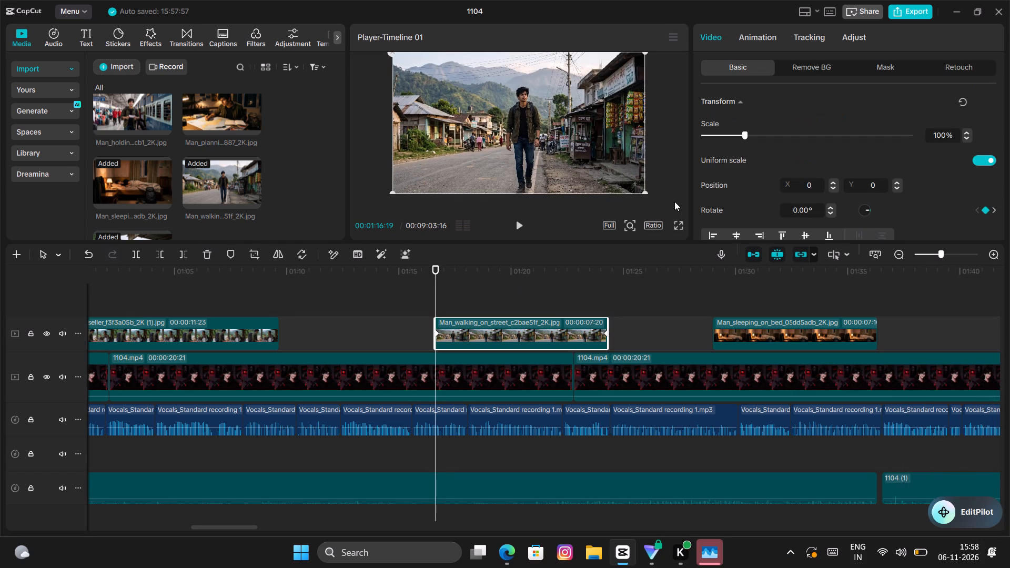
{"action": "left_click", "coordinate": [943, 132]}
{"action": "left_click", "coordinate": [947, 132]}
{"action": "key", "text": "BackSpace"}
{"action": "key", "text": "BackSpace"}
{"action": "type", "text": "12"}
{"action": "key", "text": "Return"}
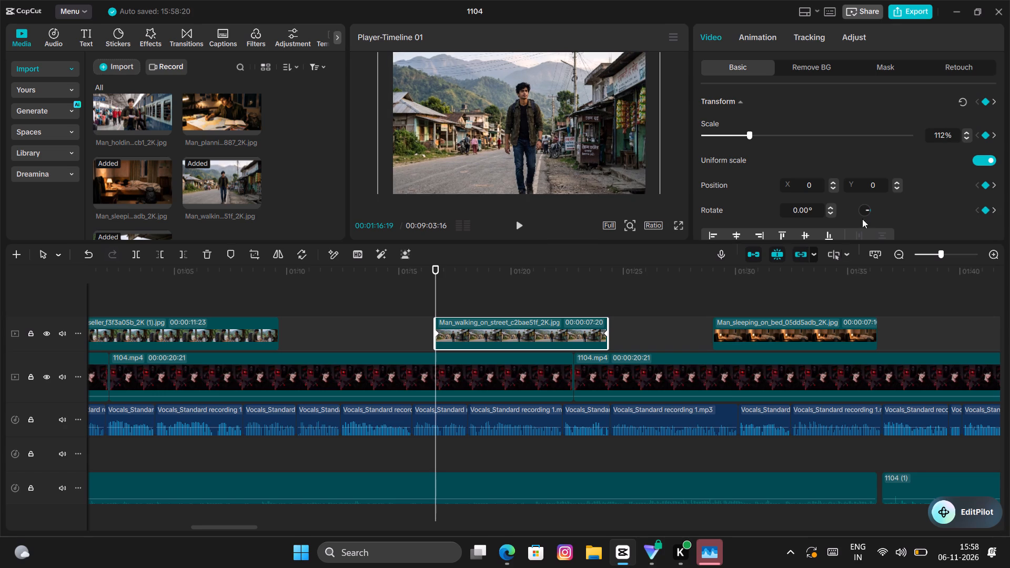
Set the scale to 132% at the Man_walking_on_street clip's end keyframe, 00:01:24:09.
{"action": "left_click", "coordinate": [605, 332]}
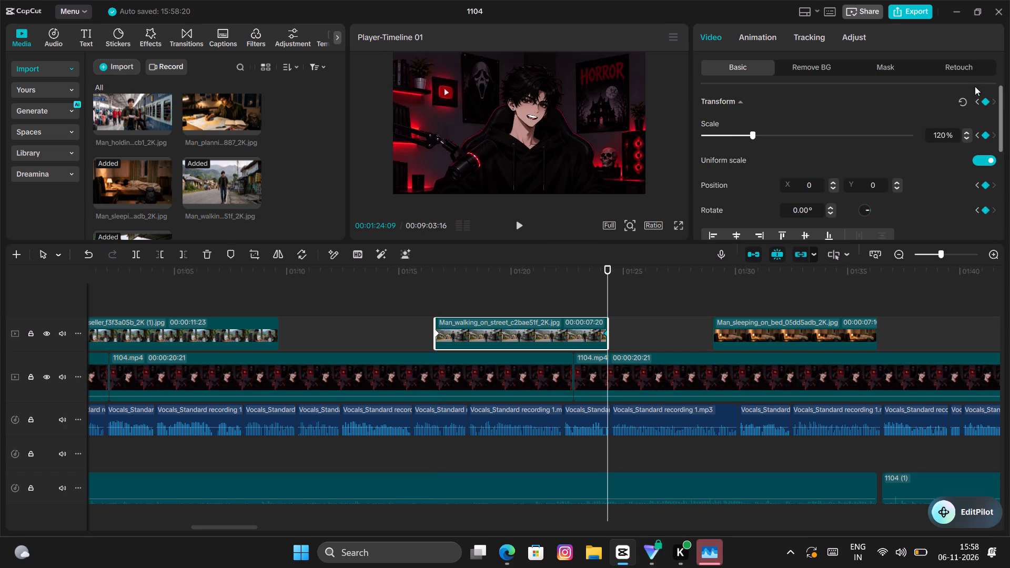
{"action": "left_click", "coordinate": [945, 134]}
{"action": "key", "text": "BackSpace"}
{"action": "key", "text": "BackSpace"}
{"action": "type", "text": "32"}
{"action": "key", "text": "Return"}
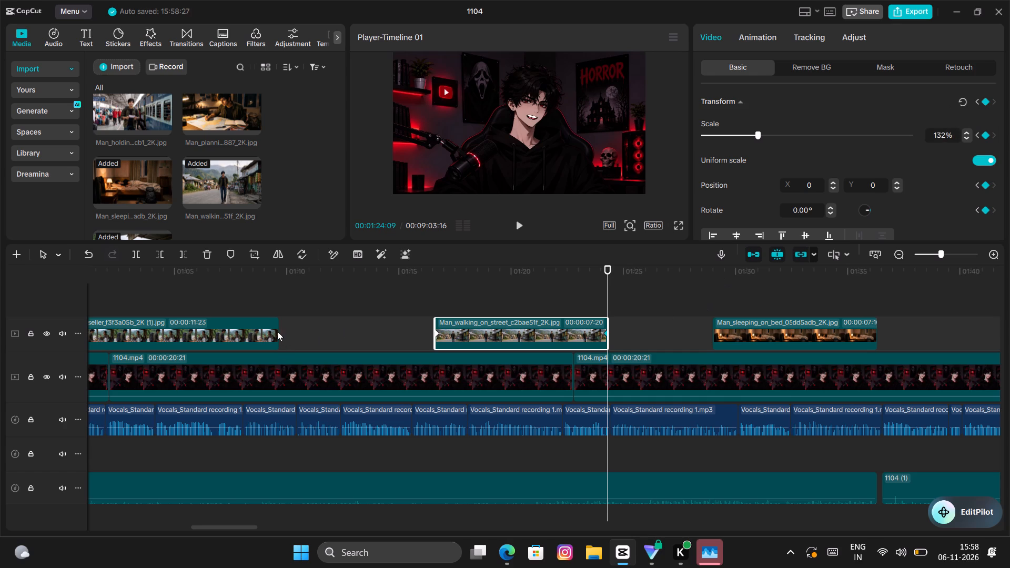
Set the scale to 112% at the Traveler_talking_to_tea_seller clip's start keyframe, 00:00:57:27.
{"action": "left_click", "coordinate": [271, 324]}
{"action": "left_click", "coordinate": [229, 295]}
{"action": "left_click_drag", "start_coordinate": [229, 295], "coordinate": [184, 309]}
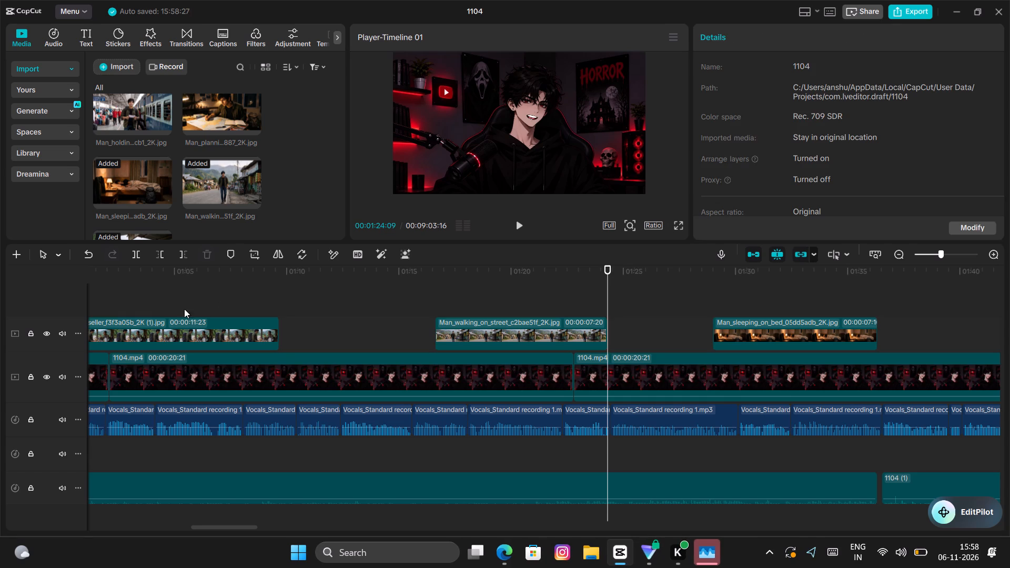
{"action": "left_click_drag", "start_coordinate": [184, 309], "coordinate": [140, 323]}
{"action": "left_click_drag", "start_coordinate": [140, 308], "coordinate": [116, 317]}
{"action": "left_click", "coordinate": [188, 329]}
{"action": "left_click", "coordinate": [175, 333]}
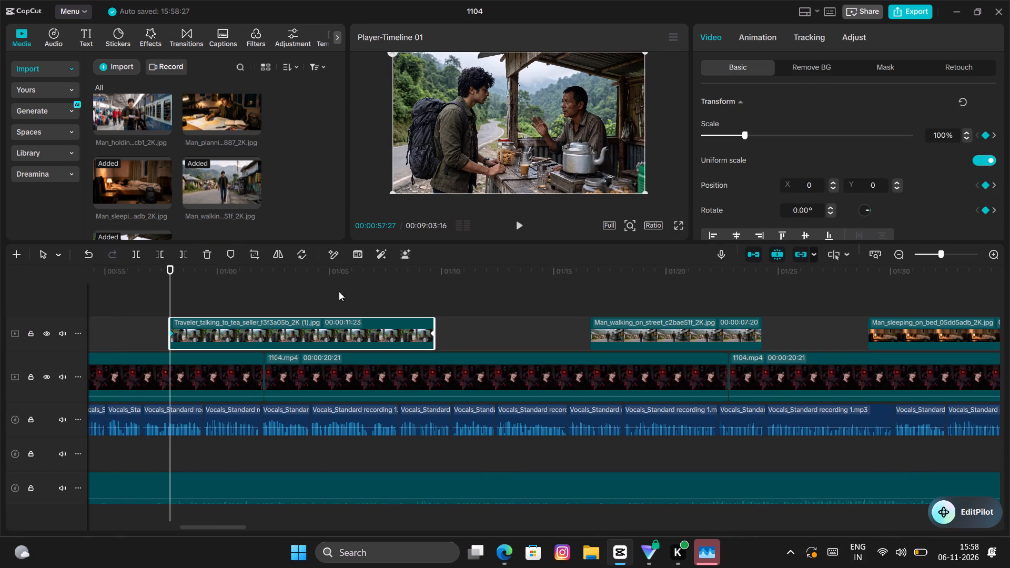
{"action": "left_click", "coordinate": [948, 132]}
{"action": "key", "text": "BackSpace"}
{"action": "key", "text": "BackSpace"}
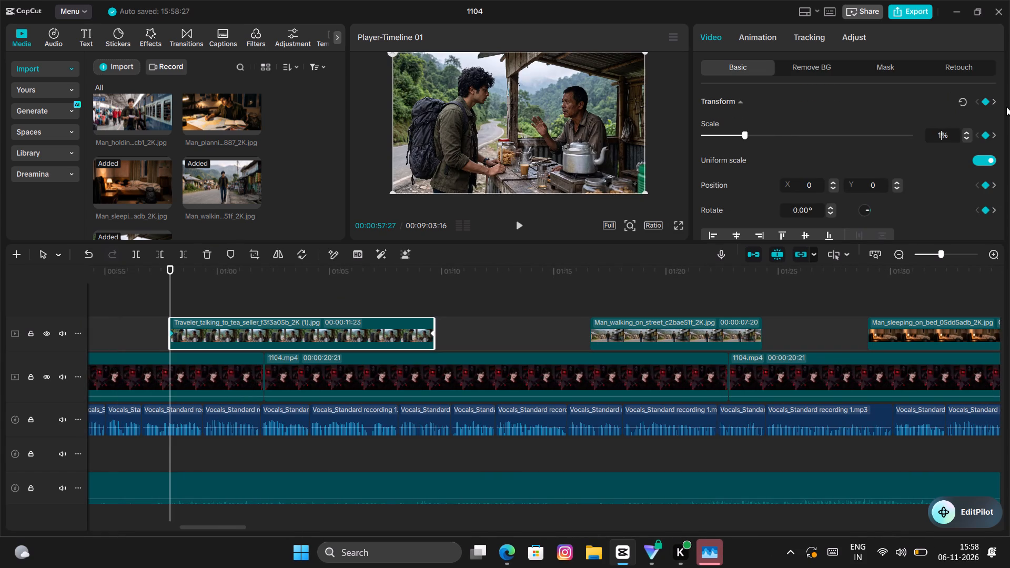
{"action": "type", "text": "12"}
{"action": "key", "text": "Return"}
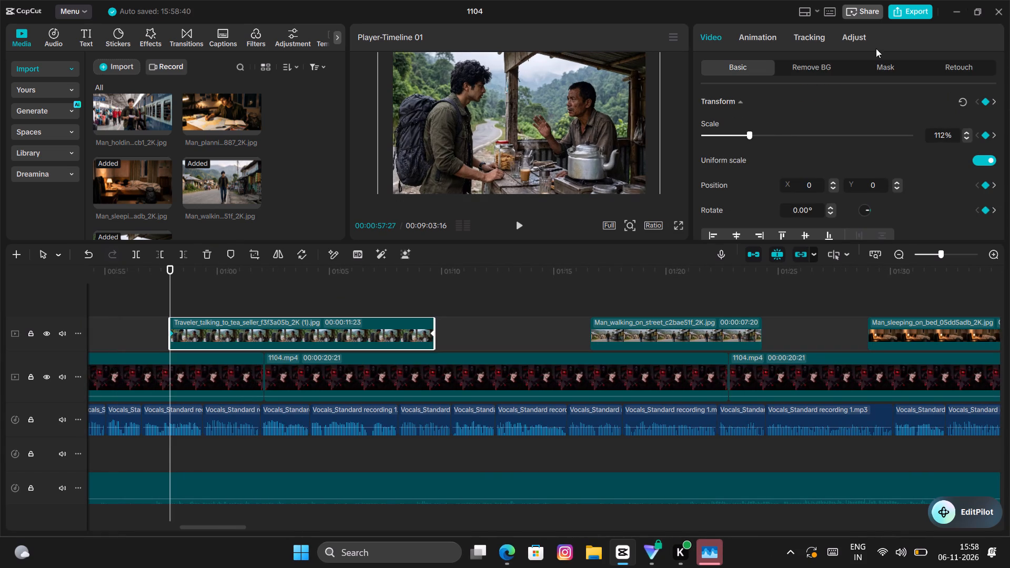
Set the scale to 132% at the Traveler_talking_to_tea_seller clip's end keyframe, 00:01:09:20.
{"action": "left_click", "coordinate": [431, 335]}
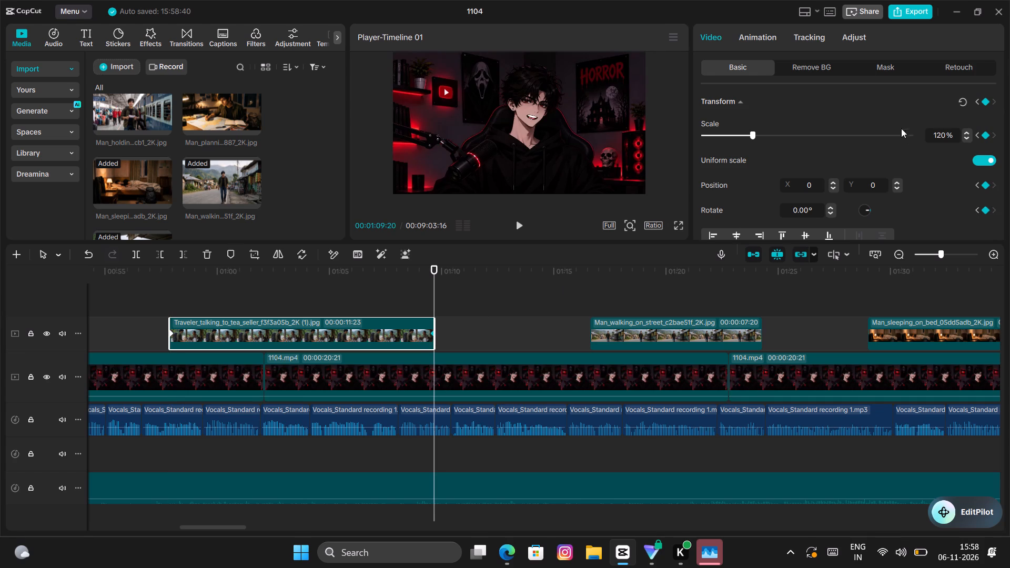
{"action": "left_click", "coordinate": [945, 134]}
{"action": "key", "text": "BackSpace"}
{"action": "key", "text": "BackSpace"}
{"action": "type", "text": "32"}
{"action": "key", "text": "Return"}
Scrub through the timeline from the opening to the Man_walking_on_street clip to review the placed story images.
{"action": "left_click", "coordinate": [120, 315]}
{"action": "left_click_drag", "start_coordinate": [120, 315], "coordinate": [99, 320]}
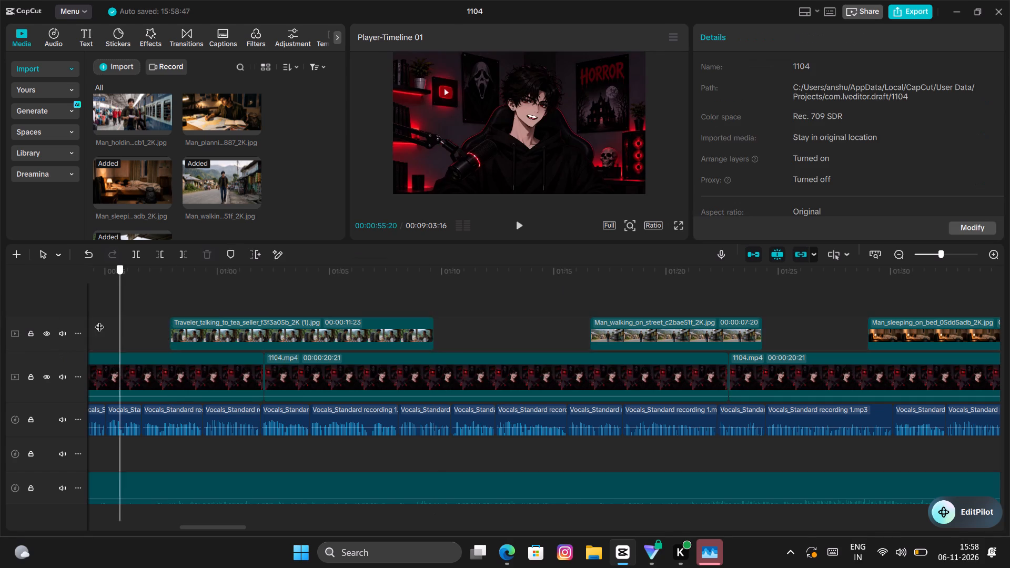
{"action": "left_click_drag", "start_coordinate": [99, 320], "coordinate": [2, 347]}
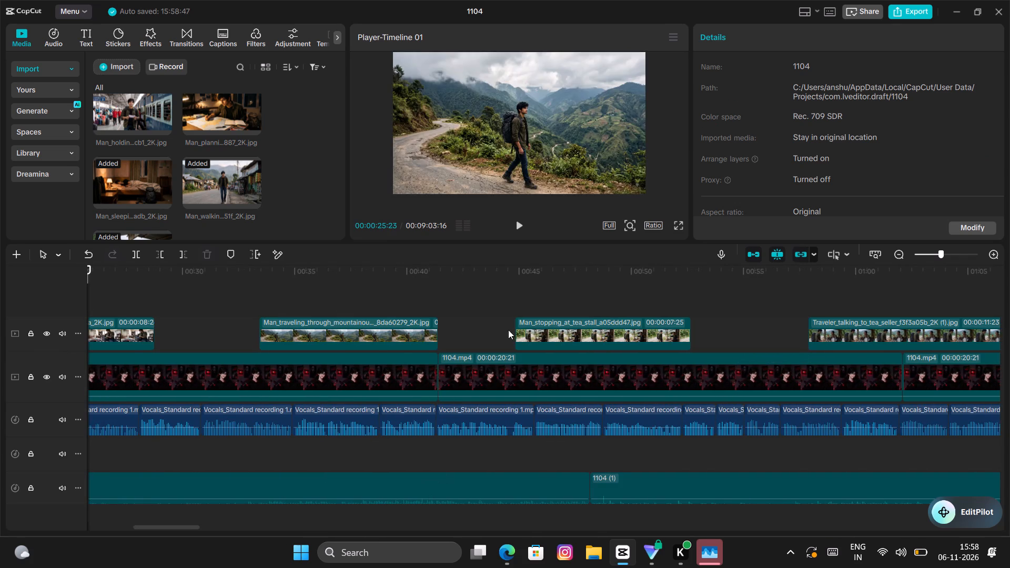
{"action": "left_click", "coordinate": [557, 337]}
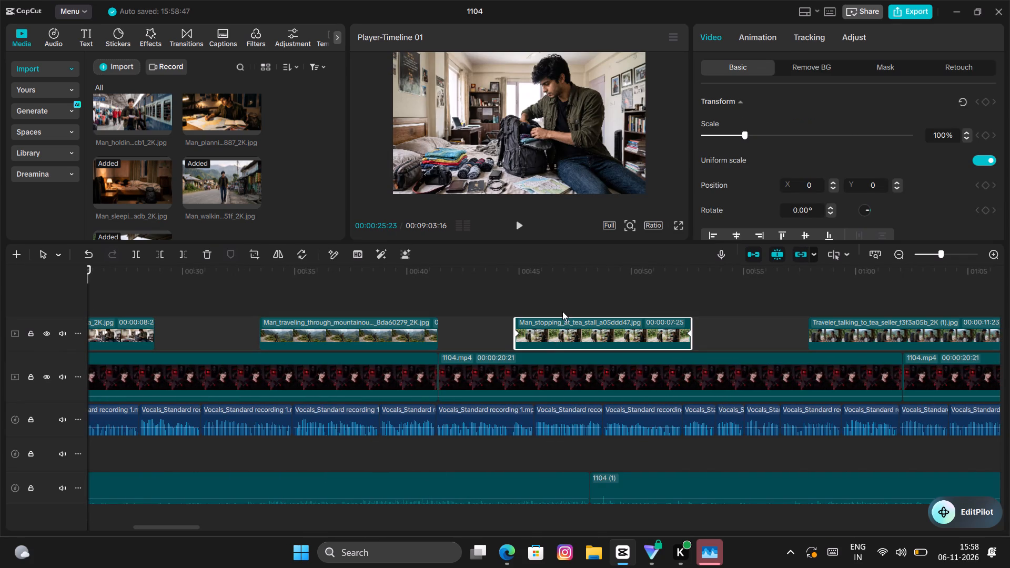
{"action": "left_click", "coordinate": [563, 298]}
{"action": "left_click", "coordinate": [839, 285]}
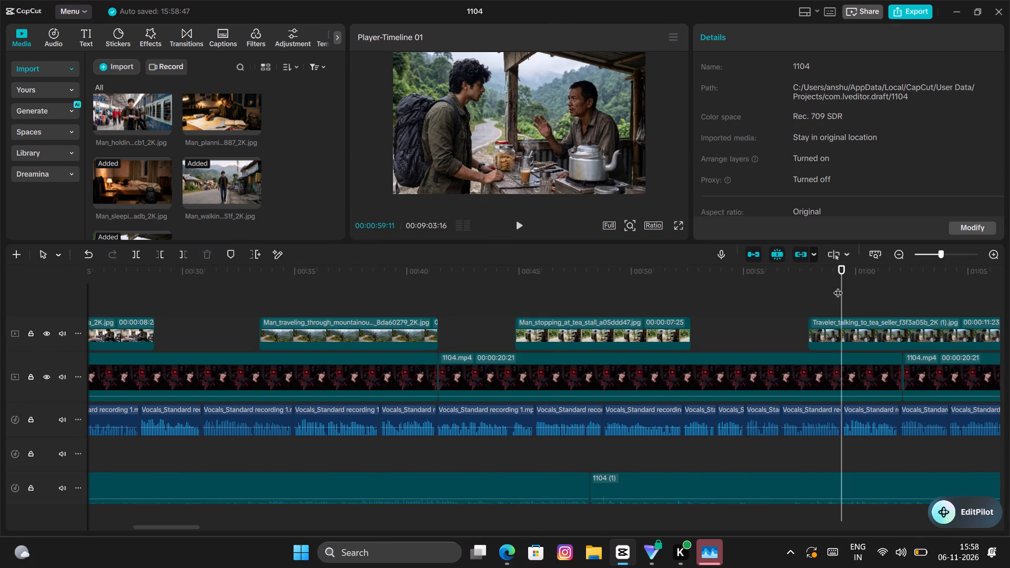
{"action": "double_click", "coordinate": [835, 299]}
{"action": "left_click_drag", "start_coordinate": [835, 299], "coordinate": [1004, 313]}
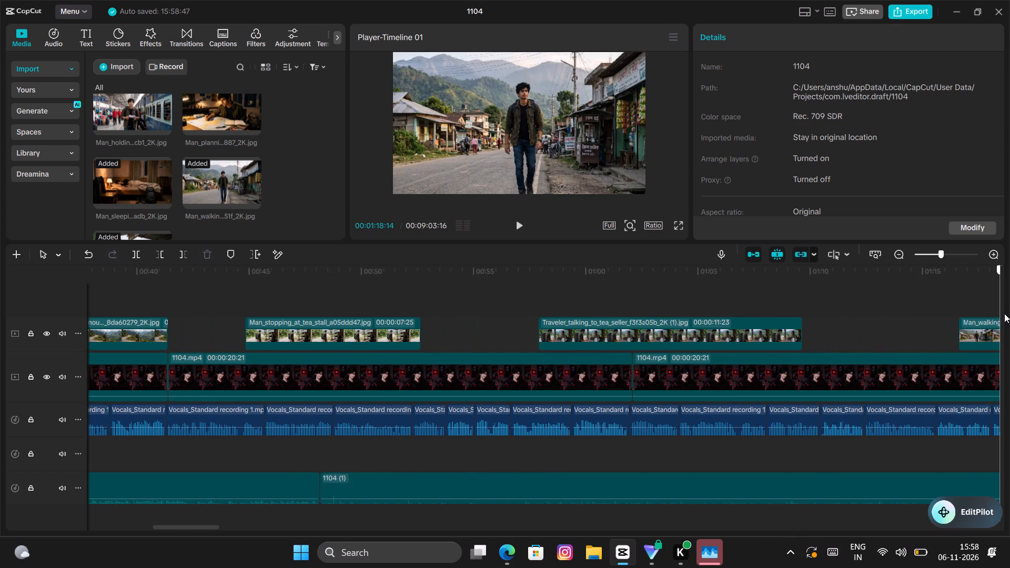
{"action": "left_click_drag", "start_coordinate": [1004, 313], "coordinate": [0, 348]}
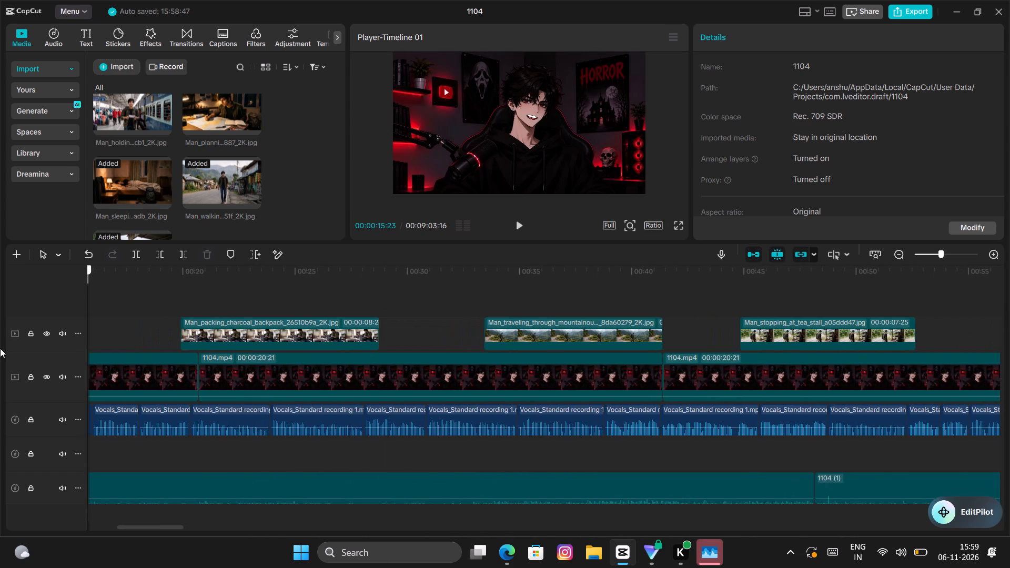
{"action": "left_click_drag", "start_coordinate": [0, 348], "coordinate": [96, 346]}
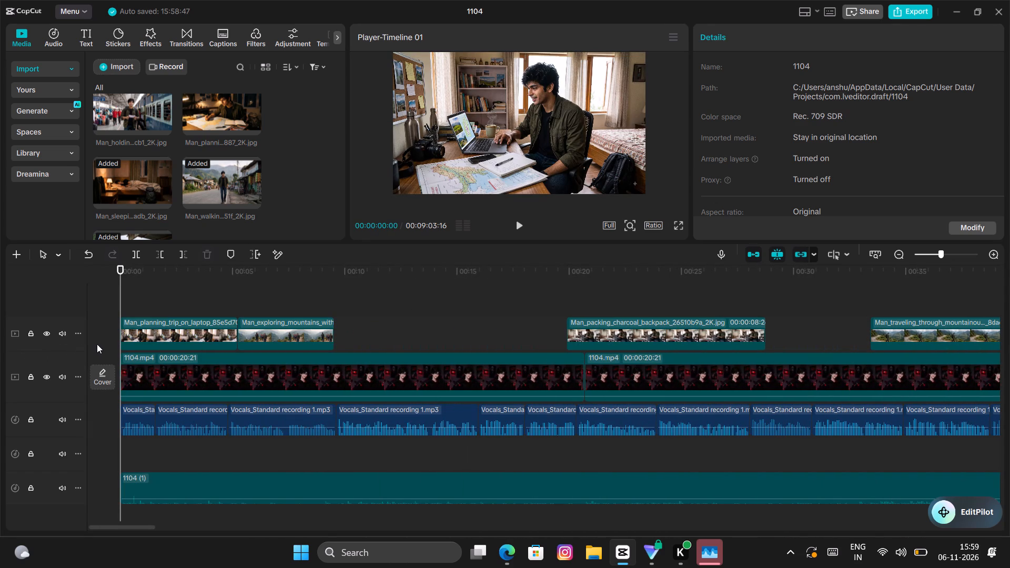
{"action": "left_click", "coordinate": [246, 287]}
{"action": "left_click", "coordinate": [596, 291]}
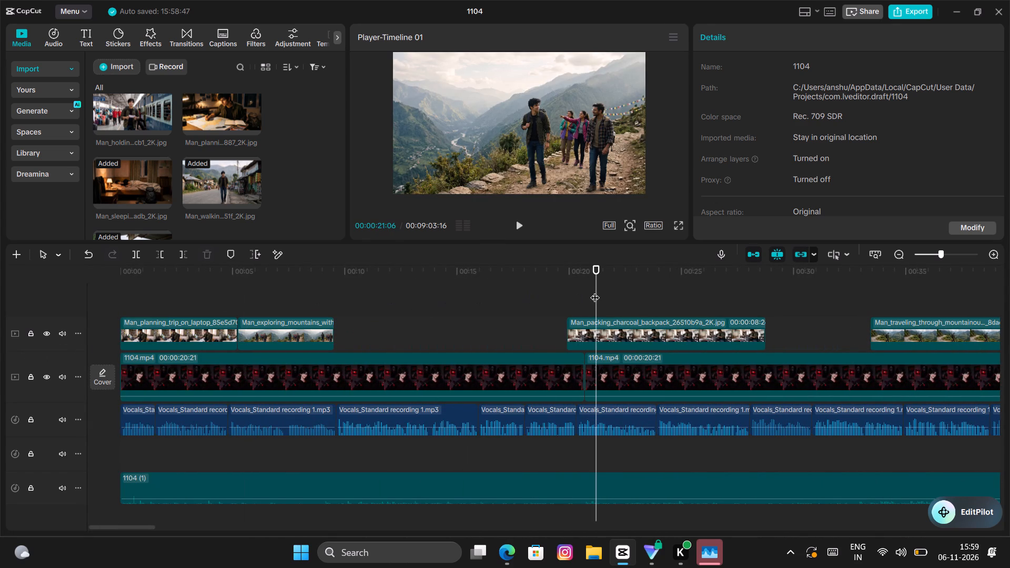
{"action": "left_click", "coordinate": [911, 299]}
{"action": "left_click_drag", "start_coordinate": [911, 299], "coordinate": [1009, 300]}
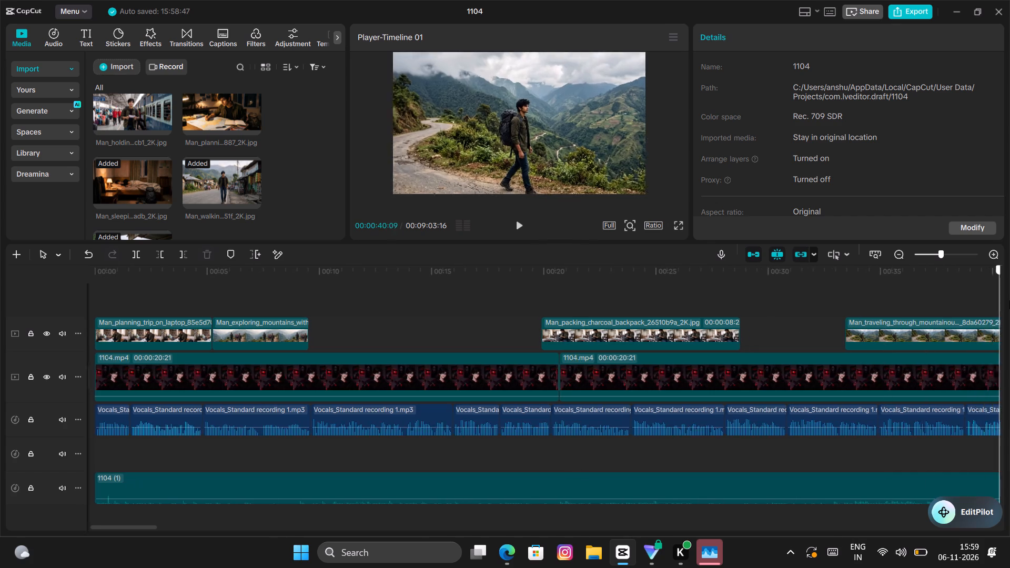
{"action": "left_click_drag", "start_coordinate": [1009, 300], "coordinate": [1009, 302]}
Set the scale to 112% at the Man_traveling_through_mountainou... clip's start keyframe, 00:00:33:13.
{"action": "left_click", "coordinate": [727, 295]}
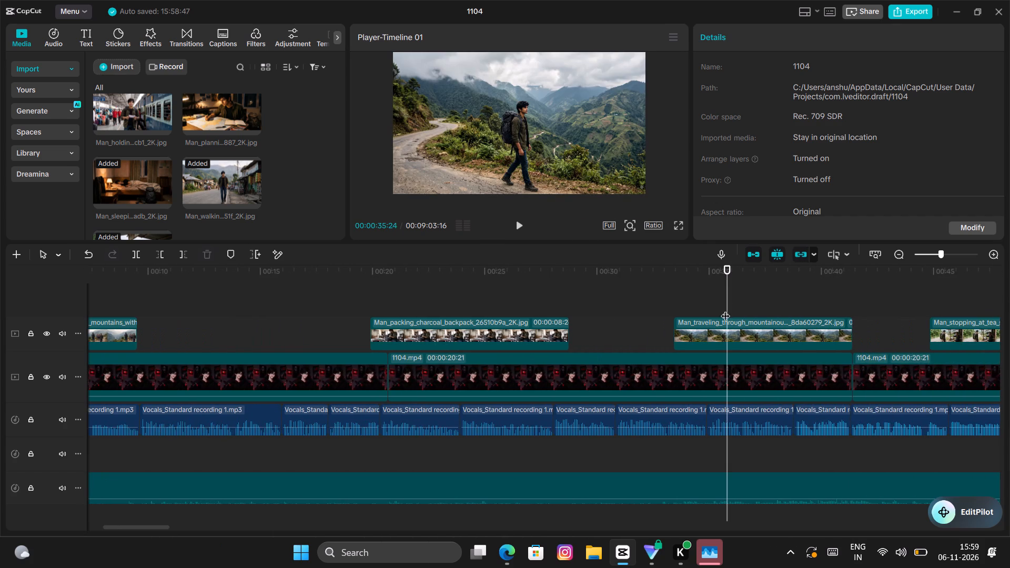
{"action": "left_click", "coordinate": [717, 331]}
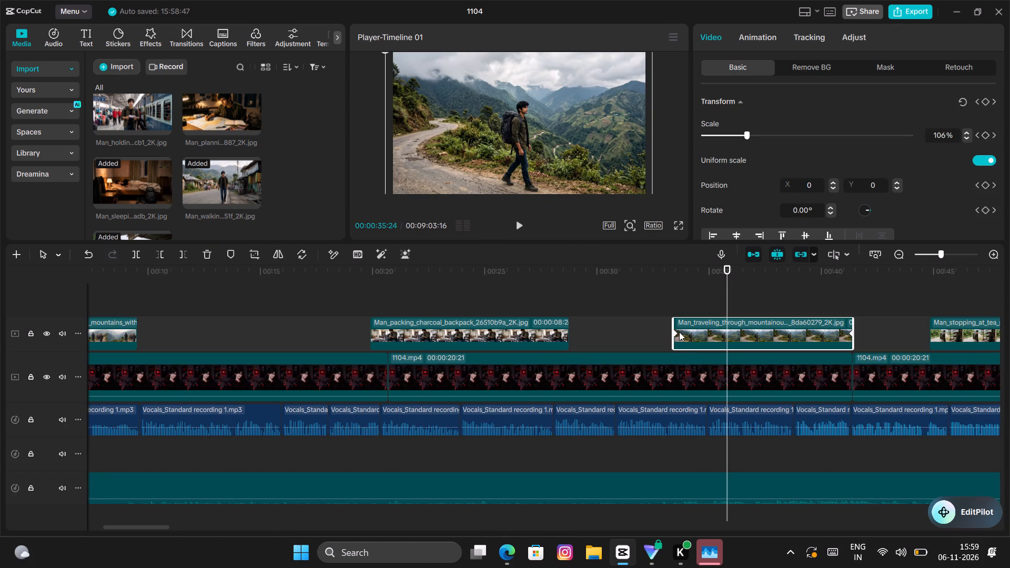
{"action": "left_click", "coordinate": [679, 332]}
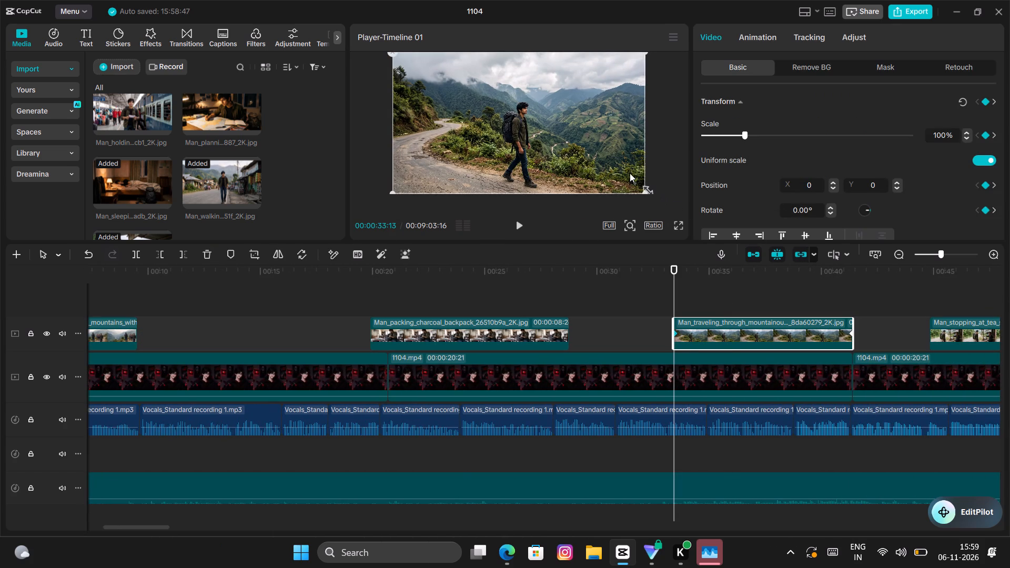
{"action": "left_click", "coordinate": [947, 132]}
{"action": "key", "text": "BackSpace"}
{"action": "key", "text": "BackSpace"}
{"action": "type", "text": "12"}
{"action": "key", "text": "Return"}
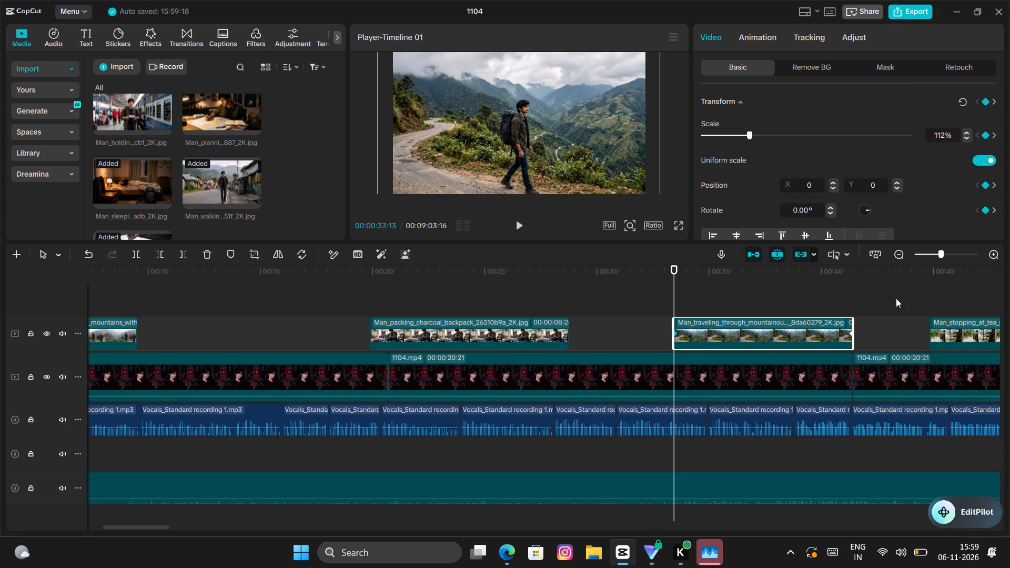
Set the scale to 132% at the Man_traveling_through_mountainou... clip's end keyframe, 00:00:41:12.
{"action": "left_click", "coordinate": [851, 332]}
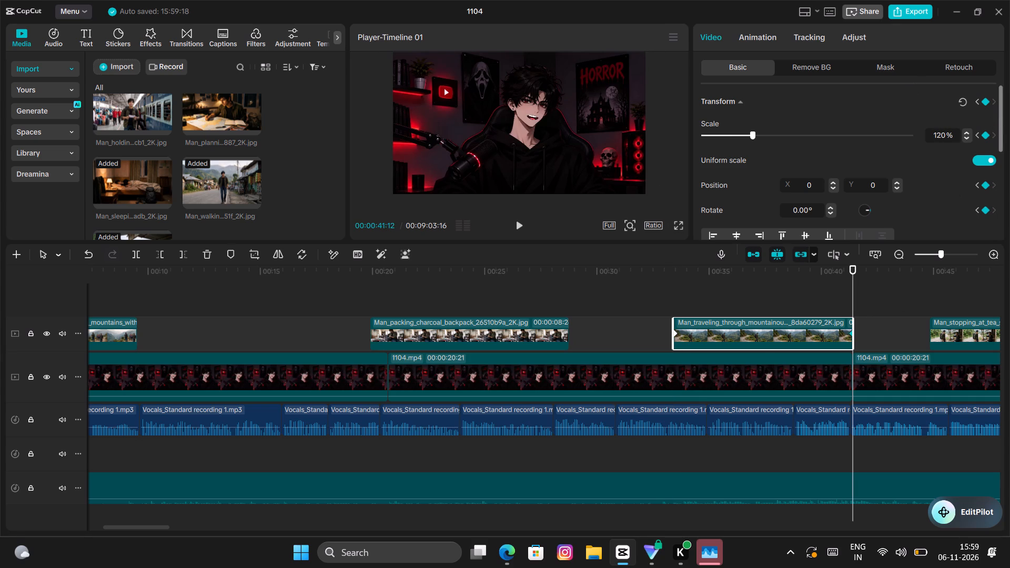
{"action": "left_click", "coordinate": [946, 136]}
{"action": "key", "text": "BackSpace"}
{"action": "key", "text": "BackSpace"}
{"action": "type", "text": "32"}
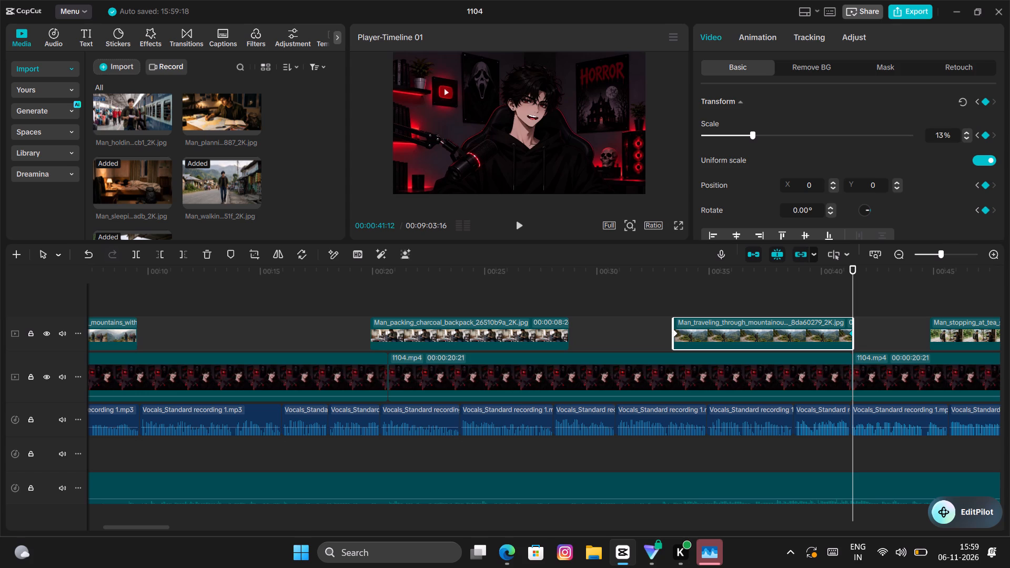
{"action": "key", "text": "Return"}
Set the scale to 112% at the Man_packing_charcoal_backpack clip's start keyframe, 00:00:19:27.
{"action": "left_click", "coordinate": [171, 298]}
{"action": "left_click_drag", "start_coordinate": [171, 298], "coordinate": [43, 311]}
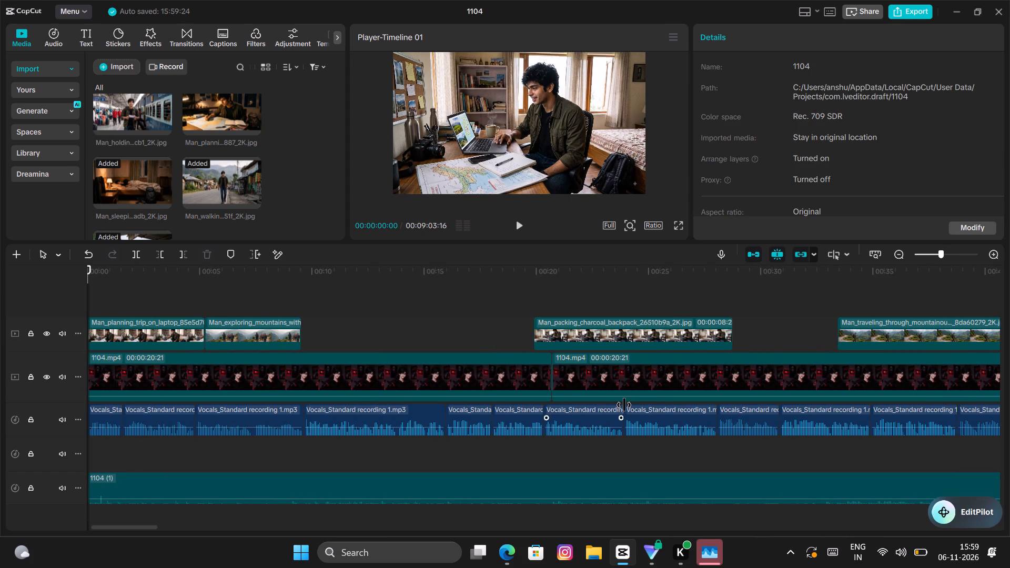
{"action": "left_click", "coordinate": [583, 333]}
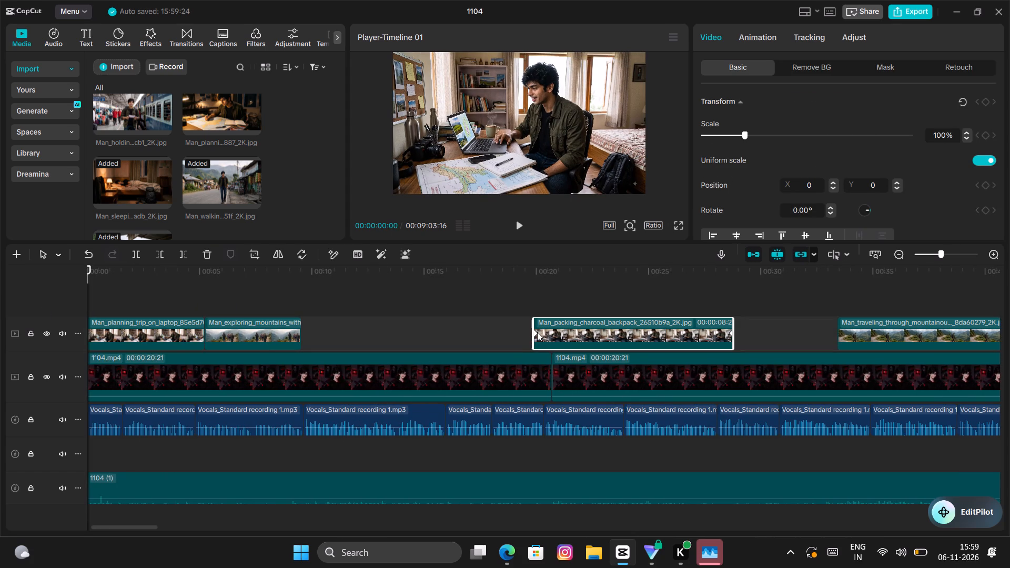
{"action": "left_click", "coordinate": [539, 332]}
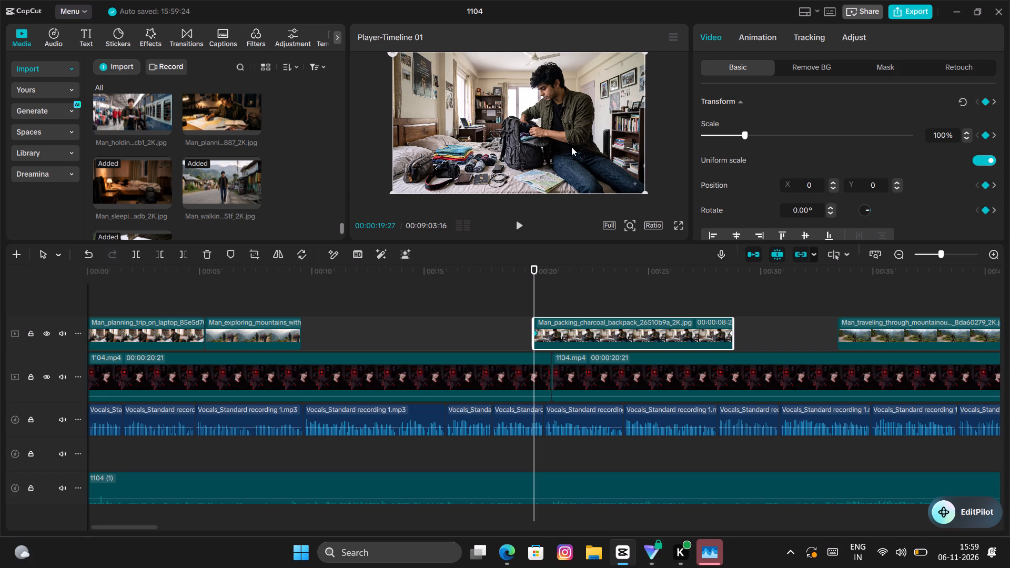
{"action": "left_click", "coordinate": [947, 132]}
{"action": "key", "text": "BackSpace"}
{"action": "key", "text": "BackSpace"}
{"action": "type", "text": "12"}
{"action": "key", "text": "Return"}
Set the scale to 132% at the Man_packing_charcoal_backpack clip's end keyframe, 00:00:28:23.
{"action": "left_click", "coordinate": [730, 332]}
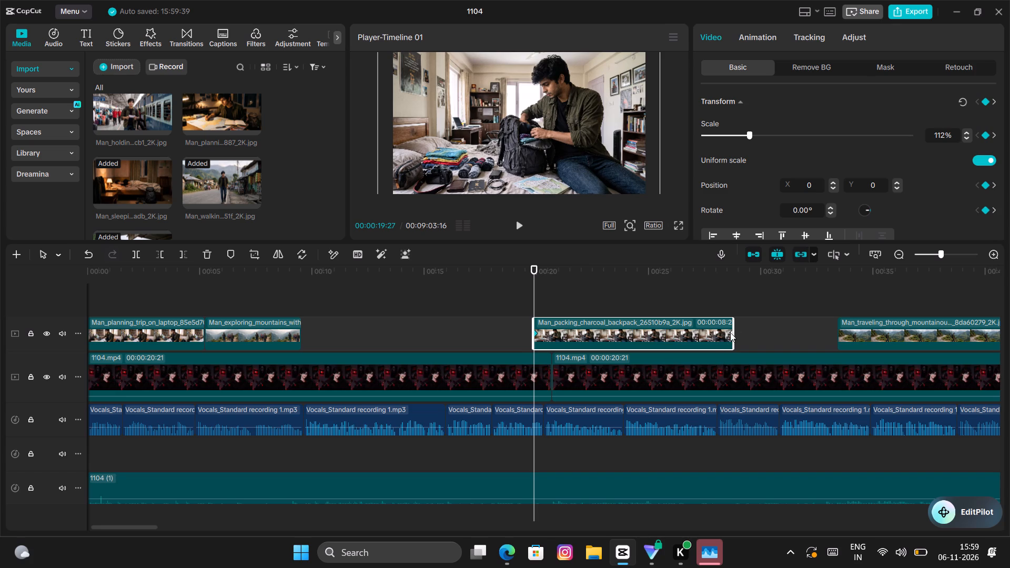
{"action": "left_click", "coordinate": [946, 134]}
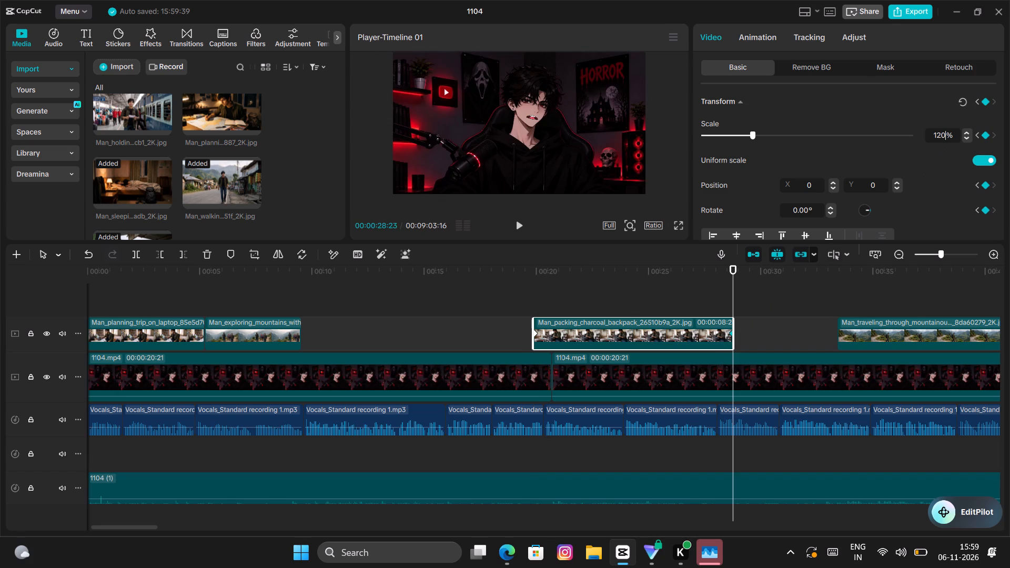
{"action": "key", "text": "BackSpace"}
{"action": "key", "text": "BackSpace"}
{"action": "type", "text": "32"}
{"action": "key", "text": "Return"}
Set the scale to 112% at the Man_exploring_mountains clip's start keyframe, 00:00:05:07.
{"action": "left_click", "coordinate": [241, 327]}
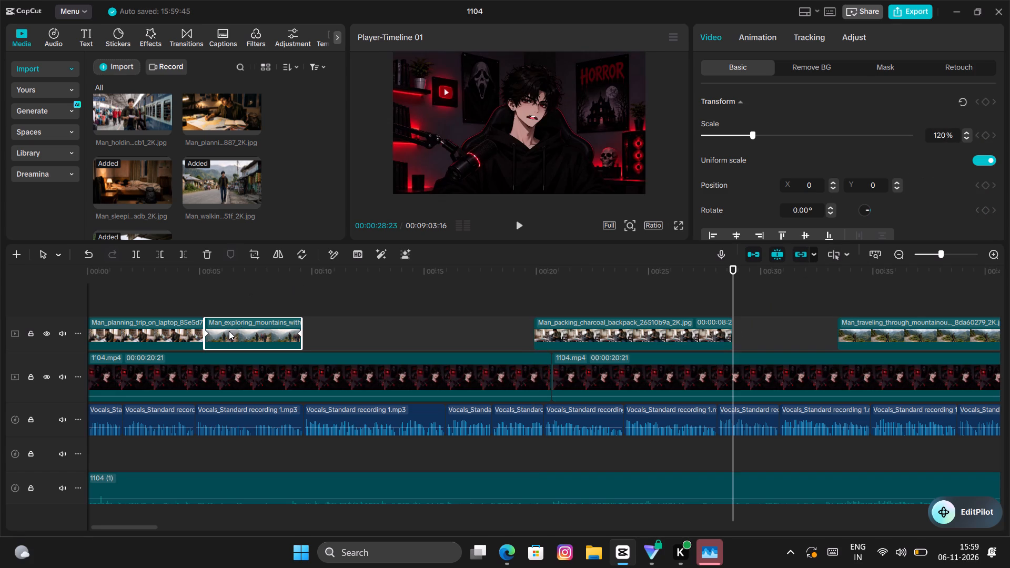
{"action": "left_click", "coordinate": [214, 334]}
{"action": "left_click", "coordinate": [210, 332]}
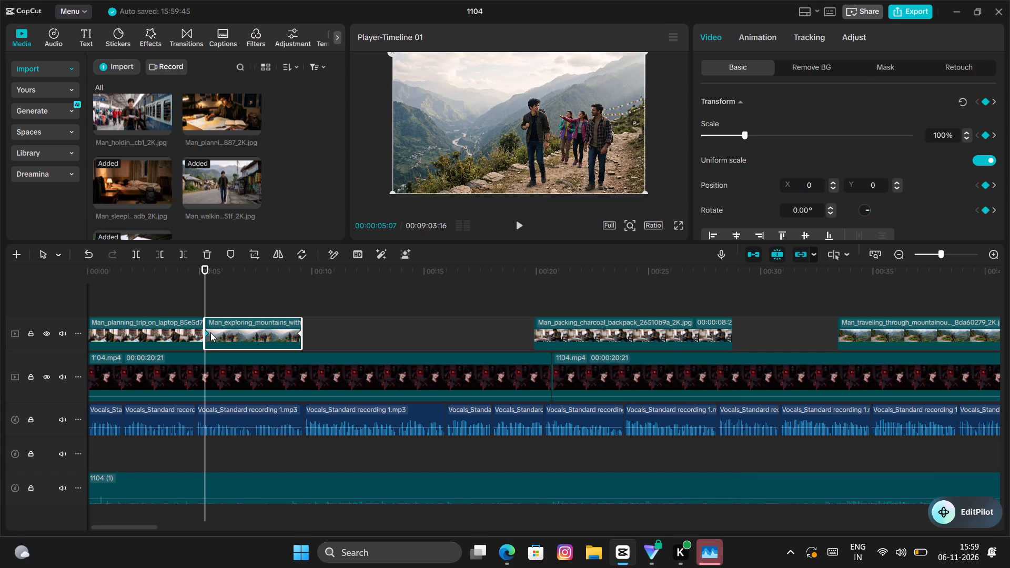
{"action": "left_click", "coordinate": [946, 131]}
{"action": "key", "text": "BackSpace"}
{"action": "key", "text": "BackSpace"}
{"action": "type", "text": "12"}
{"action": "key", "text": "Return"}
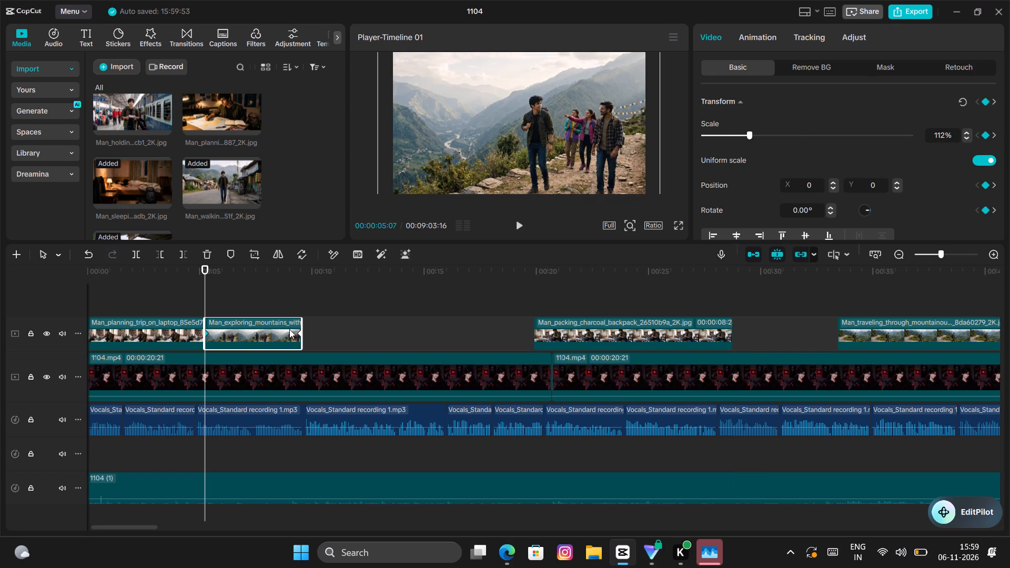
Set the scale to 132% at the Man_exploring_mountains clip's end keyframe, 00:00:09:16.
{"action": "left_click", "coordinate": [298, 332]}
{"action": "left_click", "coordinate": [945, 133]}
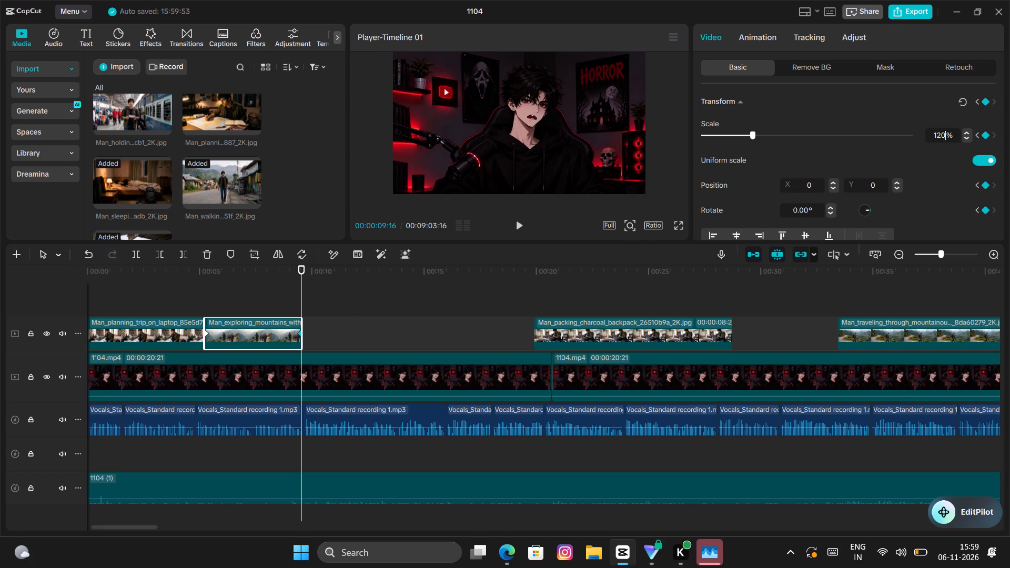
{"action": "key", "text": "BackSpace"}
{"action": "key", "text": "BackSpace"}
{"action": "type", "text": "32"}
{"action": "key", "text": "Return"}
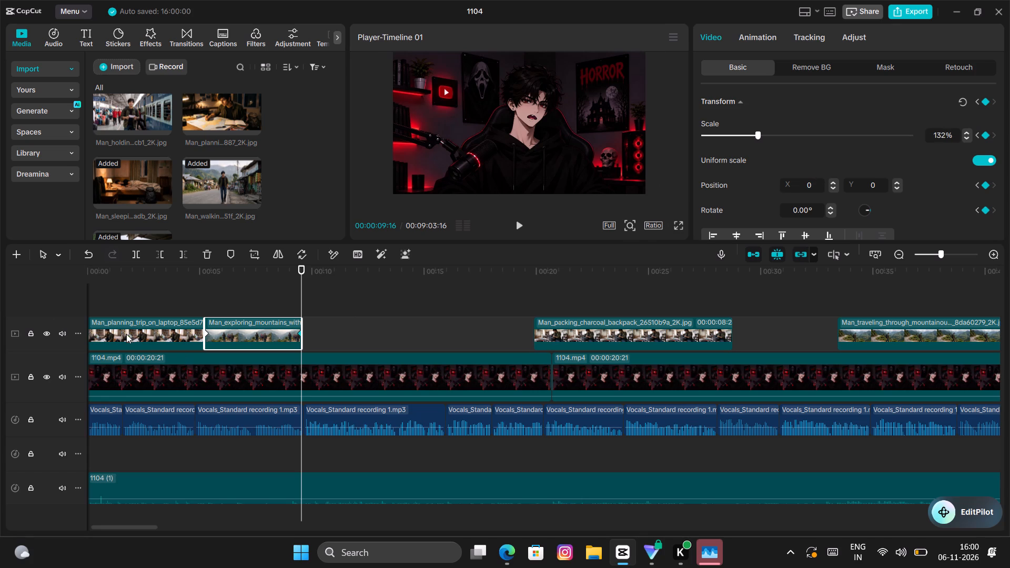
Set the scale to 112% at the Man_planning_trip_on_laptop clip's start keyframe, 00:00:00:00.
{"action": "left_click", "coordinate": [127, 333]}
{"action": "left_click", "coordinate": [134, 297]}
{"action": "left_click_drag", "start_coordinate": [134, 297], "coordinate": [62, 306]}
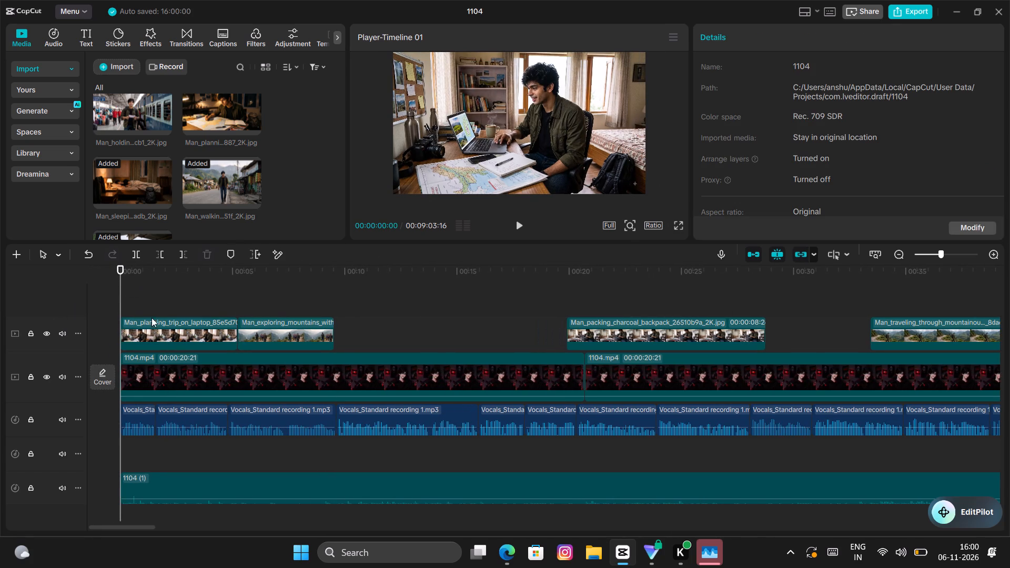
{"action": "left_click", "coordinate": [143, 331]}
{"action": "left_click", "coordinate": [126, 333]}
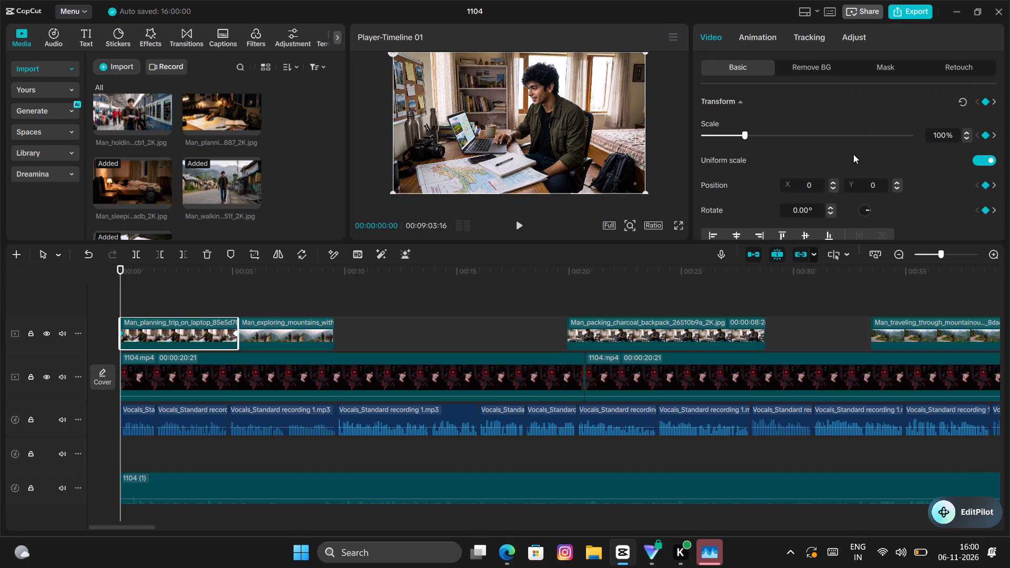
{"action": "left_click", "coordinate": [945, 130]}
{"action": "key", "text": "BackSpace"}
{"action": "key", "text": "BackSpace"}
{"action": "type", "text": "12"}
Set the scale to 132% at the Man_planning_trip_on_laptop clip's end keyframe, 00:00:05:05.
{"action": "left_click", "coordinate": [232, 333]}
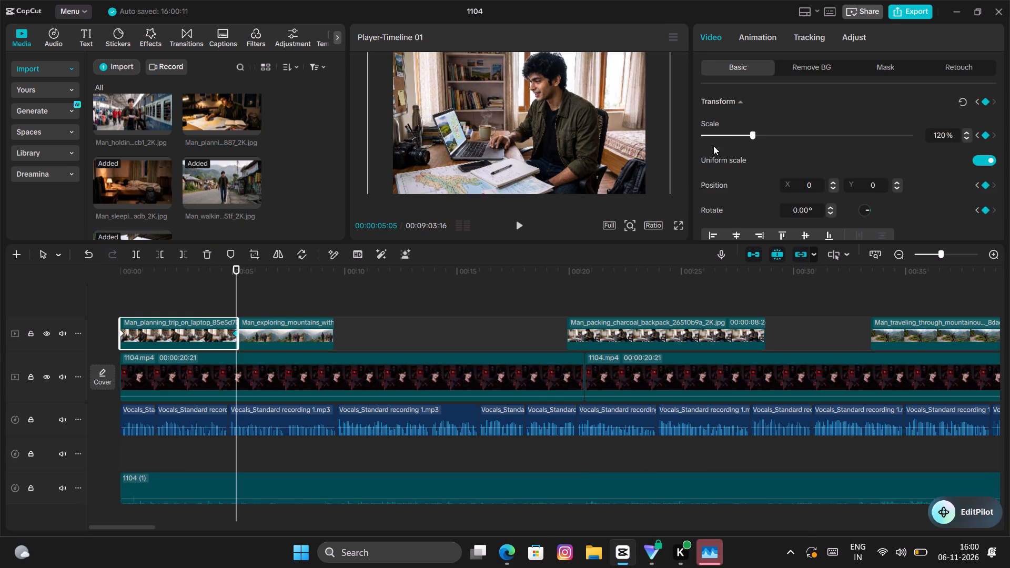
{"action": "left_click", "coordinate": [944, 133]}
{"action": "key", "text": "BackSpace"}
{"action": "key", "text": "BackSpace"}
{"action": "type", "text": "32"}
Replace the Man_planning_trip_on_laptop clip with the Man_planning_trip_with_map image, placed at the start of the image track.
{"action": "key", "text": "BackSpace"}
{"action": "left_click", "coordinate": [193, 308]}
{"action": "left_click", "coordinate": [184, 330]}
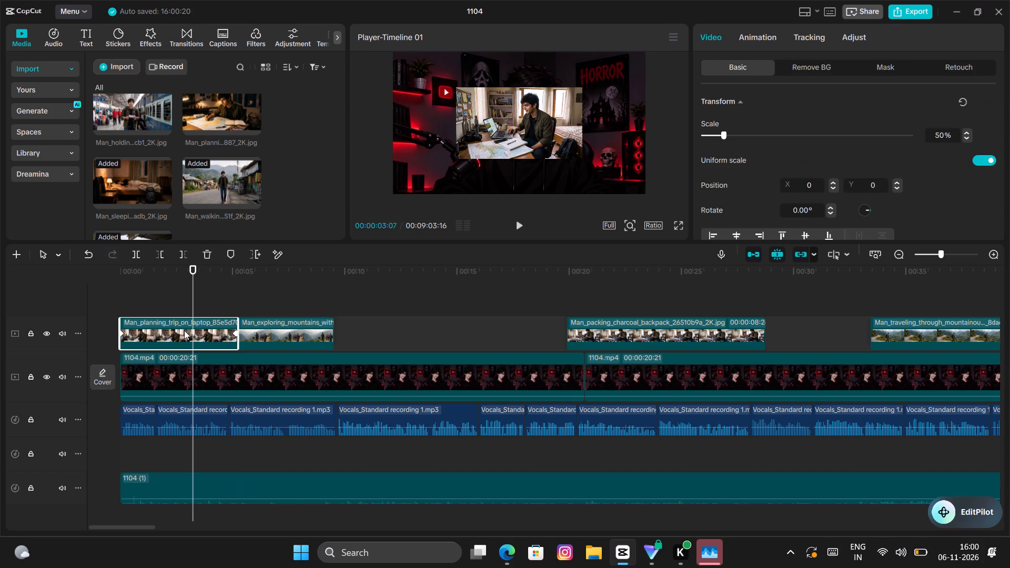
{"action": "key", "text": "BackSpace"}
{"action": "left_click", "coordinate": [211, 116]}
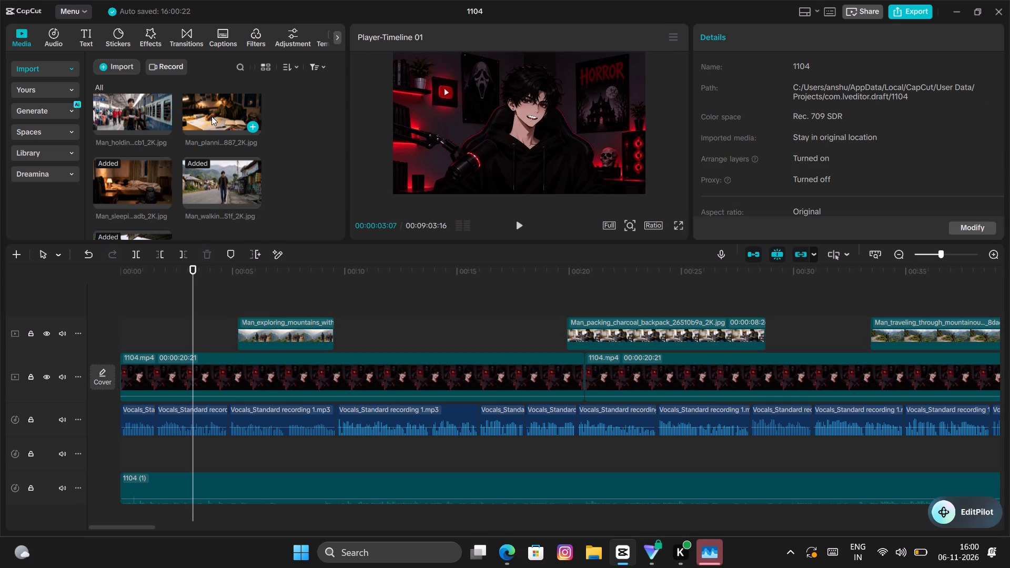
{"action": "left_click_drag", "start_coordinate": [211, 116], "coordinate": [122, 330]}
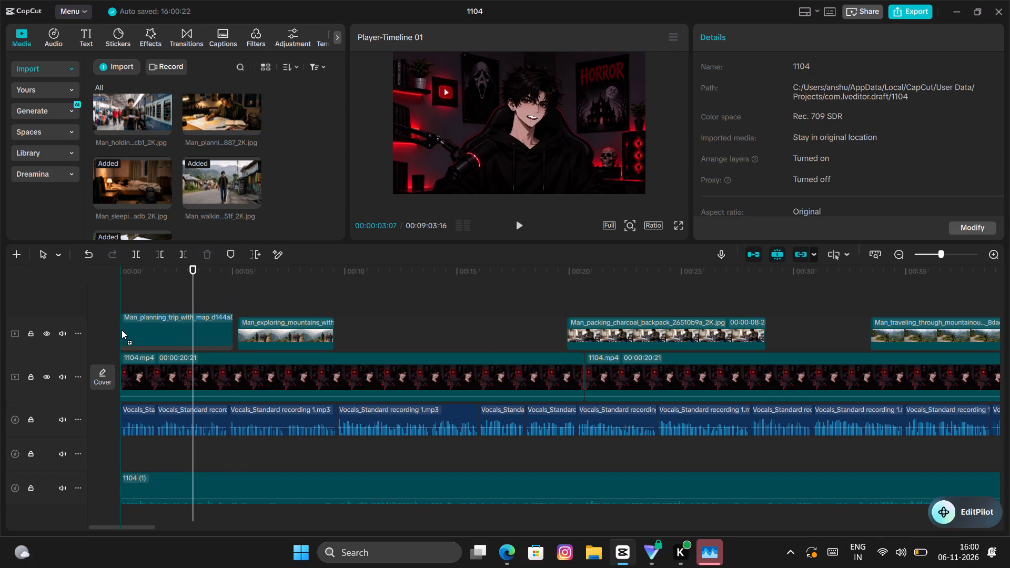
{"action": "left_click_drag", "start_coordinate": [122, 330], "coordinate": [123, 330]}
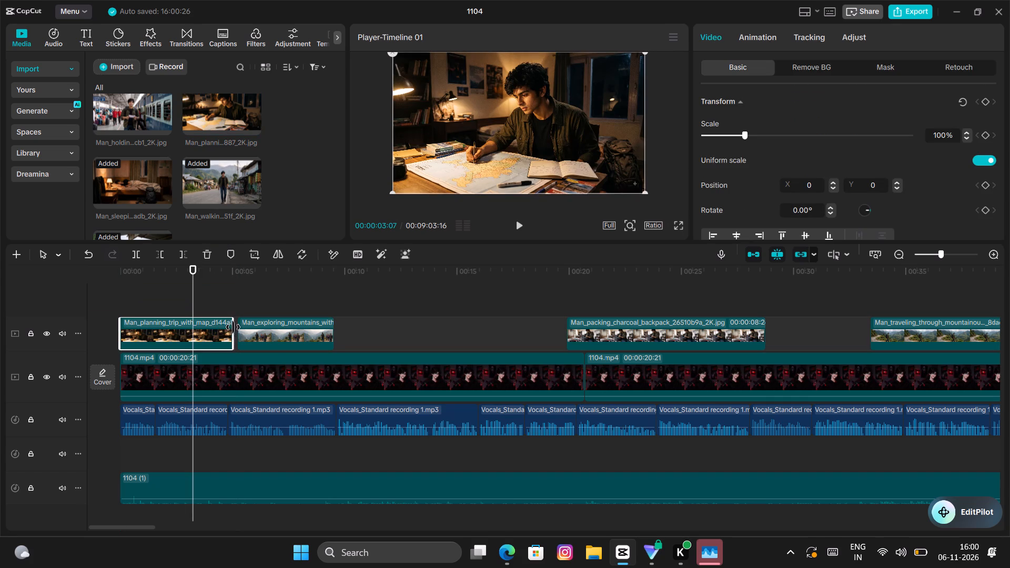
Extend the Man_planning_trip_with_map clip's end to meet the start of the Man_exploring_mountains clip.
{"action": "left_click", "coordinate": [234, 327]}
{"action": "left_click", "coordinate": [227, 293]}
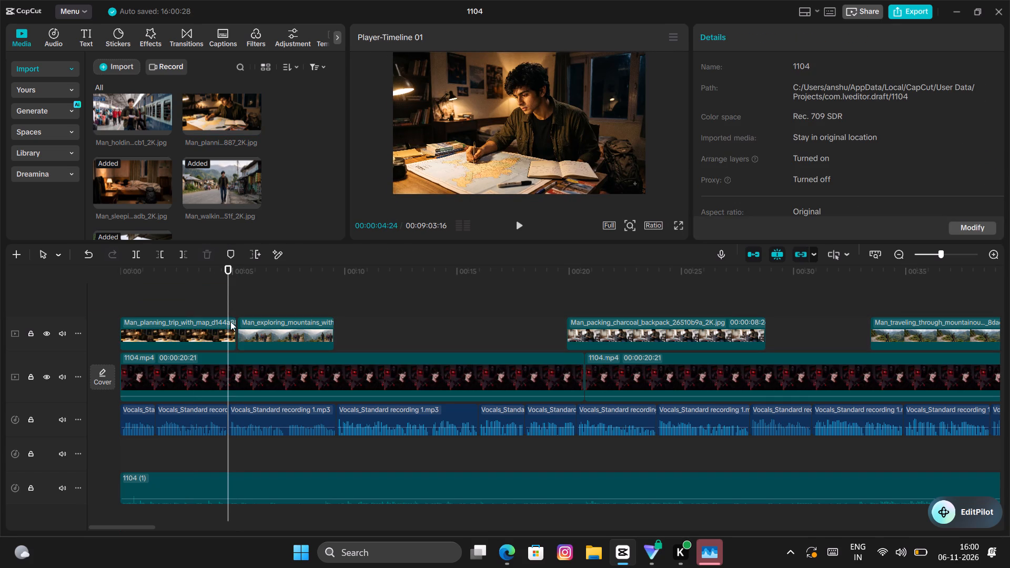
{"action": "left_click", "coordinate": [234, 322]}
{"action": "left_click_drag", "start_coordinate": [236, 321], "coordinate": [241, 322]}
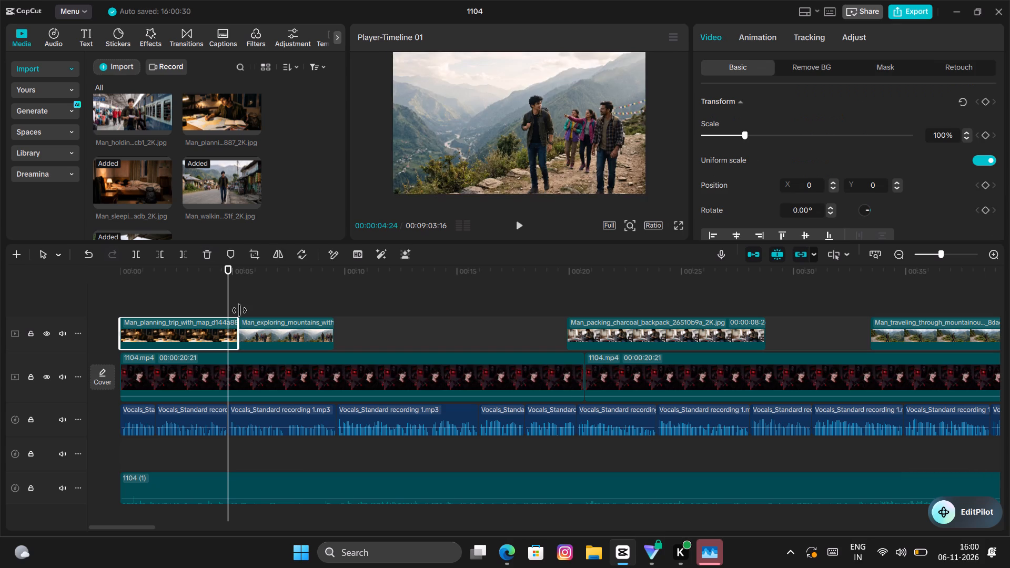
Add transform keyframes to the Man_planning_trip_with_map clip at its end, 00:00:05:07, and at its start, 00:00:00:00.
{"action": "left_click", "coordinate": [240, 301]}
{"action": "left_click", "coordinate": [231, 326]}
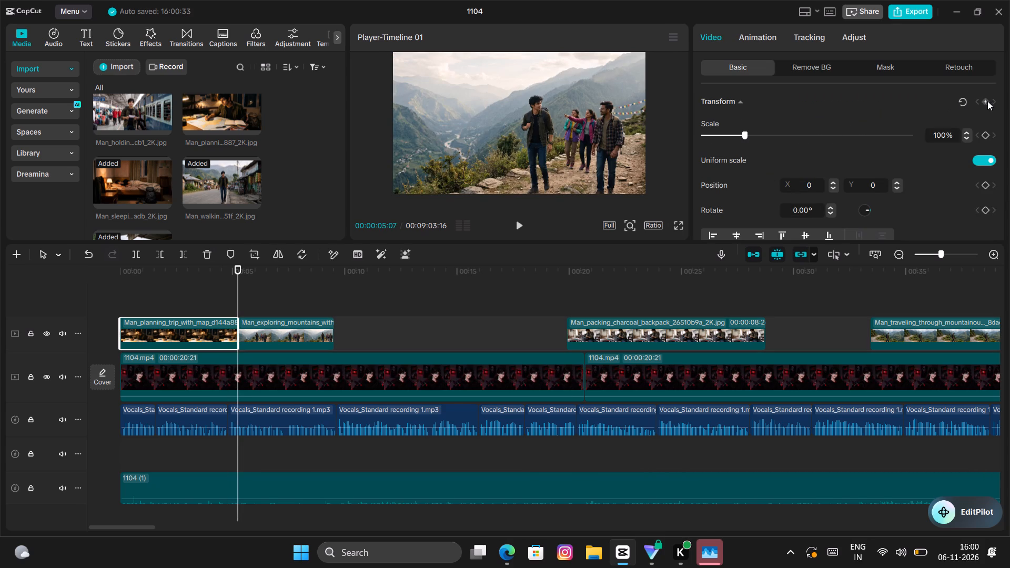
{"action": "left_click", "coordinate": [986, 100]}
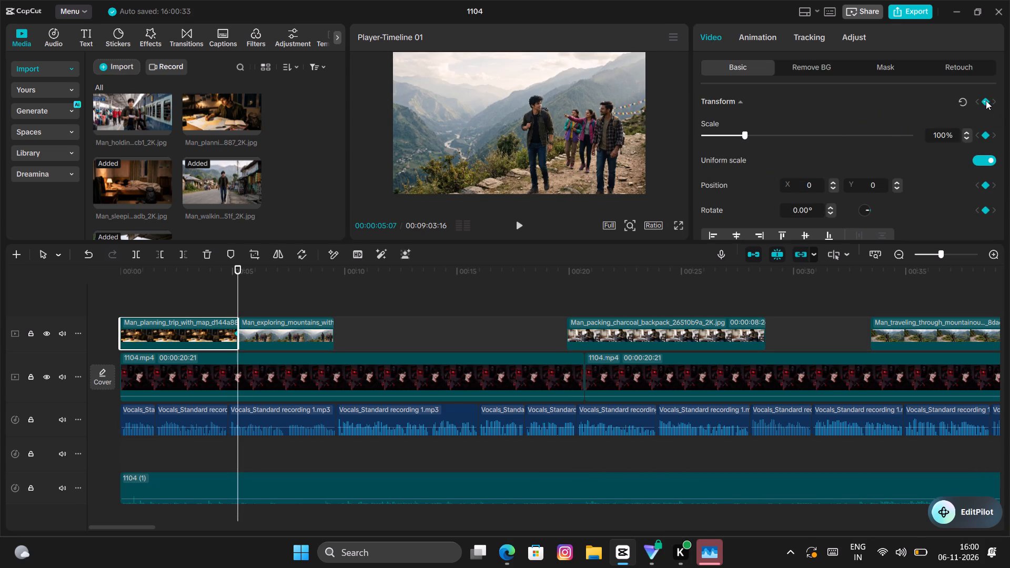
{"action": "left_click", "coordinate": [138, 274]}
{"action": "left_click_drag", "start_coordinate": [138, 274], "coordinate": [110, 282]}
{"action": "left_click", "coordinate": [984, 100]}
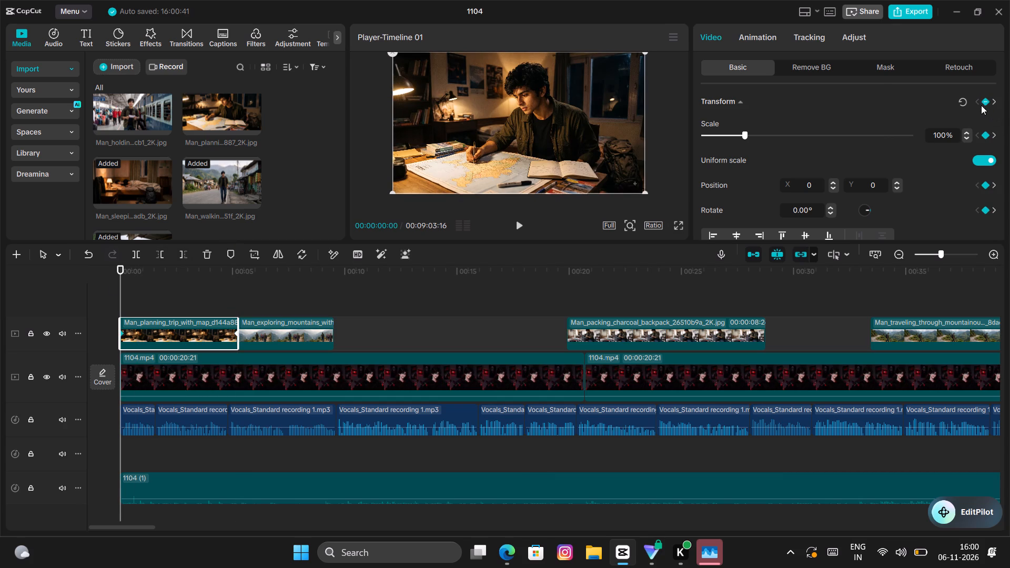
Set the scale to 112% at the Man_planning_trip_with_map clip's start keyframe, 00:00:00:00.
{"action": "left_click", "coordinate": [946, 131]}
{"action": "key", "text": "BackSpace"}
{"action": "key", "text": "BackSpace"}
{"action": "key", "text": "2"}
{"action": "key", "text": "BackSpace"}
{"action": "type", "text": "12"}
{"action": "key", "text": "Return"}
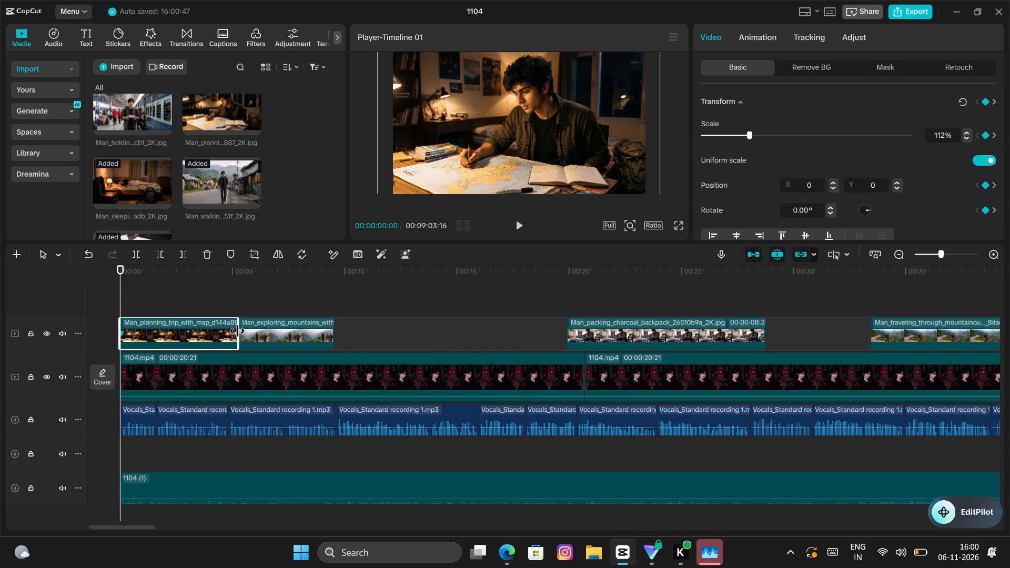
Set the scale to 132% at the Man_planning_trip_with_map clip's end keyframe, 00:00:05:07.
{"action": "left_click", "coordinate": [233, 332]}
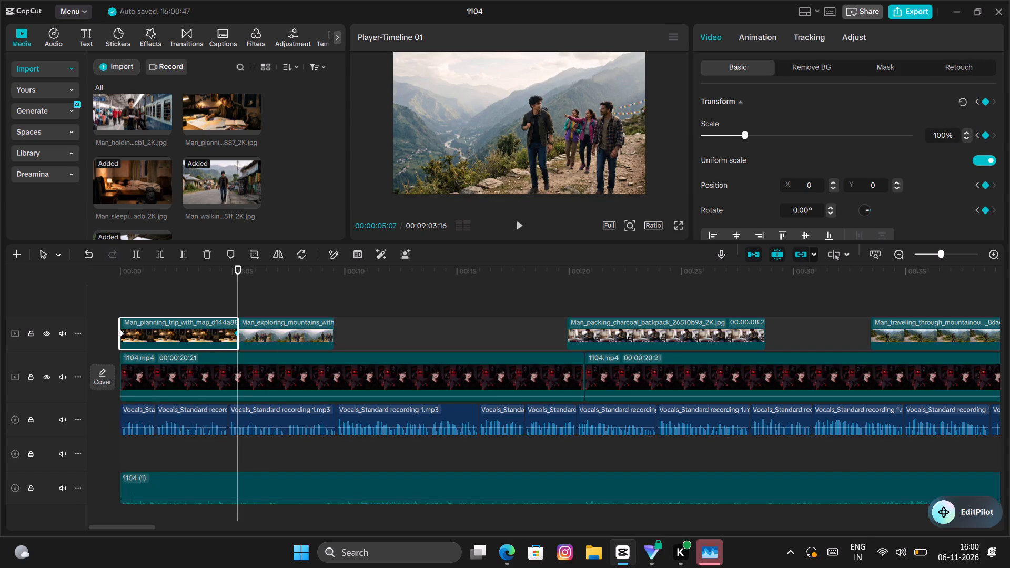
{"action": "left_click", "coordinate": [945, 134]}
{"action": "key", "text": "BackSpace"}
{"action": "key", "text": "BackSpace"}
{"action": "type", "text": "32"}
{"action": "key", "text": "Return"}
Play the video from the beginning and review the placement and zooms of the story images against the narration.
{"action": "left_click", "coordinate": [180, 311]}
{"action": "left_click_drag", "start_coordinate": [181, 311], "coordinate": [67, 320]}
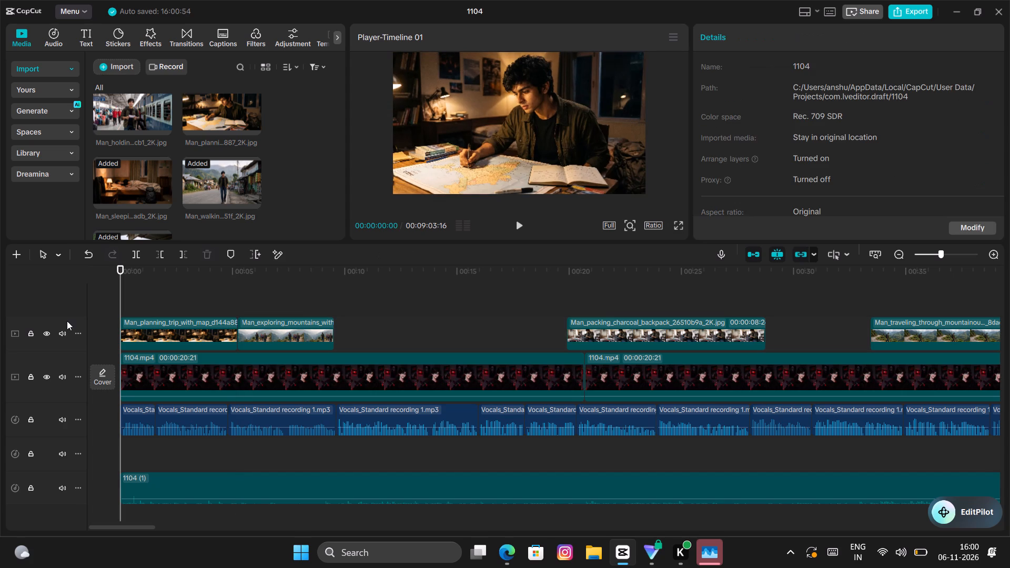
{"action": "key", "text": "space"}
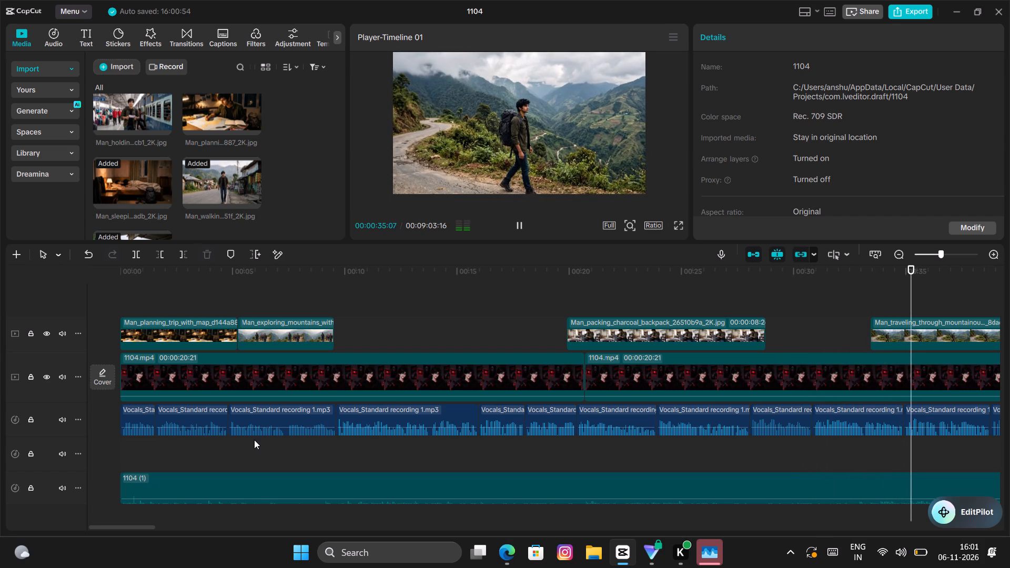
{"action": "left_click_drag", "start_coordinate": [98, 526], "coordinate": [114, 525]}
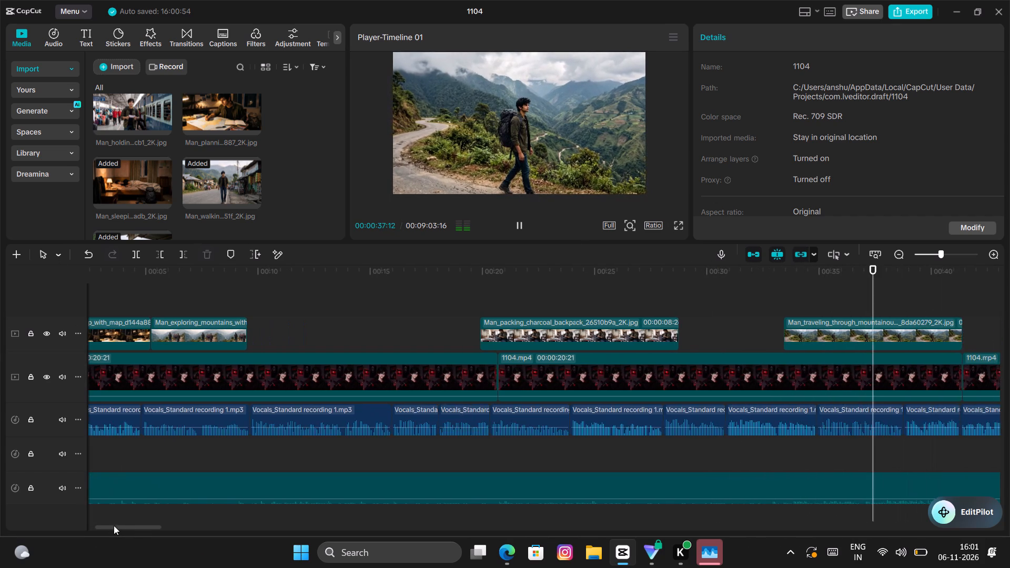
{"action": "left_click_drag", "start_coordinate": [114, 525], "coordinate": [146, 523]}
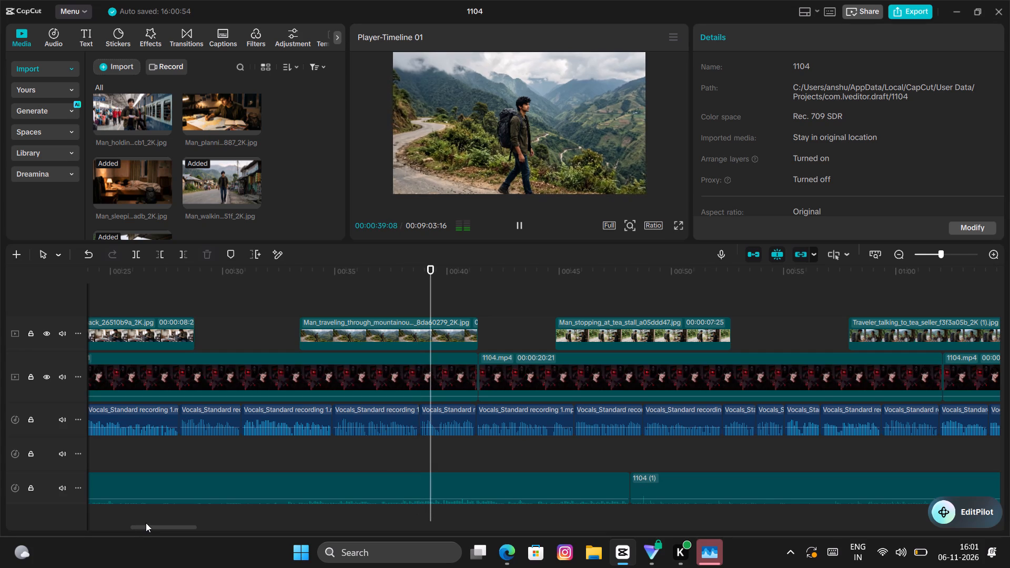
{"action": "left_click_drag", "start_coordinate": [146, 523], "coordinate": [149, 523]}
{"action": "left_click_drag", "start_coordinate": [155, 526], "coordinate": [161, 527]}
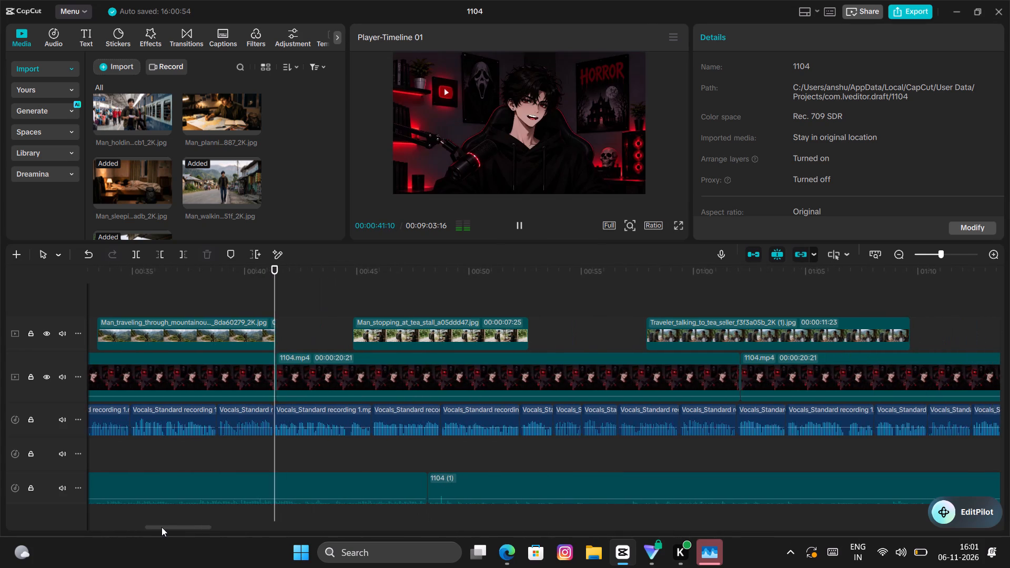
{"action": "left_click_drag", "start_coordinate": [161, 527], "coordinate": [167, 527]}
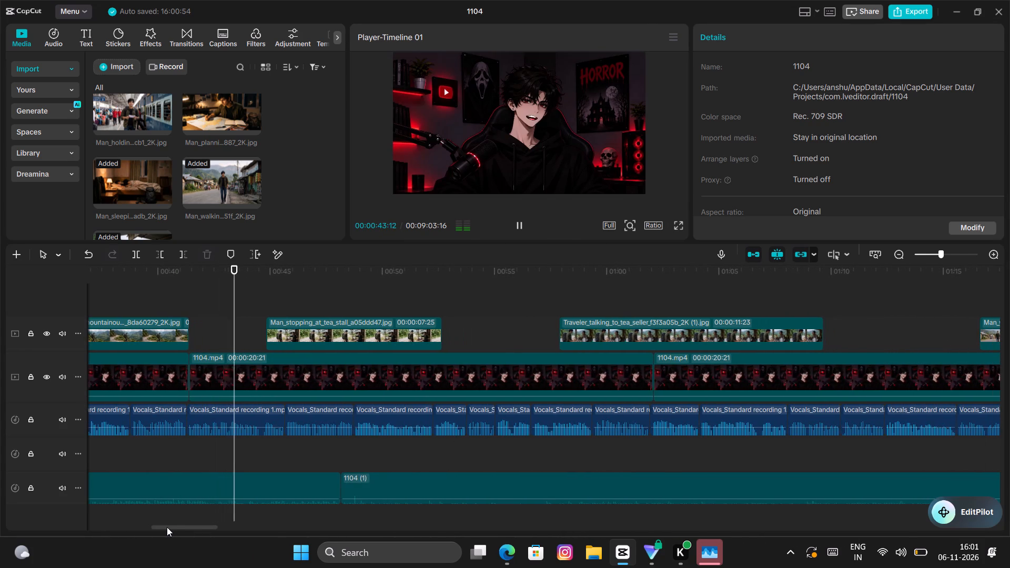
{"action": "left_click_drag", "start_coordinate": [167, 527], "coordinate": [175, 525]}
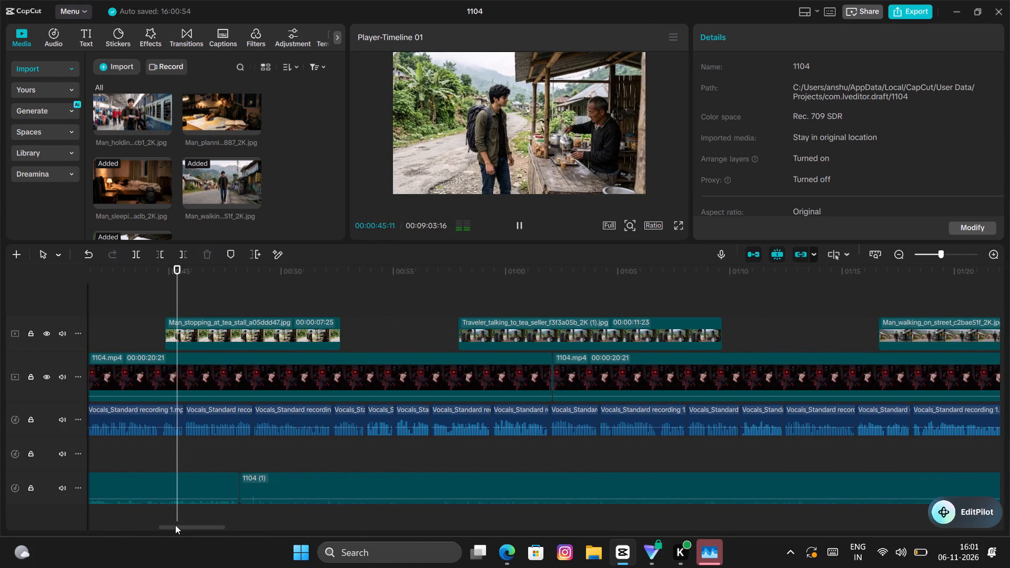
{"action": "left_click_drag", "start_coordinate": [175, 525], "coordinate": [179, 524]}
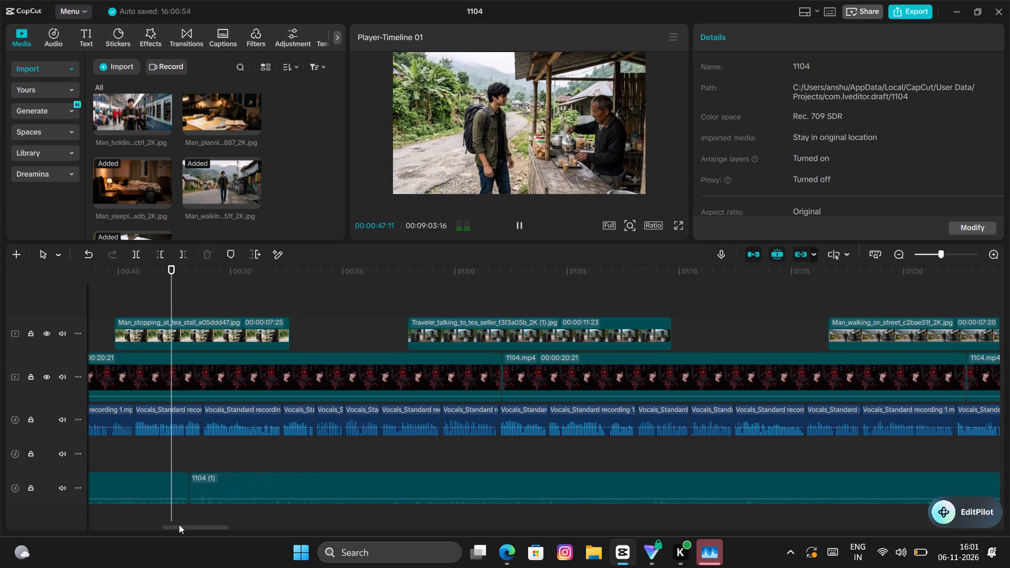
{"action": "left_click_drag", "start_coordinate": [179, 524], "coordinate": [183, 524]}
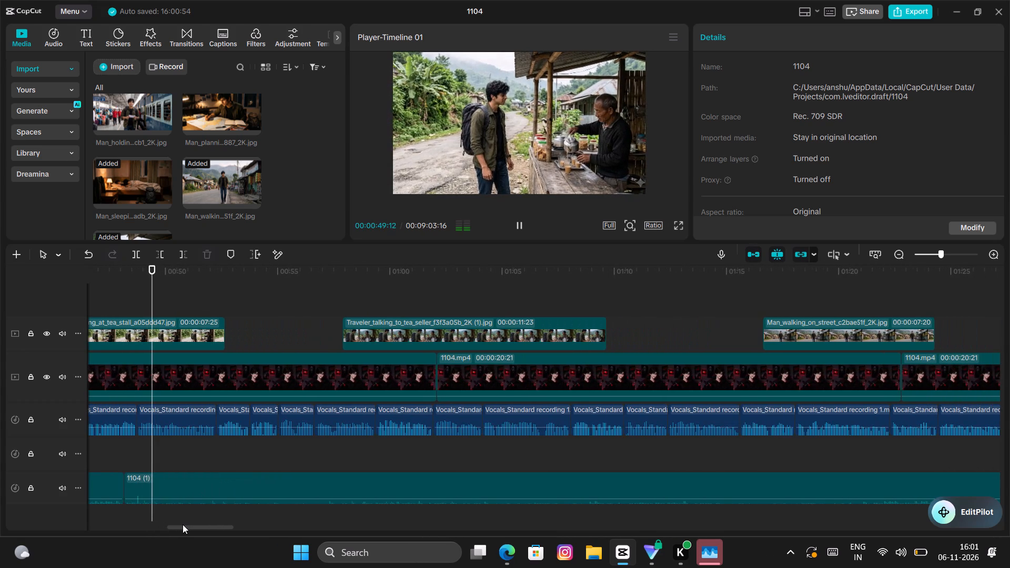
{"action": "left_click_drag", "start_coordinate": [183, 524], "coordinate": [184, 524]}
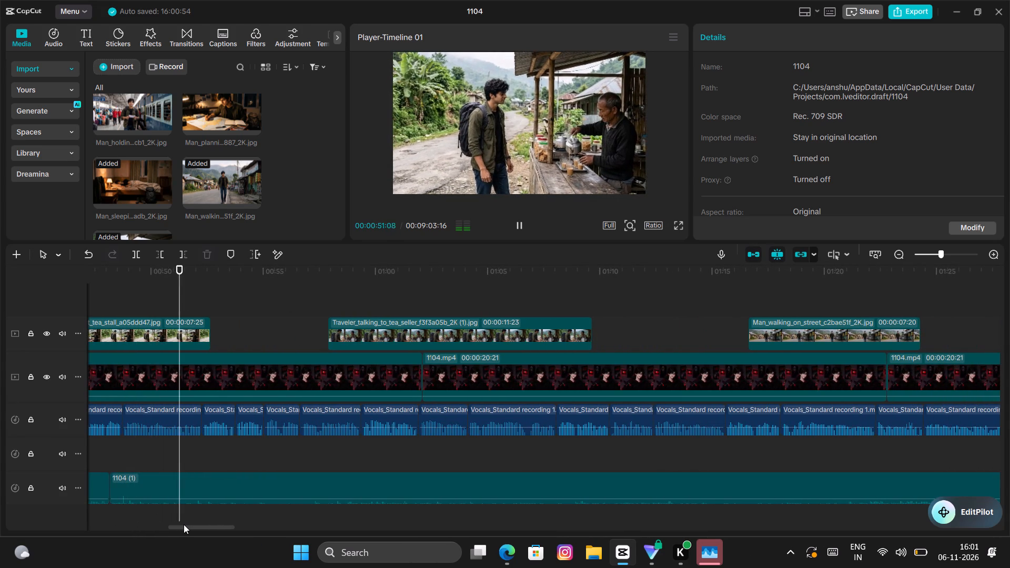
{"action": "left_click_drag", "start_coordinate": [184, 524], "coordinate": [188, 523]}
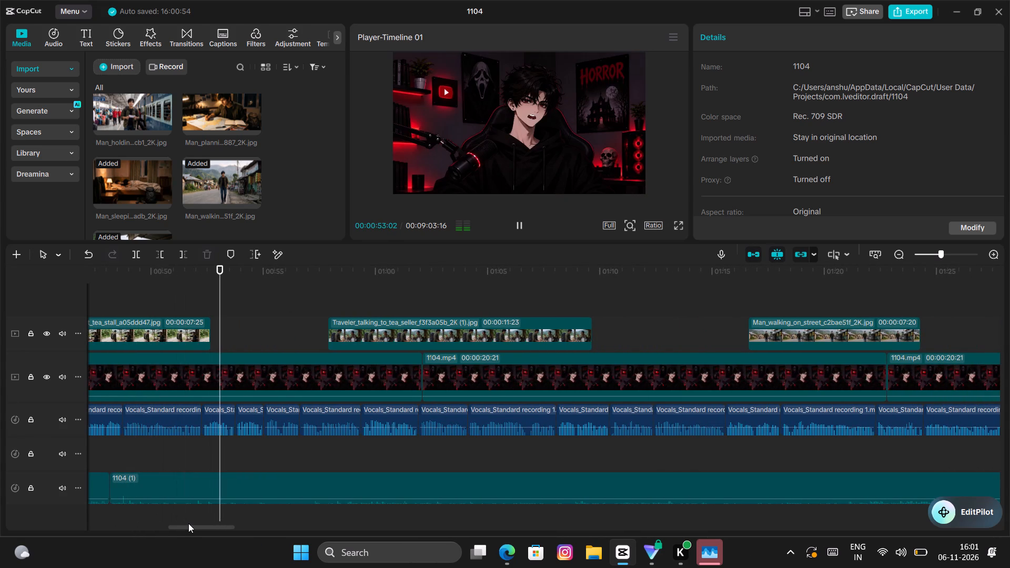
{"action": "left_click_drag", "start_coordinate": [188, 523], "coordinate": [195, 521]}
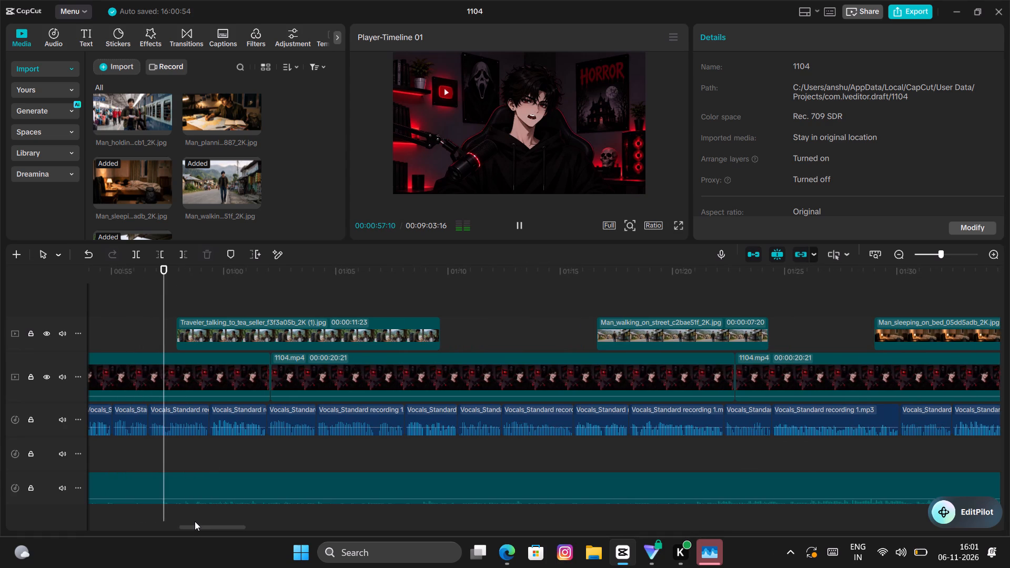
{"action": "left_click_drag", "start_coordinate": [195, 521], "coordinate": [199, 520]}
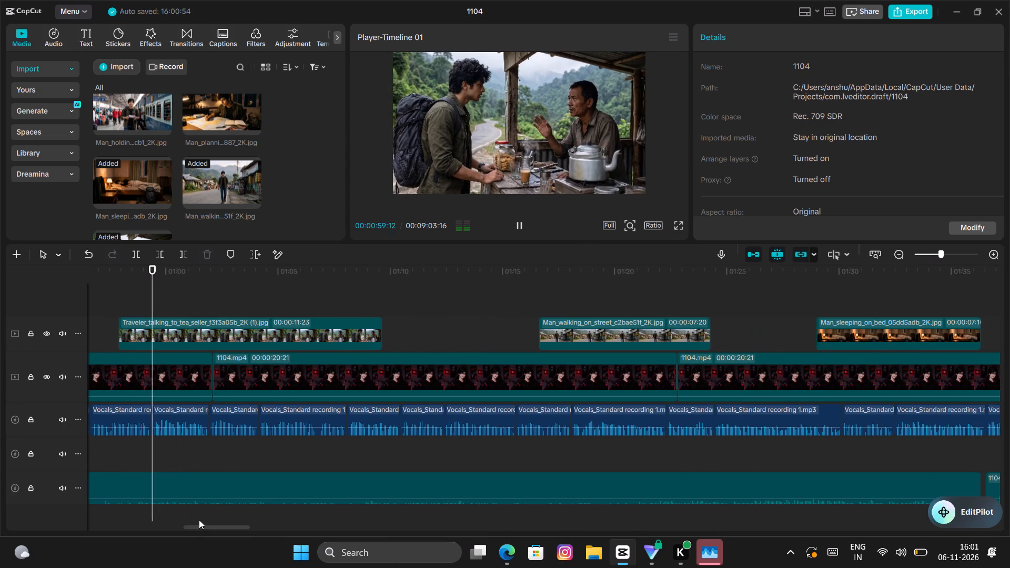
{"action": "left_click_drag", "start_coordinate": [199, 520], "coordinate": [201, 520]}
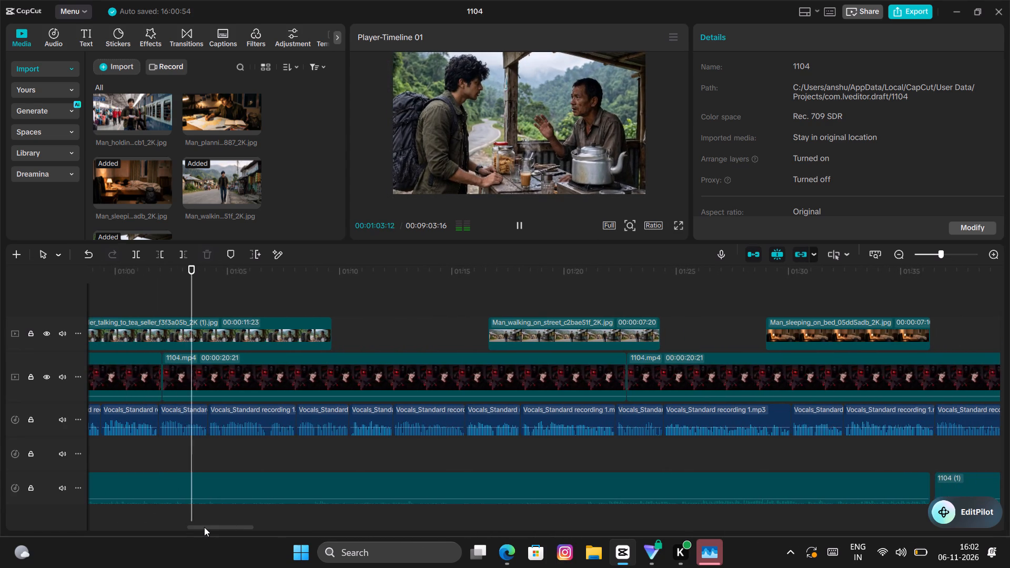
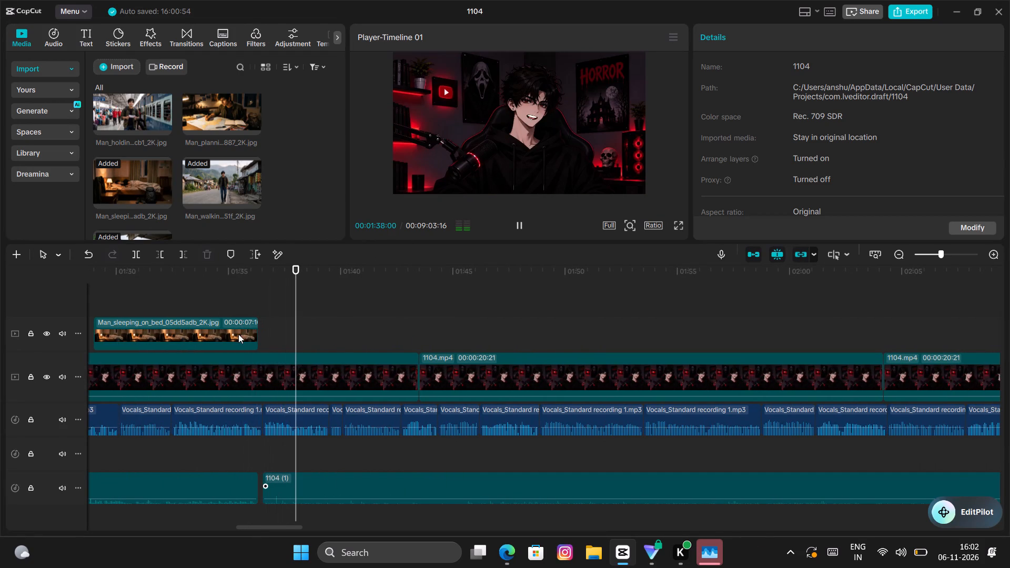
Play the narration from the end of the Man_sleeping_on_bed clip to find where the next story image should start.
{"action": "left_click", "coordinate": [247, 297]}
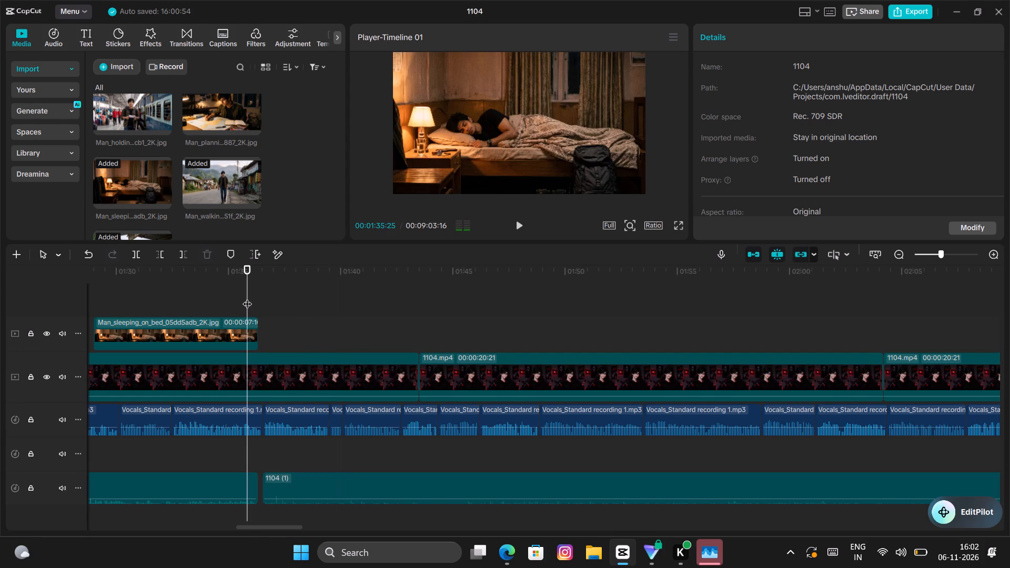
{"action": "left_click_drag", "start_coordinate": [247, 297], "coordinate": [257, 299]}
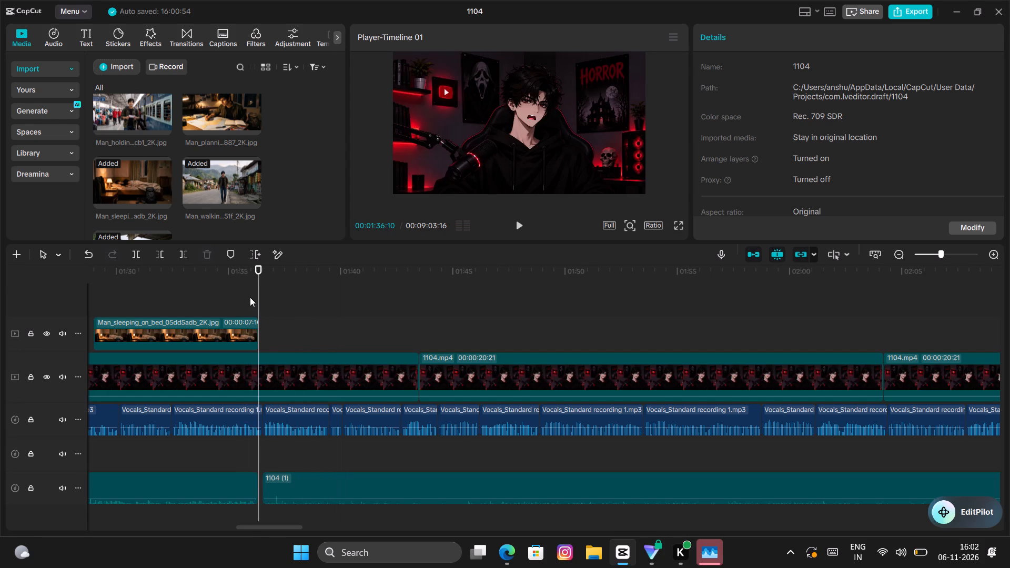
{"action": "key", "text": "space"}
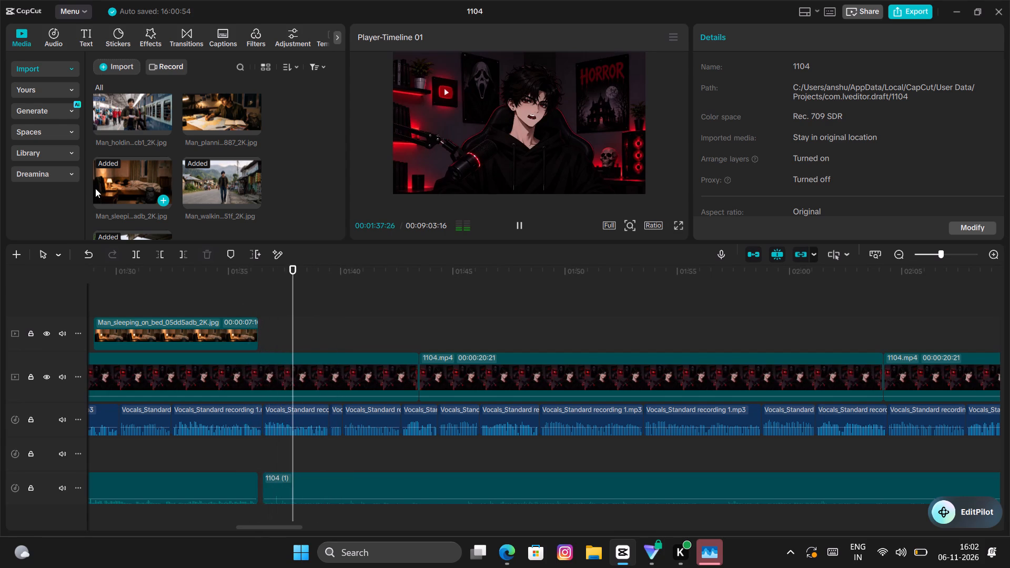
{"action": "key", "text": "space"}
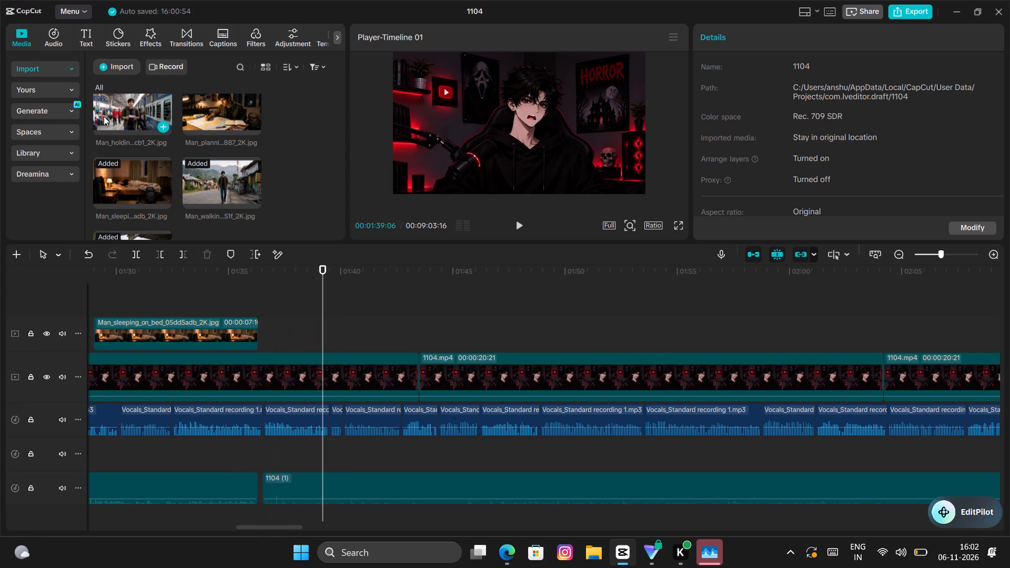
{"action": "scroll", "coordinate": [236, 150], "scroll_direction": "down", "scroll_amount": 1}
{"action": "scroll", "coordinate": [188, 154], "scroll_direction": "up", "scroll_amount": 9}
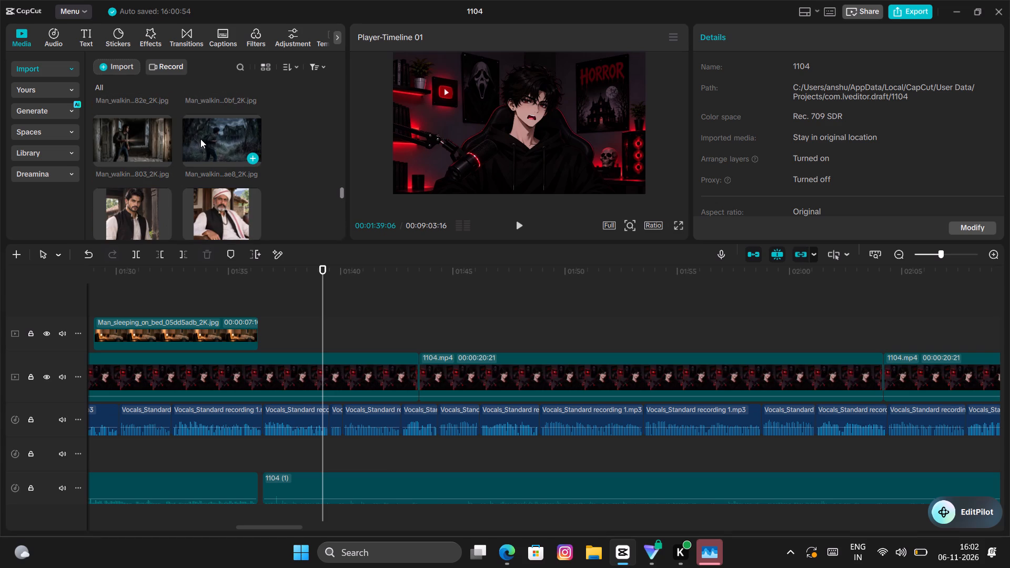
{"action": "key", "text": "space"}
{"action": "key", "text": "space"}
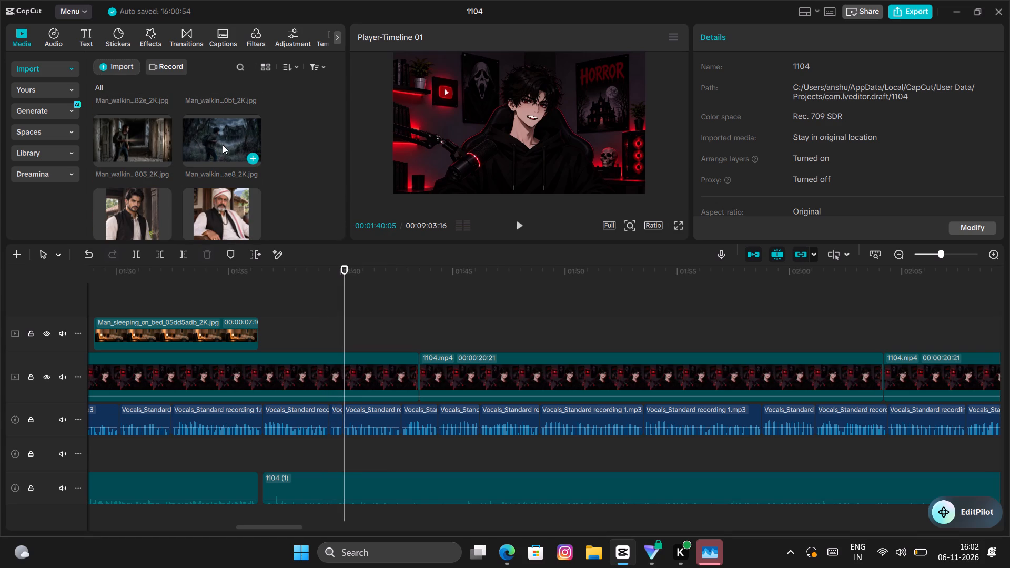
{"action": "key", "text": "space"}
{"action": "key", "text": "space"}
{"action": "key", "text": "space"}
{"action": "key", "text": "space"}
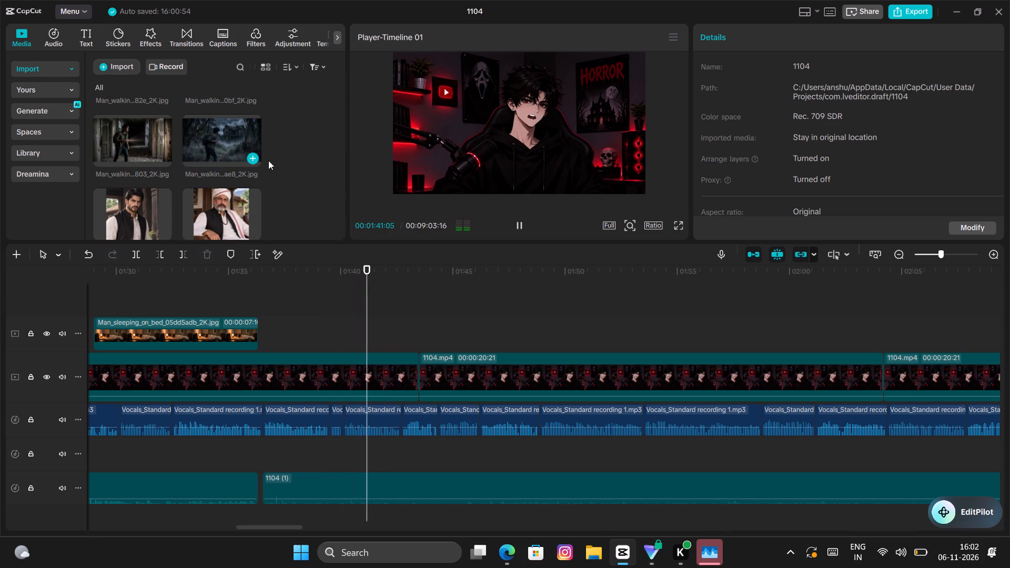
Browse the imported story images for one that matches the narration at 00:01:41:11.
{"action": "left_click_drag", "start_coordinate": [343, 194], "coordinate": [345, 190]}
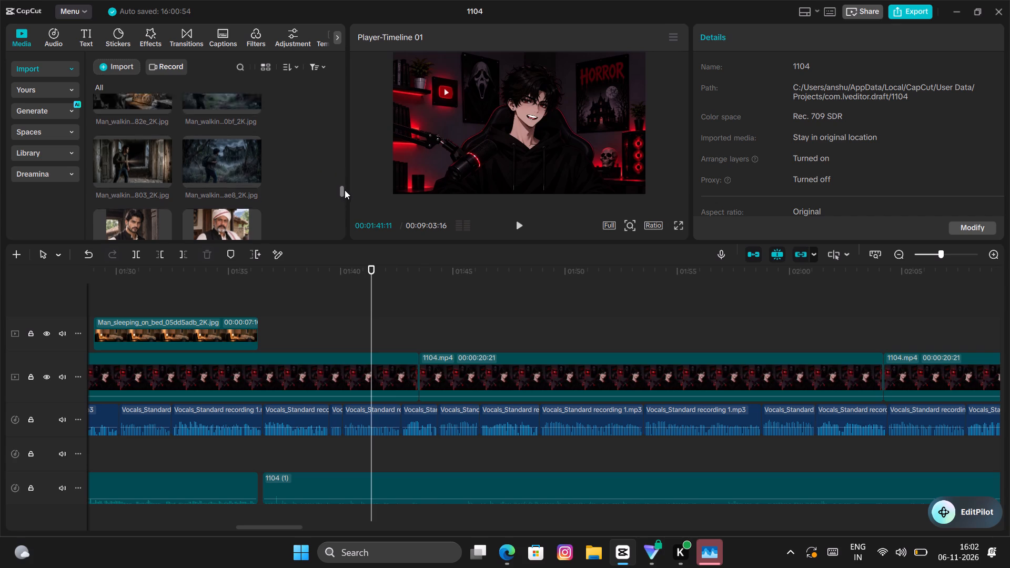
{"action": "left_click_drag", "start_coordinate": [345, 190], "coordinate": [355, 171]}
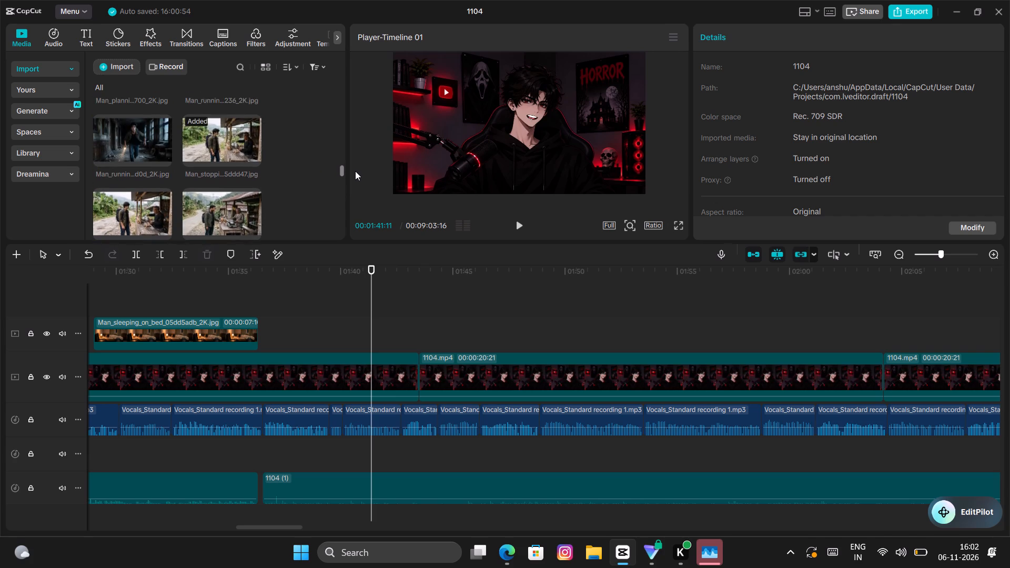
{"action": "left_click_drag", "start_coordinate": [355, 171], "coordinate": [365, 152]}
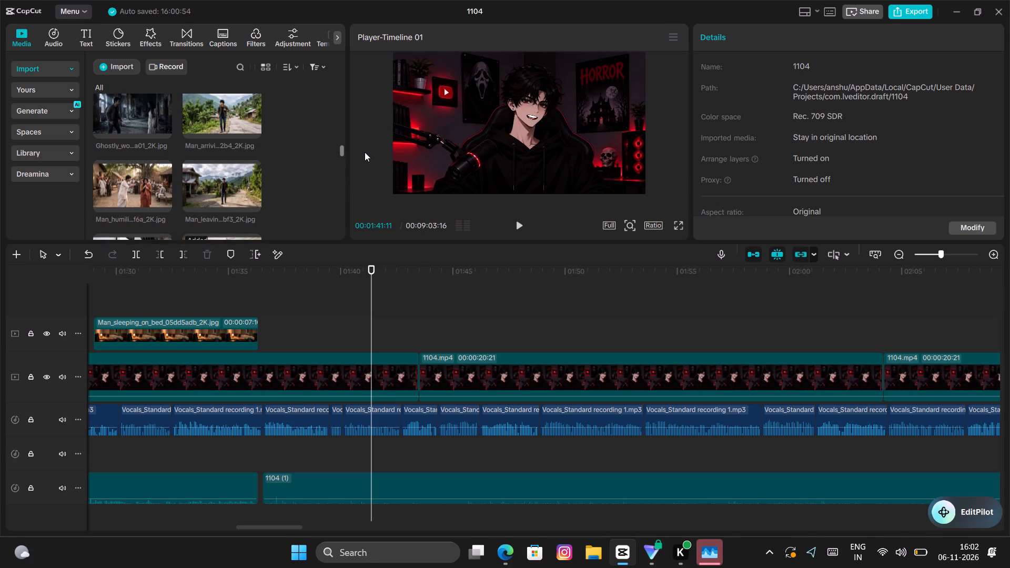
{"action": "left_click_drag", "start_coordinate": [365, 152], "coordinate": [367, 149]}
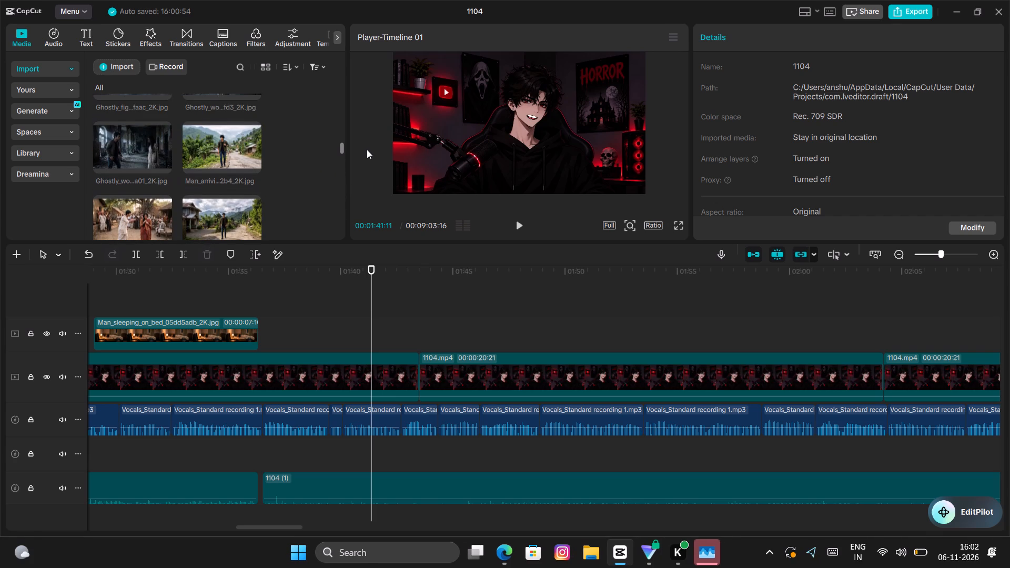
{"action": "left_click_drag", "start_coordinate": [367, 149], "coordinate": [368, 151]}
{"action": "left_click", "coordinate": [229, 202]}
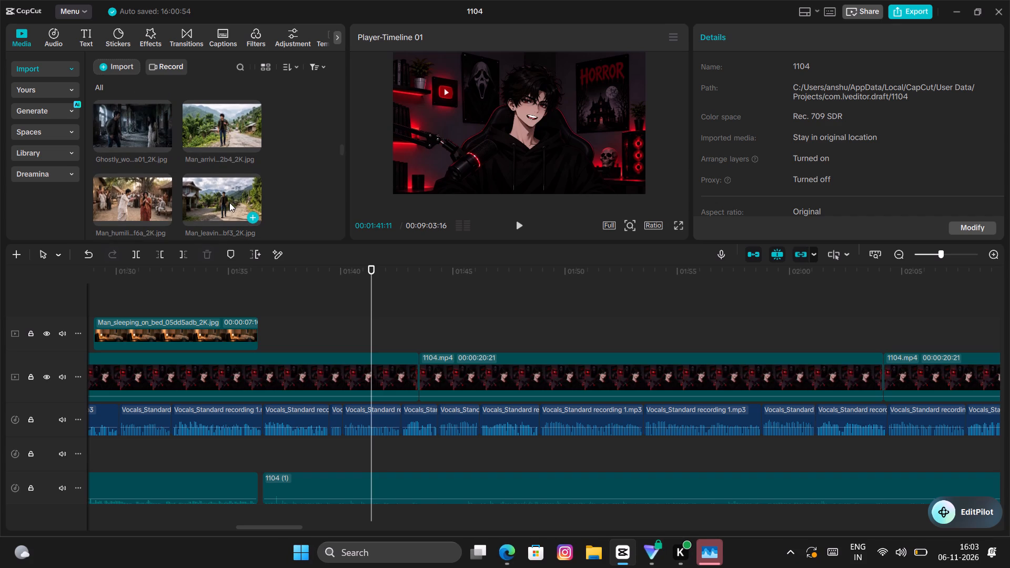
{"action": "left_click", "coordinate": [229, 202]}
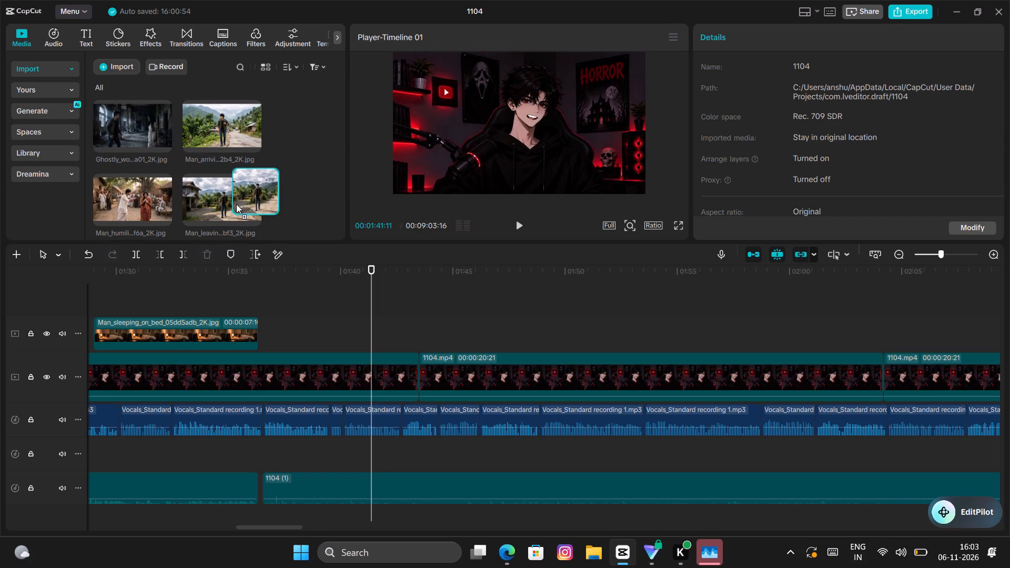
{"action": "scroll", "coordinate": [295, 174], "scroll_direction": "up", "scroll_amount": 3}
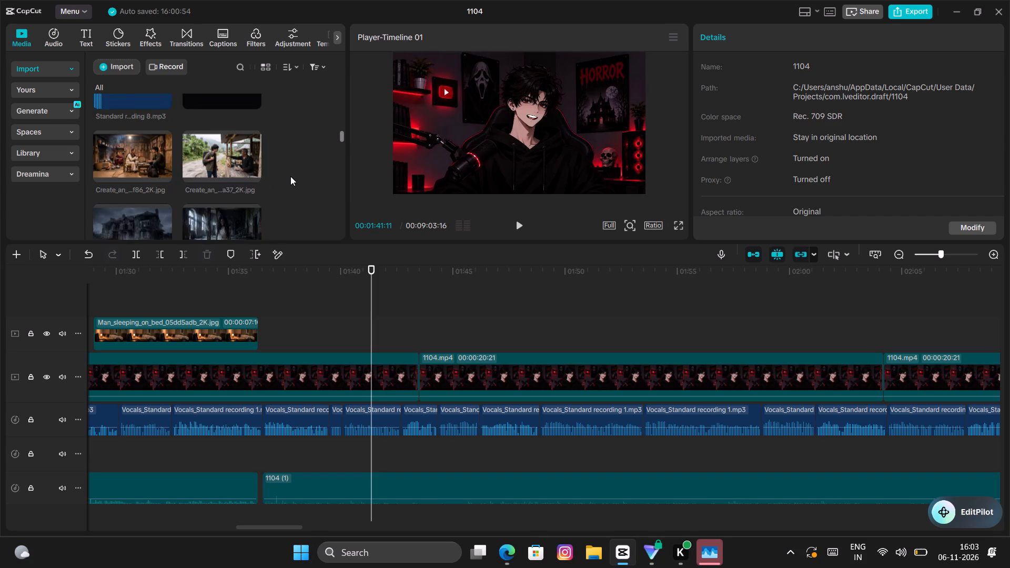
{"action": "scroll", "coordinate": [290, 176], "scroll_direction": "up", "scroll_amount": 3}
{"action": "scroll", "coordinate": [290, 176], "scroll_direction": "down", "scroll_amount": 2}
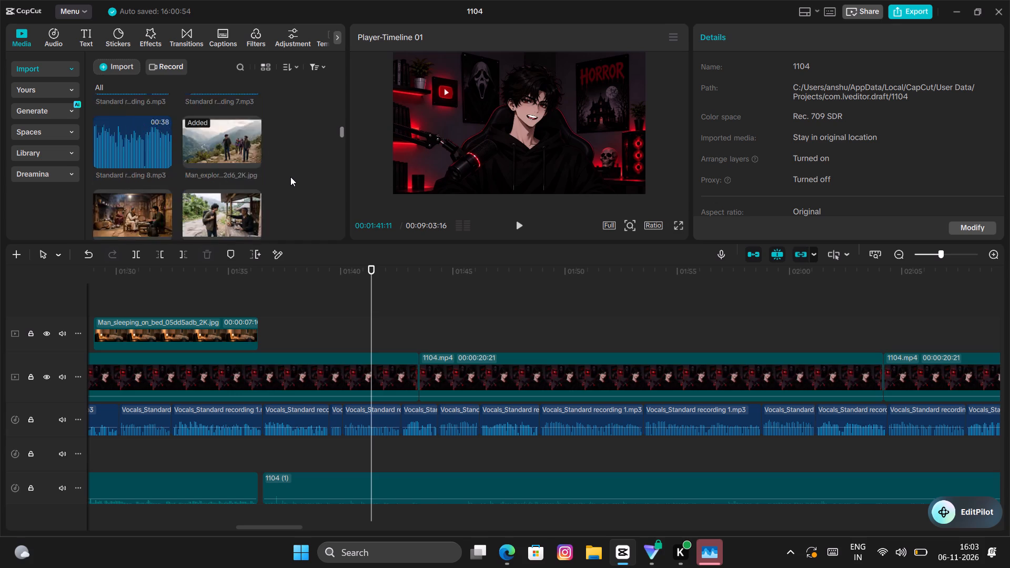
{"action": "scroll", "coordinate": [290, 177], "scroll_direction": "down", "scroll_amount": 5}
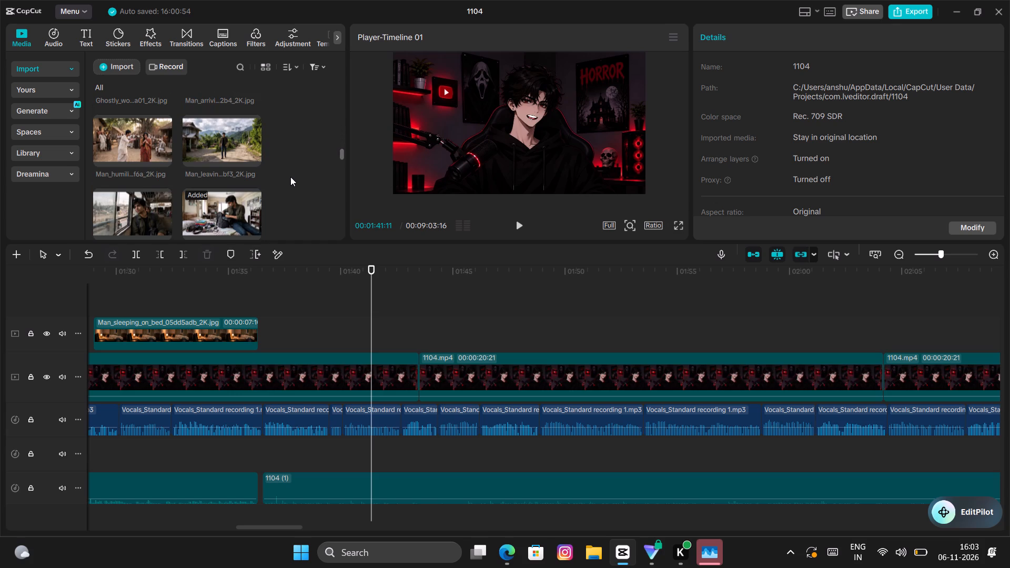
{"action": "scroll", "coordinate": [290, 177], "scroll_direction": "down", "scroll_amount": 2}
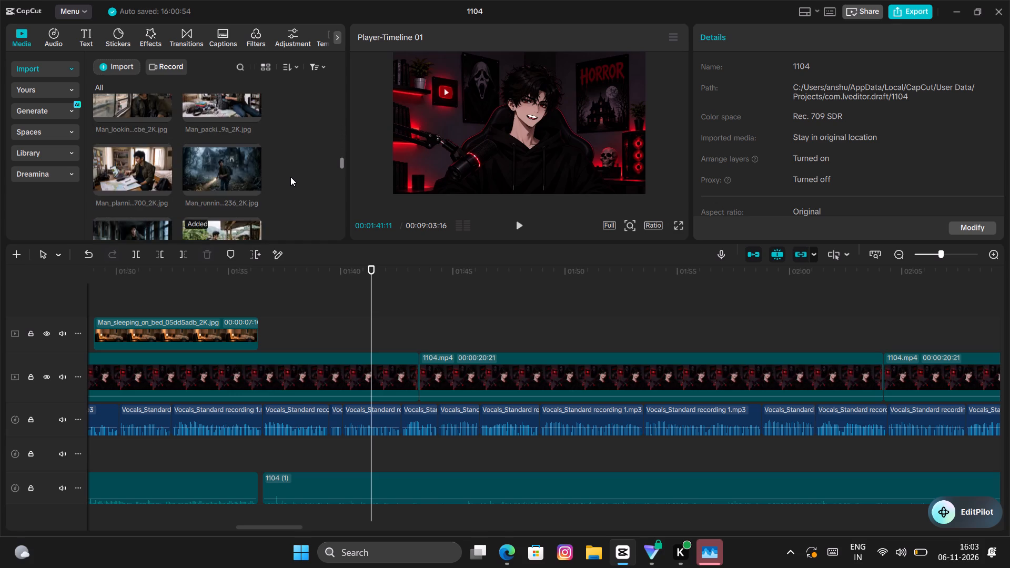
{"action": "scroll", "coordinate": [290, 177], "scroll_direction": "down", "scroll_amount": 4}
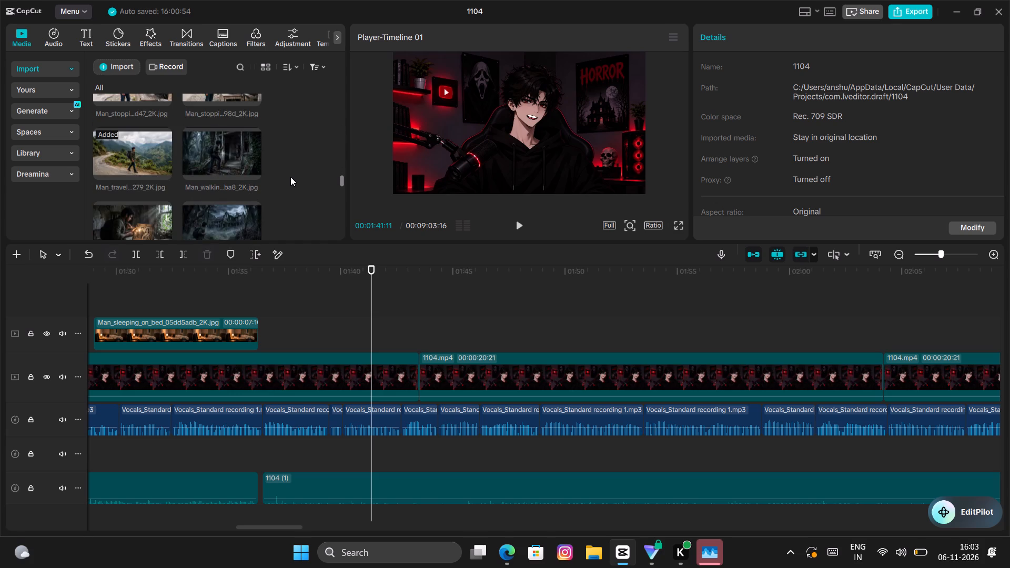
{"action": "scroll", "coordinate": [290, 177], "scroll_direction": "down", "scroll_amount": 4}
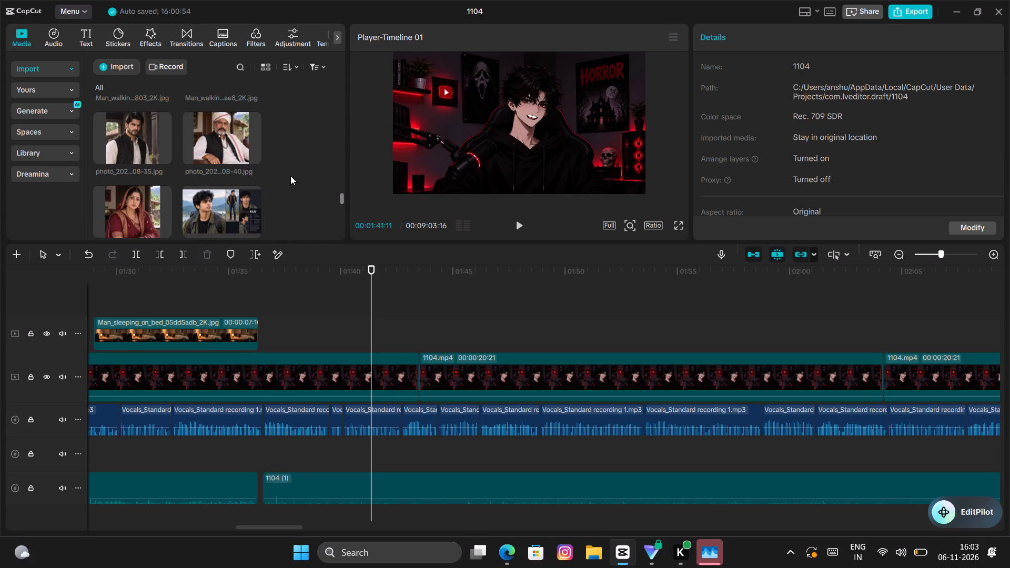
{"action": "scroll", "coordinate": [290, 176], "scroll_direction": "down", "scroll_amount": 4}
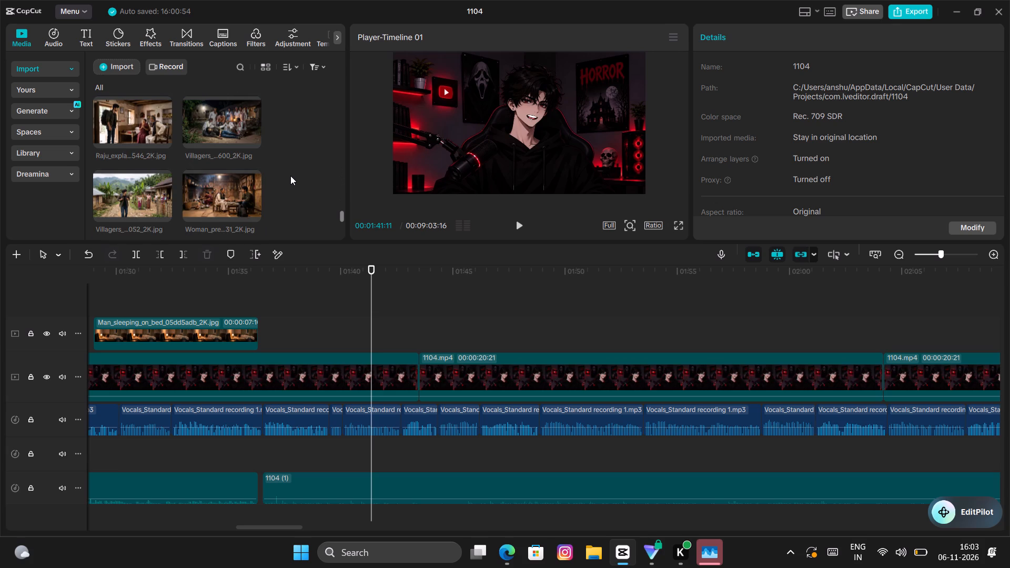
Preview the villagers-welcoming, roadside-stall and village-street walking images as candidates for the scene at 00:01:41:11.
{"action": "left_click", "coordinate": [151, 195]}
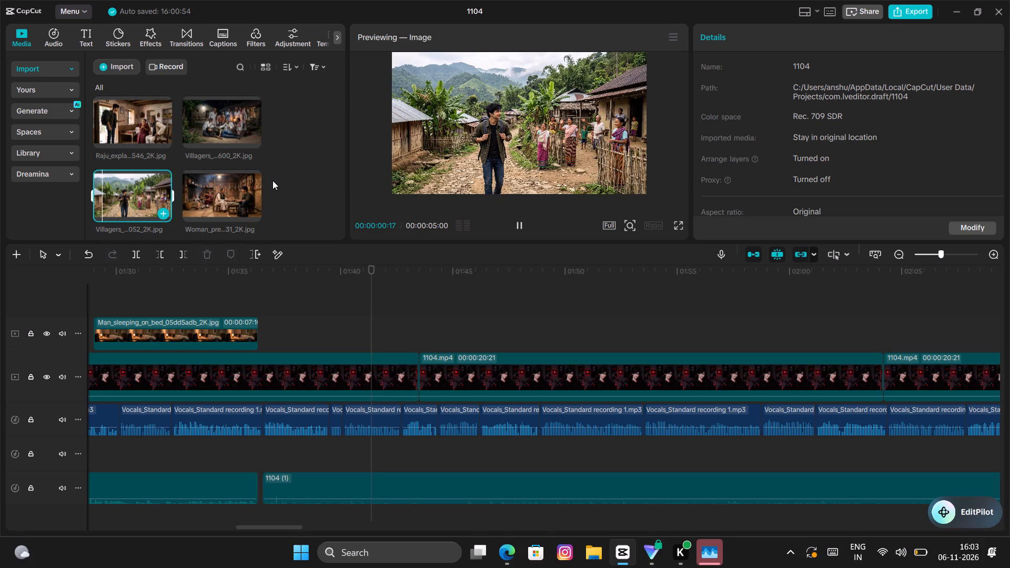
{"action": "scroll", "coordinate": [272, 180], "scroll_direction": "down", "scroll_amount": 2}
{"action": "scroll", "coordinate": [271, 180], "scroll_direction": "up", "scroll_amount": 9}
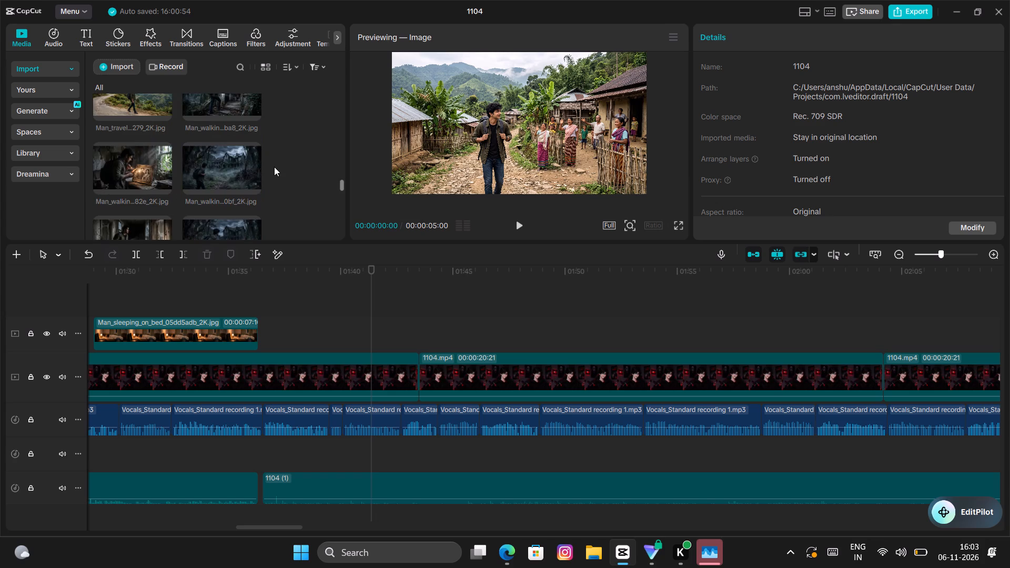
{"action": "scroll", "coordinate": [274, 167], "scroll_direction": "up", "scroll_amount": 3}
{"action": "left_click", "coordinate": [236, 137]}
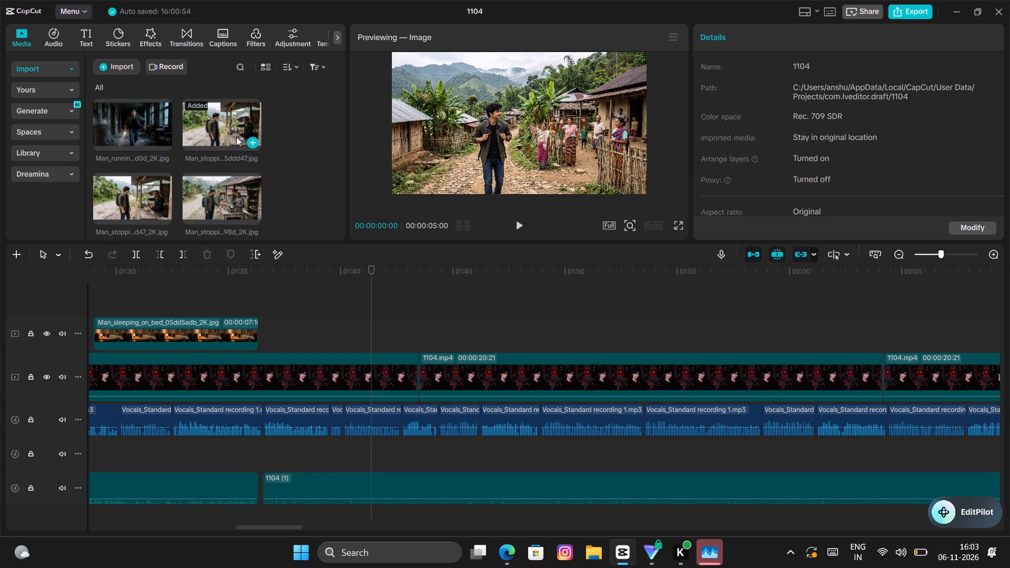
{"action": "left_click", "coordinate": [226, 191]}
{"action": "scroll", "coordinate": [225, 199], "scroll_direction": "down", "scroll_amount": 3}
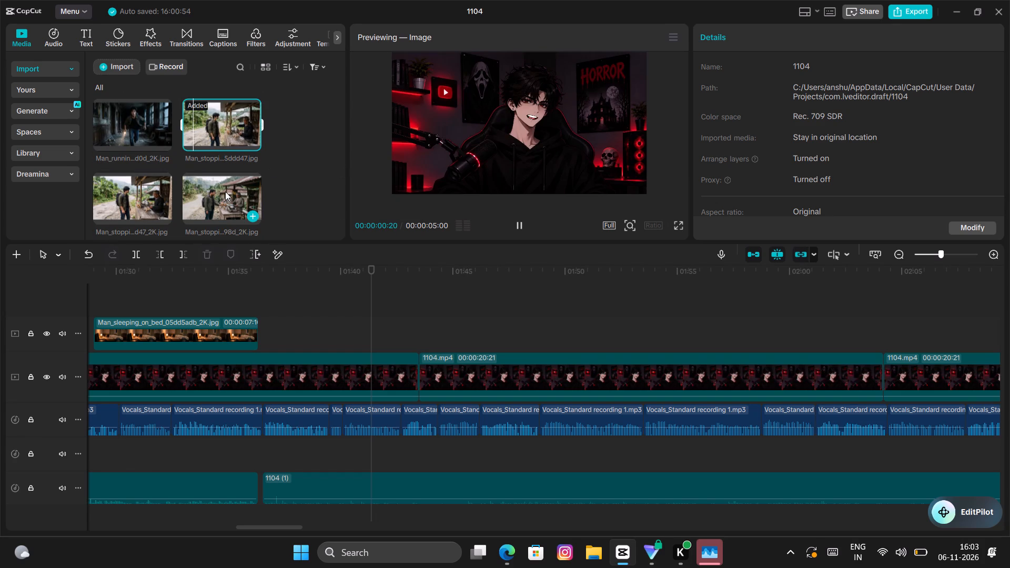
{"action": "scroll", "coordinate": [225, 191], "scroll_direction": "down", "scroll_amount": 11}
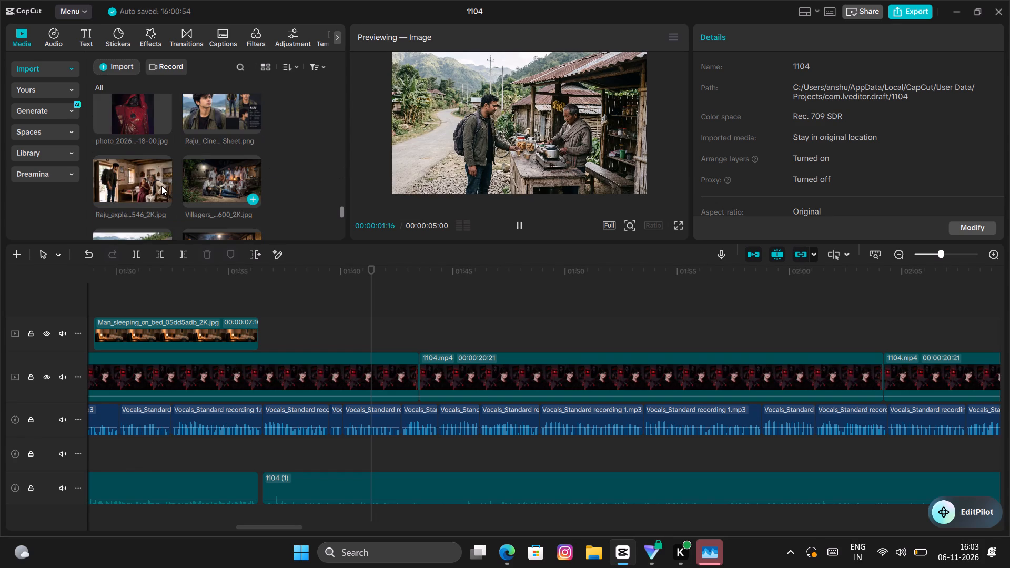
{"action": "left_click", "coordinate": [221, 135]}
{"action": "scroll", "coordinate": [171, 174], "scroll_direction": "up", "scroll_amount": 2}
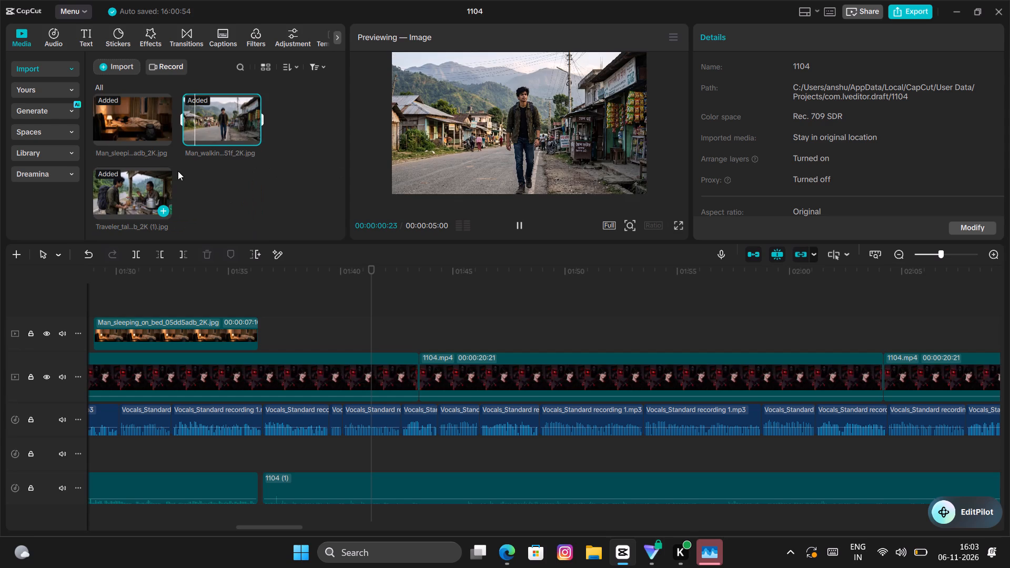
{"action": "scroll", "coordinate": [215, 169], "scroll_direction": "up", "scroll_amount": 1}
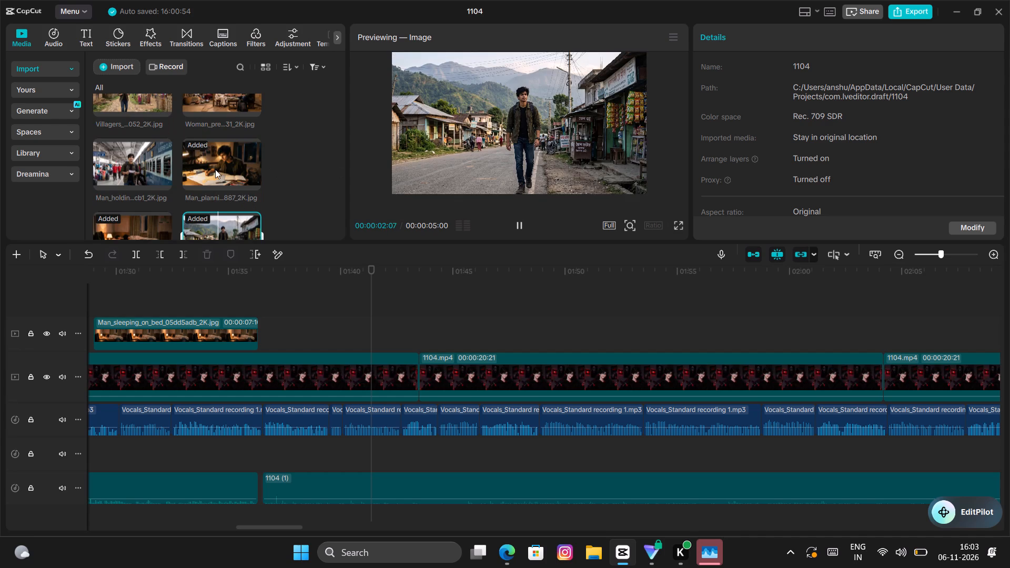
{"action": "scroll", "coordinate": [215, 169], "scroll_direction": "up", "scroll_amount": 1}
Place the Villagers_welcoming_man_in_village image above the main video at 00:01:41:11 and extend its end to about 00:01:50.
{"action": "left_click", "coordinate": [118, 211]}
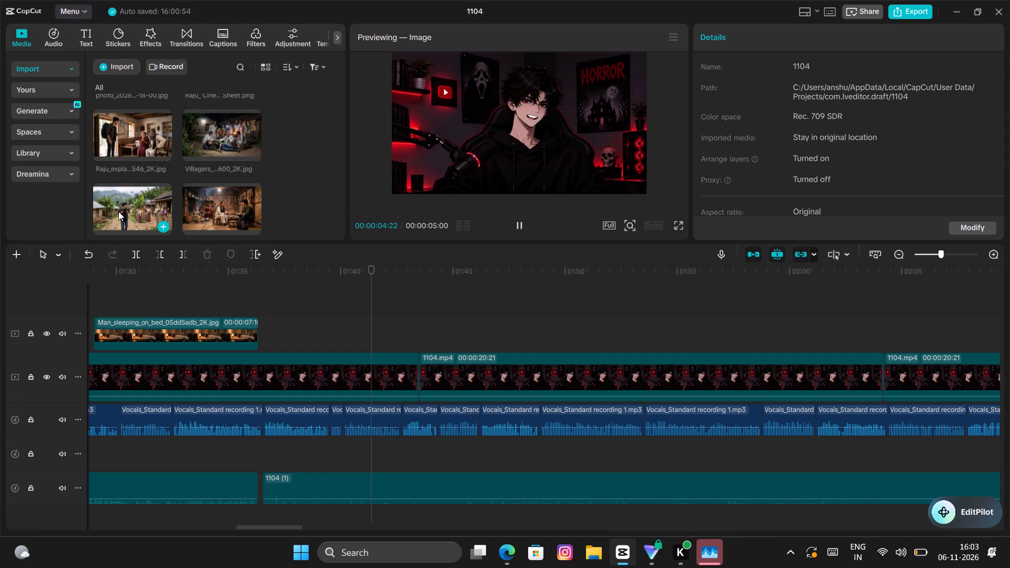
{"action": "left_click_drag", "start_coordinate": [122, 209], "coordinate": [370, 330]}
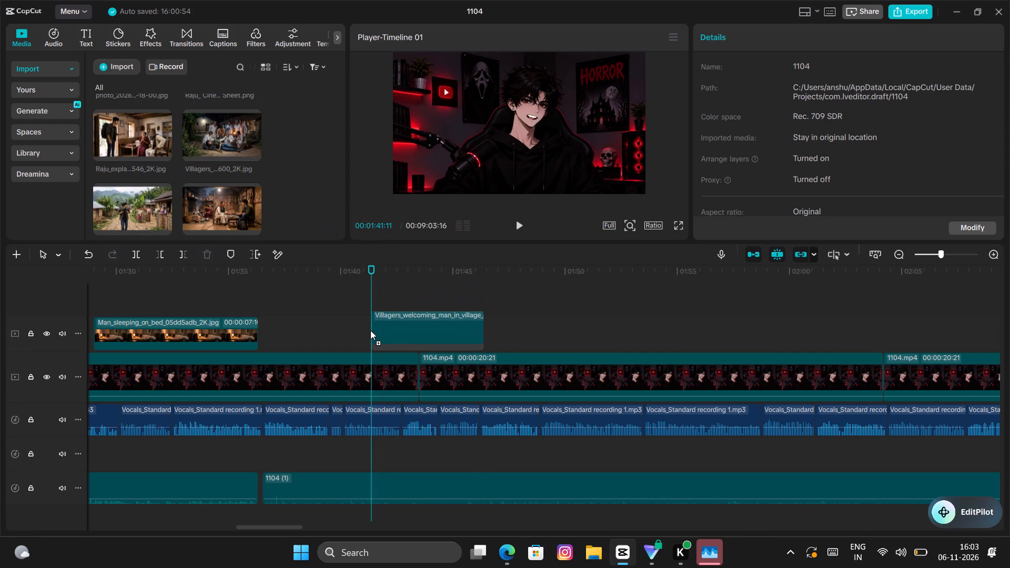
{"action": "left_click_drag", "start_coordinate": [370, 330], "coordinate": [370, 331]}
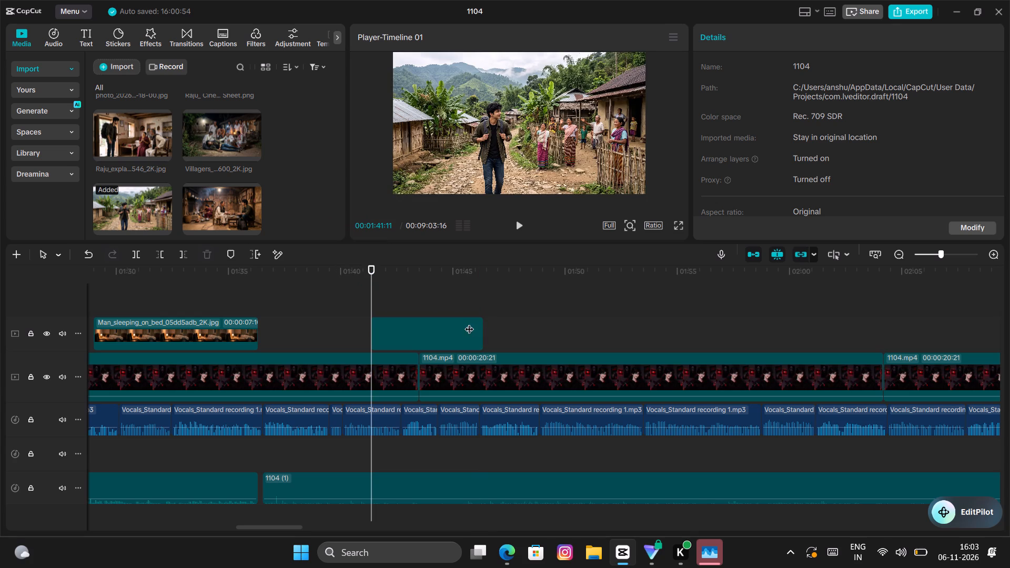
{"action": "left_click_drag", "start_coordinate": [486, 331], "coordinate": [565, 336]}
Play the narration over the Villagers_welcoming_man_in_village clip to find where its scene should end, checking the night villagers image as an alternative.
{"action": "key", "text": "space"}
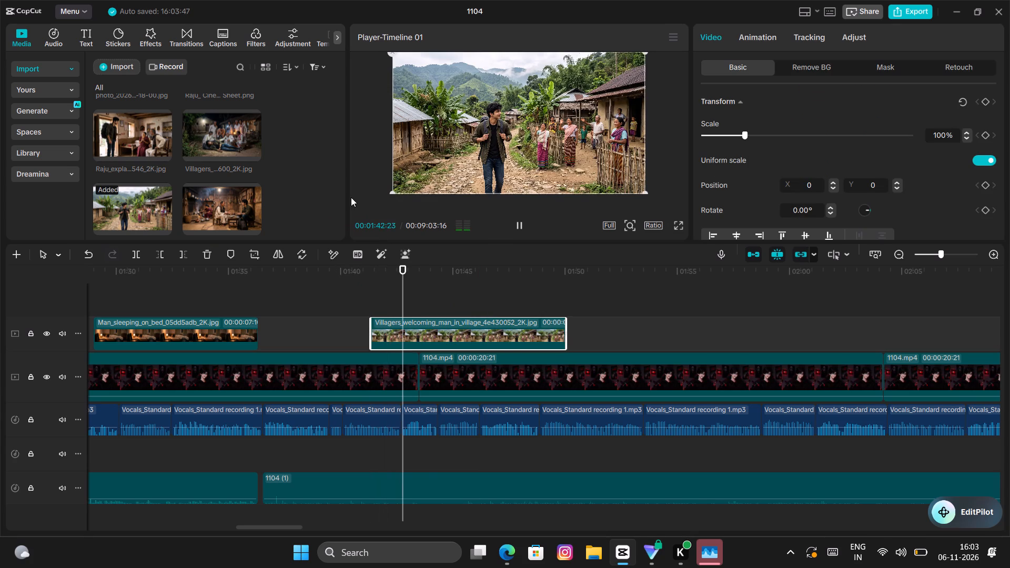
{"action": "key", "text": "space"}
{"action": "left_click", "coordinate": [236, 128]}
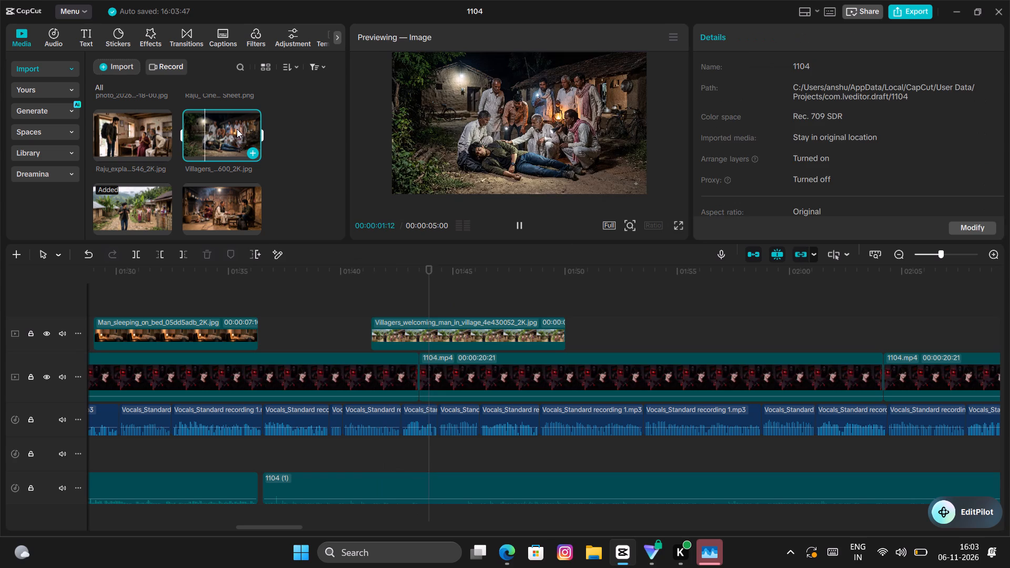
{"action": "left_click", "coordinate": [372, 292]}
{"action": "key", "text": "space"}
{"action": "key", "text": "space"}
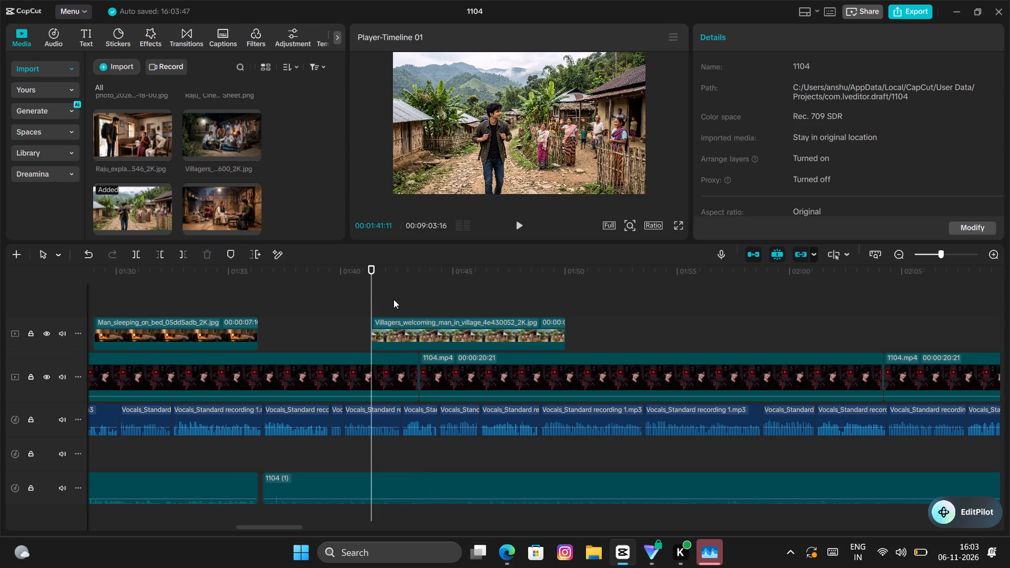
{"action": "key", "text": "space"}
{"action": "left_click", "coordinate": [521, 221]}
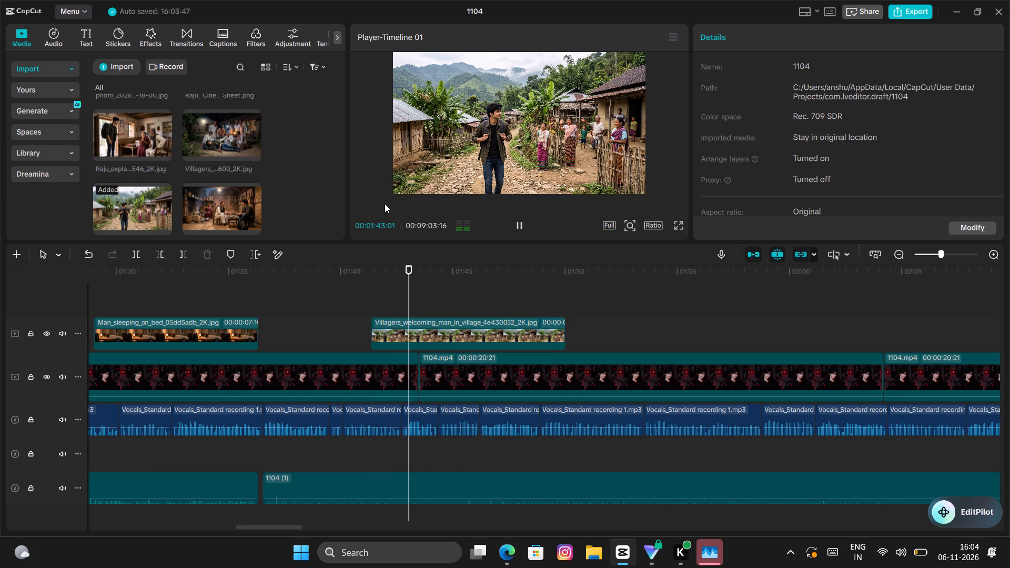
{"action": "scroll", "coordinate": [276, 185], "scroll_direction": "down", "scroll_amount": 5}
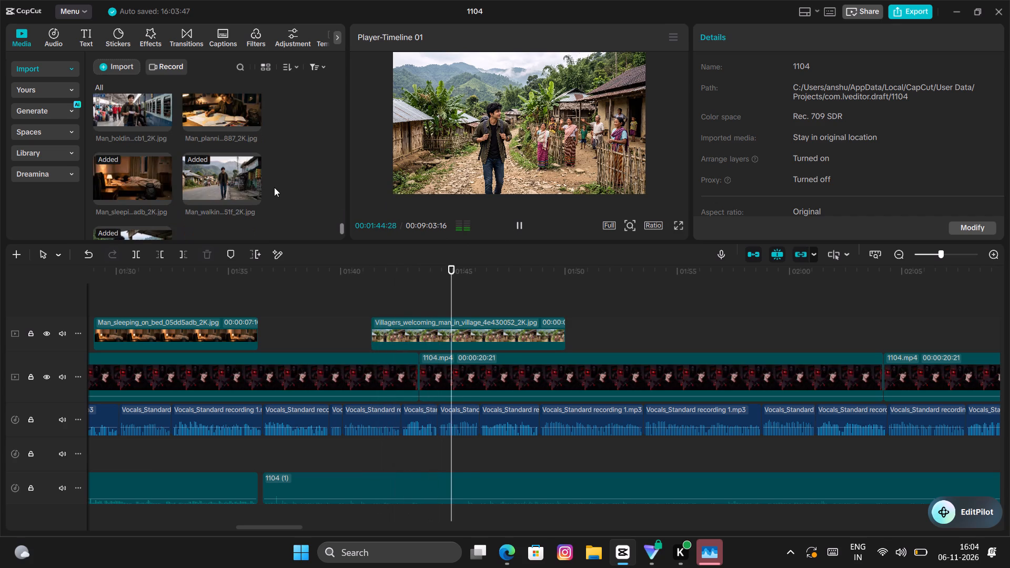
{"action": "scroll", "coordinate": [275, 187], "scroll_direction": "up", "scroll_amount": 2}
{"action": "scroll", "coordinate": [275, 187], "scroll_direction": "down", "scroll_amount": 1}
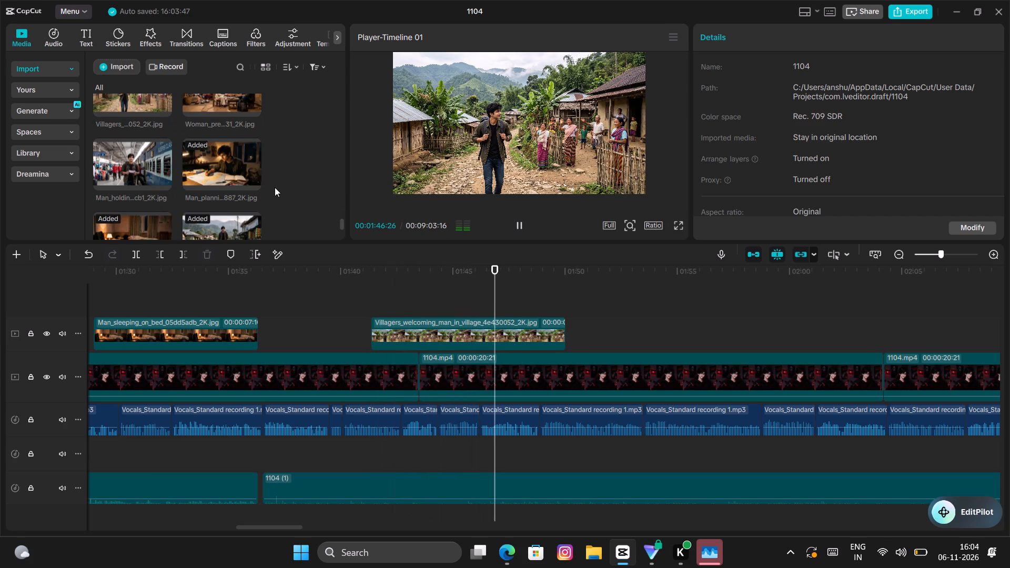
{"action": "key", "text": "space"}
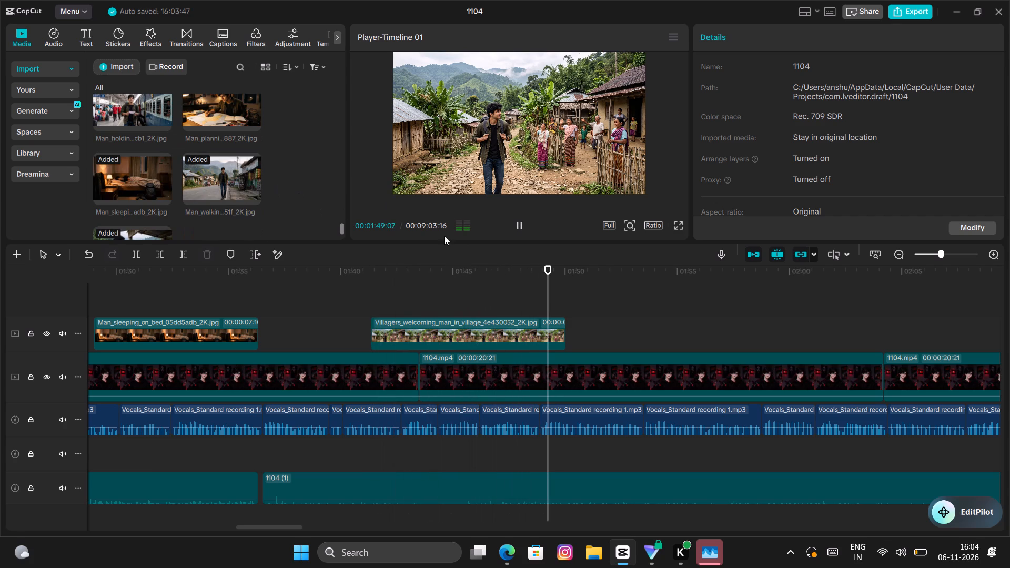
Shorten the Villagers_welcoming_man_in_village clip so that it ends at about 00:01:47:02.
{"action": "left_click", "coordinate": [496, 329]}
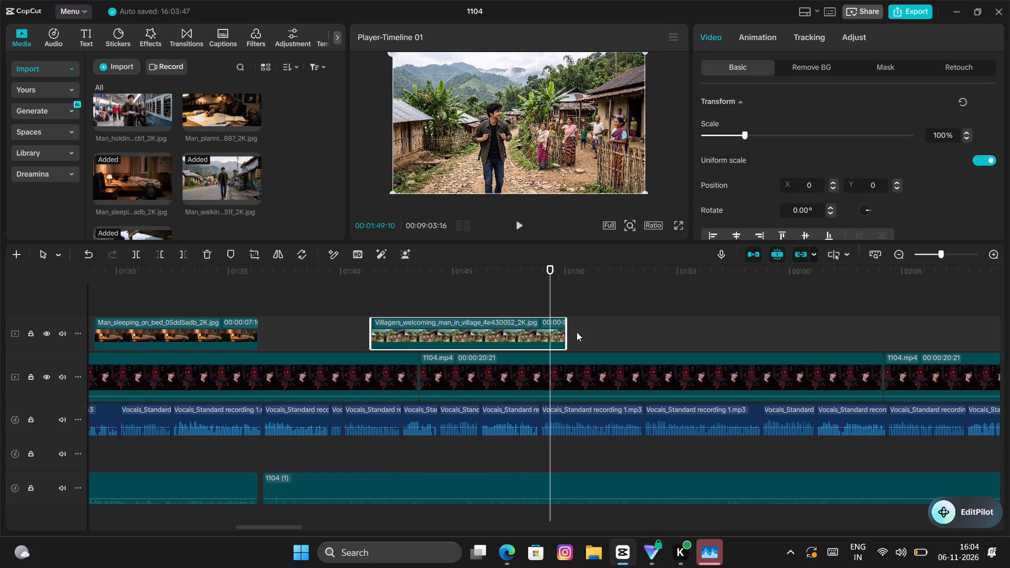
{"action": "left_click_drag", "start_coordinate": [565, 329], "coordinate": [498, 341]}
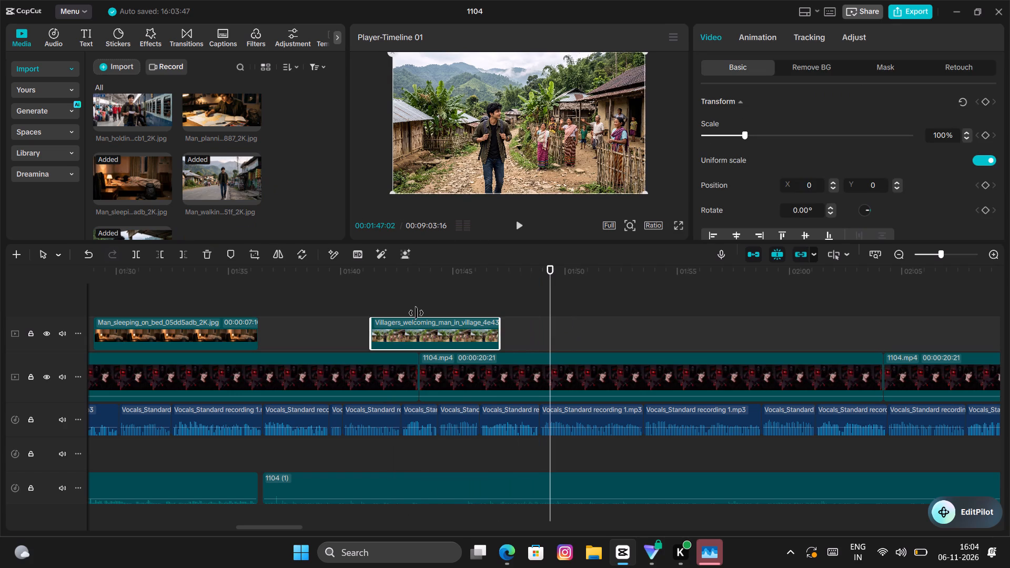
Add transform keyframes to the Villagers_welcoming_man_in_village clip at its start, 00:01:41:11, and its end, 00:01:47:02.
{"action": "left_click", "coordinate": [359, 297]}
{"action": "key", "text": "space"}
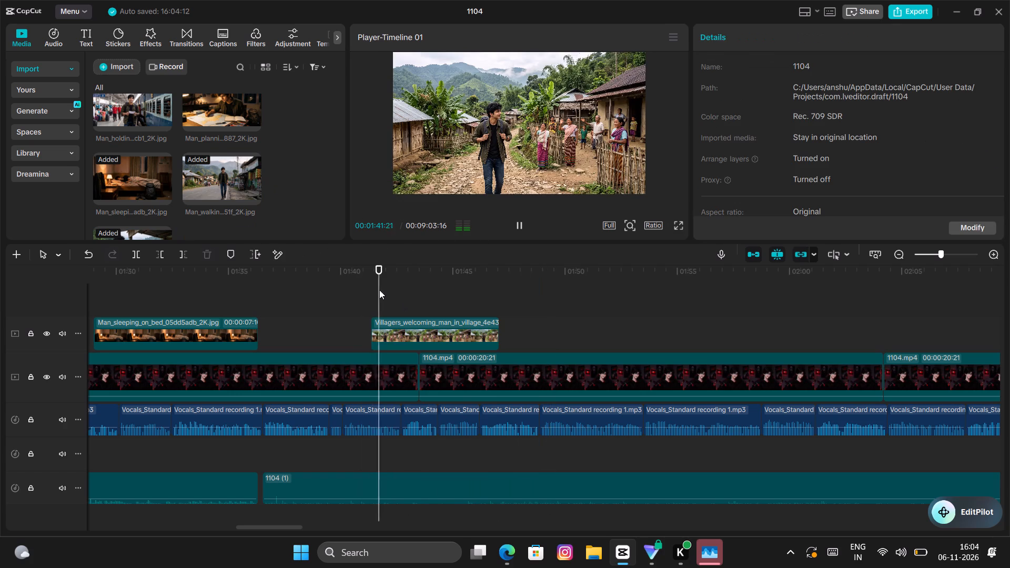
{"action": "key", "text": "space"}
{"action": "left_click", "coordinate": [371, 299]}
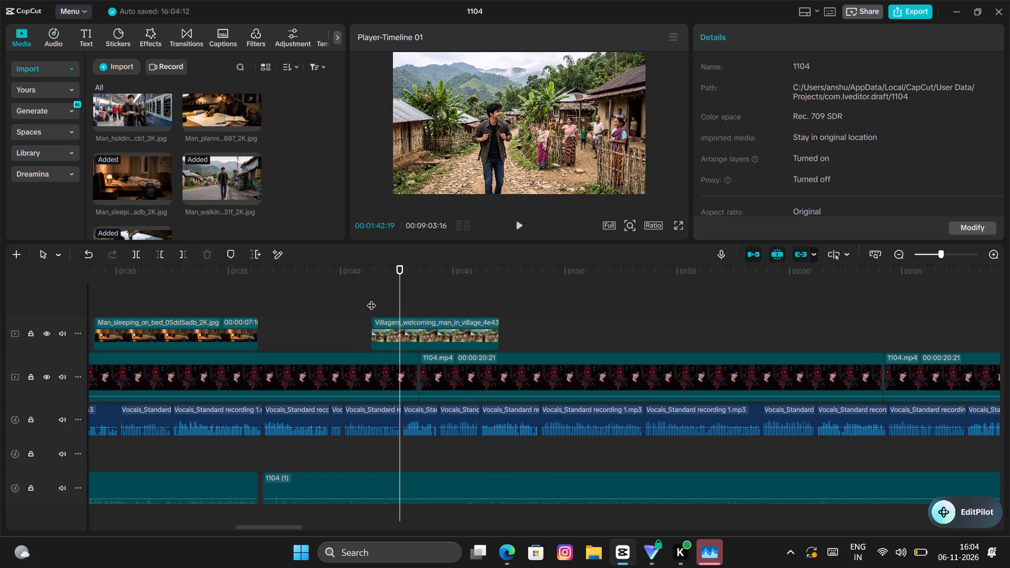
{"action": "left_click", "coordinate": [381, 327]}
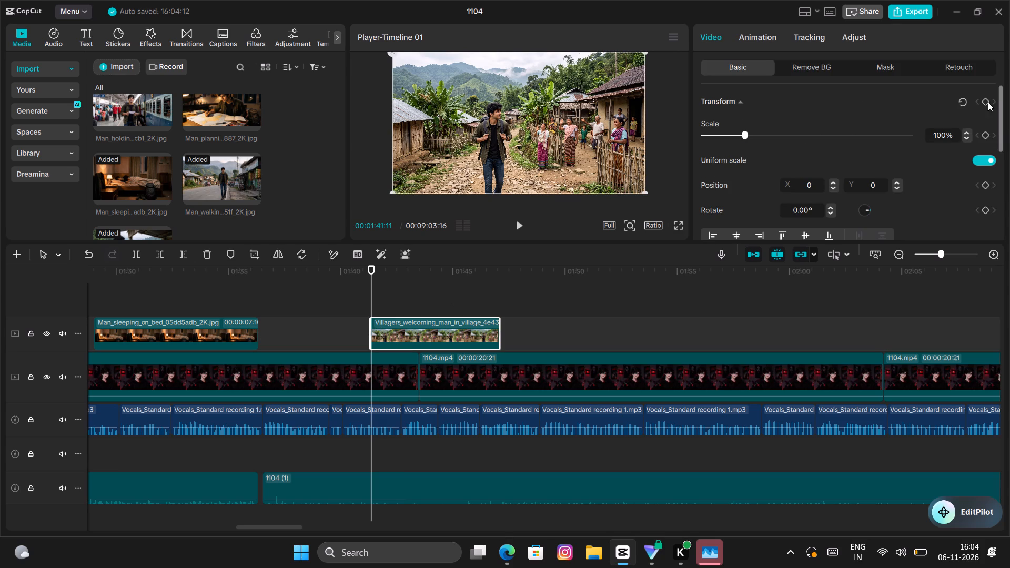
{"action": "left_click", "coordinate": [986, 102]}
{"action": "left_click_drag", "start_coordinate": [372, 288], "coordinate": [496, 308]}
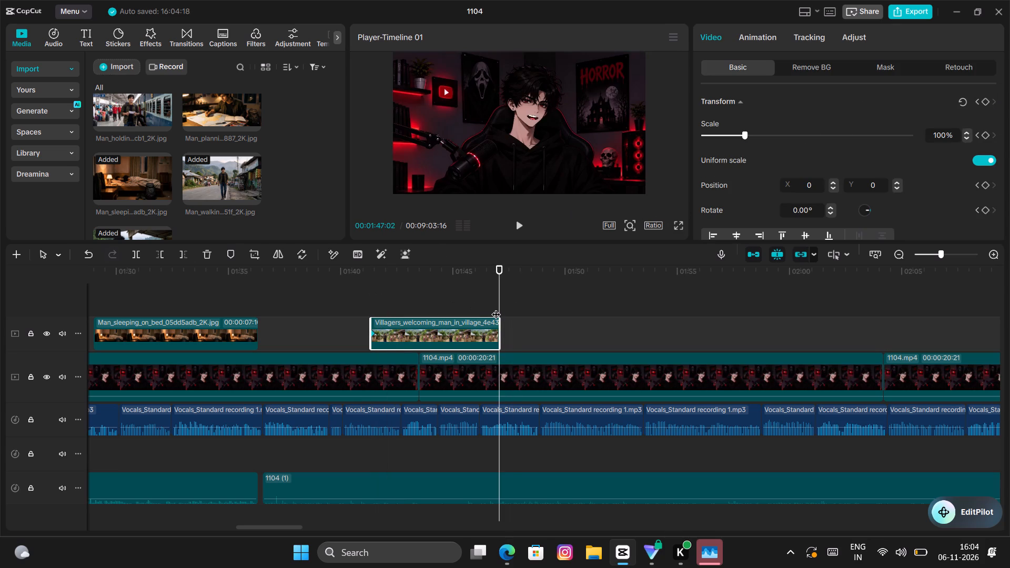
{"action": "left_click", "coordinate": [984, 102]}
Set the scale to 112% at the starting keyframe of the Villagers_welcoming_man_in_village clip.
{"action": "left_click", "coordinate": [375, 334]}
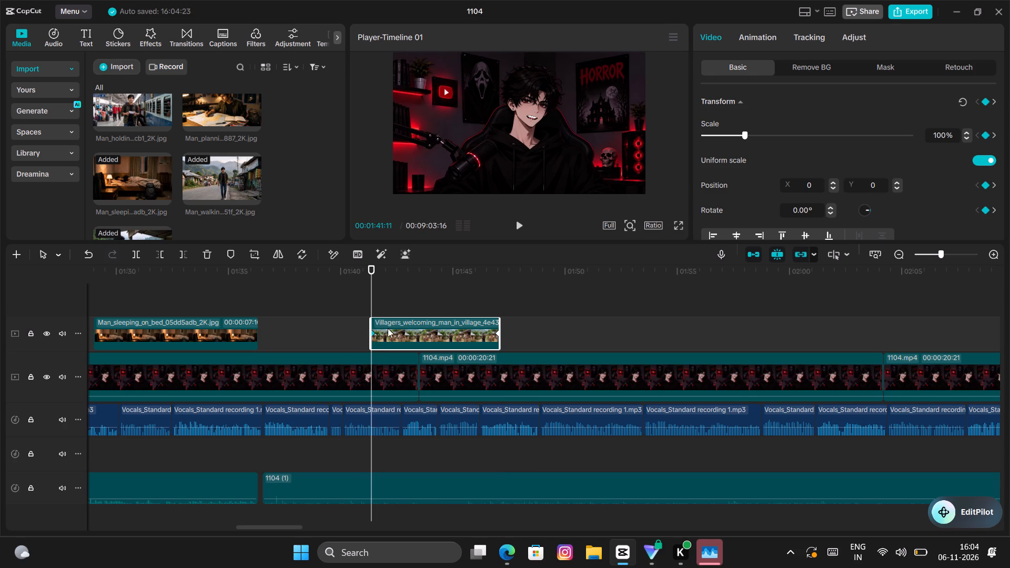
{"action": "left_click", "coordinate": [944, 134]}
{"action": "key", "text": "BackSpace"}
{"action": "key", "text": "BackSpace"}
{"action": "type", "text": "11"}
{"action": "key", "text": "BackSpace"}
{"action": "key", "text": "2"}
{"action": "key", "text": "Return"}
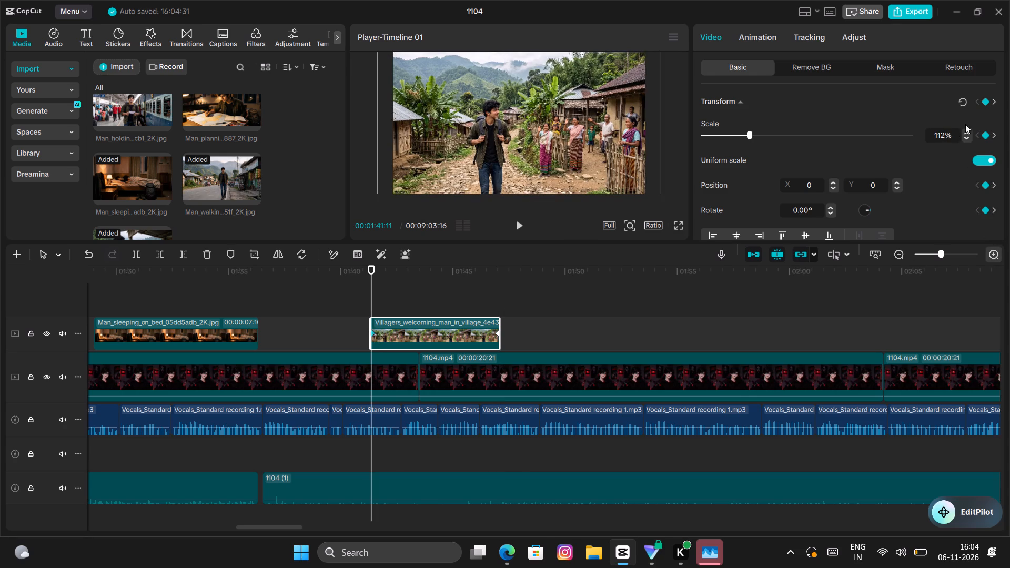
Set the scale to 132% at the ending keyframe of the Villagers_welcoming_man_in_village clip.
{"action": "left_click", "coordinate": [494, 332]}
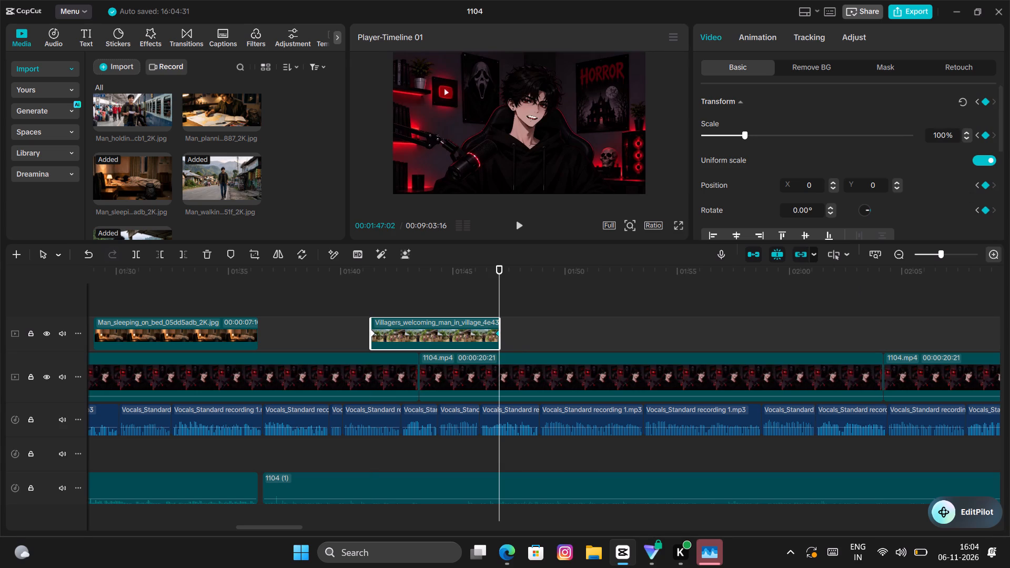
{"action": "left_click", "coordinate": [946, 136]}
{"action": "key", "text": "BackSpace"}
{"action": "key", "text": "BackSpace"}
{"action": "type", "text": "32"}
{"action": "key", "text": "Return"}
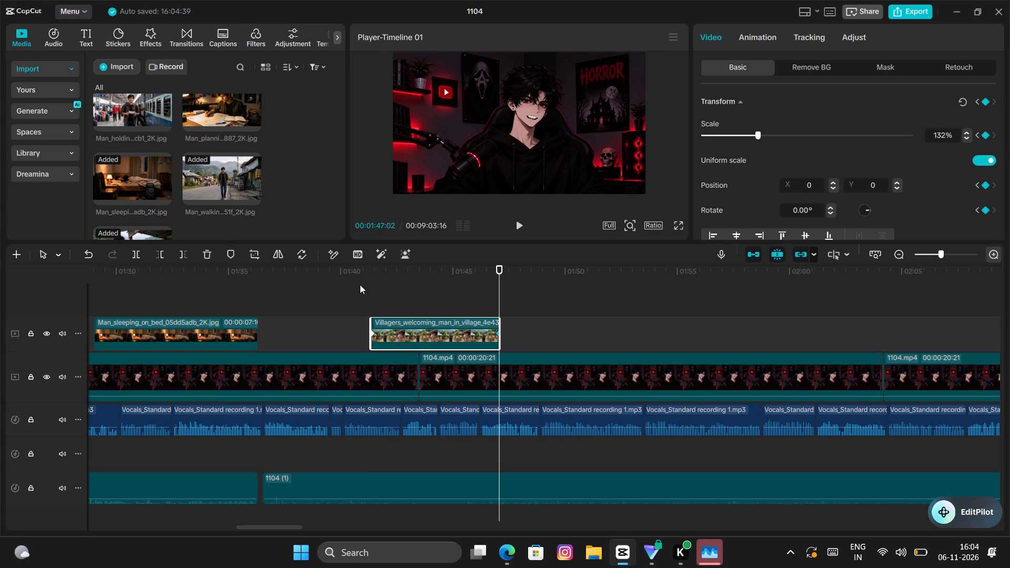
Play the zoomed villagers clip and the narration following it to find where the next story image should start.
{"action": "left_click", "coordinate": [361, 288]}
{"action": "key", "text": "space"}
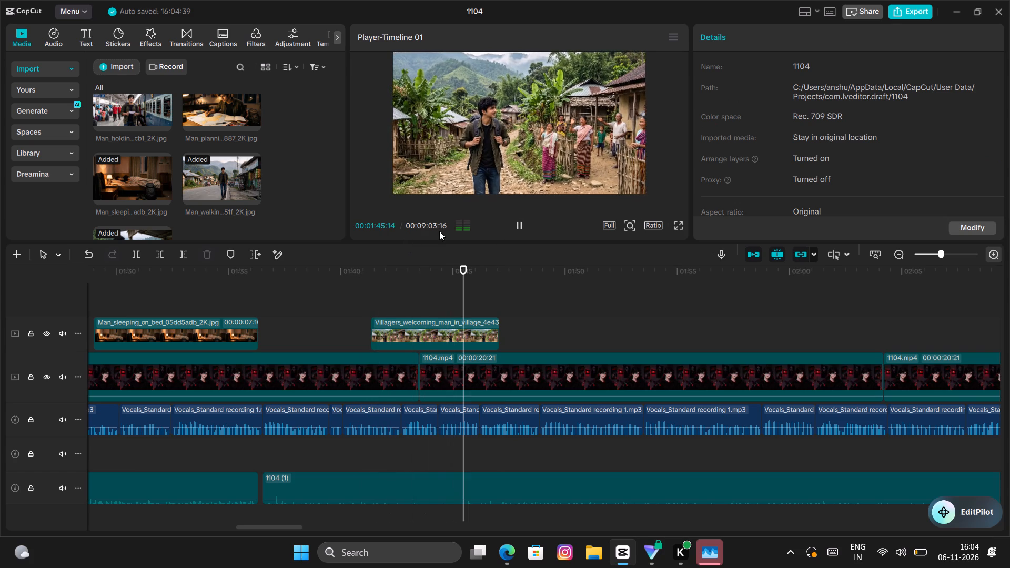
{"action": "key", "text": "space"}
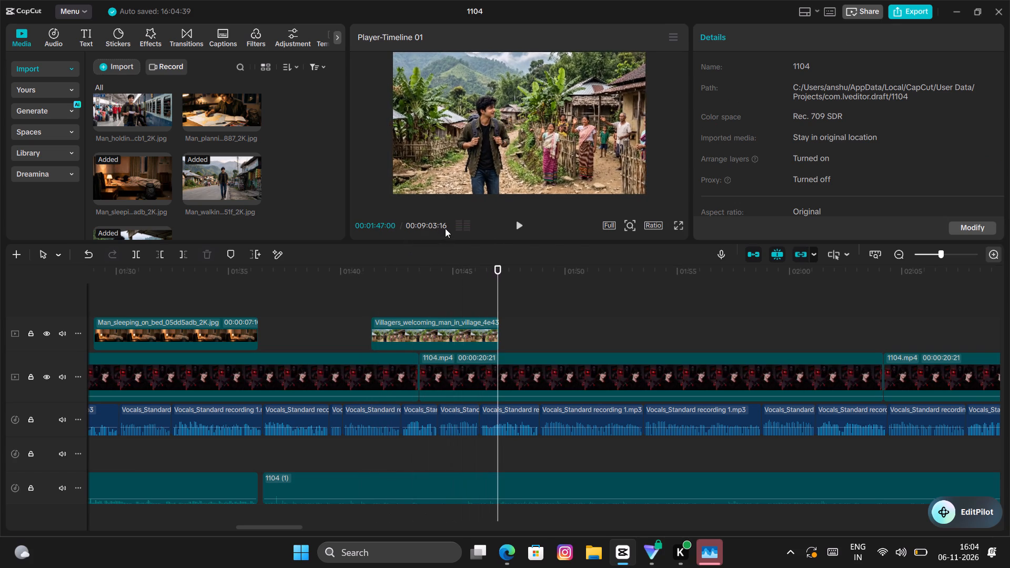
{"action": "key", "text": "space"}
{"action": "key", "text": "space"}
{"action": "key", "text": "space"}
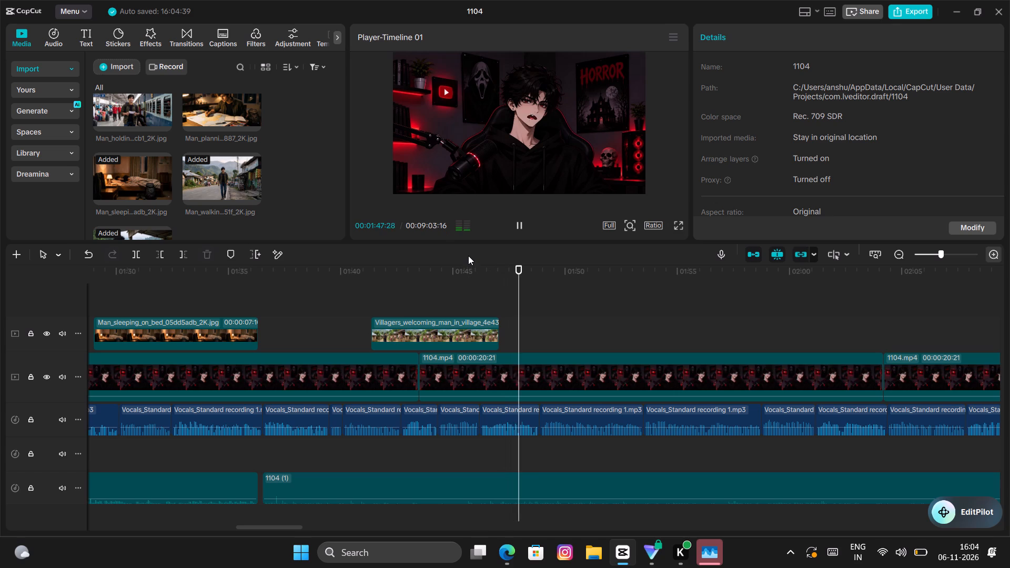
{"action": "key", "text": "space"}
{"action": "key", "text": "space"}
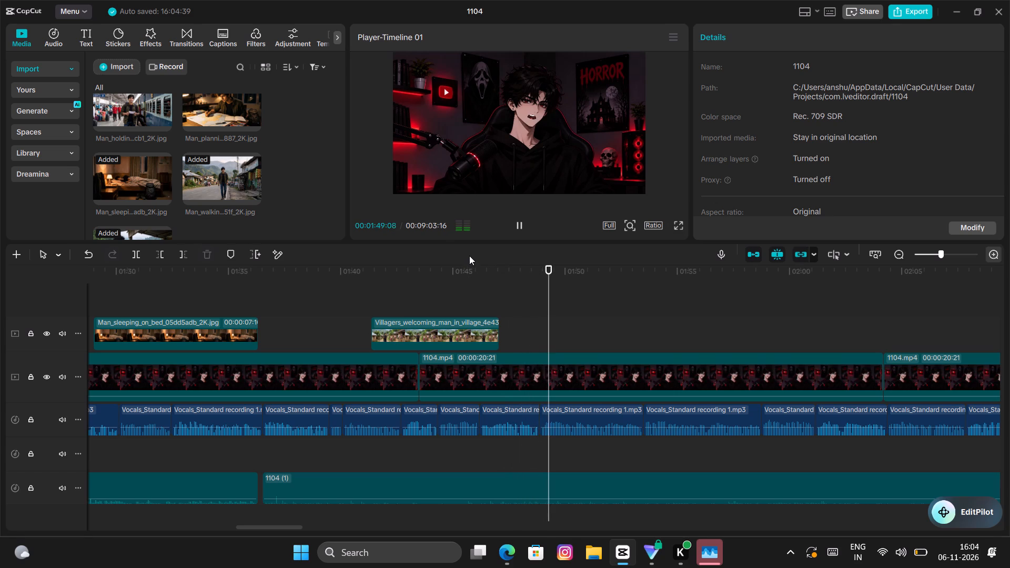
{"action": "key", "text": "space"}
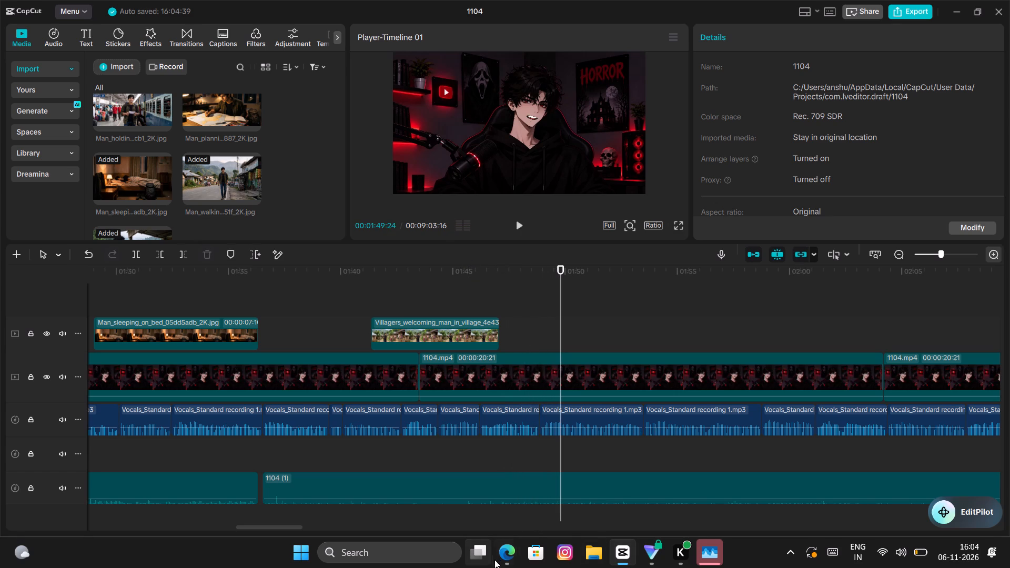
{"action": "key", "text": "space"}
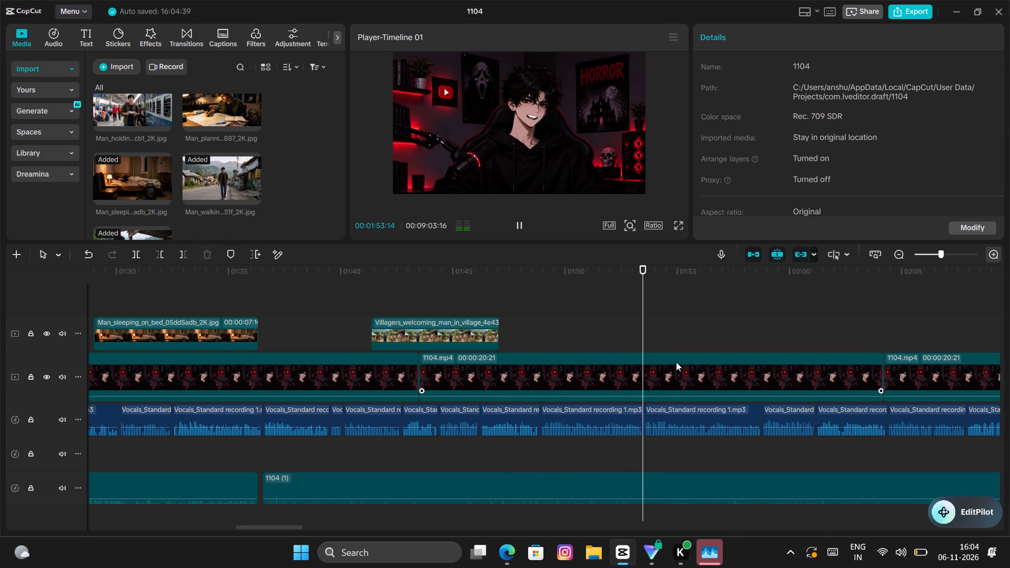
{"action": "key", "text": "space"}
{"action": "key", "text": "space"}
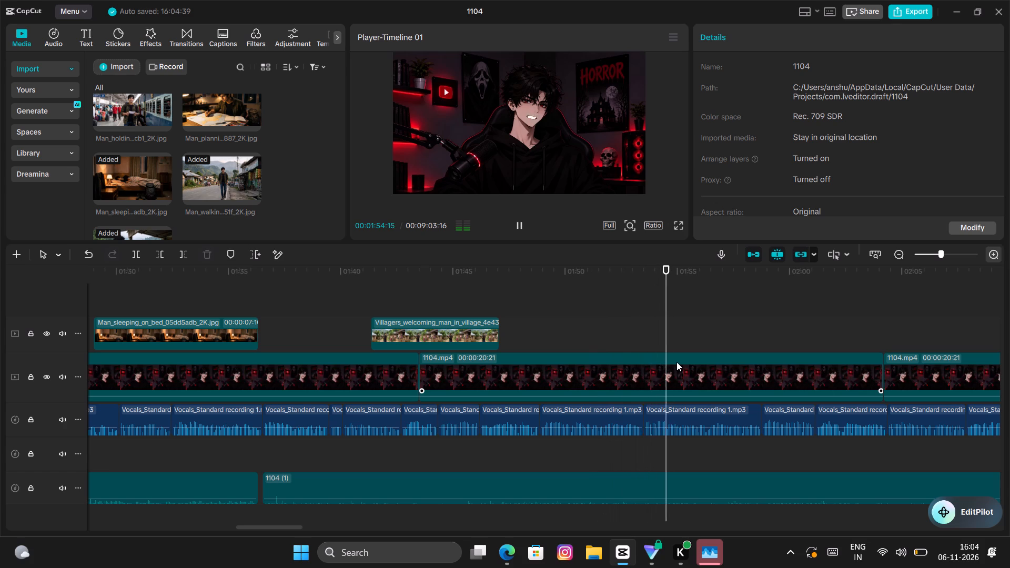
{"action": "key", "text": "space"}
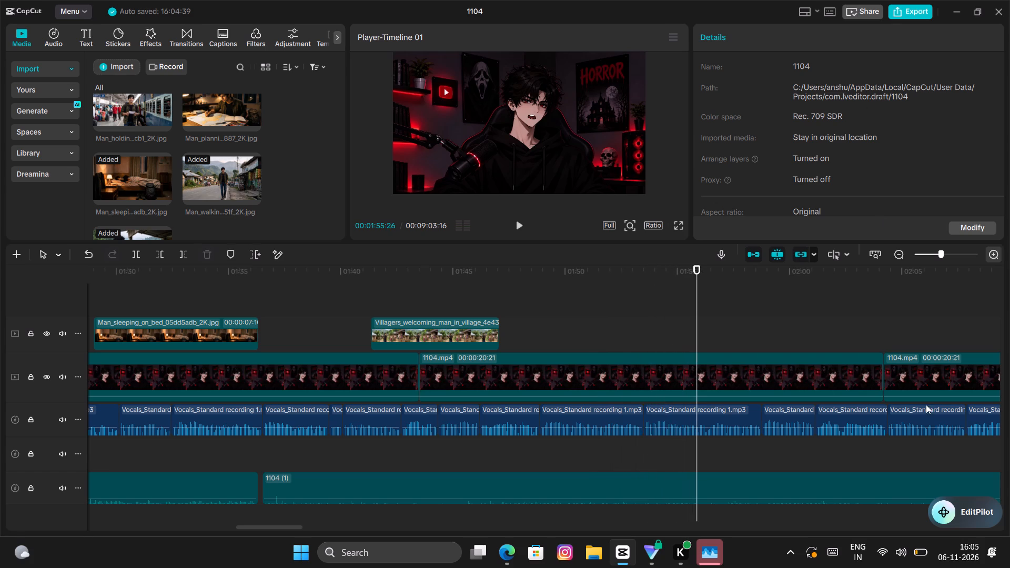
{"action": "double_click", "coordinate": [634, 287]}
{"action": "key", "text": "space"}
{"action": "key", "text": "space"}
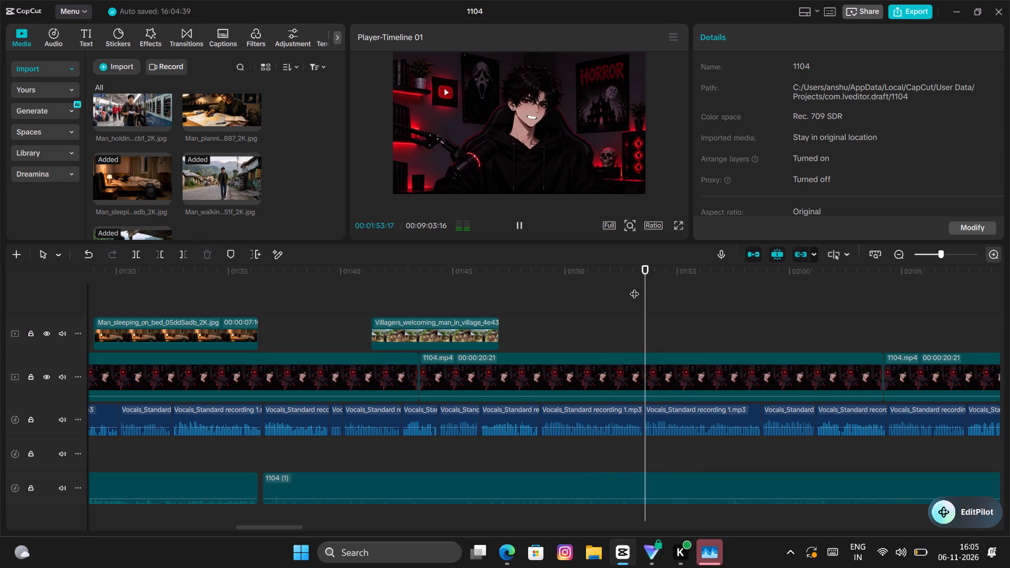
Look through the imported media for a story image that fits the narration at about 00:01:53:20.
{"action": "scroll", "coordinate": [344, 146], "scroll_direction": "down", "scroll_amount": 1}
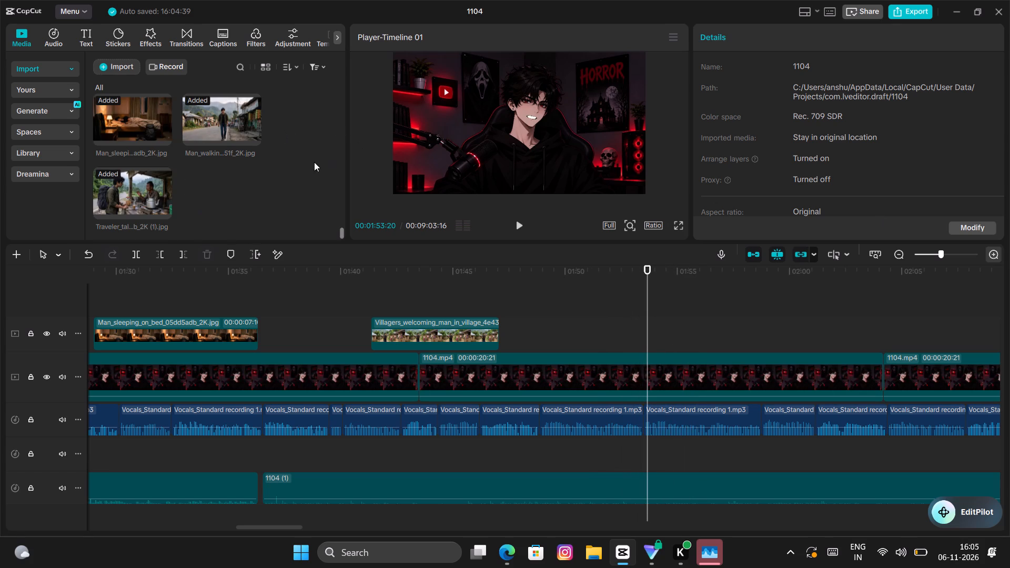
{"action": "scroll", "coordinate": [289, 166], "scroll_direction": "up", "scroll_amount": 3}
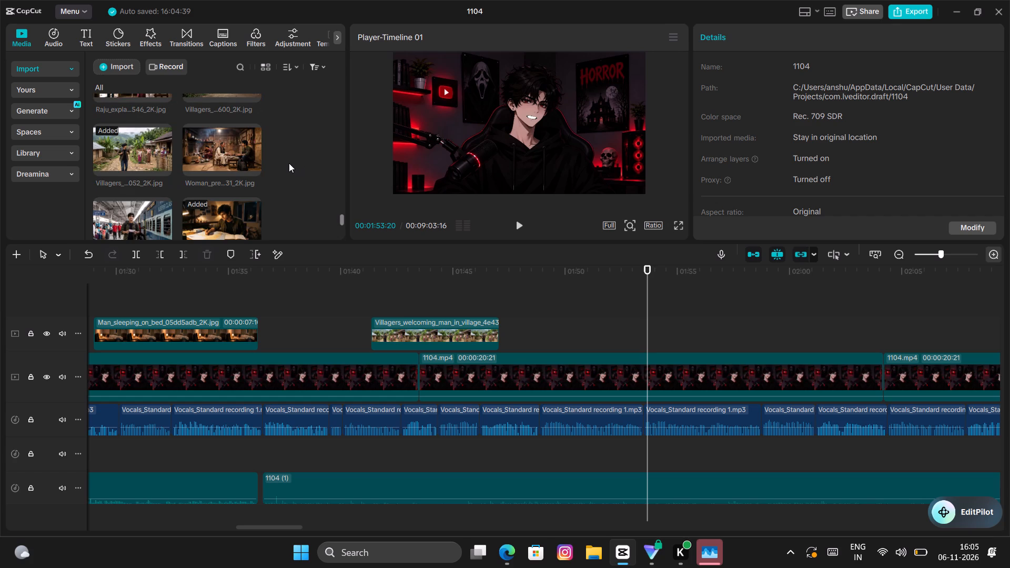
{"action": "scroll", "coordinate": [289, 163], "scroll_direction": "up", "scroll_amount": 7}
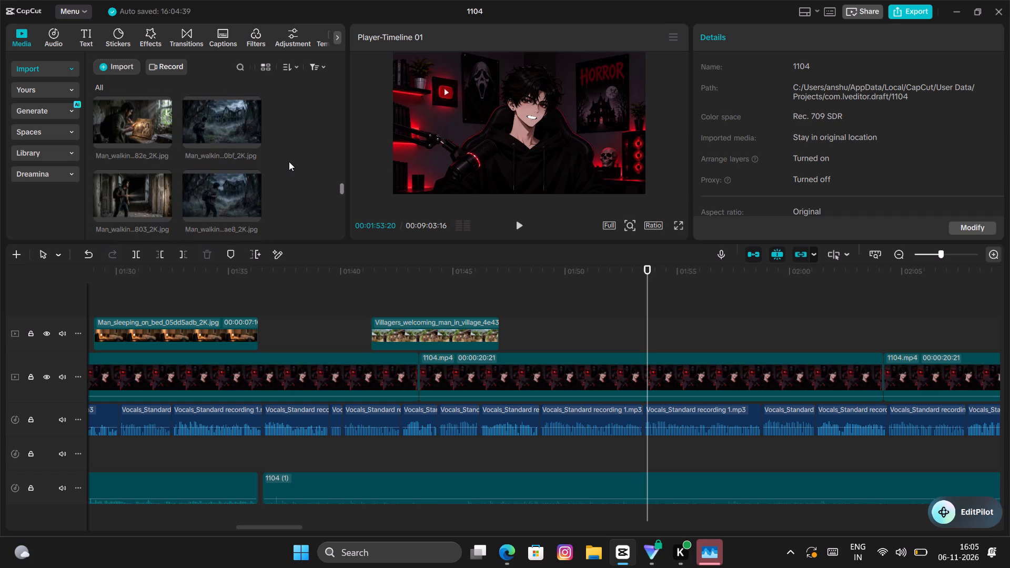
{"action": "scroll", "coordinate": [289, 161], "scroll_direction": "up", "scroll_amount": 5}
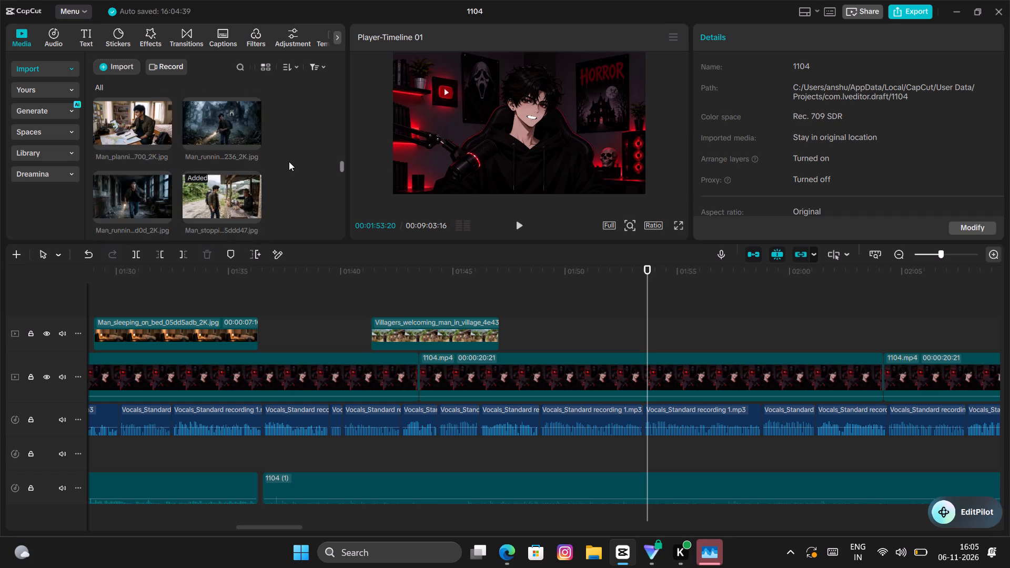
{"action": "scroll", "coordinate": [289, 161], "scroll_direction": "up", "scroll_amount": 5}
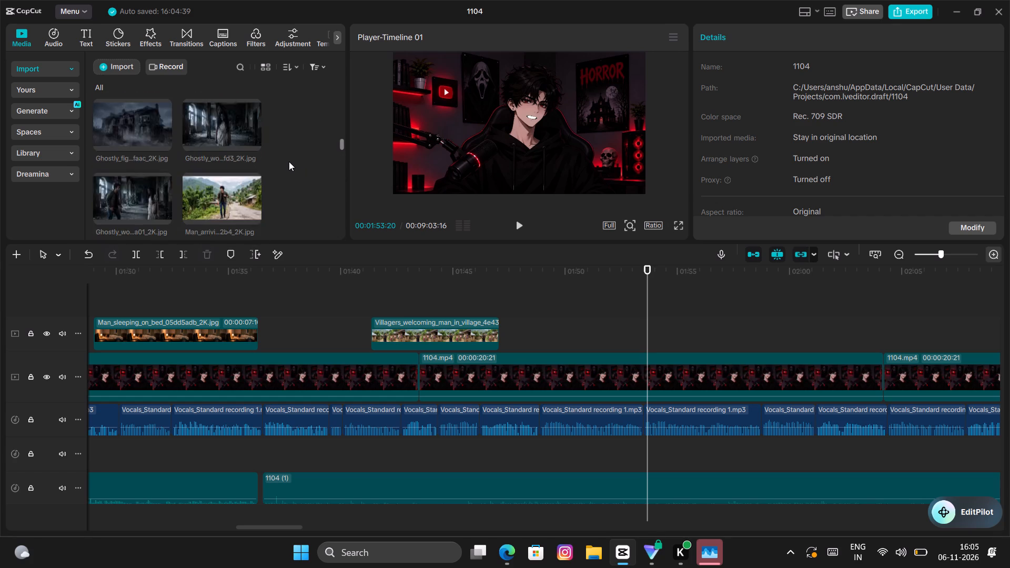
{"action": "scroll", "coordinate": [289, 161], "scroll_direction": "up", "scroll_amount": 7}
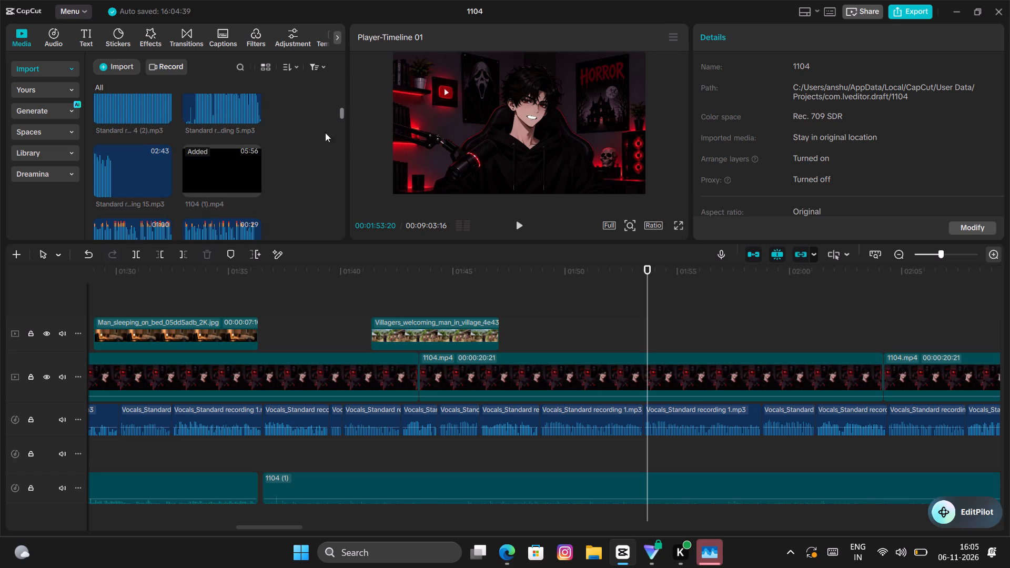
{"action": "left_click_drag", "start_coordinate": [342, 116], "coordinate": [339, 159]}
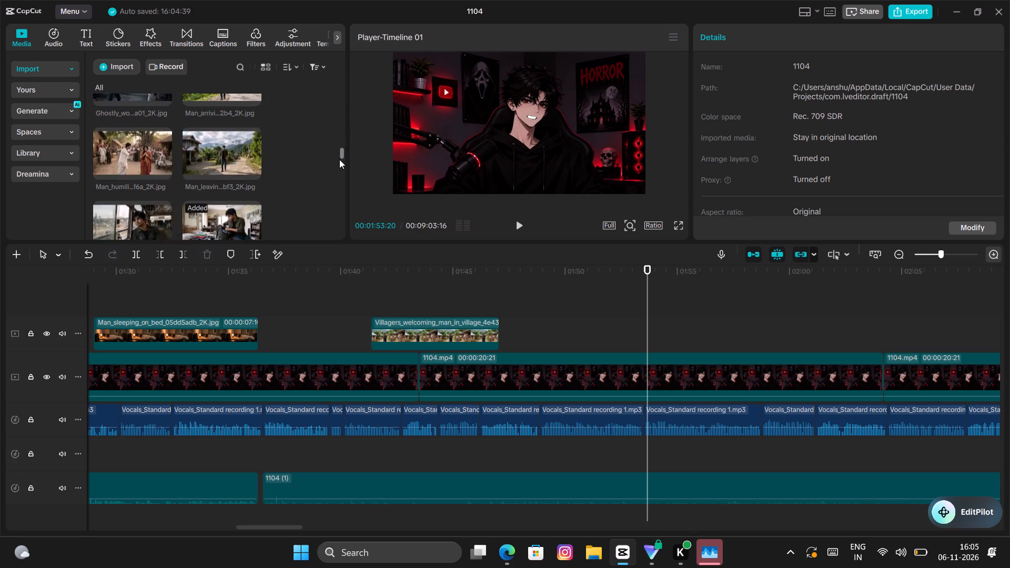
{"action": "left_click_drag", "start_coordinate": [339, 159], "coordinate": [340, 189]}
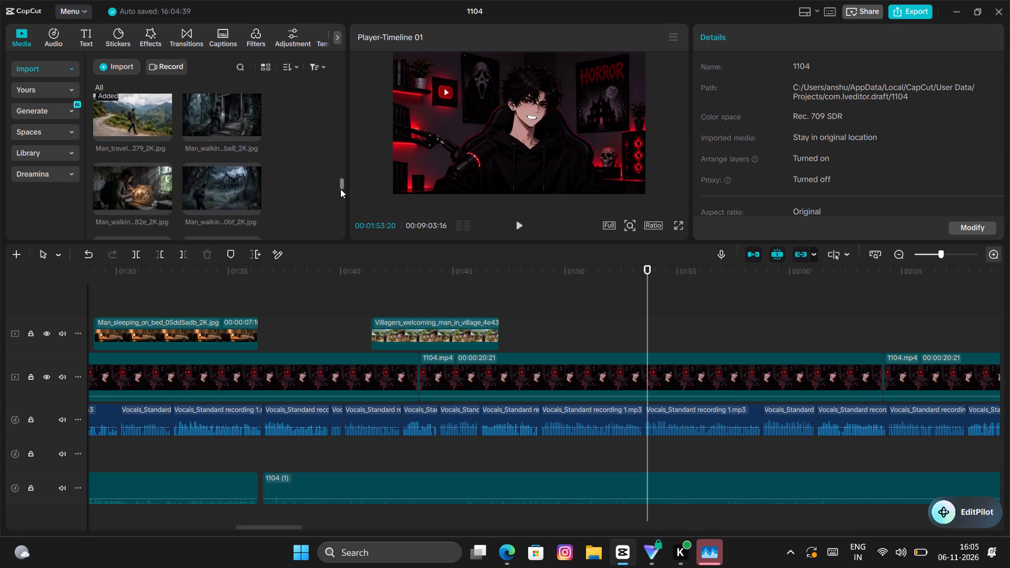
{"action": "left_click_drag", "start_coordinate": [340, 189], "coordinate": [335, 220]}
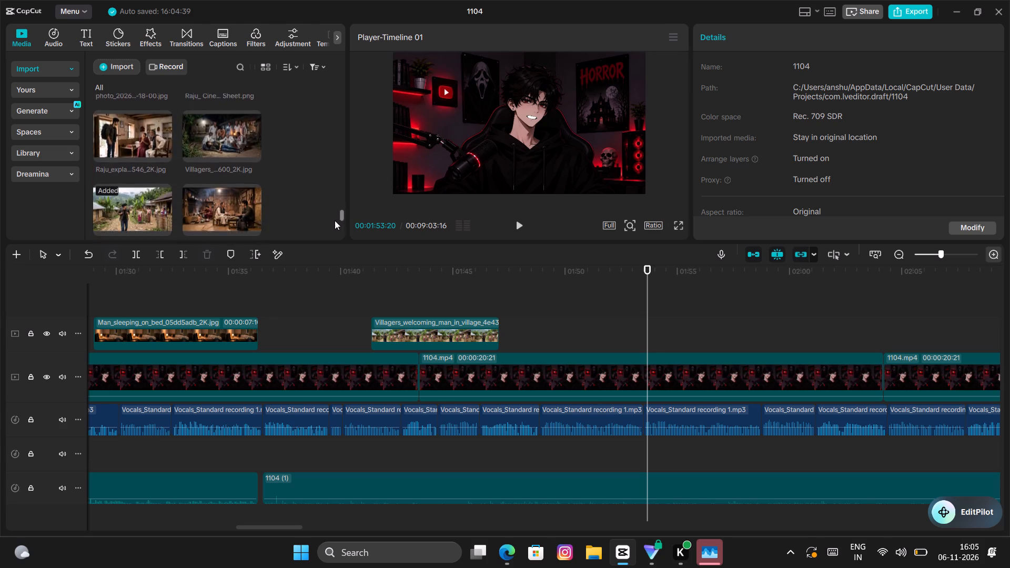
{"action": "left_click_drag", "start_coordinate": [335, 220], "coordinate": [344, 140]}
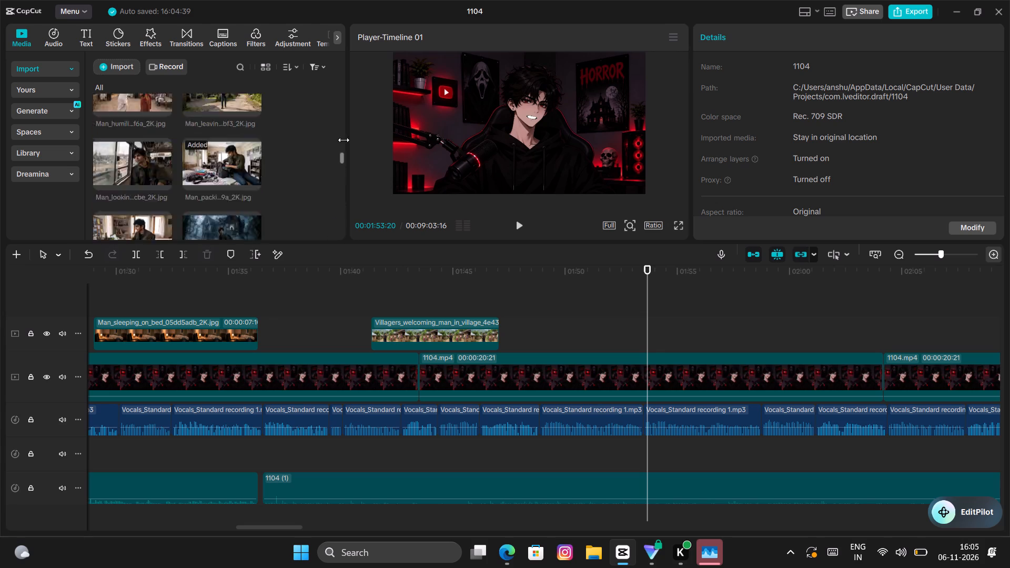
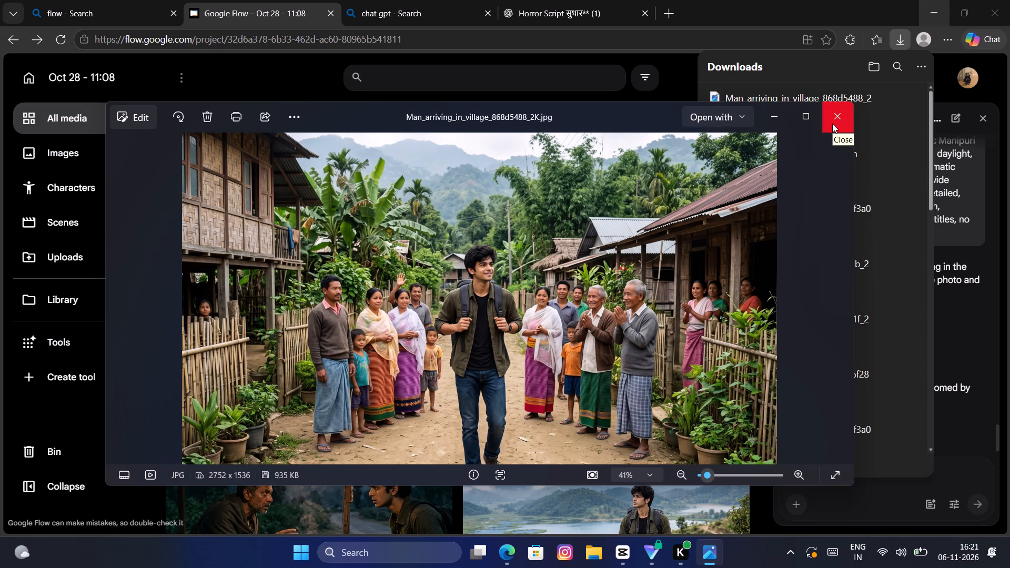
{"action": "left_click", "coordinate": [832, 124]}
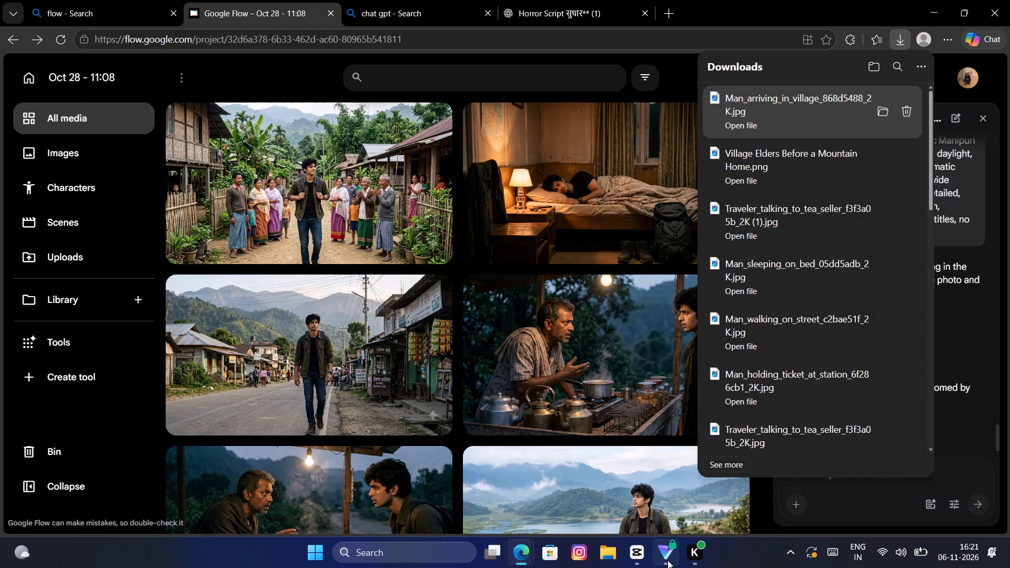
Return to CapCut and import Man_arriving_in_village_868d5488_2K from the Downloads folder into the project media.
{"action": "left_click", "coordinate": [632, 556]}
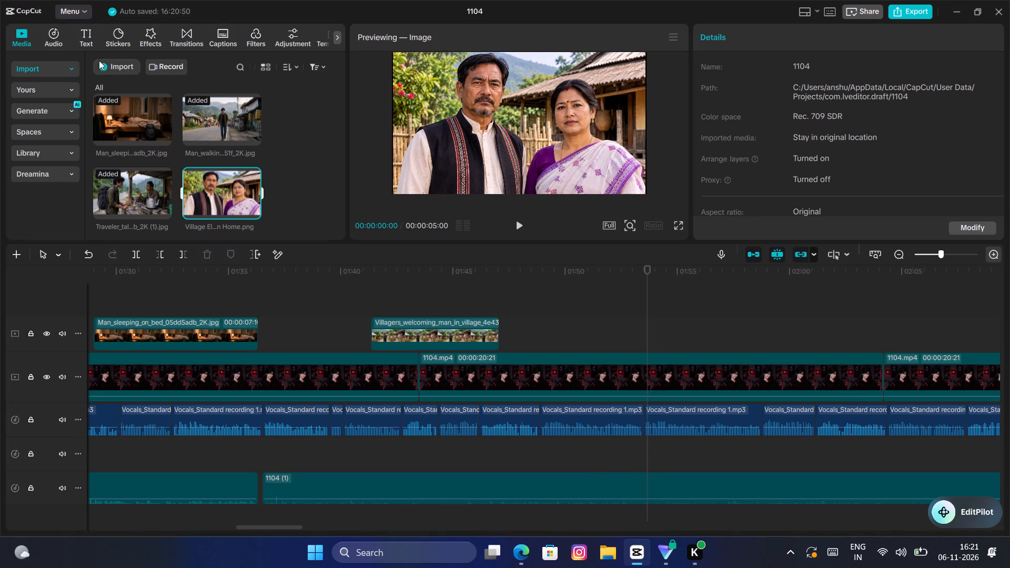
{"action": "left_click", "coordinate": [100, 61]}
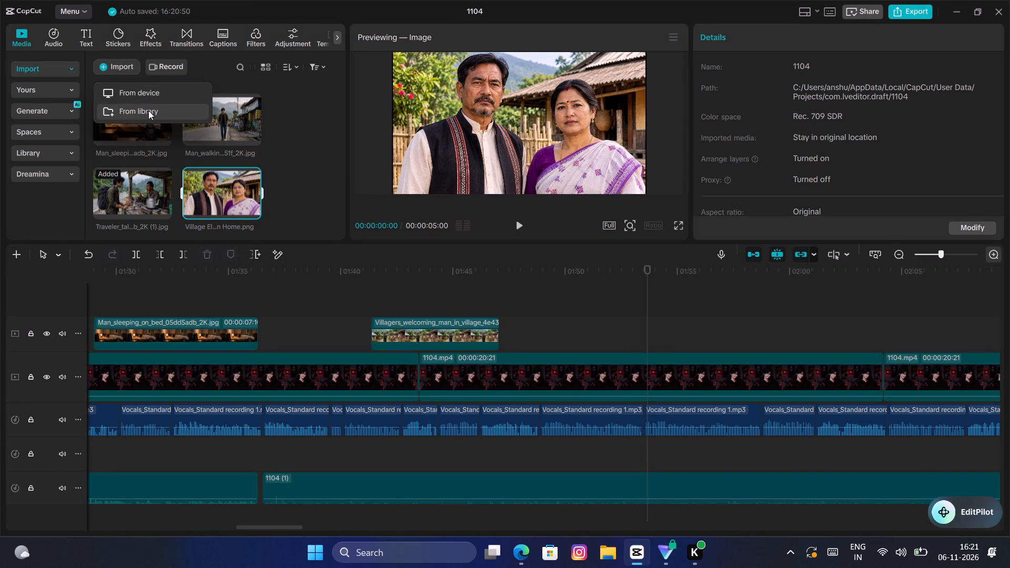
{"action": "left_click", "coordinate": [152, 95]}
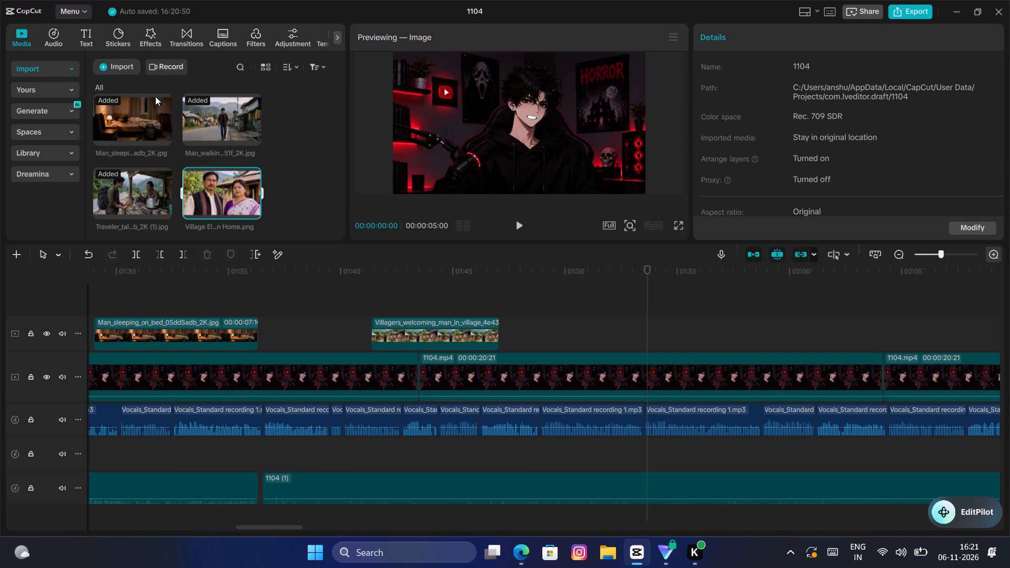
{"action": "scroll", "coordinate": [202, 133], "scroll_direction": "down", "scroll_amount": 2}
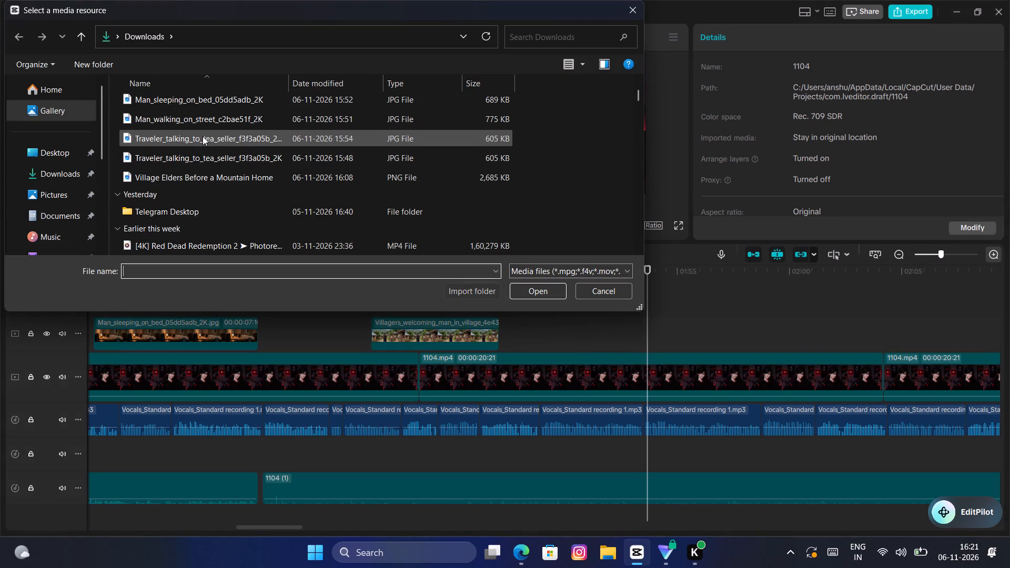
{"action": "left_click", "coordinate": [211, 188]}
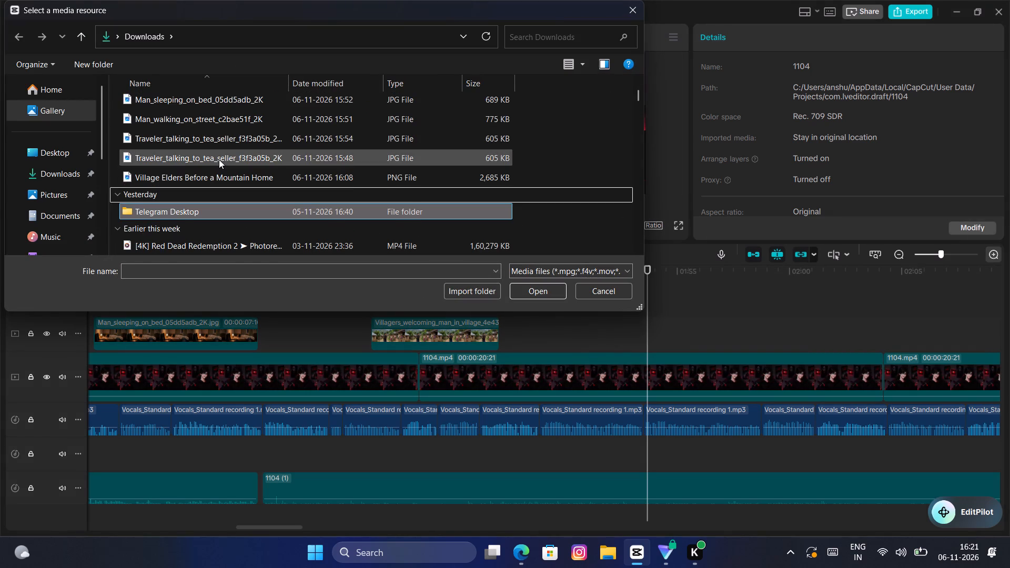
{"action": "left_click", "coordinate": [219, 160]}
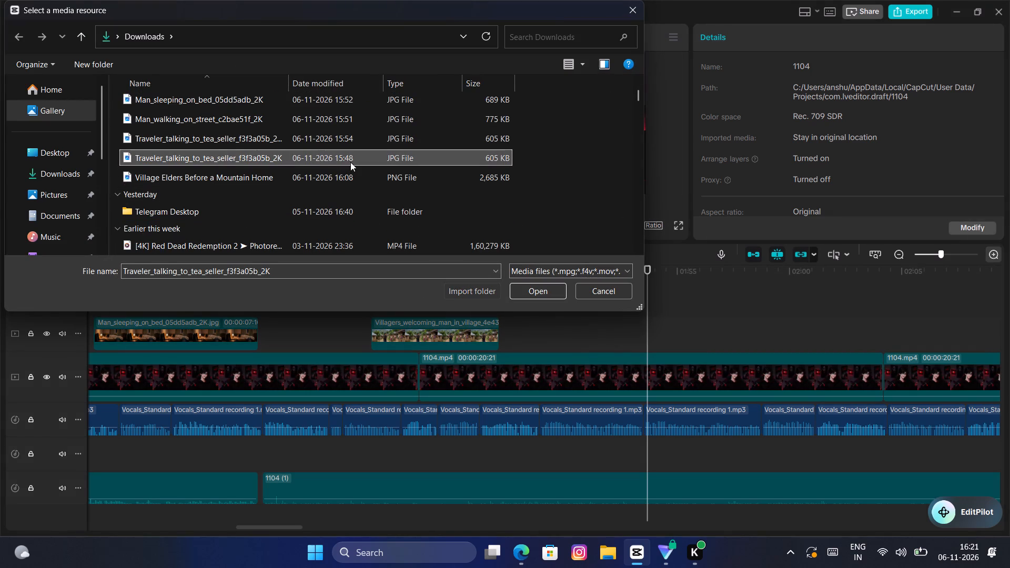
{"action": "scroll", "coordinate": [243, 171], "scroll_direction": "up", "scroll_amount": 8}
{"action": "scroll", "coordinate": [224, 132], "scroll_direction": "up", "scroll_amount": 2}
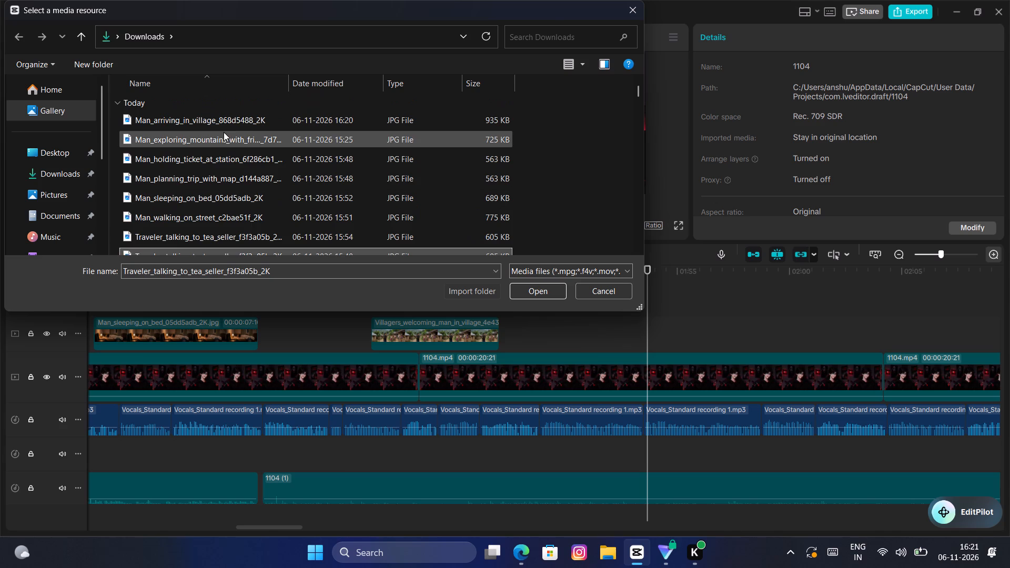
{"action": "left_click", "coordinate": [237, 112]}
{"action": "left_click", "coordinate": [548, 283]}
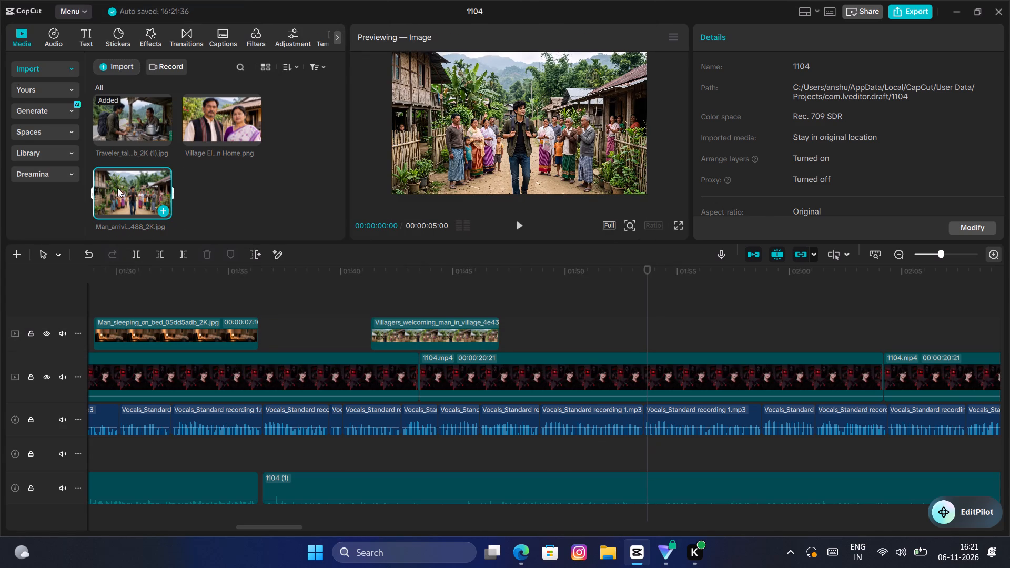
Play back the timeline around the Villagers_welcoming_man_in_village clip and the section after it to check the narration.
{"action": "left_click", "coordinate": [537, 319]}
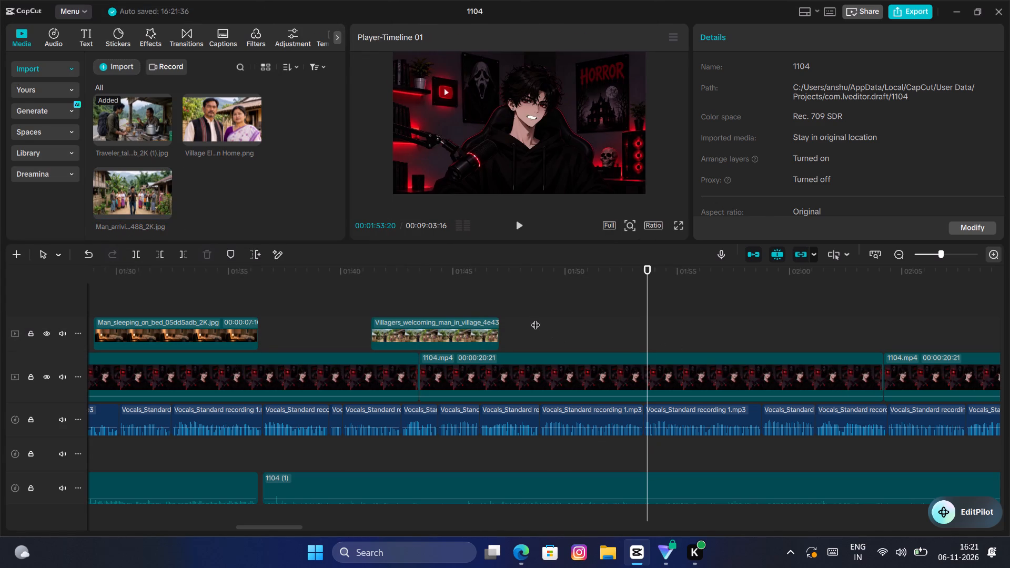
{"action": "key", "text": "space"}
{"action": "key", "text": "space"}
{"action": "left_click", "coordinate": [524, 224]}
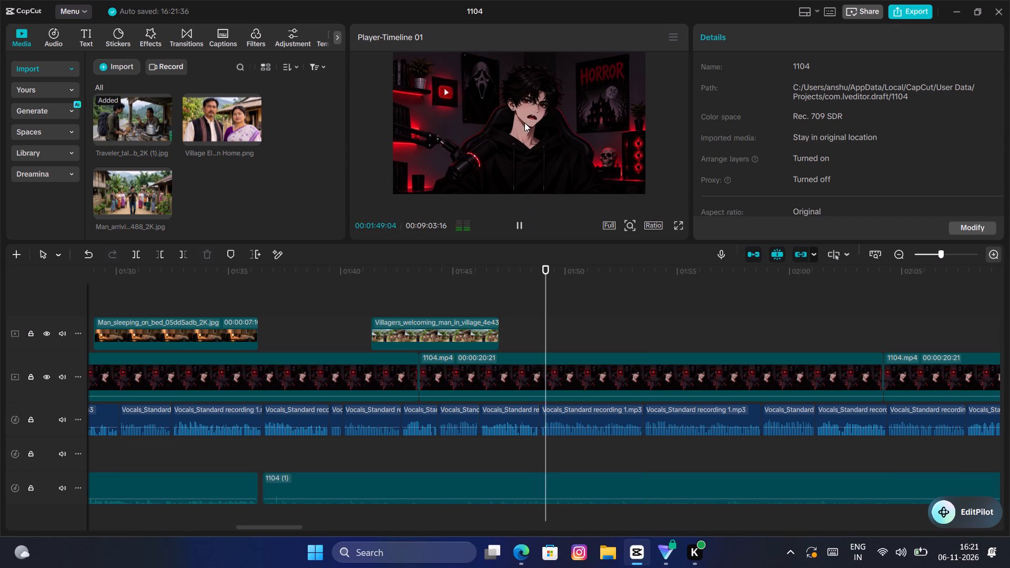
{"action": "key", "text": "space"}
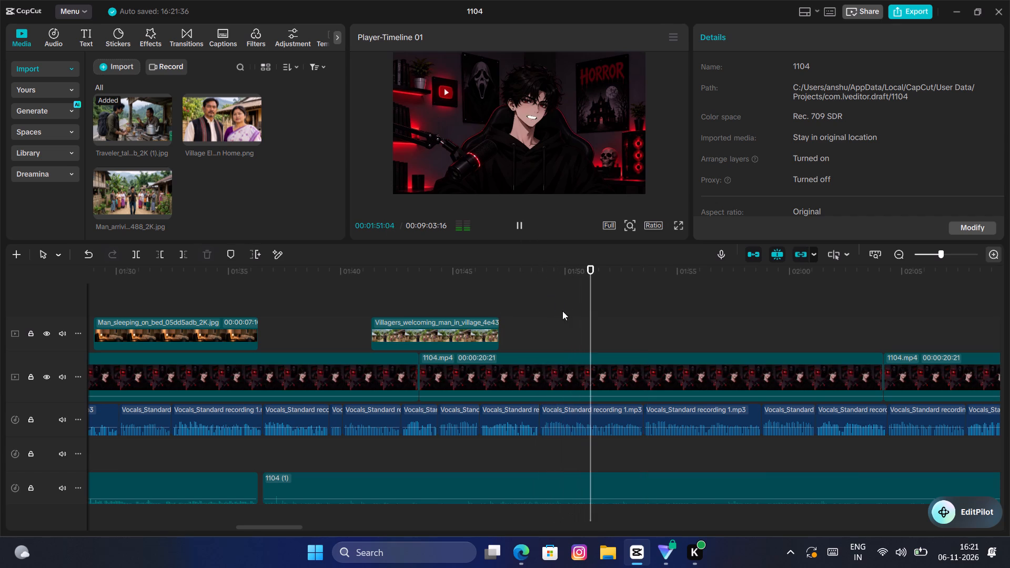
{"action": "left_click", "coordinate": [497, 300]}
{"action": "key", "text": "space"}
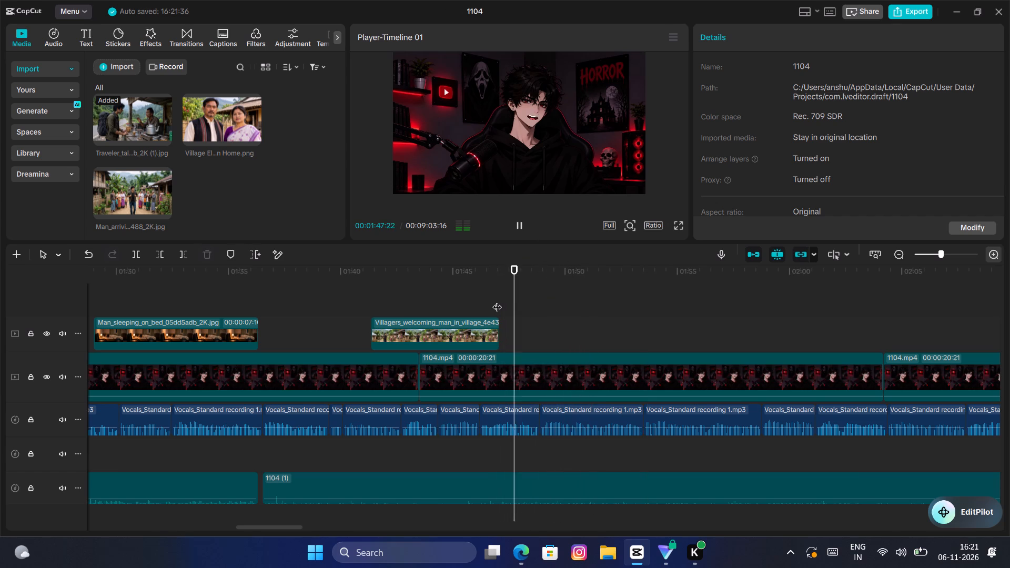
{"action": "key", "text": "space"}
{"action": "left_click", "coordinate": [365, 302]}
{"action": "key", "text": "space"}
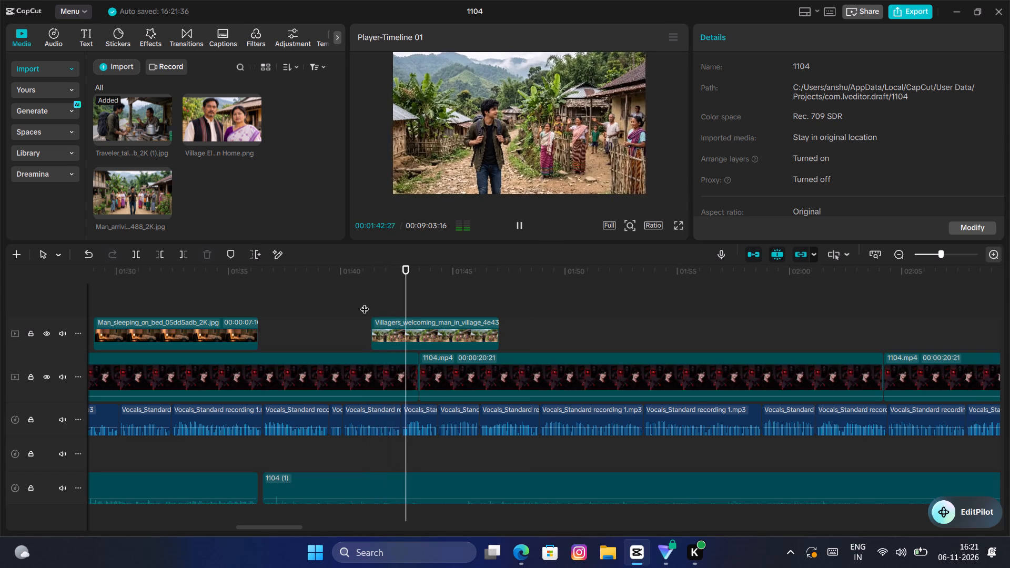
Place the Man_arriving_in_village image on the overlay track directly after the Villagers_welcoming_man_in_village clip.
{"action": "left_click", "coordinate": [117, 196]}
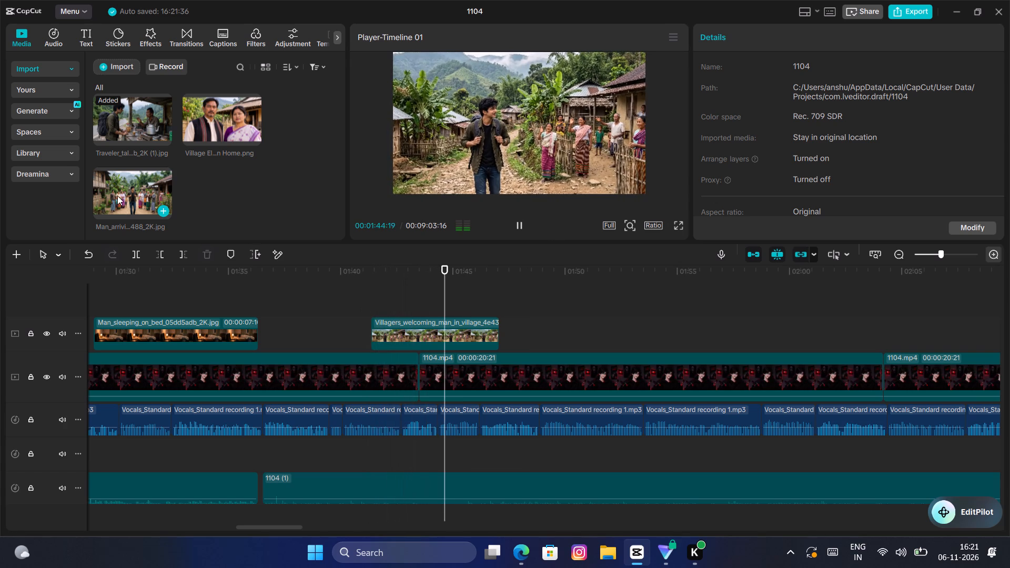
{"action": "left_click_drag", "start_coordinate": [117, 196], "coordinate": [502, 330]}
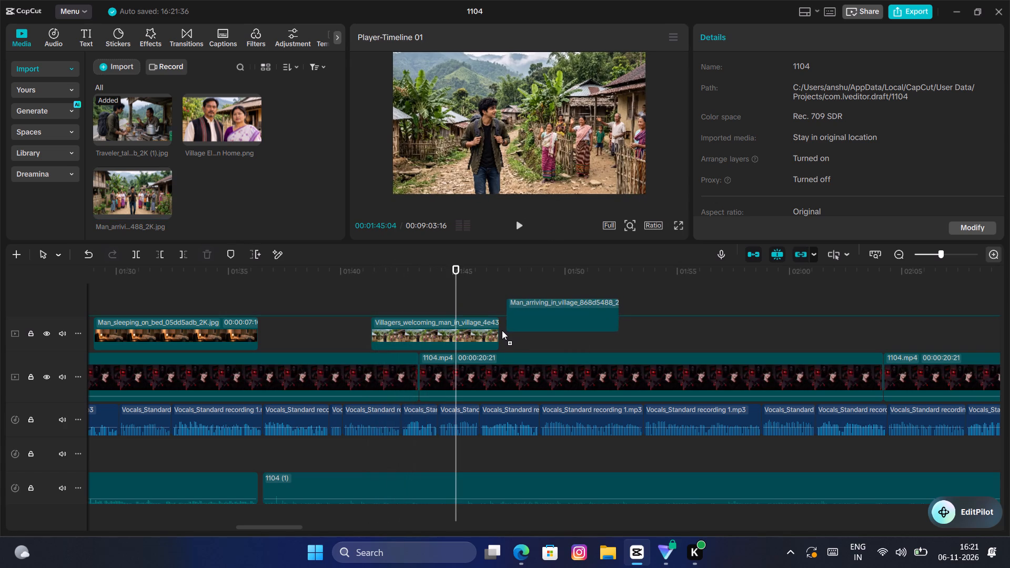
{"action": "left_click_drag", "start_coordinate": [502, 330], "coordinate": [501, 332]}
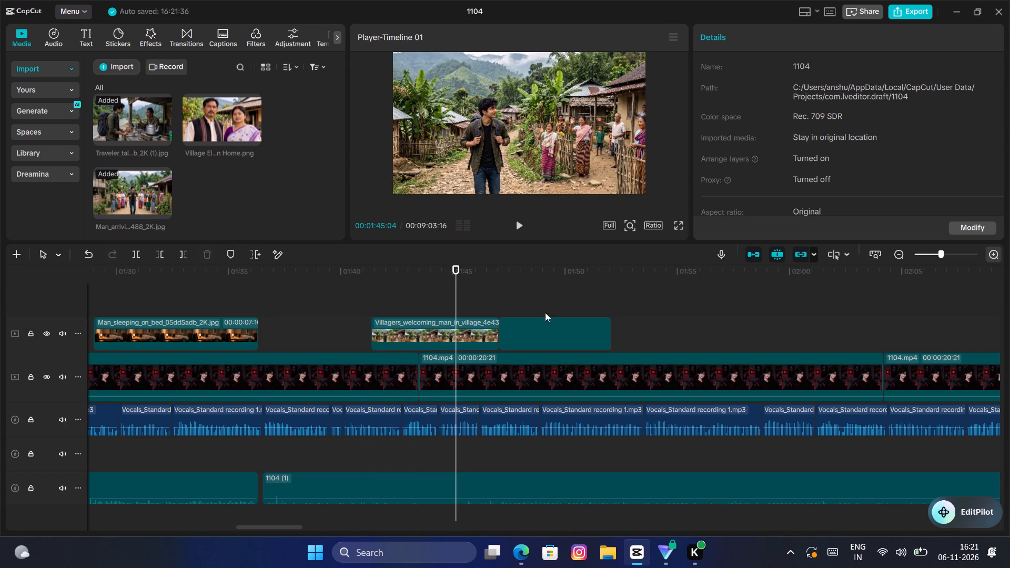
Add transform keyframes at the start and end of the Man_arriving_in_village clip, at 00:01:47:02 and 00:01:52:02.
{"action": "left_click", "coordinate": [502, 296]}
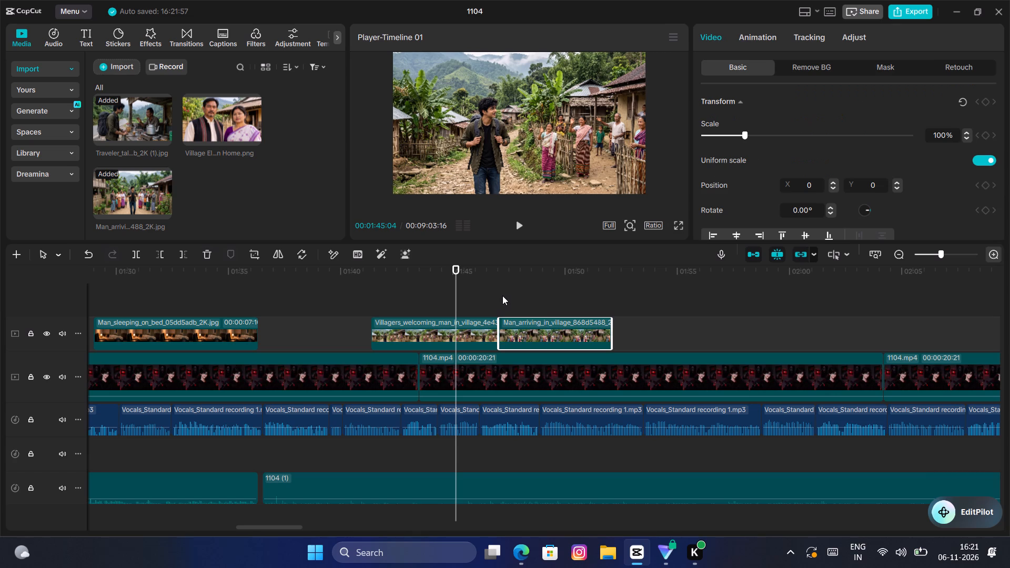
{"action": "left_click", "coordinate": [511, 321]}
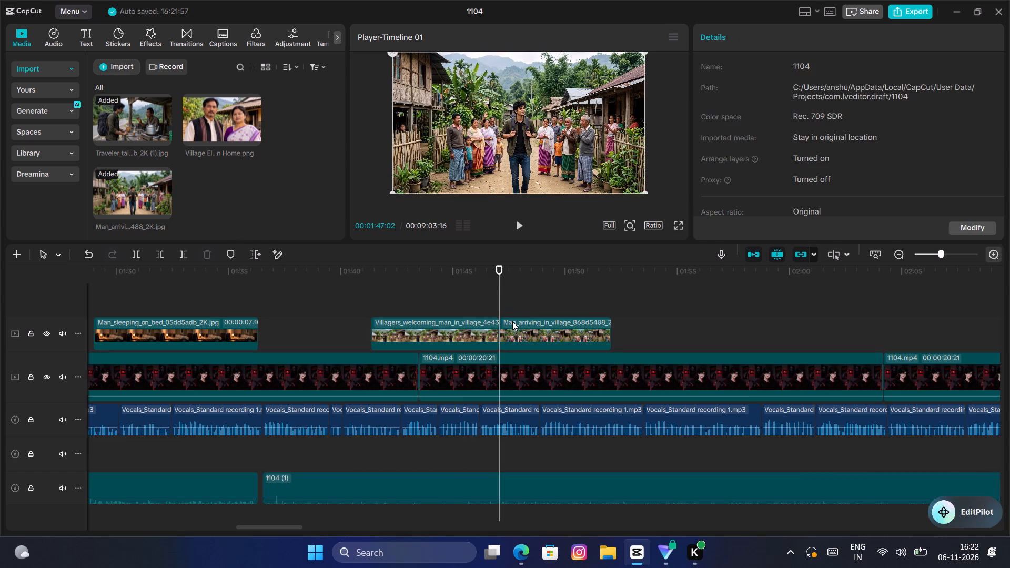
{"action": "left_click", "coordinate": [986, 102]}
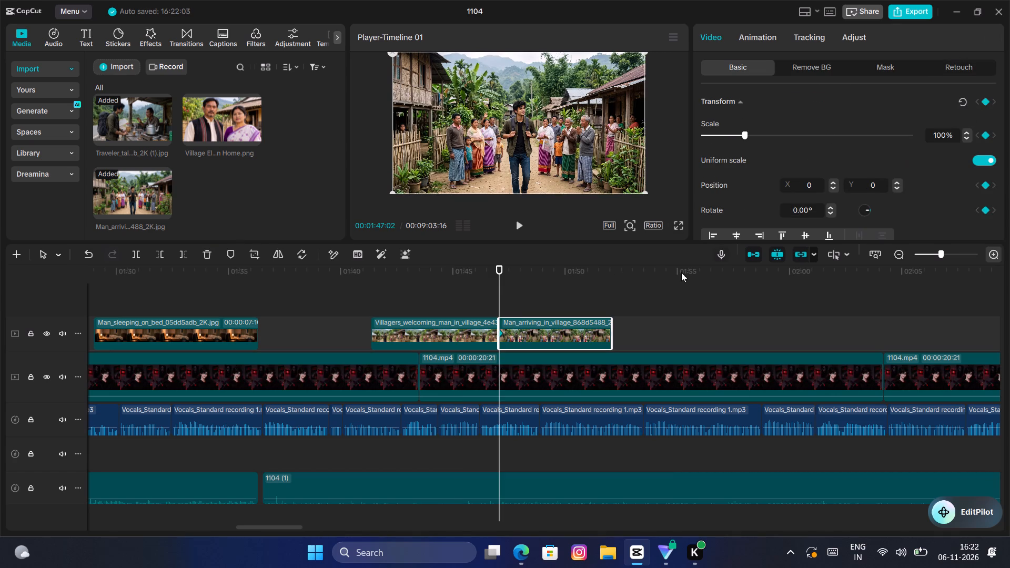
{"action": "left_click_drag", "start_coordinate": [501, 292], "coordinate": [622, 291]}
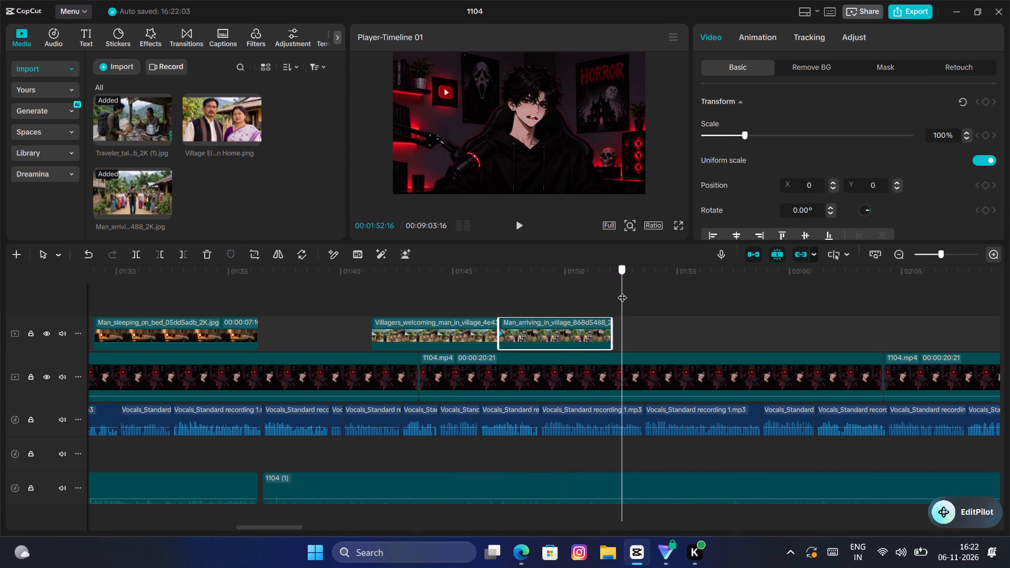
{"action": "left_click_drag", "start_coordinate": [622, 291], "coordinate": [613, 297]}
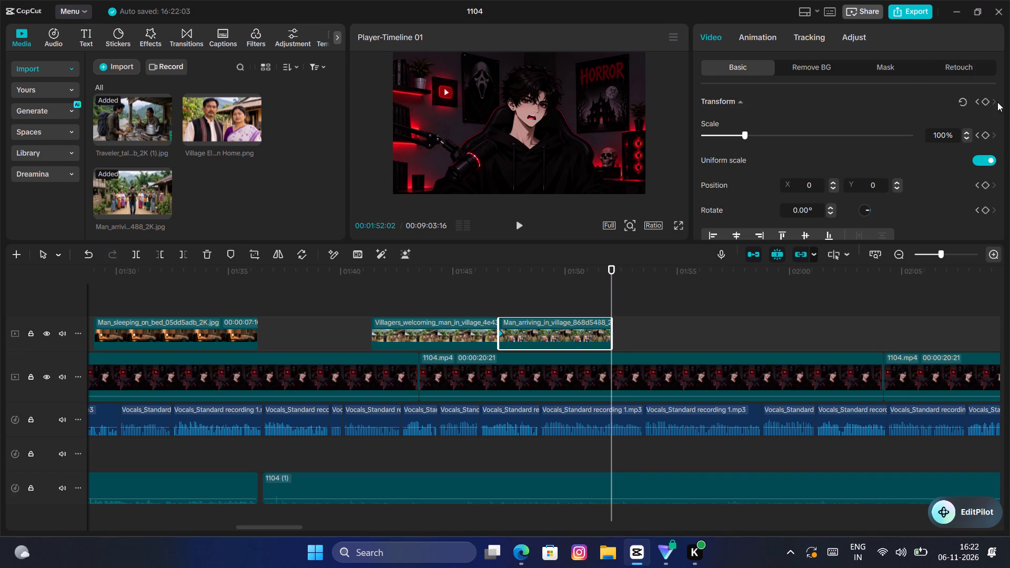
{"action": "left_click", "coordinate": [980, 100]}
{"action": "left_click", "coordinate": [984, 101]}
Set the scale to 112% at the starting keyframe of the Man_arriving_in_village clip.
{"action": "left_click", "coordinate": [505, 334]}
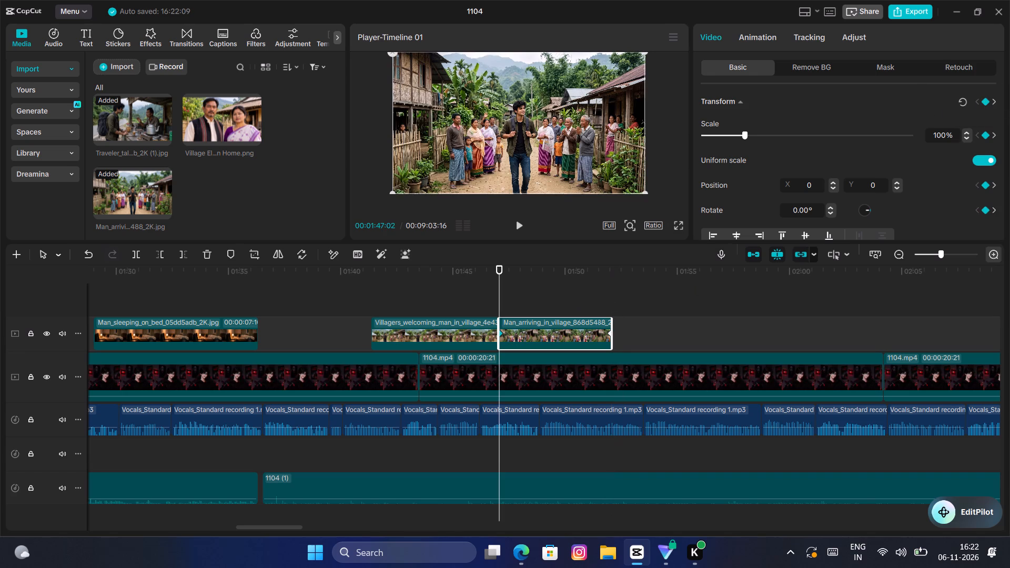
{"action": "left_click", "coordinate": [942, 137]}
{"action": "key", "text": "BackSpace"}
{"action": "key", "text": "Right"}
{"action": "key", "text": "BackSpace"}
{"action": "key", "text": "2"}
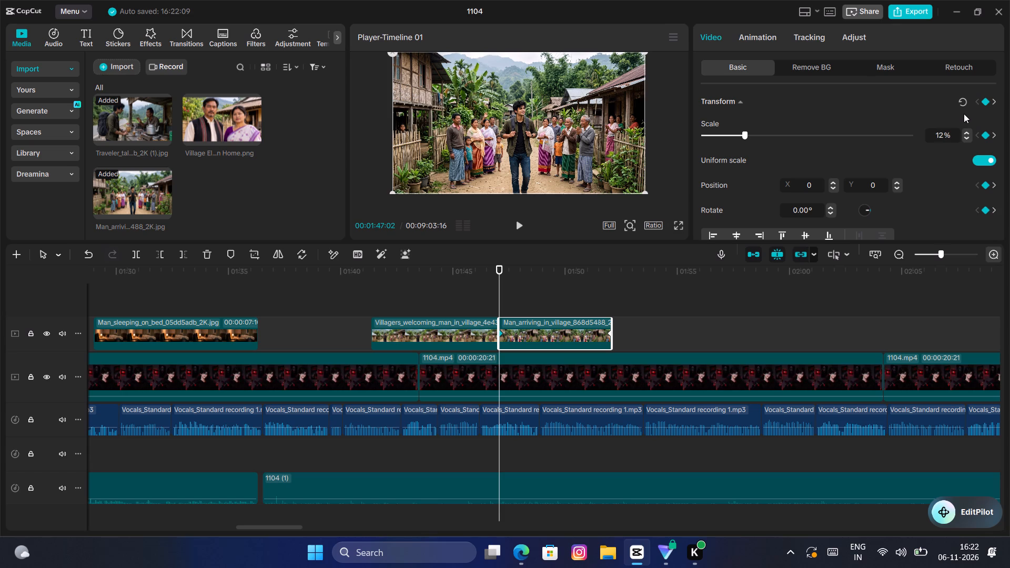
{"action": "key", "text": "BackSpace"}
{"action": "type", "text": "12"}
{"action": "key", "text": "Return"}
Set the scale to 132% at the ending keyframe of the Man_arriving_in_village clip.
{"action": "left_click", "coordinate": [607, 331]}
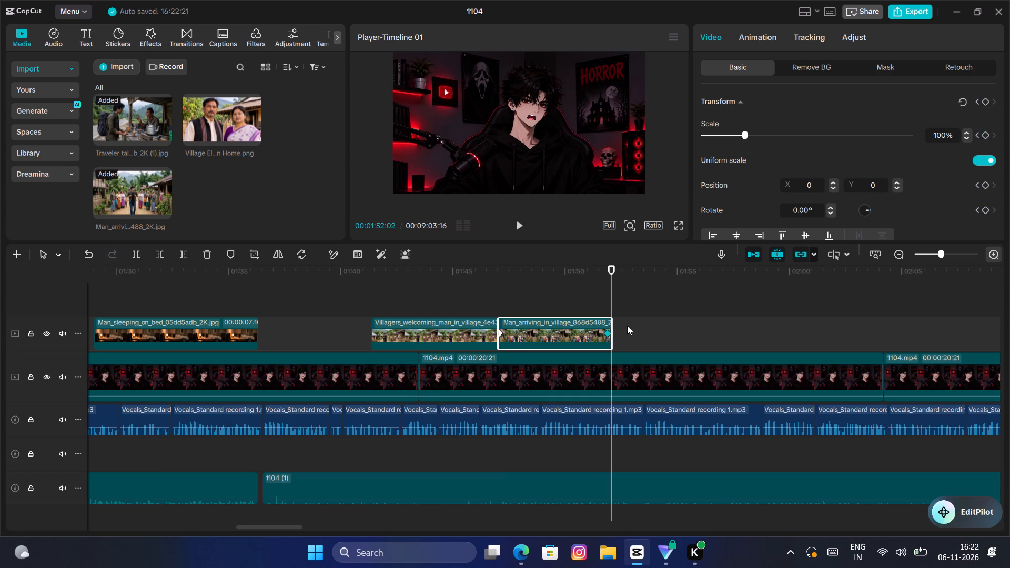
{"action": "left_click", "coordinate": [947, 131]}
{"action": "key", "text": "BackSpace"}
{"action": "key", "text": "BackSpace"}
{"action": "key", "text": "3"}
{"action": "key", "text": "2"}
{"action": "key", "text": "Return"}
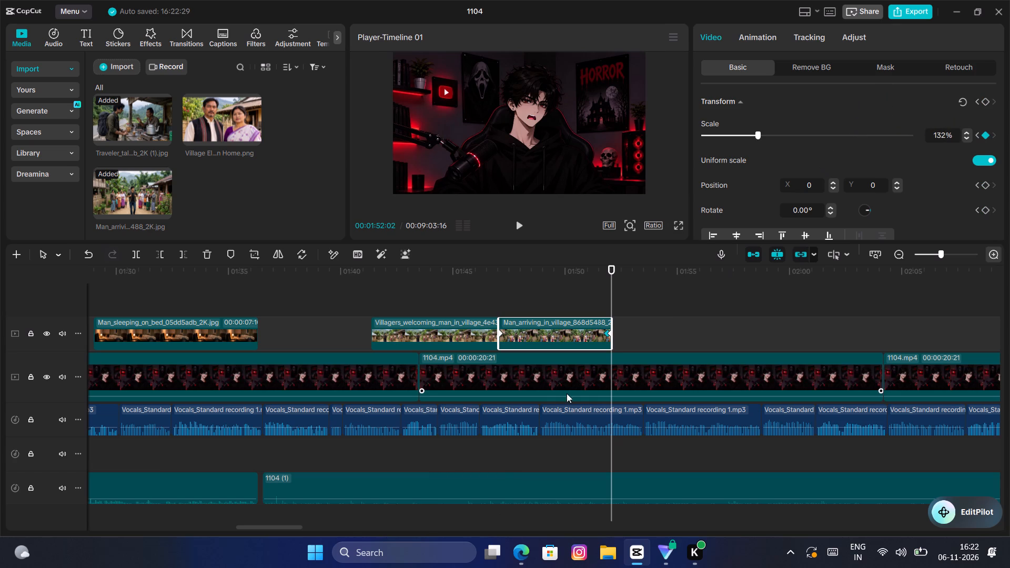
Play back the timeline from before the Man_arriving_in_village clip through the section after it to check the zoom and narration.
{"action": "left_click", "coordinate": [496, 311]}
{"action": "left_click", "coordinate": [469, 295]}
{"action": "key", "text": "space"}
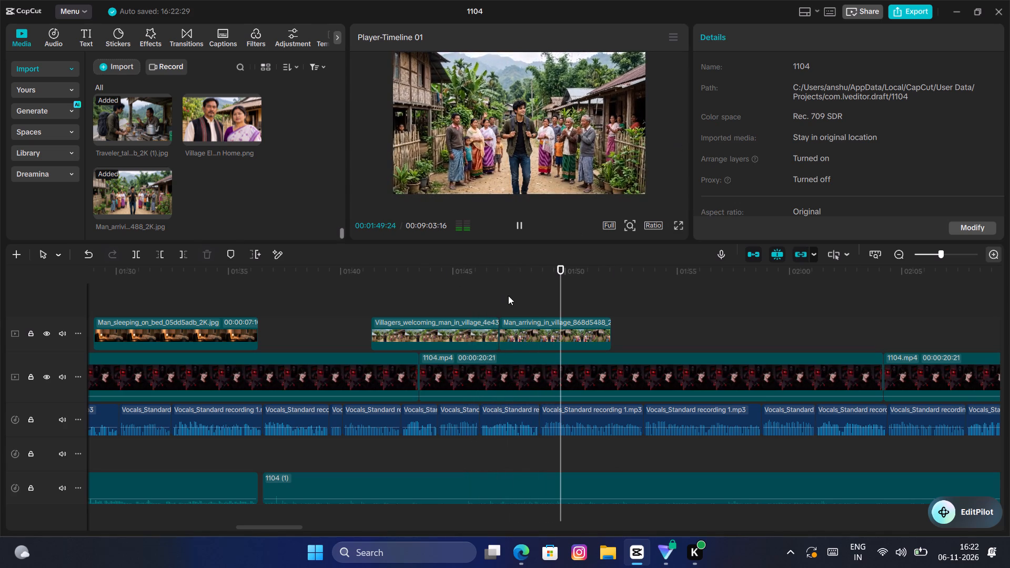
{"action": "key", "text": "space"}
{"action": "key", "text": "space"}
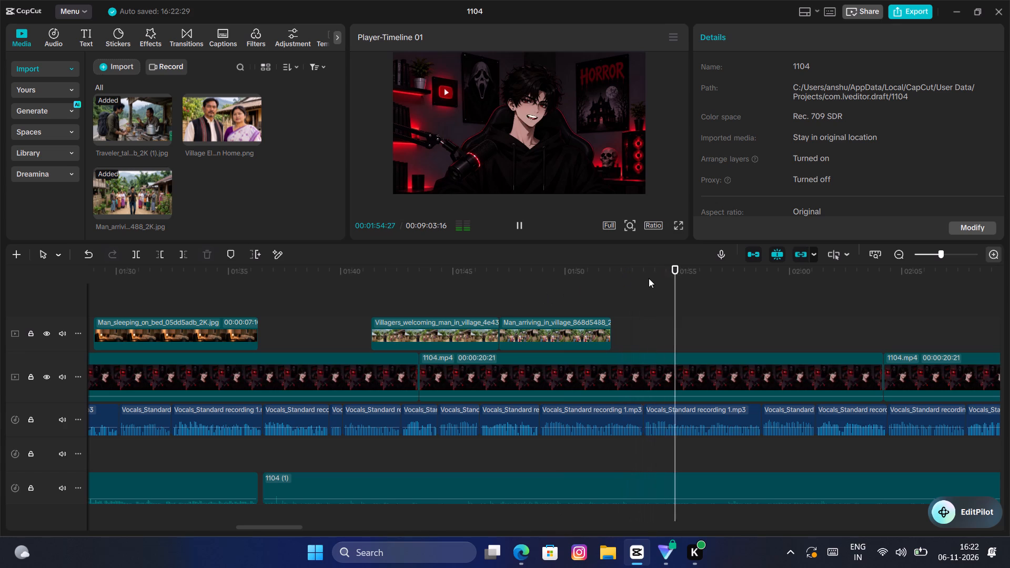
{"action": "key", "text": "space"}
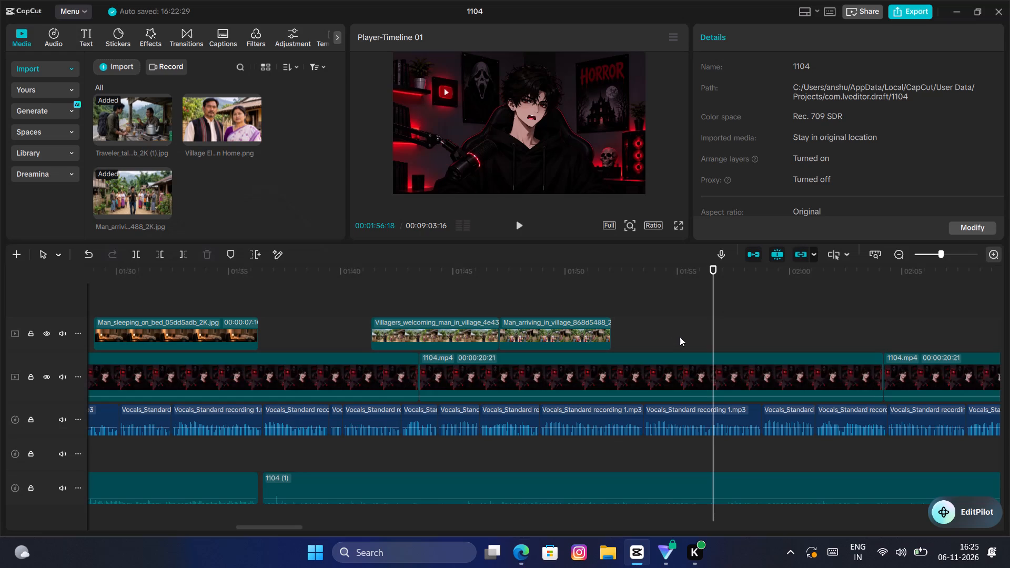
{"action": "left_click", "coordinate": [567, 289]}
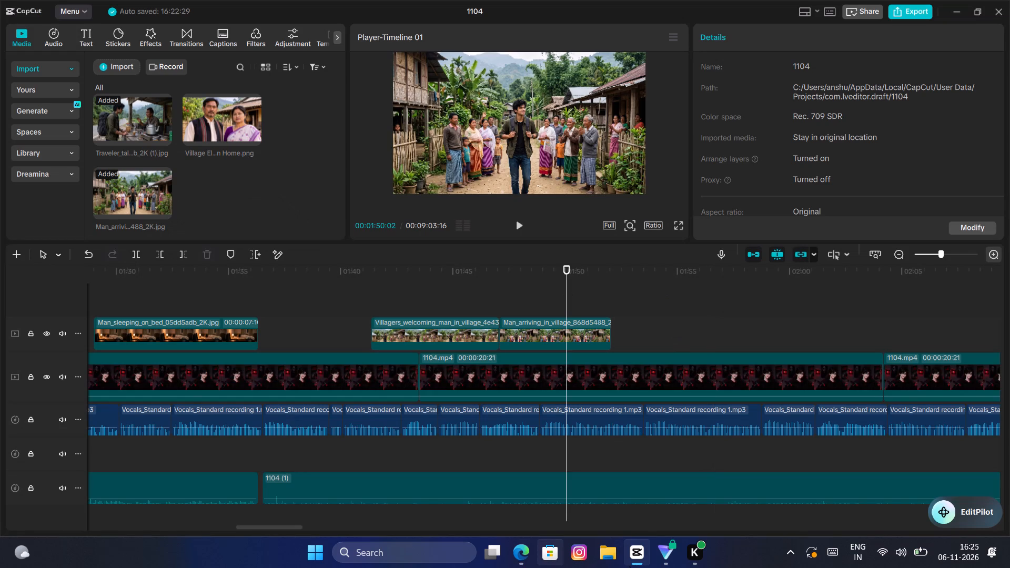
{"action": "left_click", "coordinate": [528, 544]}
{"action": "left_click", "coordinate": [544, 496]}
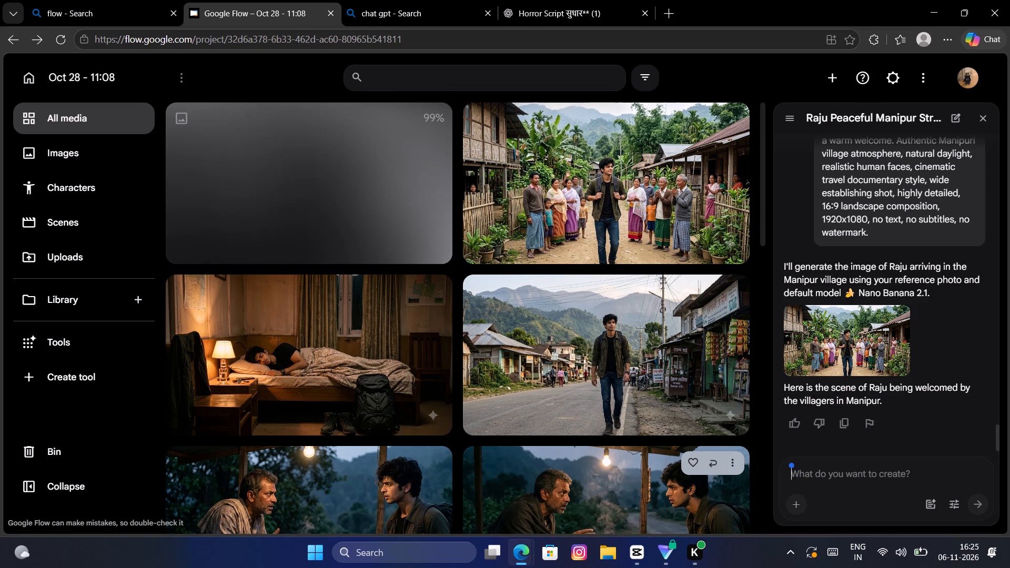
{"action": "left_click", "coordinate": [638, 566]}
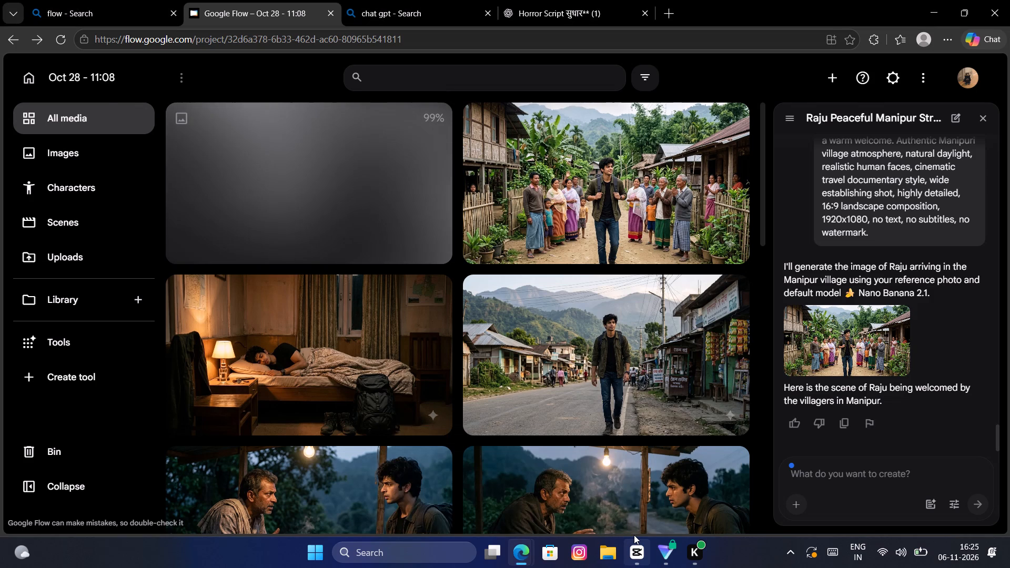
{"action": "left_click", "coordinate": [627, 288]}
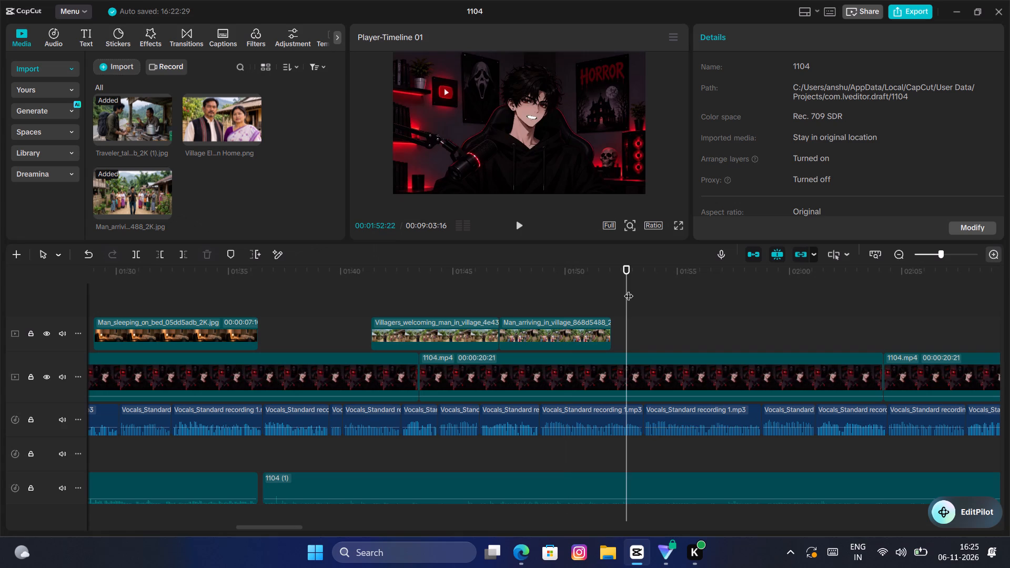
{"action": "key", "text": "space"}
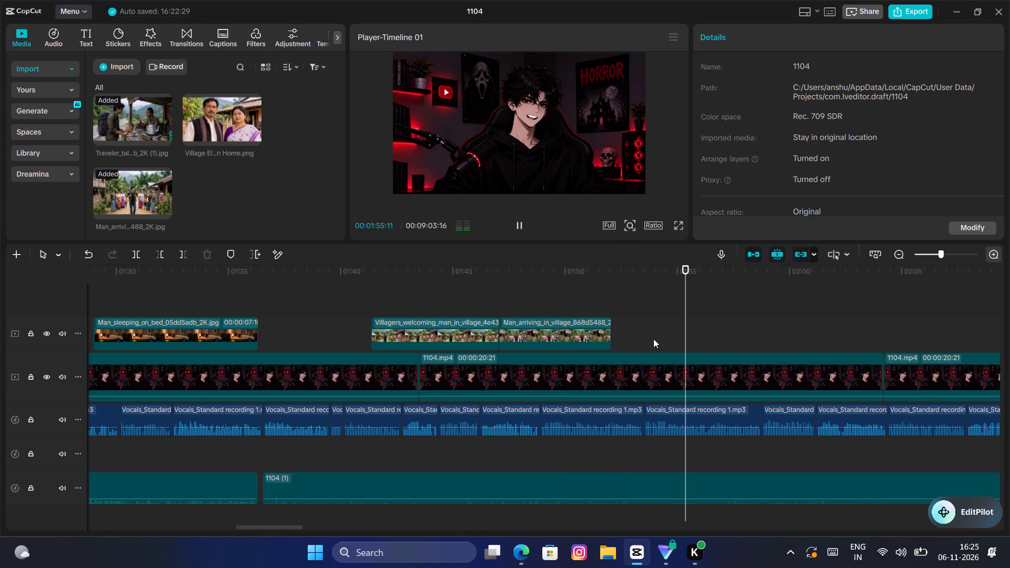
{"action": "key", "text": "space"}
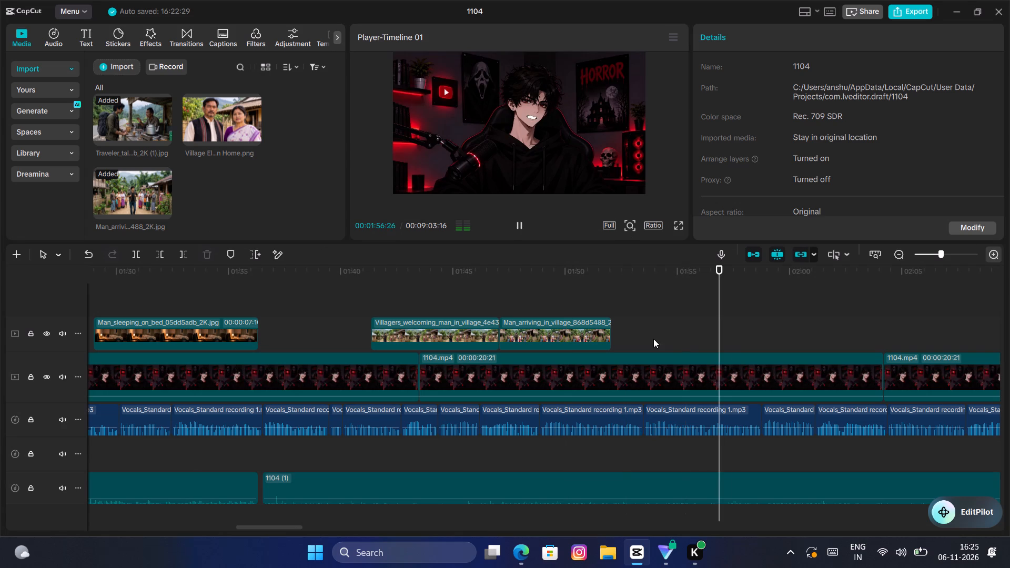
Switch to Proton VPN, disconnect from the Japan free server and close its window.
{"action": "left_click", "coordinate": [670, 564]}
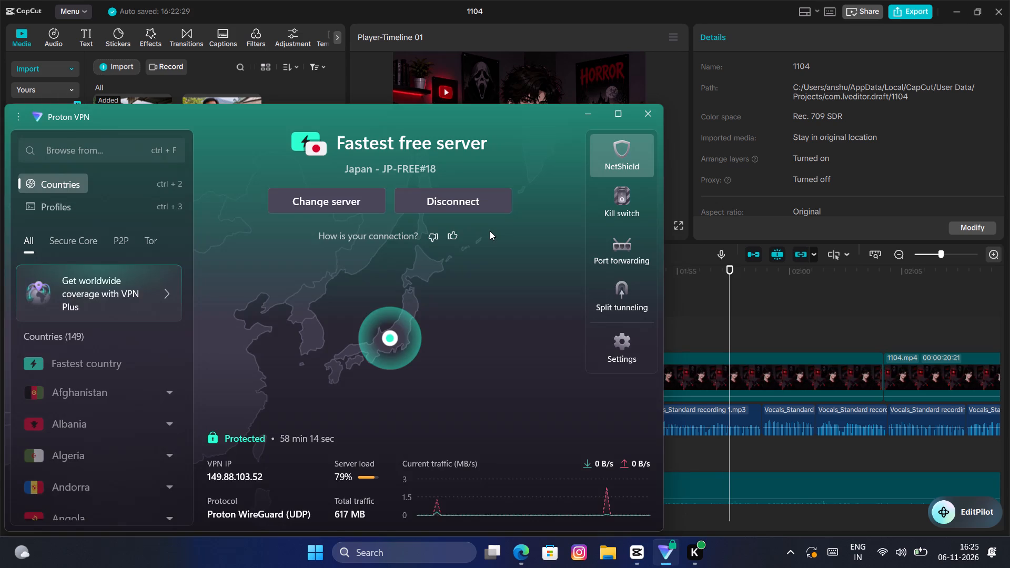
{"action": "left_click", "coordinate": [417, 208]}
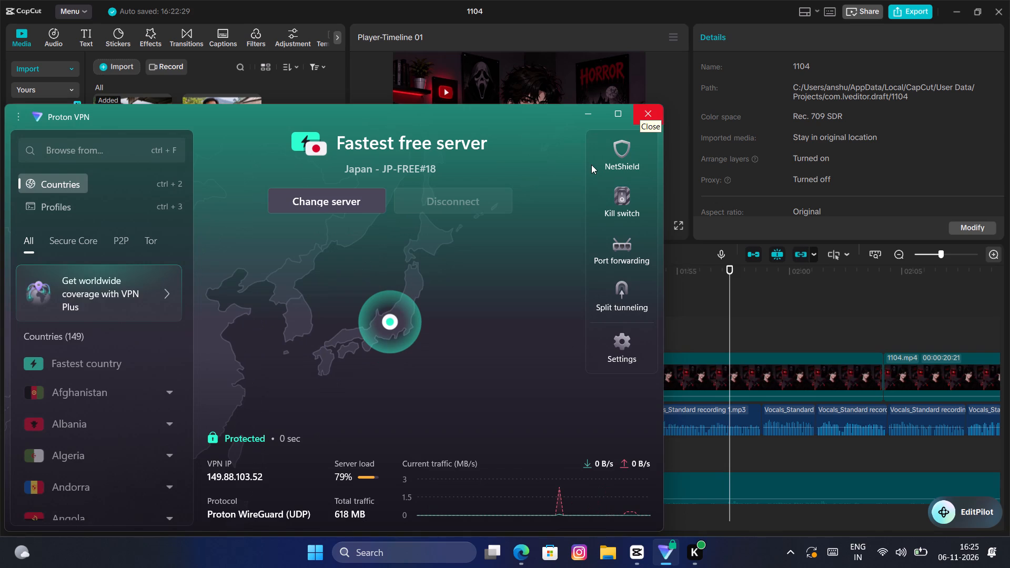
{"action": "left_click", "coordinate": [656, 115]}
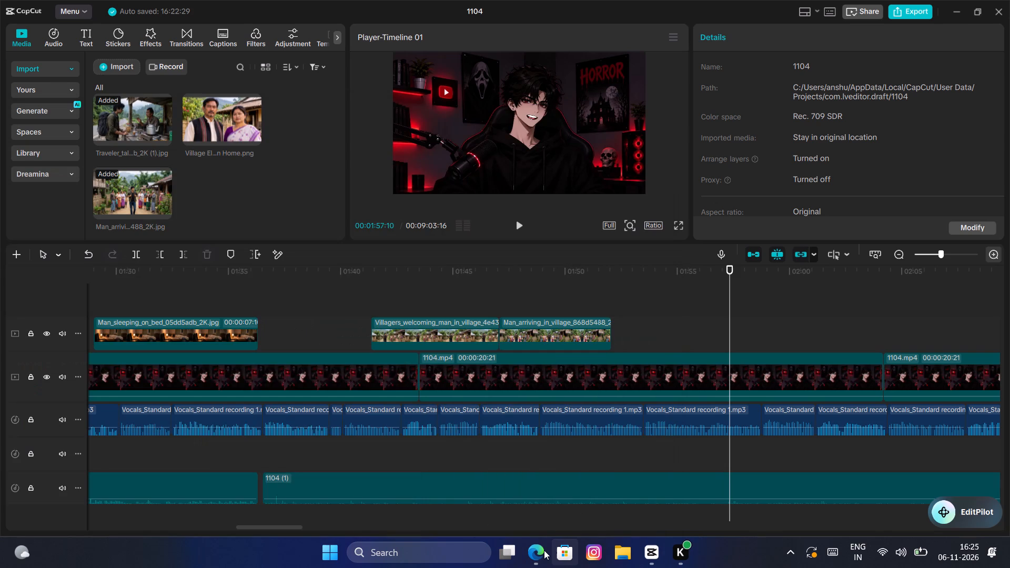
Recheck the upload in Google Flow, and in CapCut play the narration from the end of the Man_arriving_in_village clip to about 2:03.
{"action": "left_click", "coordinate": [544, 549]}
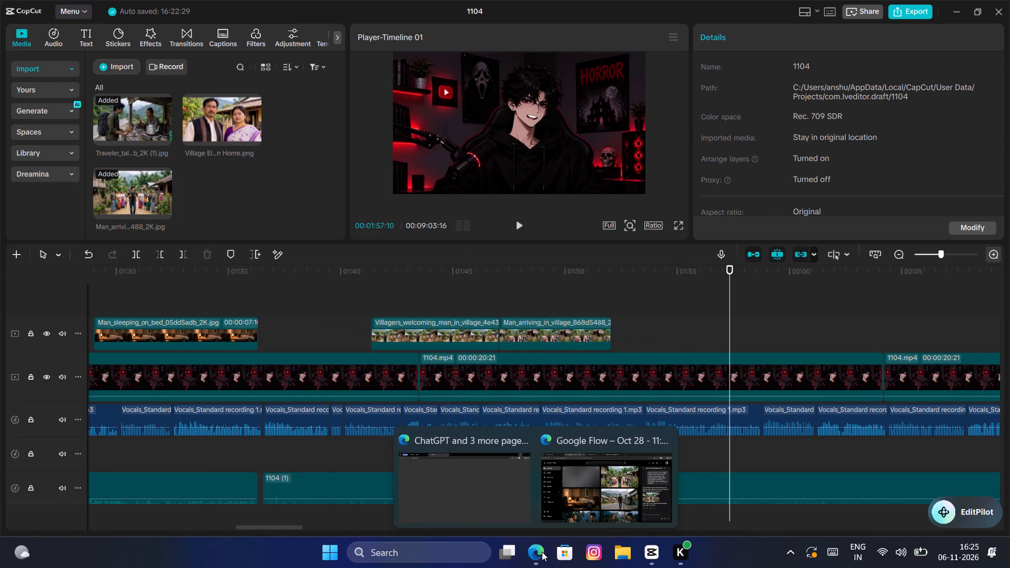
{"action": "left_click", "coordinate": [611, 475]}
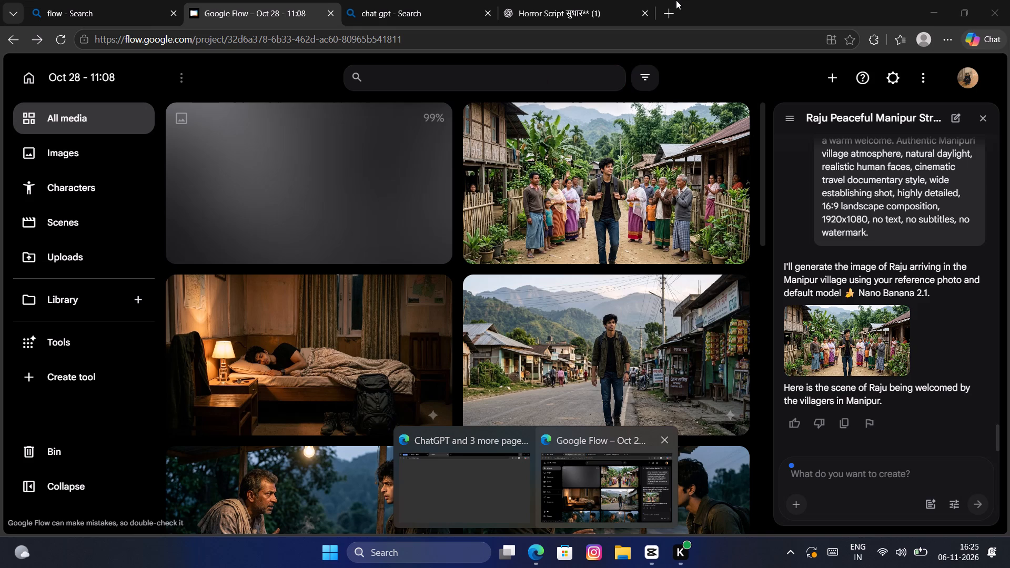
{"action": "left_click", "coordinate": [648, 557]}
{"action": "left_click", "coordinate": [602, 297]}
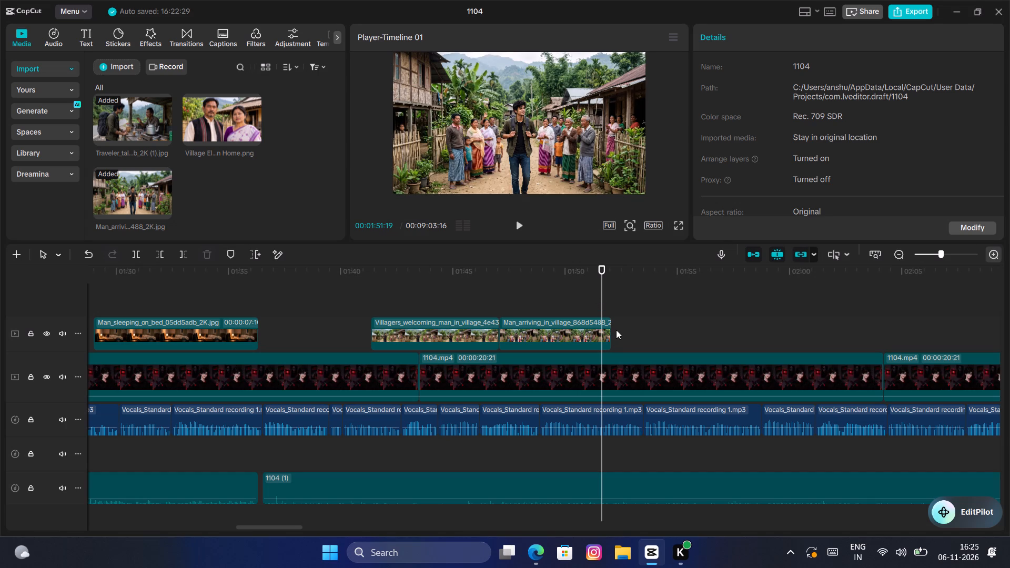
{"action": "key", "text": "space"}
{"action": "triple_click", "coordinate": [893, 255]}
{"action": "key", "text": "space"}
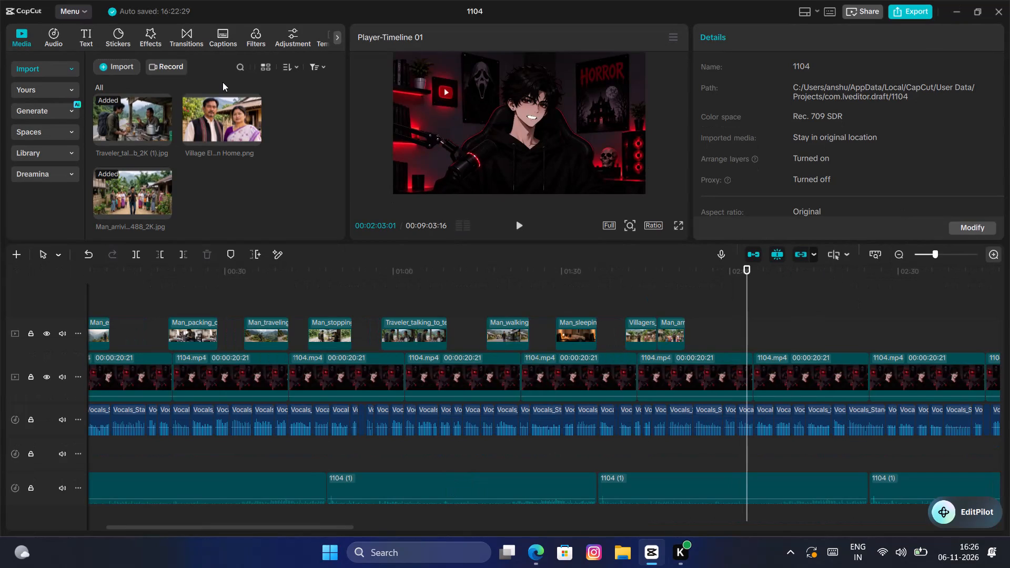
Survey the whole timeline to see how much of the narration after the last village image still lacks illustrations.
{"action": "left_click", "coordinate": [900, 253]}
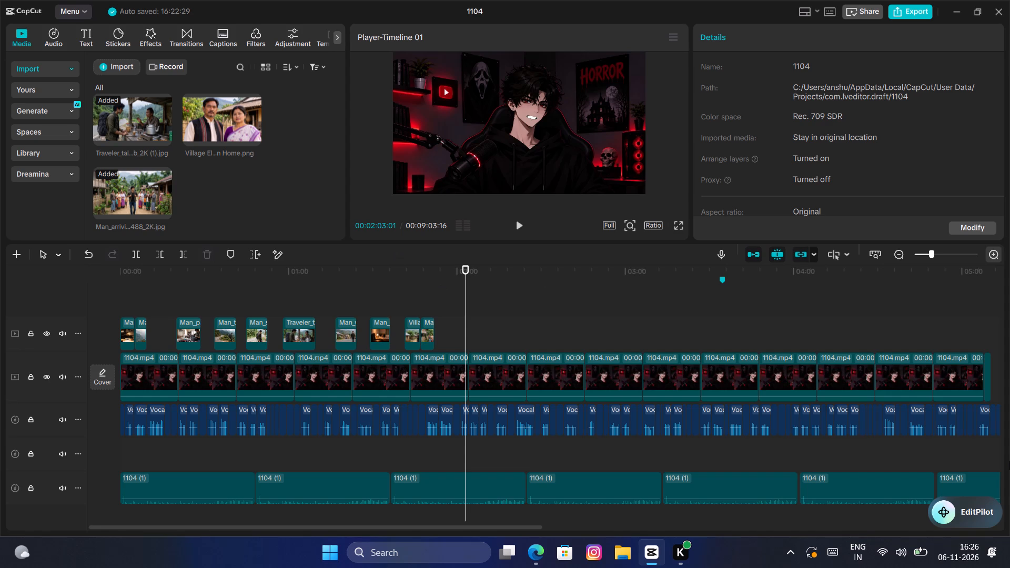
{"action": "left_click", "coordinate": [956, 308]}
{"action": "left_click", "coordinate": [956, 308]}
{"action": "left_click_drag", "start_coordinate": [956, 308], "coordinate": [966, 311]}
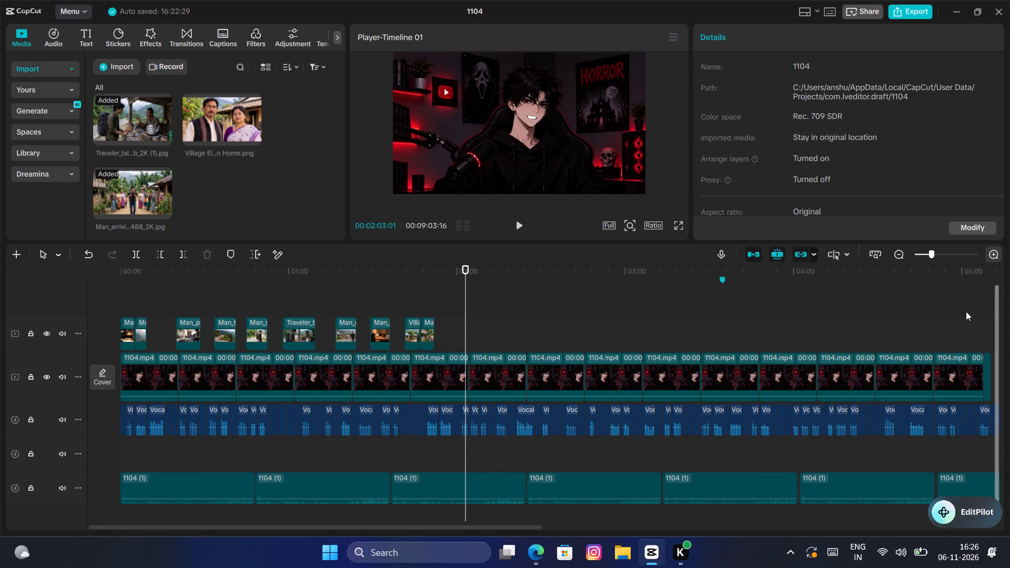
{"action": "left_click_drag", "start_coordinate": [966, 311], "coordinate": [1009, 323]}
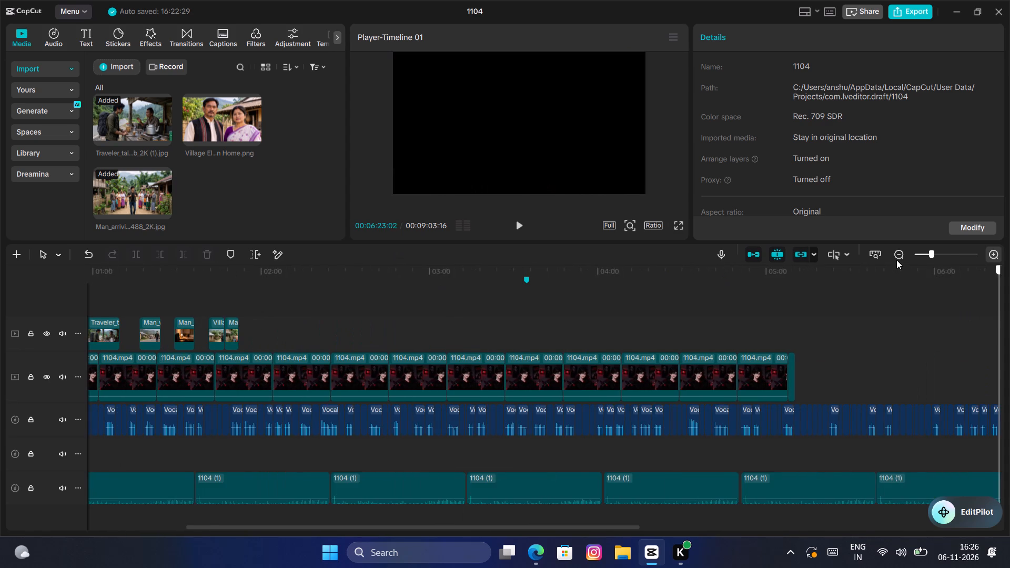
{"action": "left_click", "coordinate": [898, 250]}
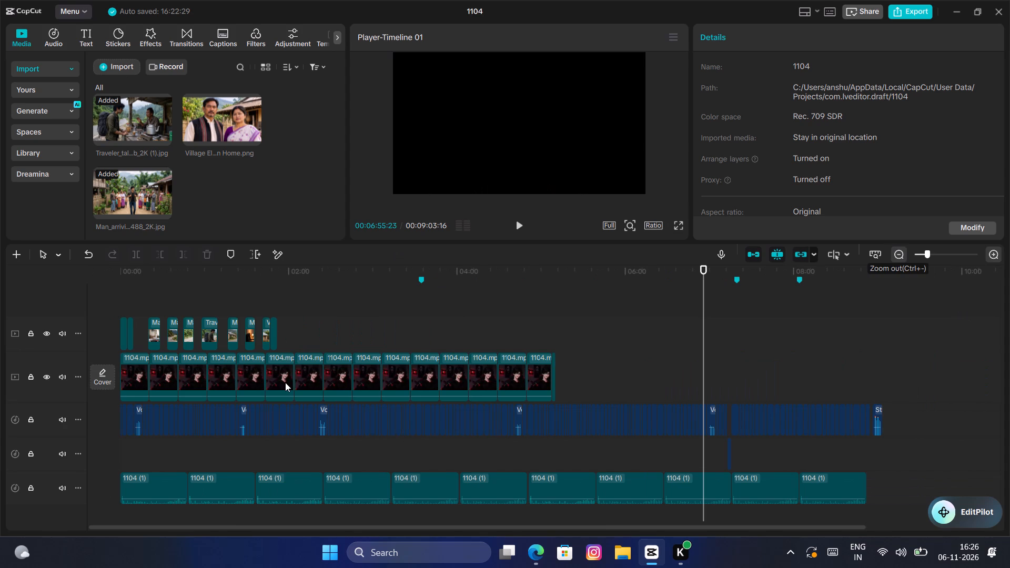
{"action": "left_click", "coordinate": [275, 303]}
{"action": "left_click_drag", "start_coordinate": [275, 303], "coordinate": [265, 305]}
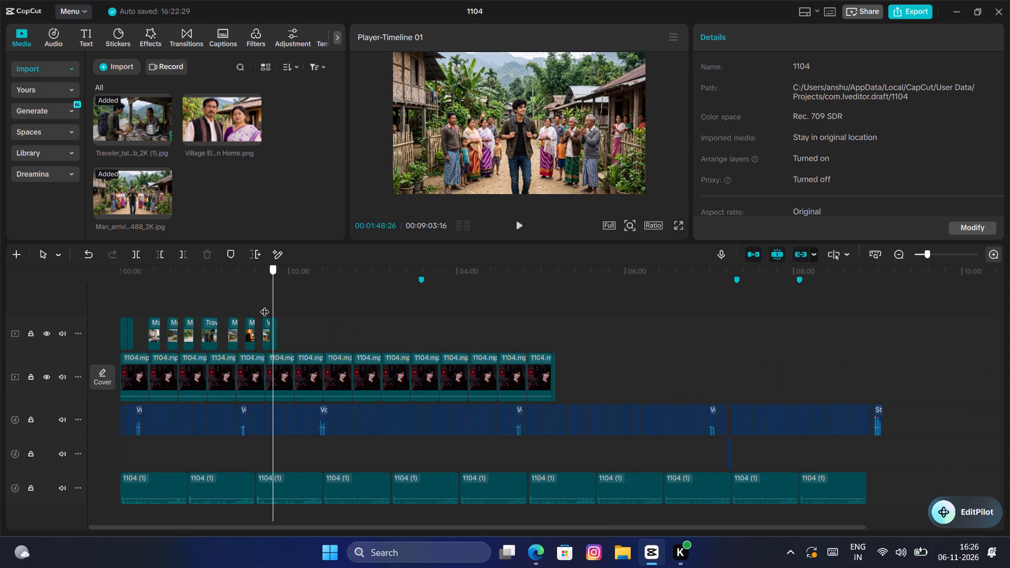
{"action": "left_click_drag", "start_coordinate": [265, 305], "coordinate": [296, 321]}
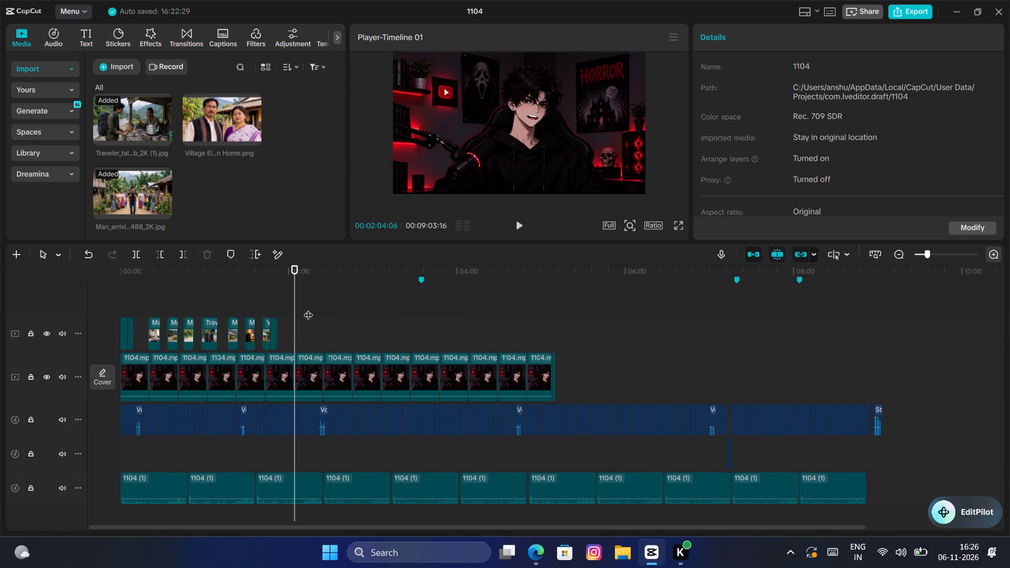
Sample the narration at several points between about 2:27 and 3:13 to follow how the story continues.
{"action": "left_click", "coordinate": [308, 308]}
{"action": "left_click", "coordinate": [330, 309]}
{"action": "key", "text": "space"}
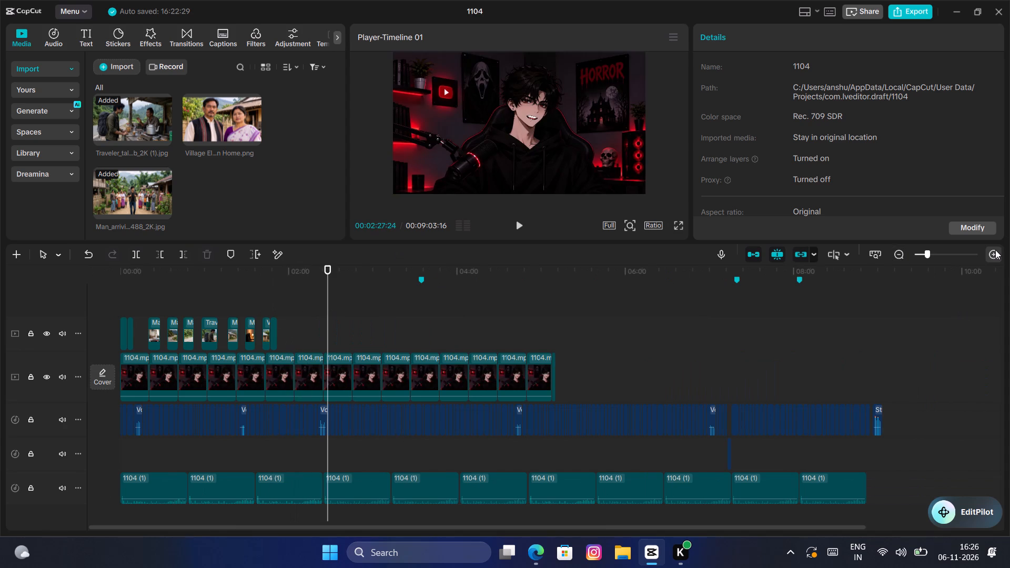
{"action": "left_click", "coordinate": [995, 250]}
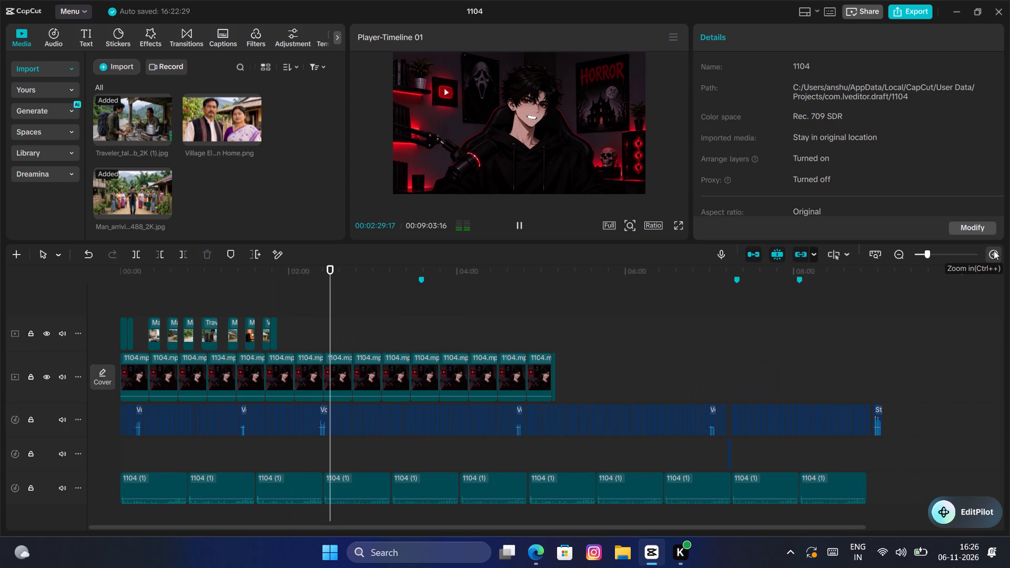
{"action": "left_click", "coordinate": [990, 252]}
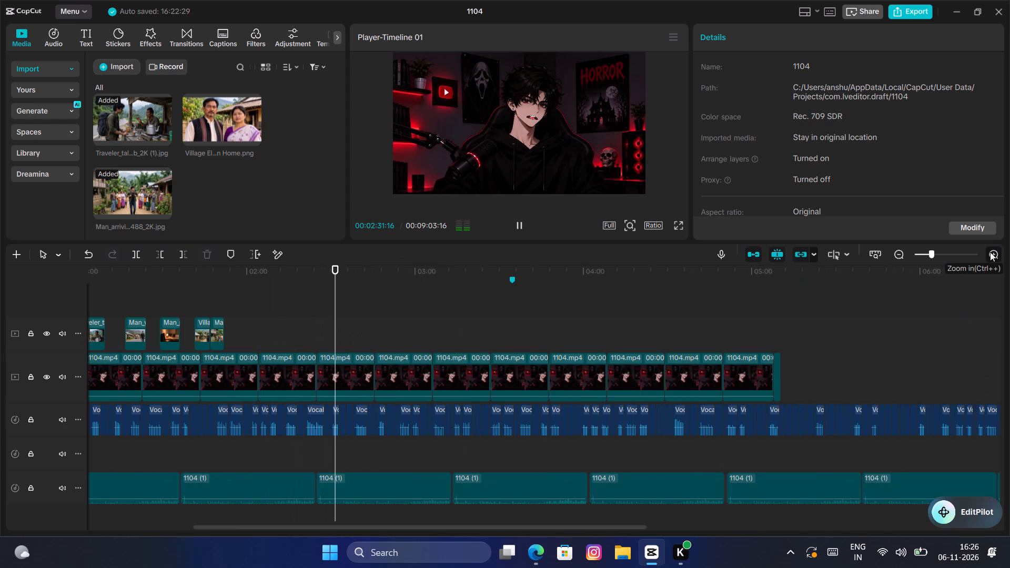
{"action": "left_click", "coordinate": [424, 309]}
{"action": "key", "text": "space"}
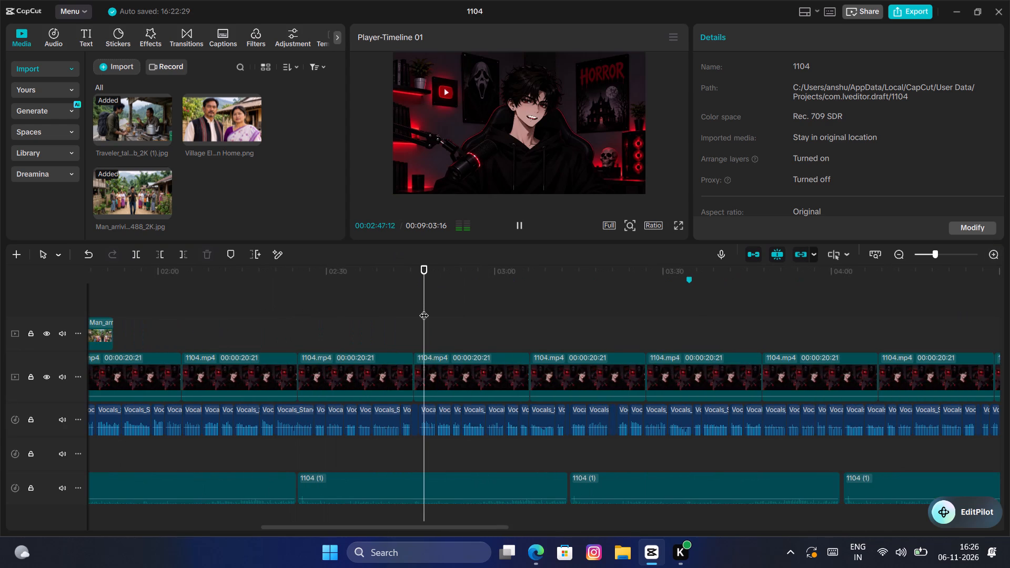
{"action": "left_click", "coordinate": [480, 308]}
{"action": "key", "text": "space"}
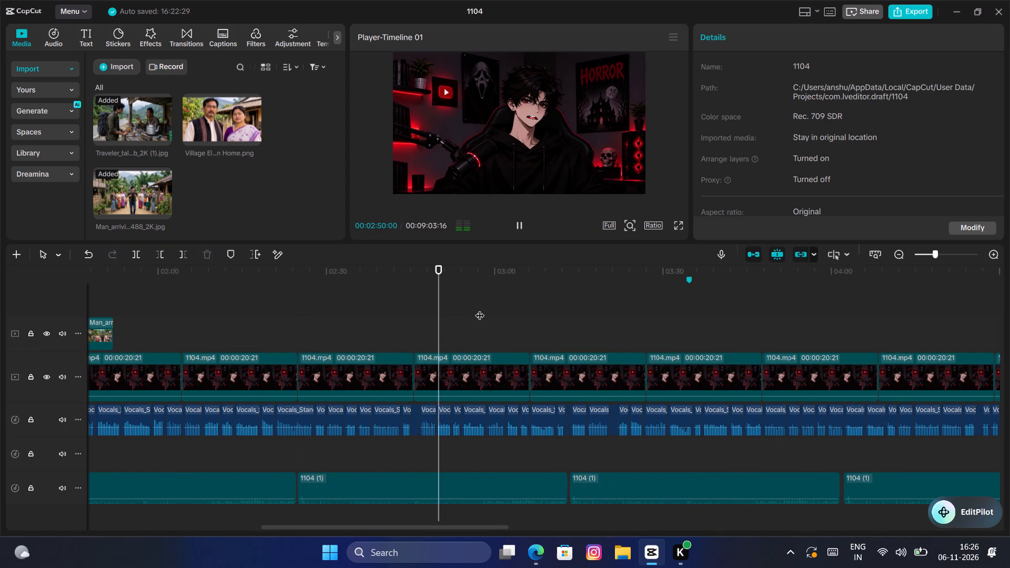
{"action": "left_click", "coordinate": [523, 310]}
{"action": "key", "text": "space"}
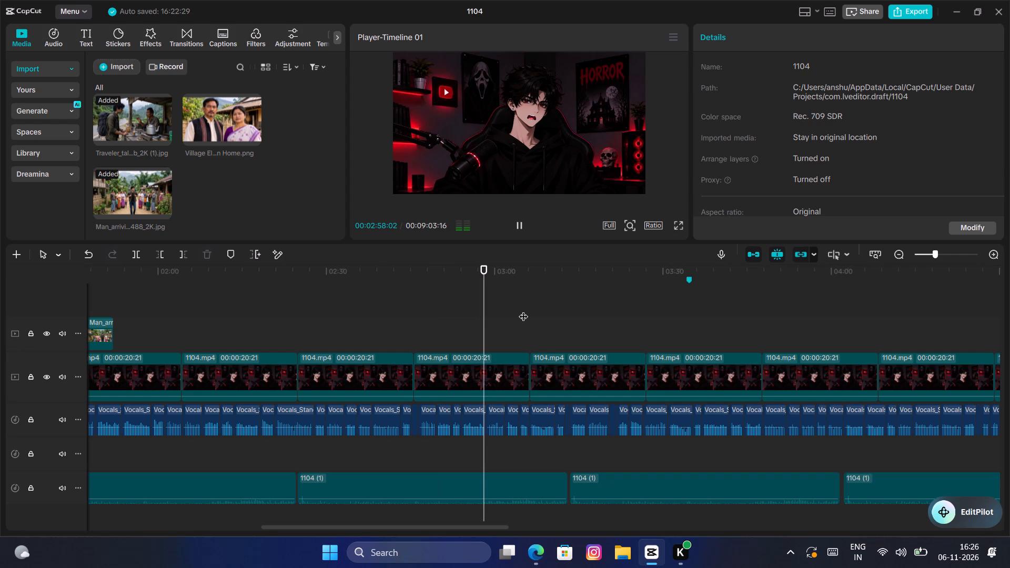
{"action": "left_click", "coordinate": [559, 315]}
{"action": "key", "text": "space"}
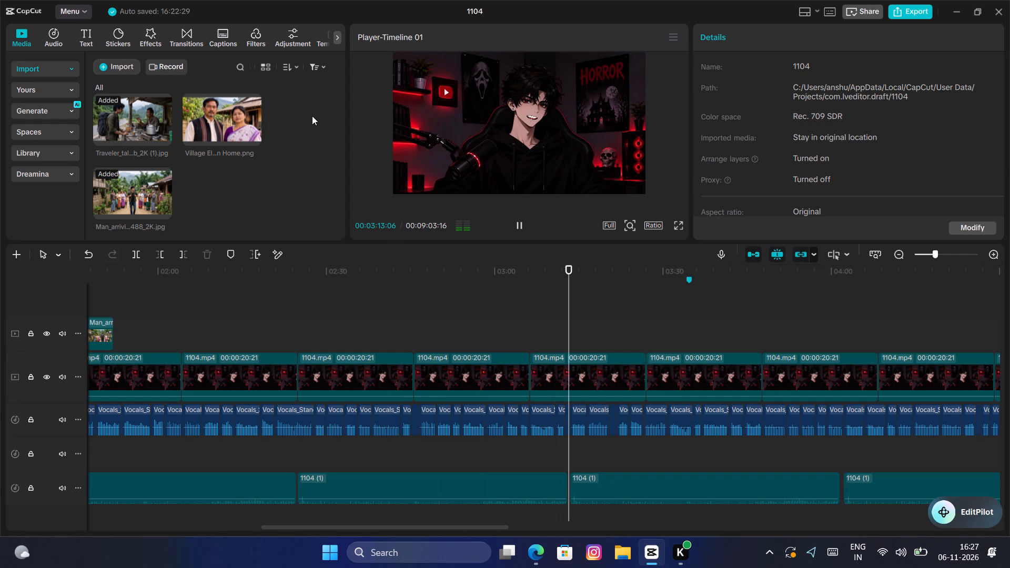
Browse the imported story images in the media library while the narration plays on to about 3:28.
{"action": "left_click_drag", "start_coordinate": [341, 234], "coordinate": [334, 188]}
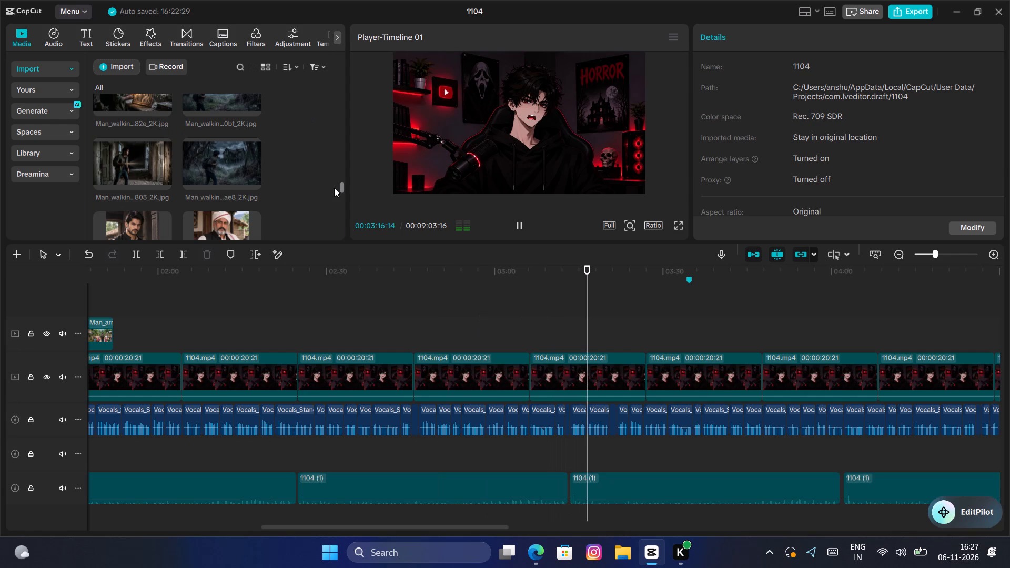
{"action": "left_click_drag", "start_coordinate": [341, 187], "coordinate": [341, 185]}
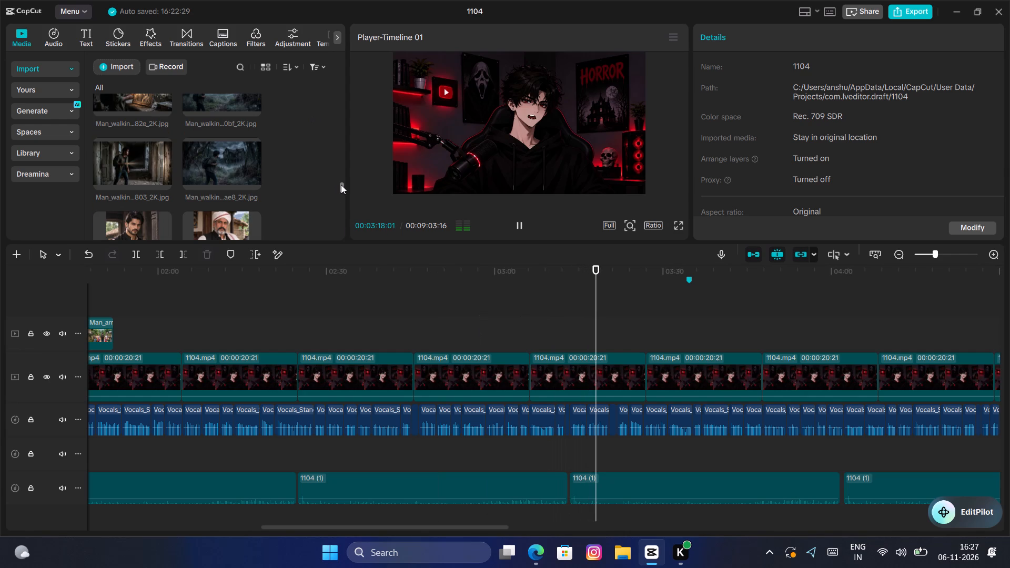
{"action": "left_click_drag", "start_coordinate": [341, 185], "coordinate": [344, 170]}
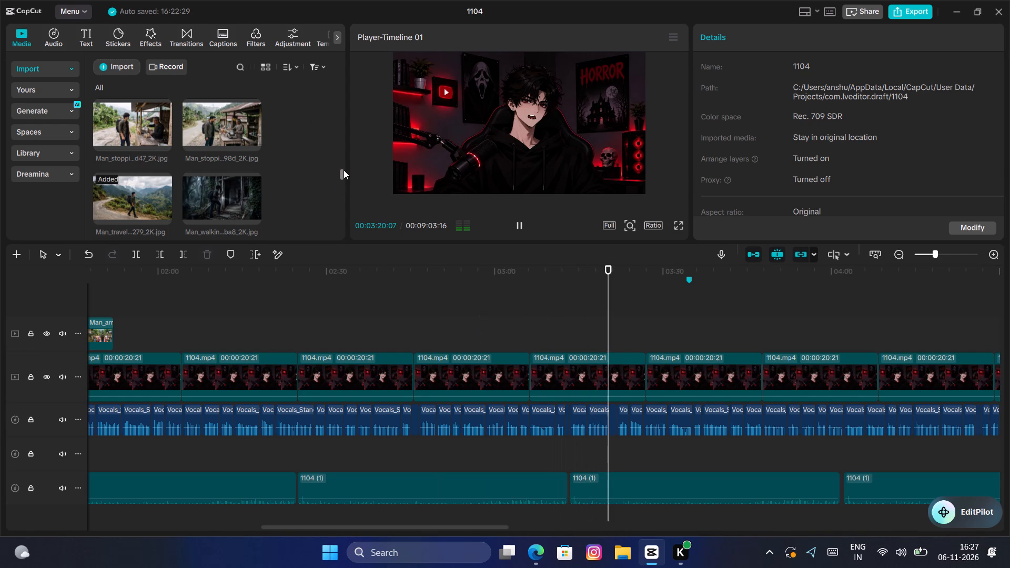
{"action": "left_click_drag", "start_coordinate": [344, 170], "coordinate": [345, 168]}
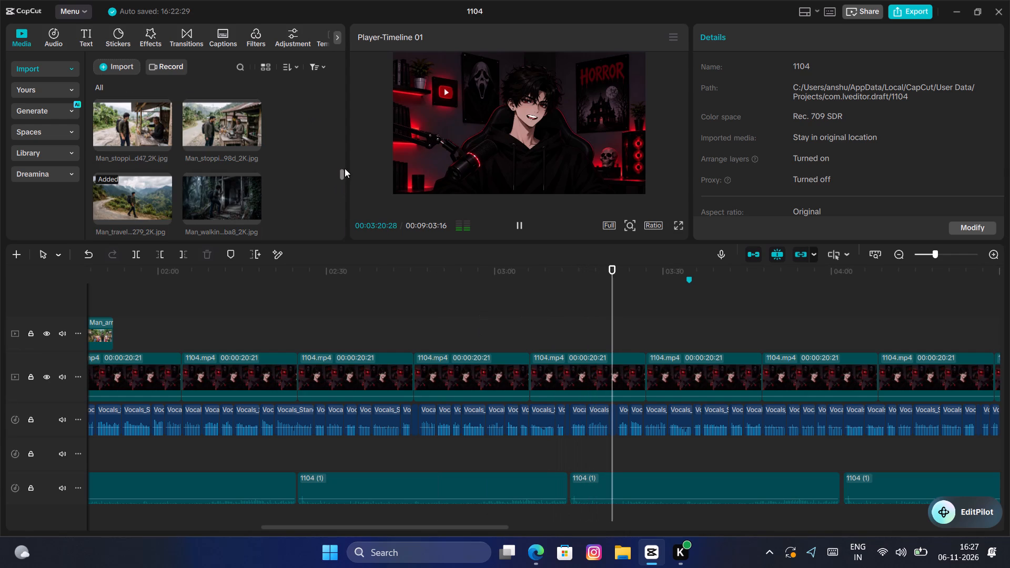
{"action": "left_click_drag", "start_coordinate": [345, 168], "coordinate": [349, 156]}
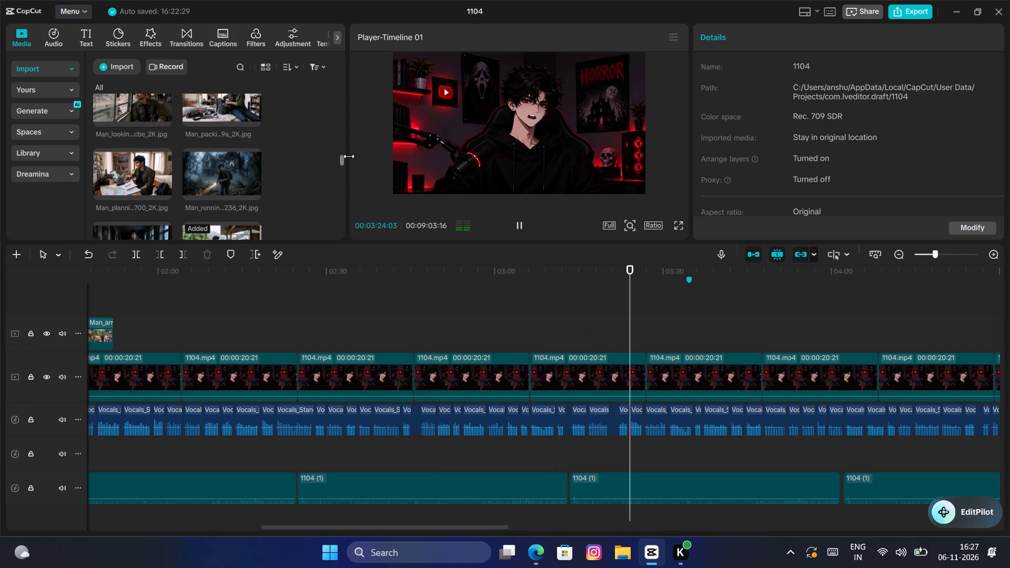
{"action": "left_click_drag", "start_coordinate": [349, 156], "coordinate": [349, 149]}
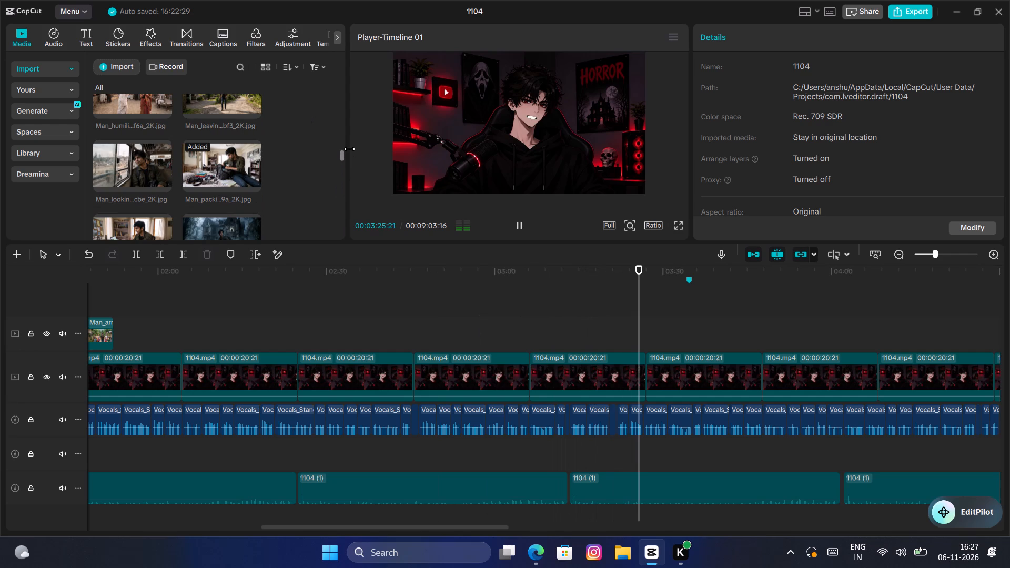
{"action": "left_click_drag", "start_coordinate": [349, 149], "coordinate": [352, 145]}
{"action": "key", "text": "space"}
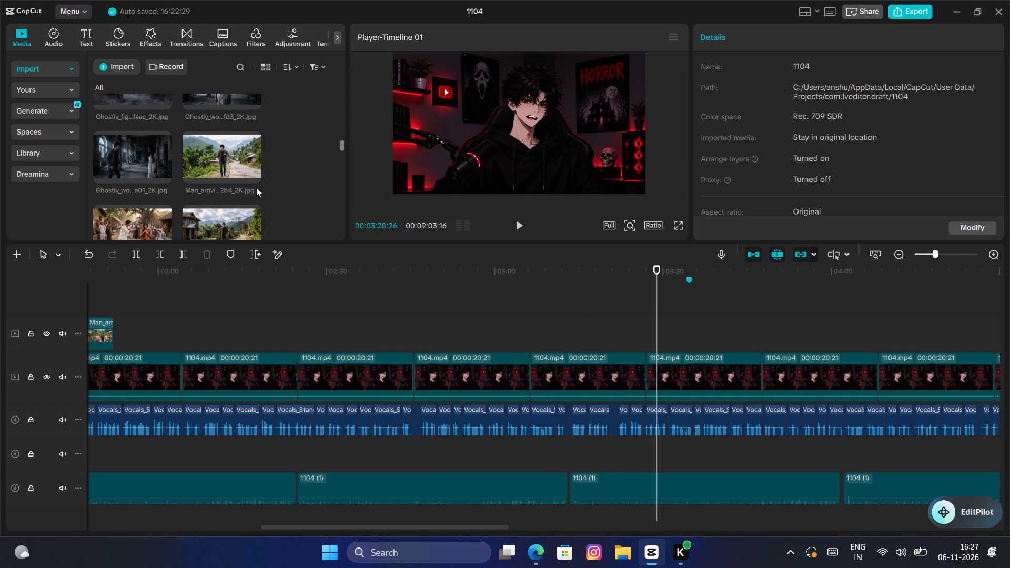
Replay the narration around 3:25 to 3:29 and add a timeline marker at 00:03:29:04.
{"action": "key", "text": "space"}
{"action": "left_click", "coordinate": [659, 297]}
{"action": "left_click_drag", "start_coordinate": [659, 297], "coordinate": [645, 300]}
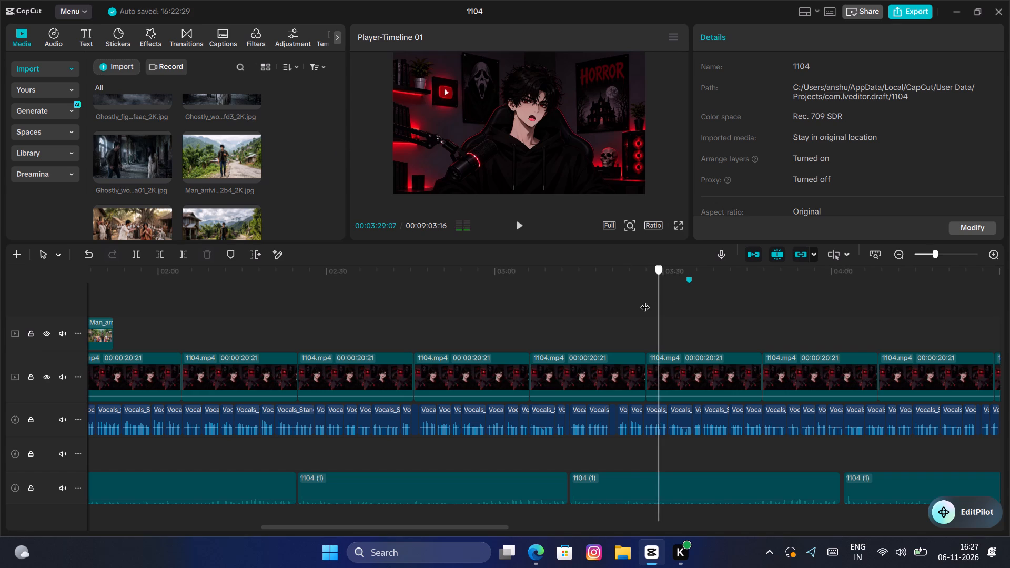
{"action": "left_click_drag", "start_coordinate": [645, 300], "coordinate": [639, 302]}
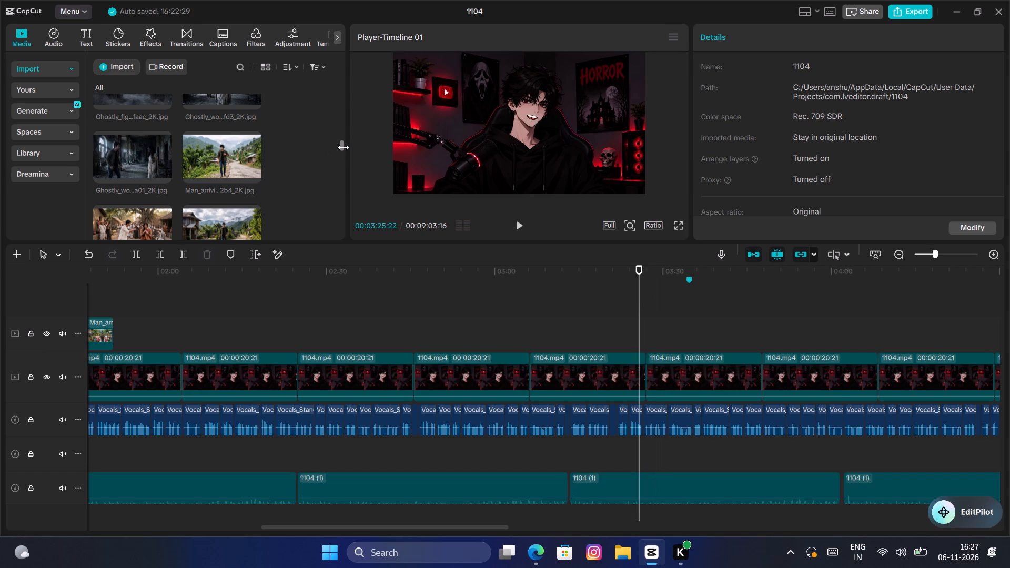
{"action": "left_click_drag", "start_coordinate": [343, 147], "coordinate": [346, 160]}
{"action": "left_click", "coordinate": [658, 318]}
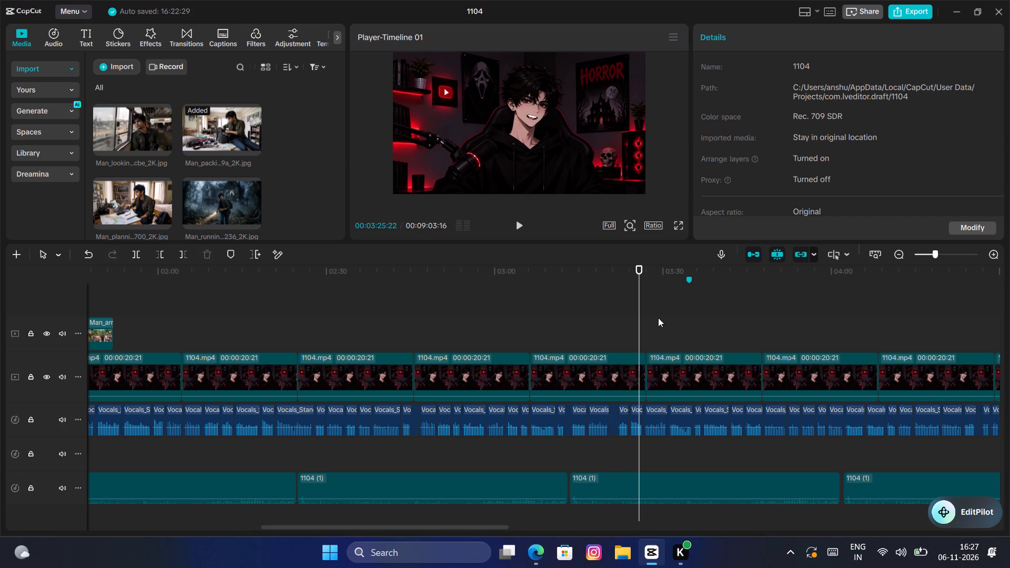
{"action": "key", "text": "m"}
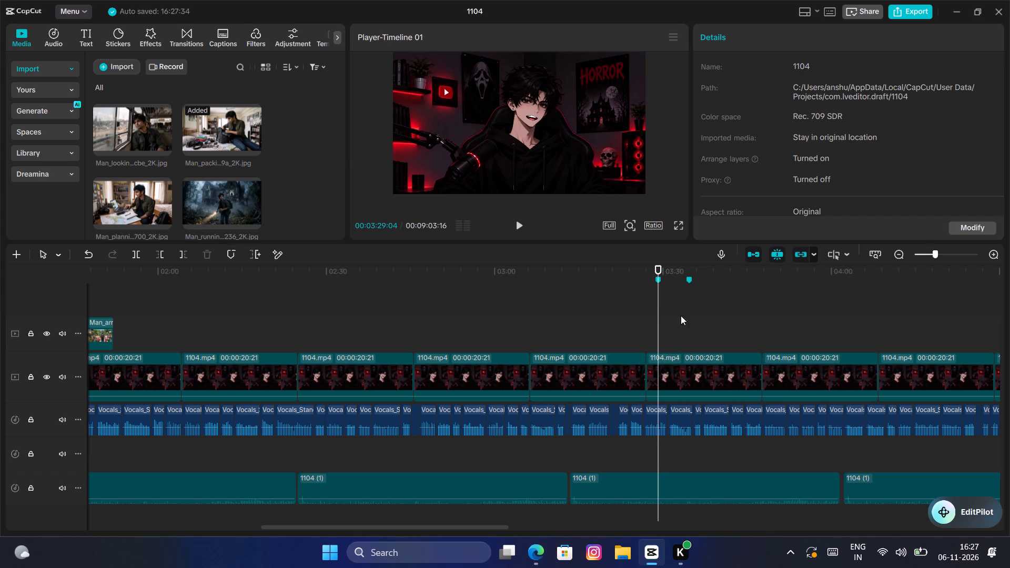
Delete Marker 01 at 00:03:34:20 from the timeline.
{"action": "left_click", "coordinate": [688, 281]}
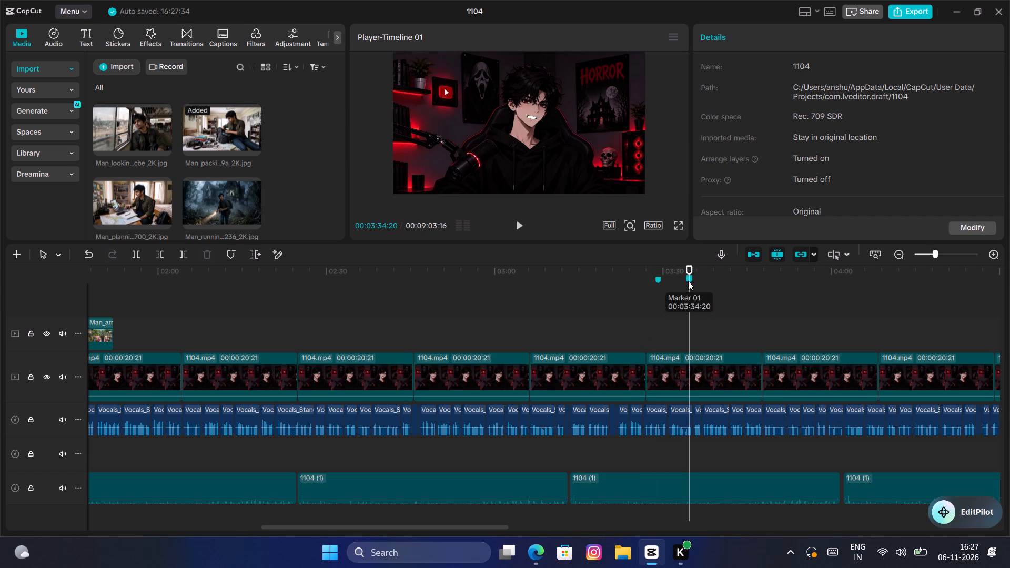
{"action": "key", "text": "m"}
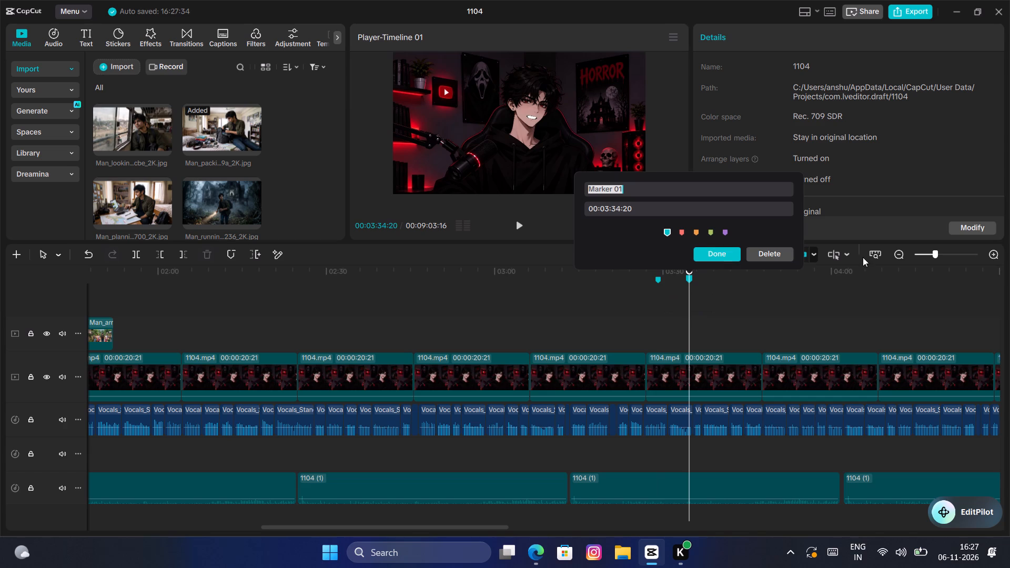
{"action": "left_click", "coordinate": [779, 256]}
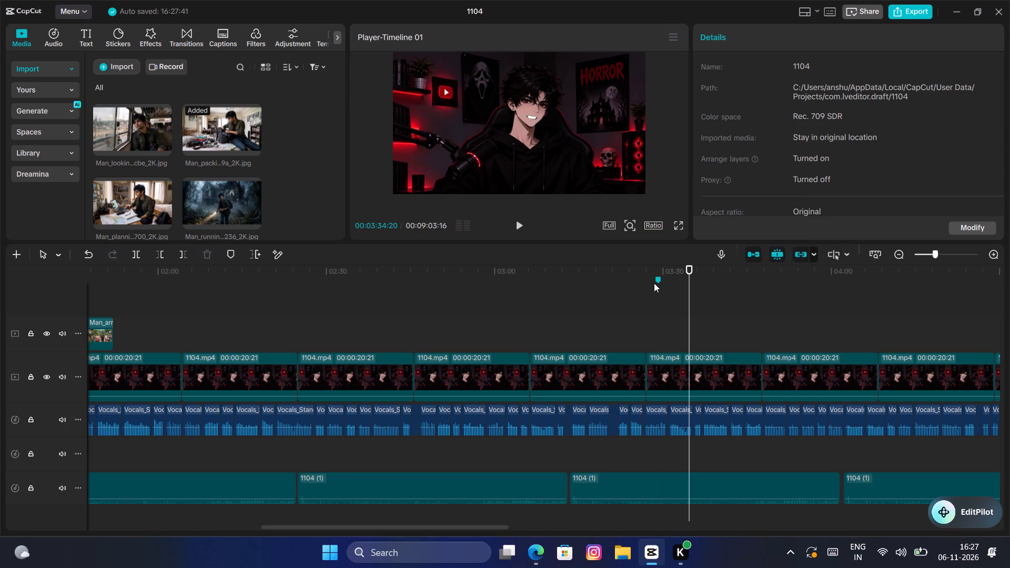
Play the narration from 3:28 to about 3:37 and place the image of the man walking toward the abandoned house there, above the narrator video.
{"action": "left_click", "coordinate": [652, 286]}
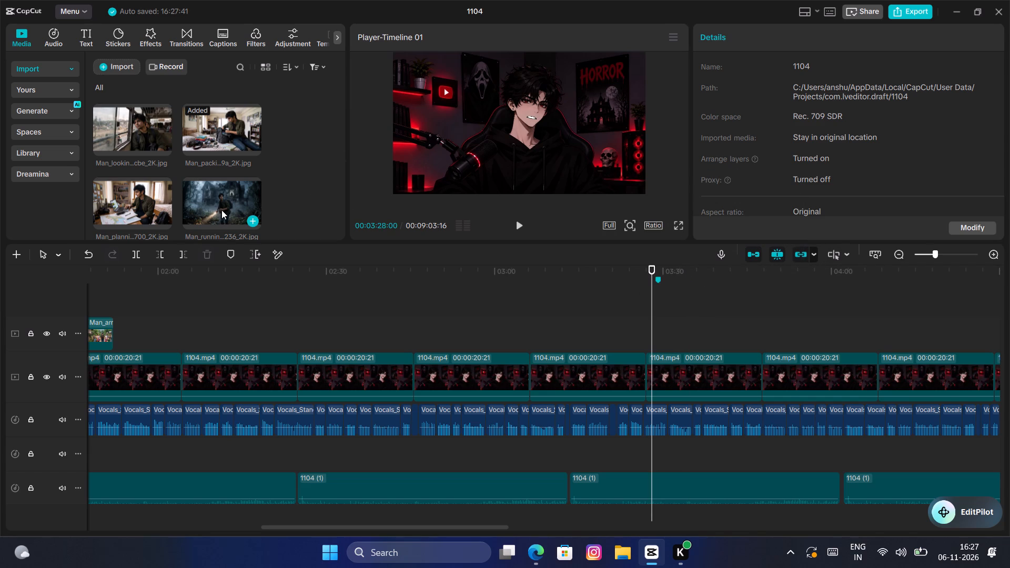
{"action": "key", "text": "space"}
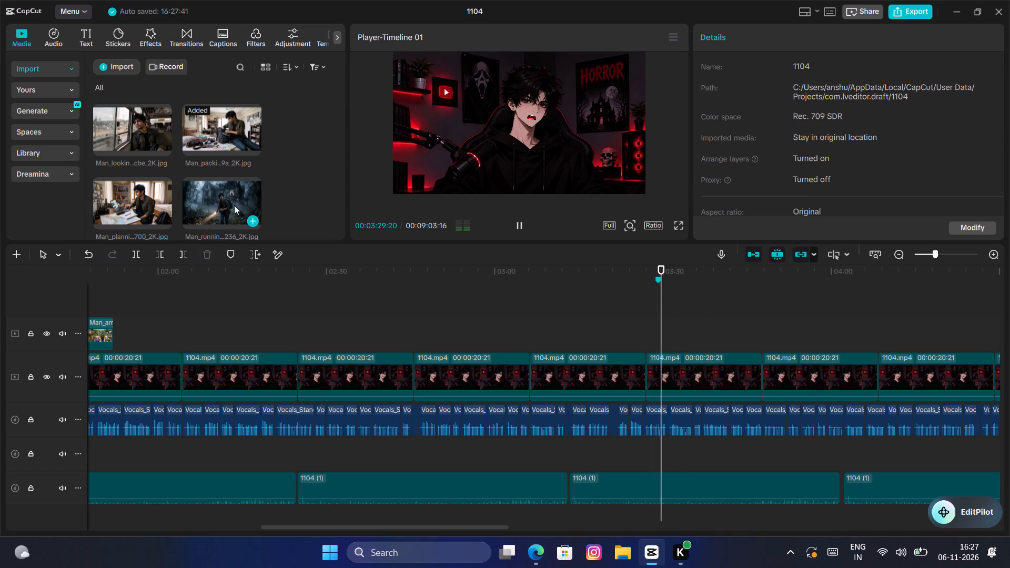
{"action": "scroll", "coordinate": [259, 192], "scroll_direction": "down", "scroll_amount": 2}
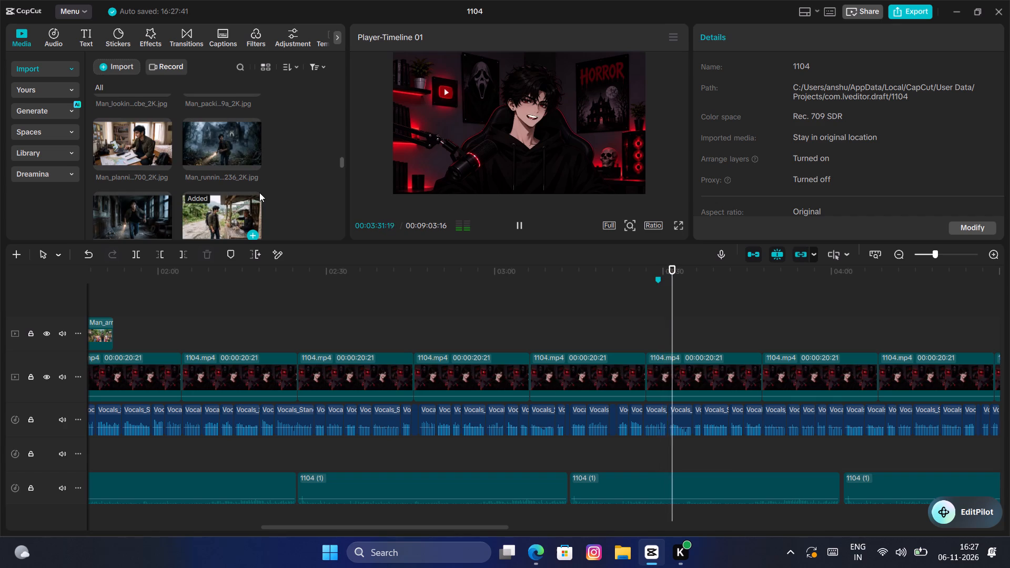
{"action": "scroll", "coordinate": [259, 192], "scroll_direction": "down", "scroll_amount": 4}
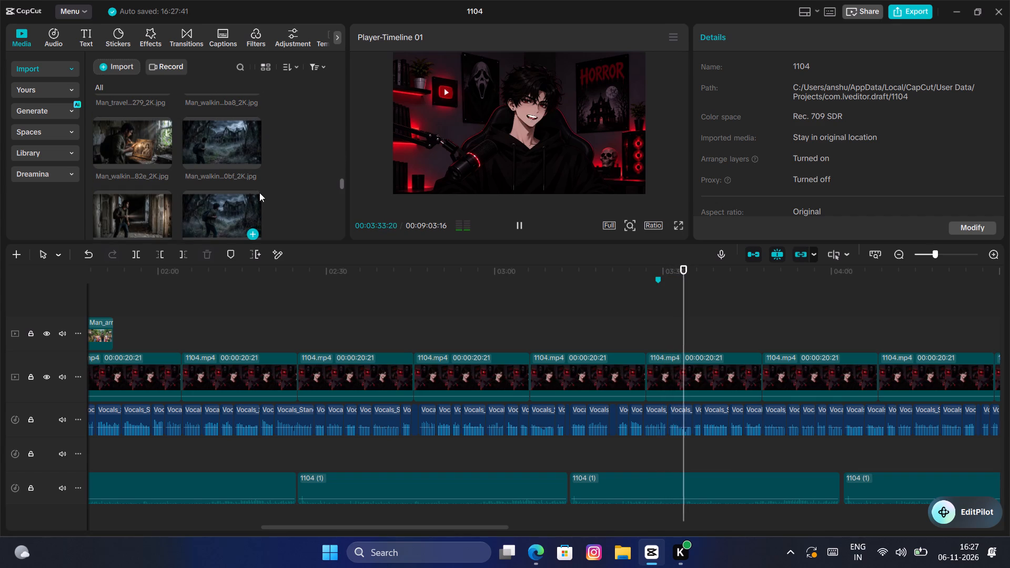
{"action": "scroll", "coordinate": [230, 168], "scroll_direction": "down", "scroll_amount": 2}
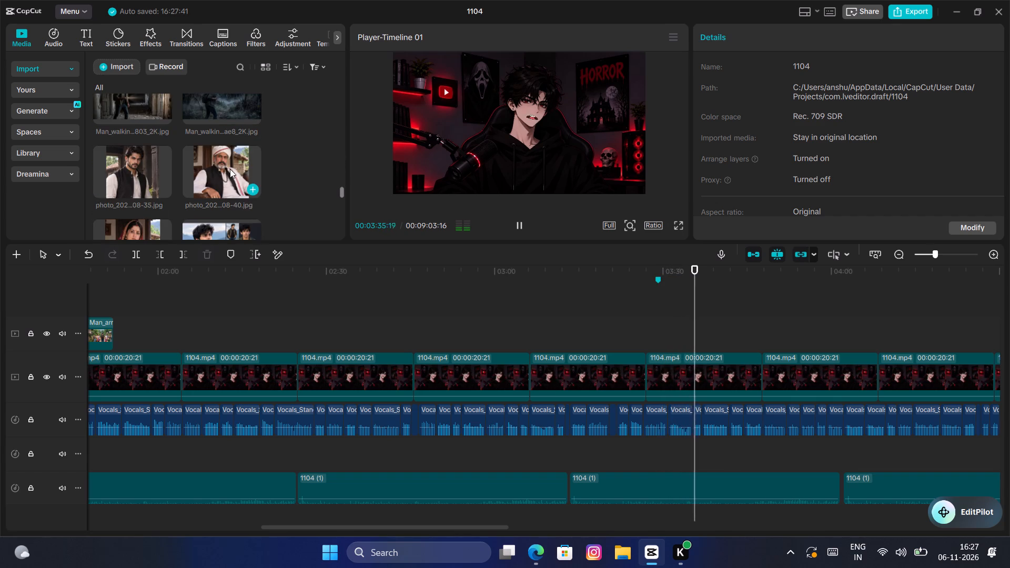
{"action": "scroll", "coordinate": [230, 169], "scroll_direction": "up", "scroll_amount": 1}
{"action": "key", "text": "space"}
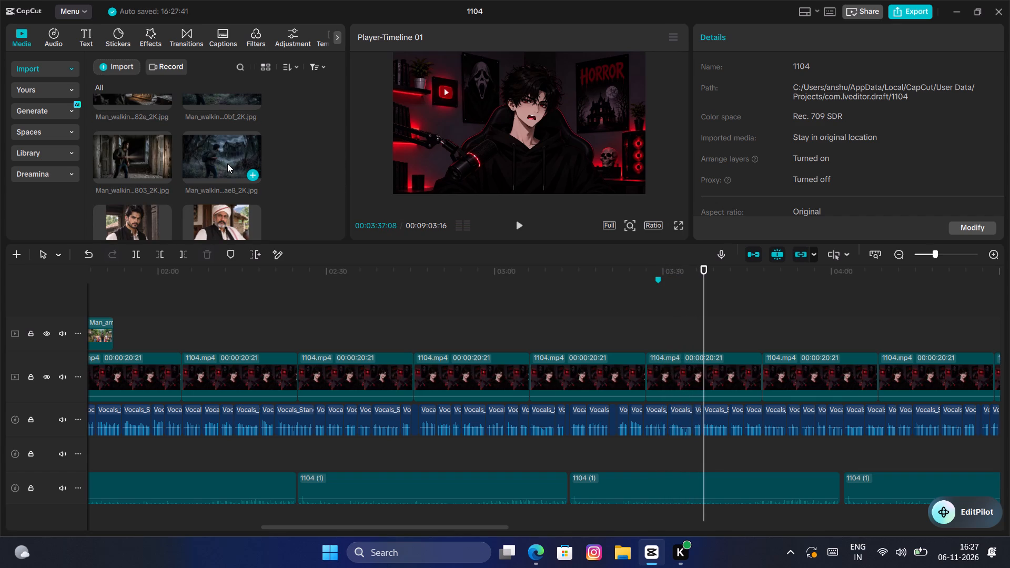
{"action": "left_click", "coordinate": [214, 151]}
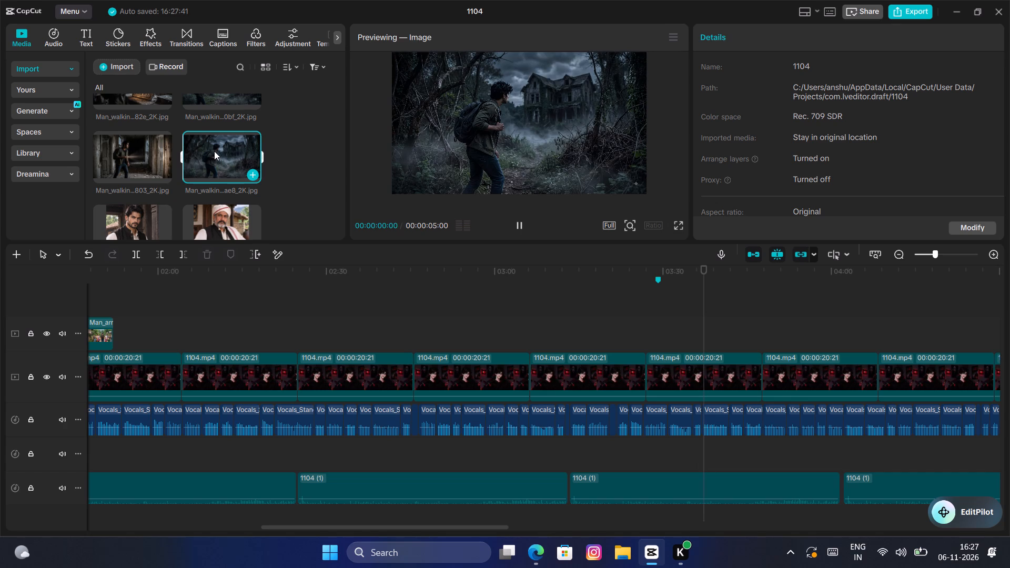
{"action": "left_click_drag", "start_coordinate": [214, 151], "coordinate": [369, 319]}
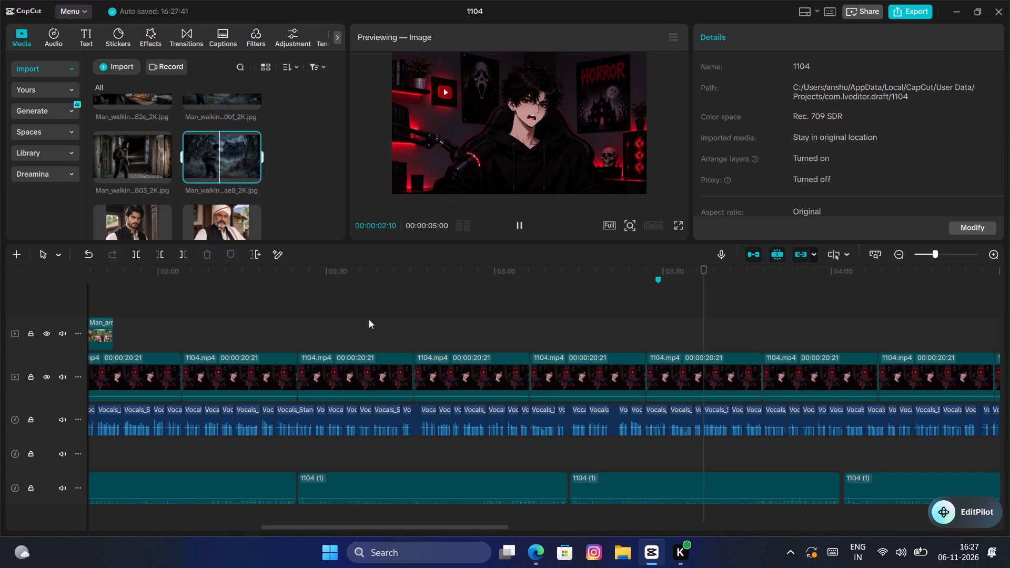
{"action": "left_click_drag", "start_coordinate": [369, 319], "coordinate": [702, 326]}
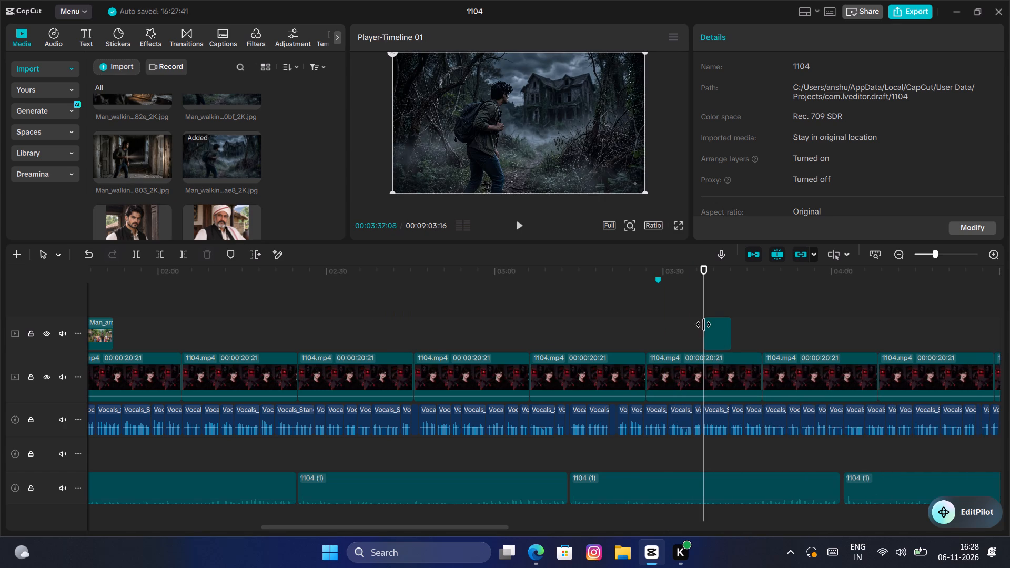
Extend the abandoned-house image clip so it ends at about 3:56 on the timeline.
{"action": "left_click_drag", "start_coordinate": [733, 329], "coordinate": [794, 336]}
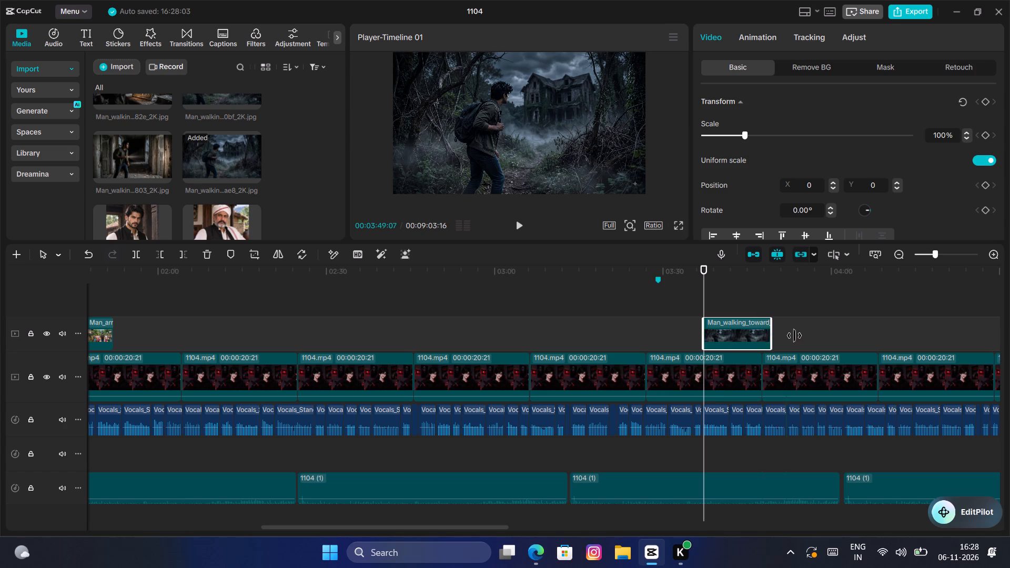
{"action": "left_click_drag", "start_coordinate": [794, 336], "coordinate": [807, 336]}
Play the narration over the abandoned-house image and shift the clip later so it starts at about 3:42.
{"action": "key", "text": "space"}
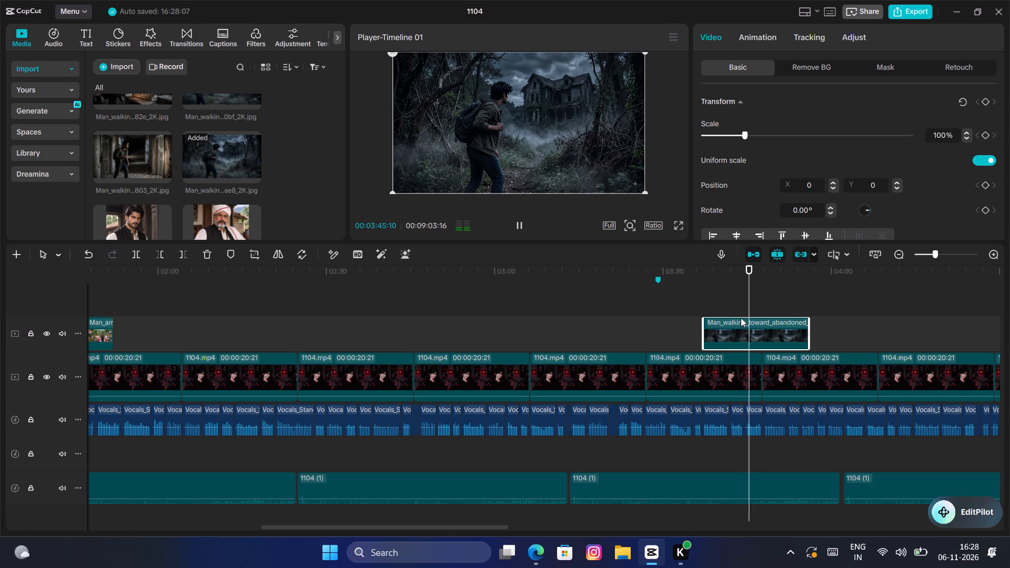
{"action": "left_click_drag", "start_coordinate": [738, 331], "coordinate": [746, 331]}
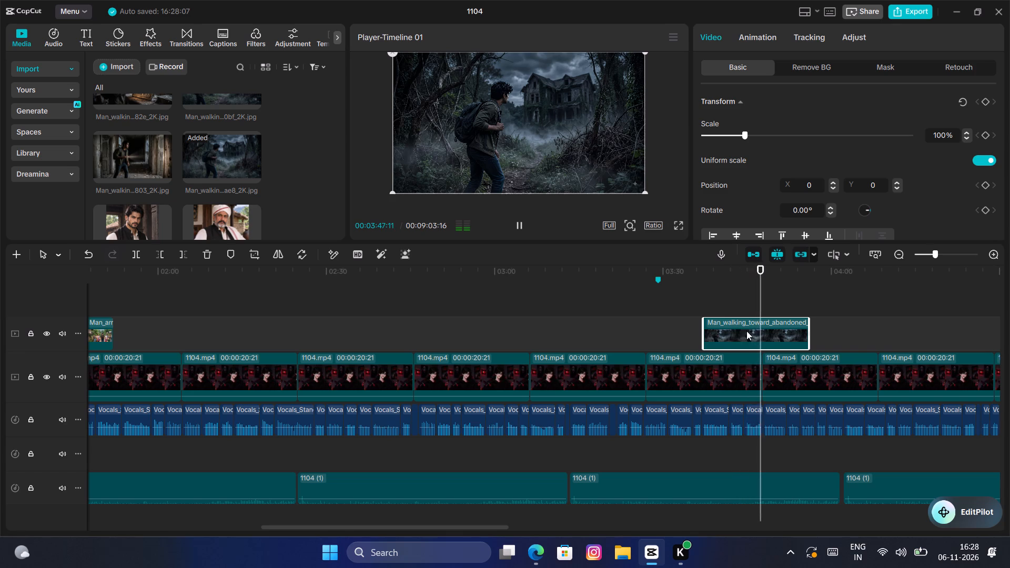
{"action": "left_click_drag", "start_coordinate": [746, 331], "coordinate": [770, 333]}
{"action": "left_click_drag", "start_coordinate": [776, 332], "coordinate": [776, 332]}
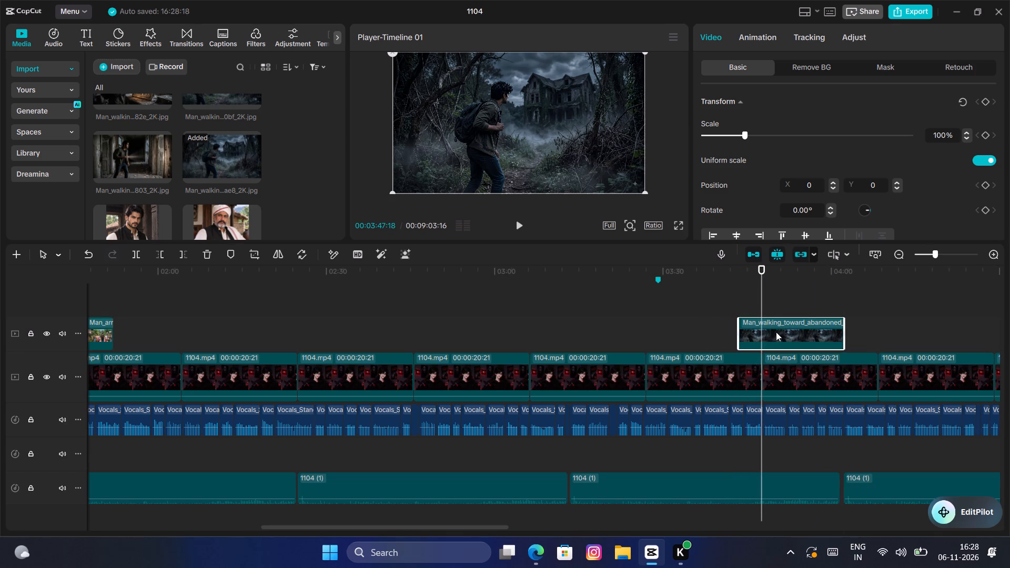
{"action": "left_click_drag", "start_coordinate": [776, 332], "coordinate": [765, 330]}
{"action": "left_click", "coordinate": [723, 299]}
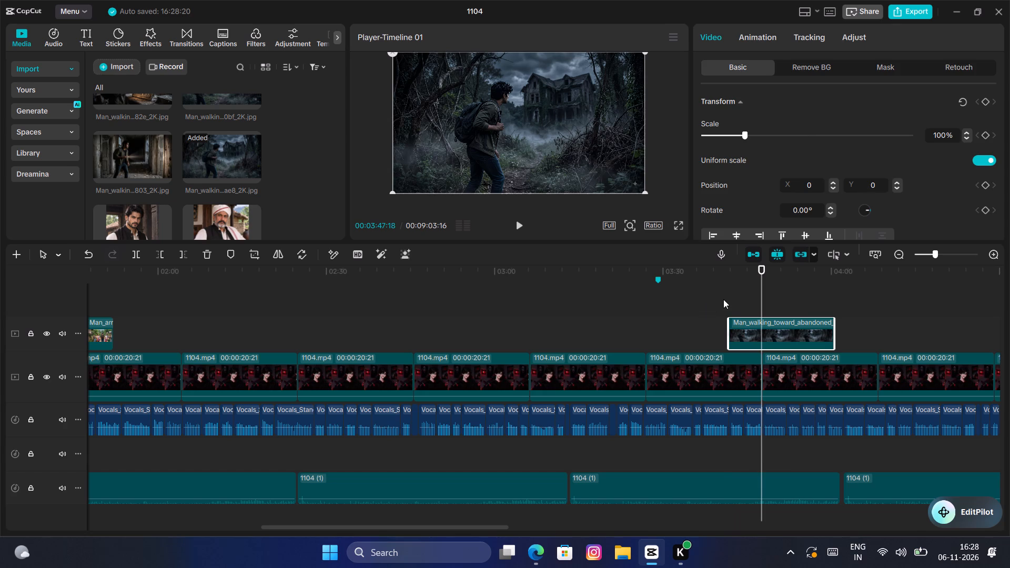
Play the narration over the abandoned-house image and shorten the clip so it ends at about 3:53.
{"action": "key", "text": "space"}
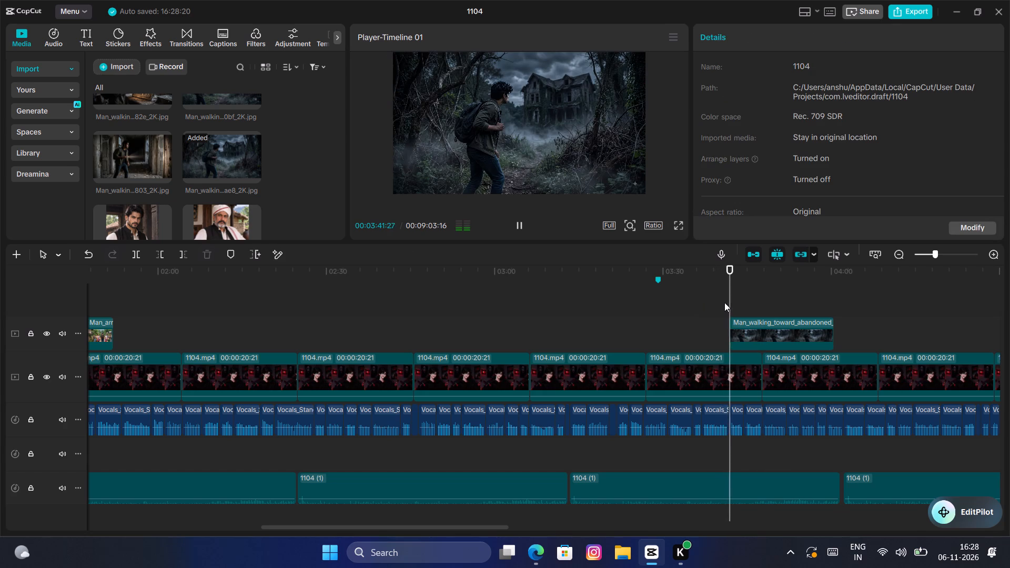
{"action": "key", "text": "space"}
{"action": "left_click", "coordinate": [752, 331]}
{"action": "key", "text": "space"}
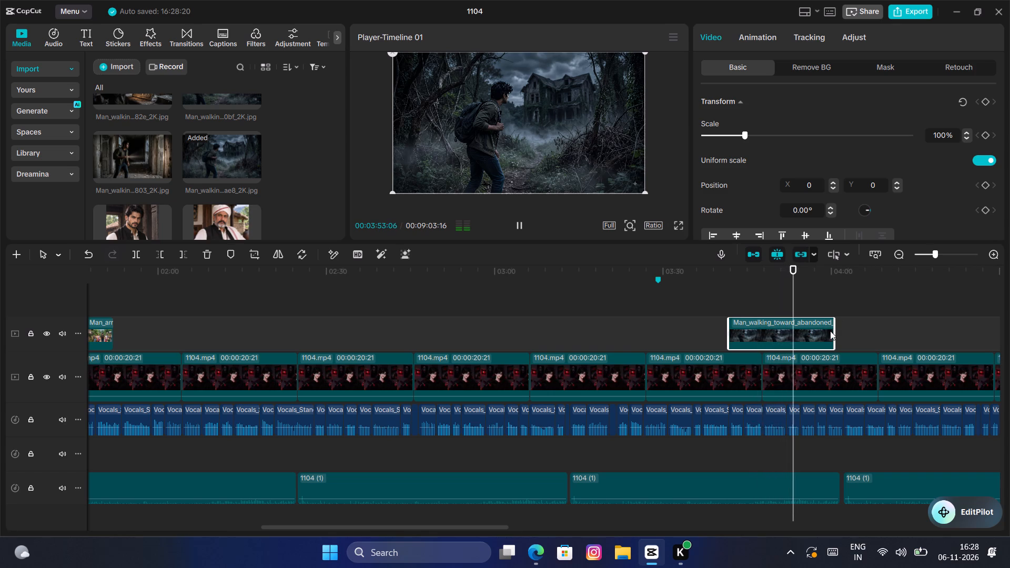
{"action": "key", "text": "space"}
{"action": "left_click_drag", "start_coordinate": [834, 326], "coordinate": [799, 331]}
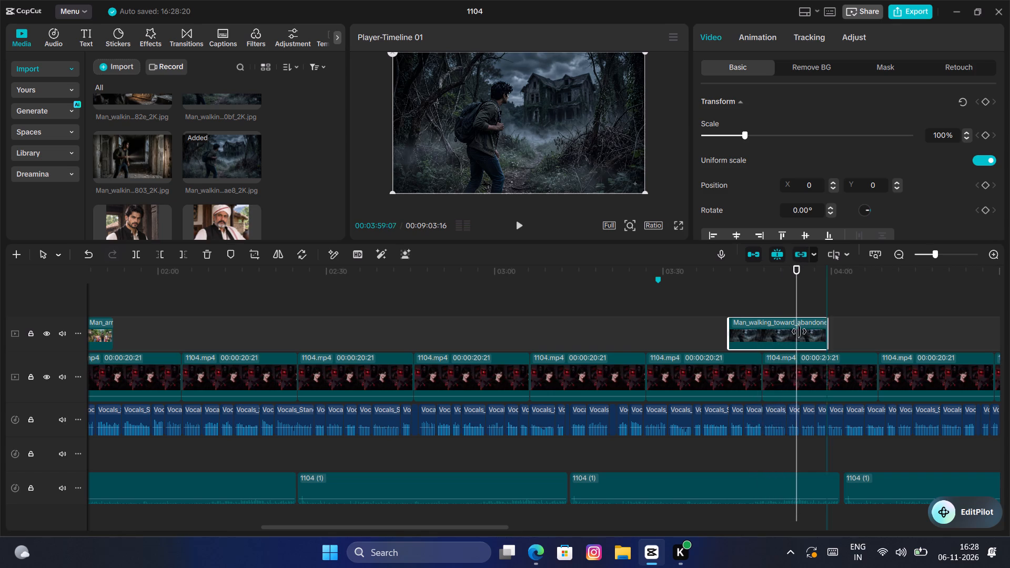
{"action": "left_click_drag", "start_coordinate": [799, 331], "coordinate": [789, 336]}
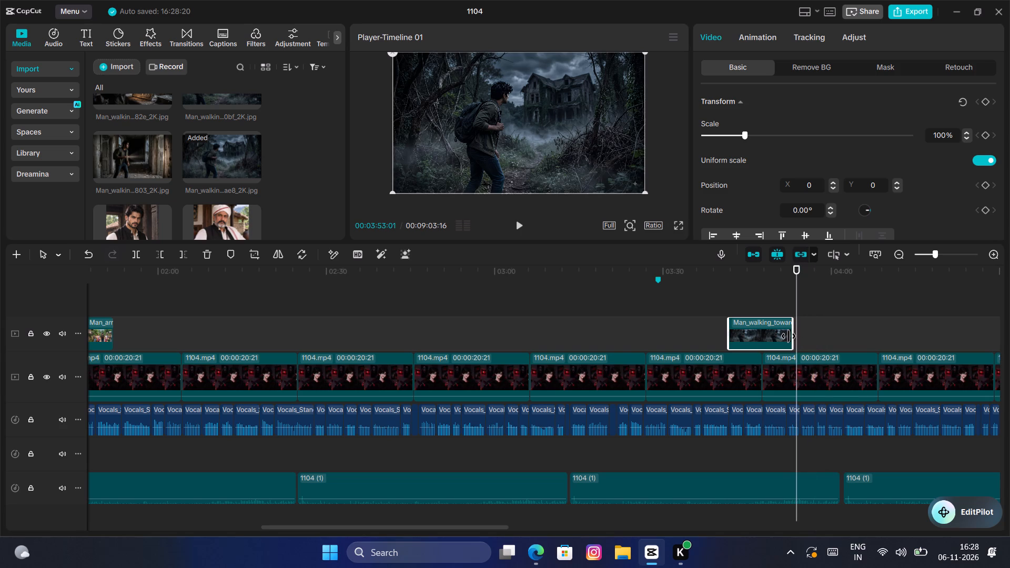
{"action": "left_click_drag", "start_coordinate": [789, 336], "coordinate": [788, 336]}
Add a transform keyframe at the start of the abandoned-house clip, at 00:03:41:24.
{"action": "left_click", "coordinate": [776, 293]}
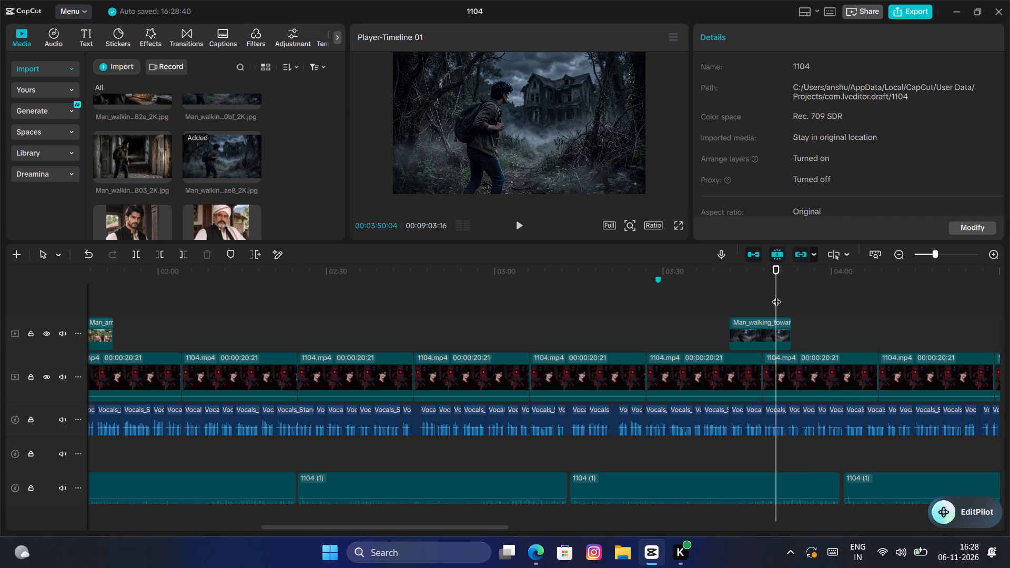
{"action": "left_click", "coordinate": [769, 334]}
{"action": "left_click", "coordinate": [730, 291]}
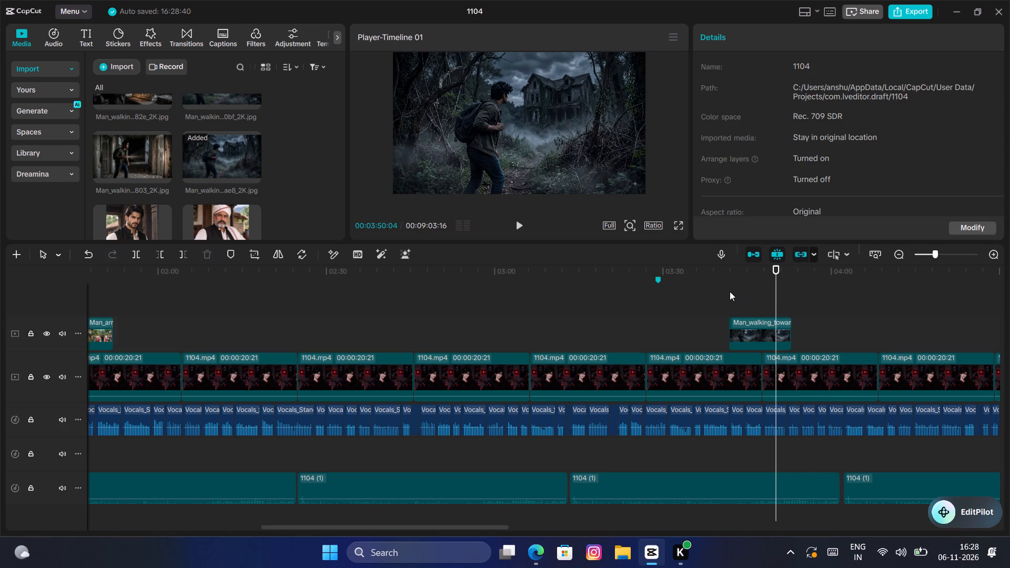
{"action": "left_click", "coordinate": [751, 338]}
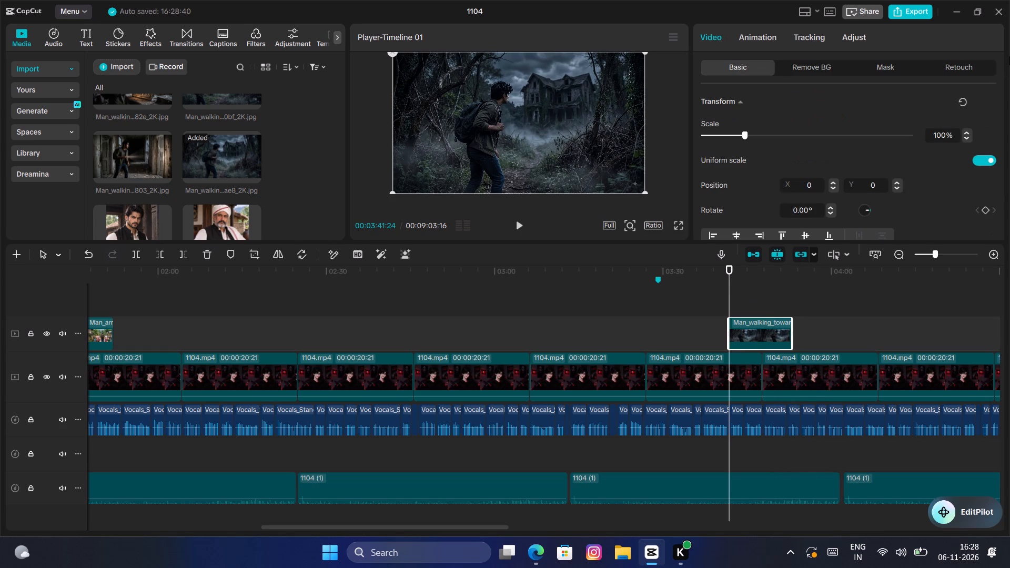
{"action": "left_click", "coordinate": [986, 104]}
Shorten the abandoned-house image clip so it ends at about 3:51 on the timeline.
{"action": "double_click", "coordinate": [115, 300]}
{"action": "left_click_drag", "start_coordinate": [114, 300], "coordinate": [96, 301]}
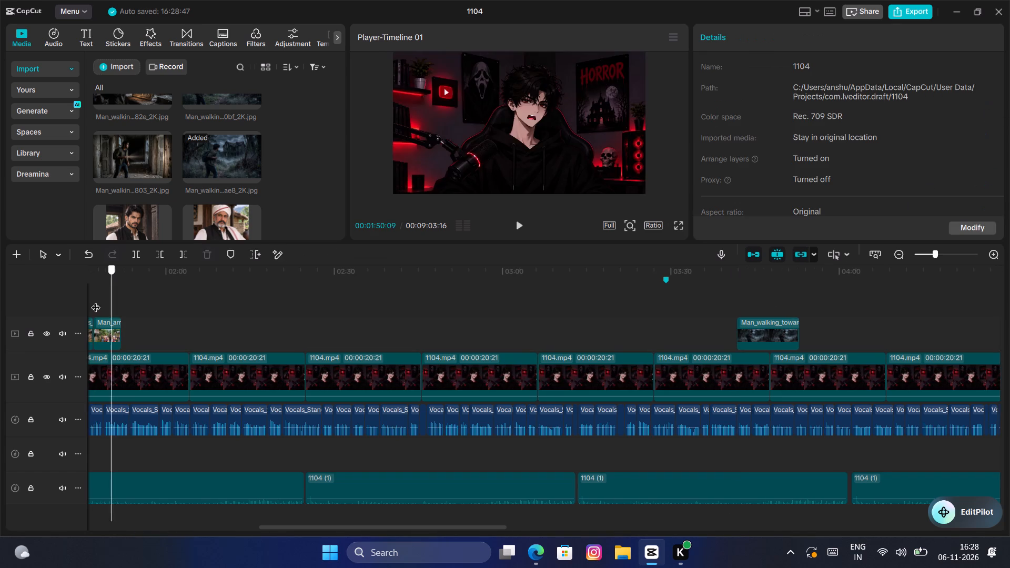
{"action": "left_click_drag", "start_coordinate": [96, 301], "coordinate": [96, 302]}
{"action": "left_click", "coordinate": [830, 333]}
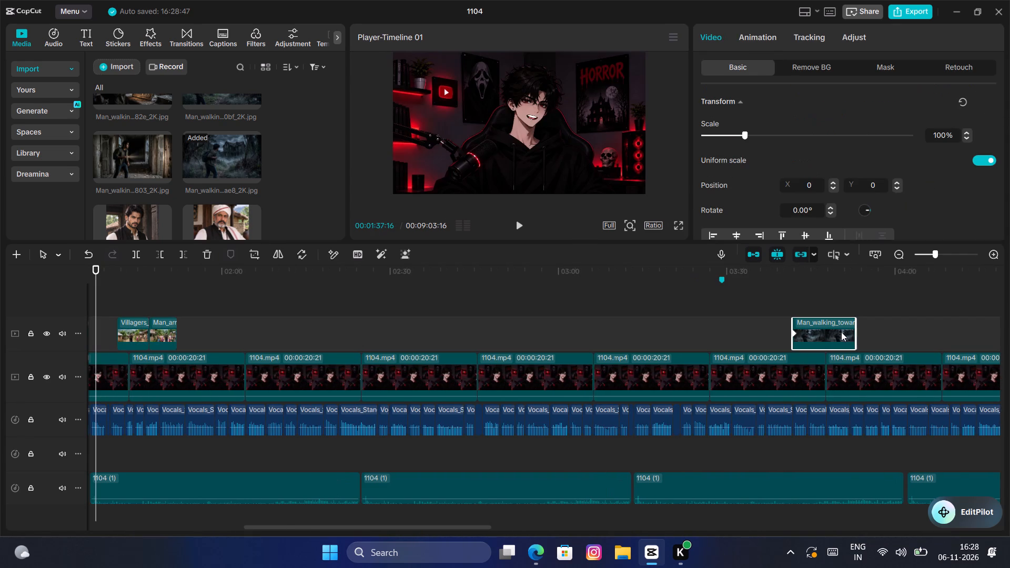
{"action": "left_click_drag", "start_coordinate": [858, 330], "coordinate": [845, 334]}
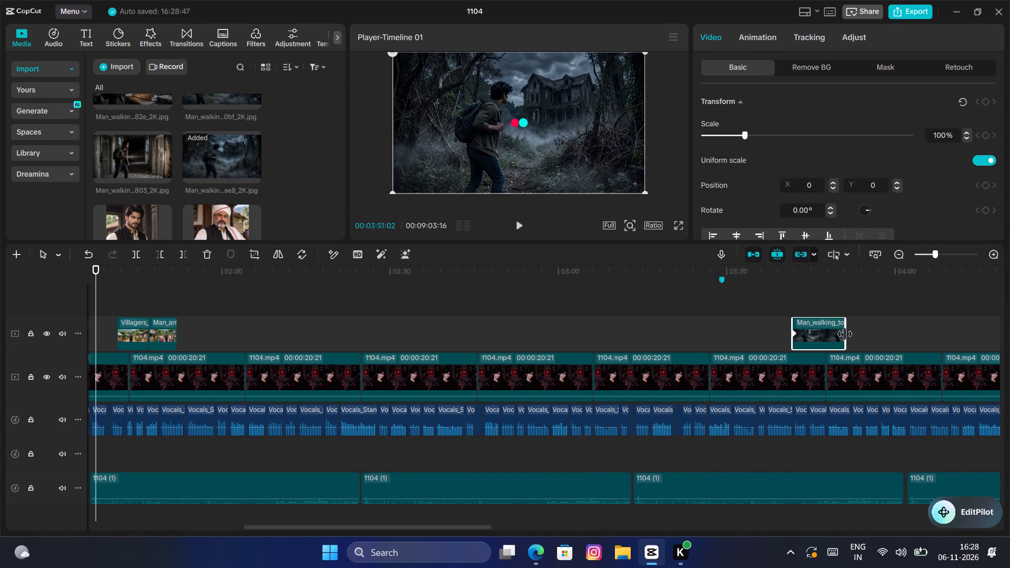
Add a transform keyframe at the end of the abandoned-house clip, at 00:03:51:02.
{"action": "left_click", "coordinate": [845, 295]}
{"action": "left_click", "coordinate": [843, 330]}
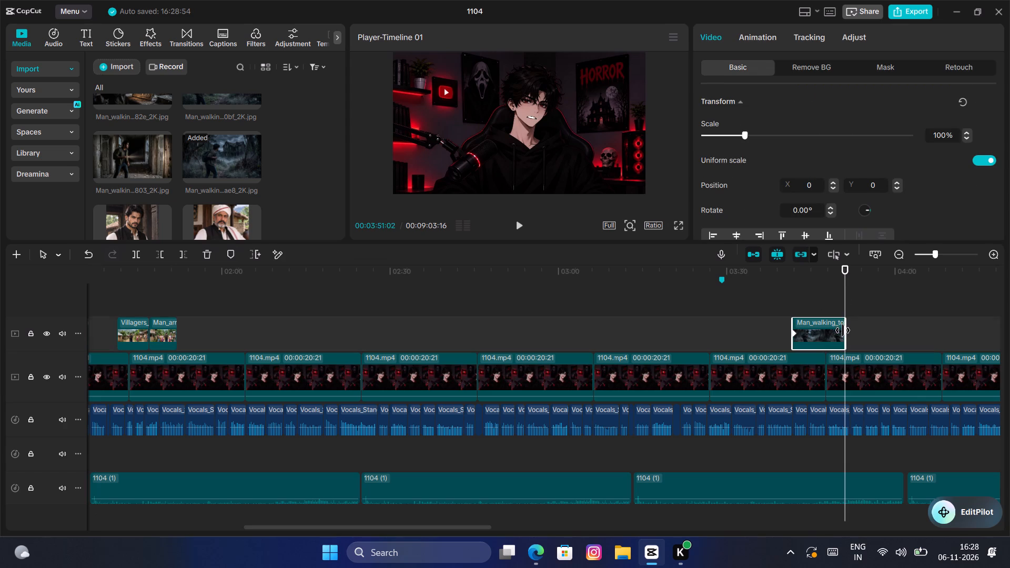
{"action": "left_click", "coordinate": [987, 105]}
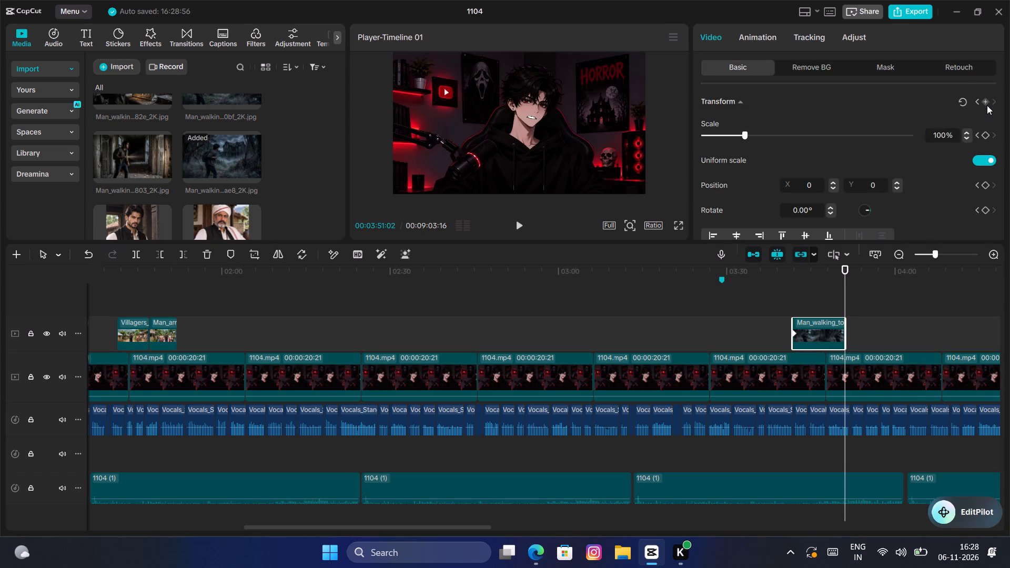
Set the scale to 112% at the abandoned-house clip's starting keyframe.
{"action": "left_click", "coordinate": [796, 331]}
{"action": "left_click", "coordinate": [945, 136]}
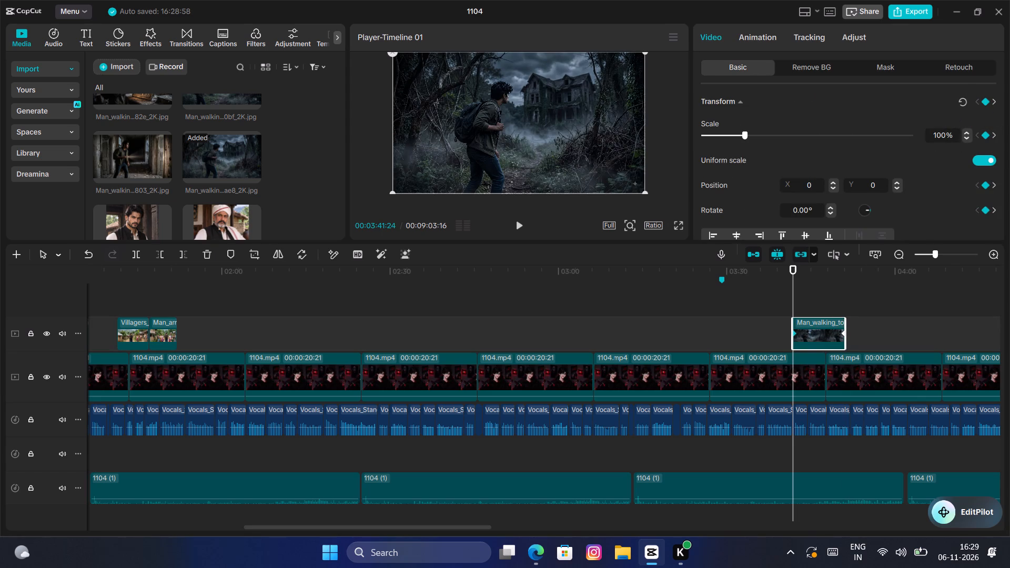
{"action": "key", "text": "BackSpace"}
{"action": "key", "text": "BackSpace"}
{"action": "type", "text": "12"}
{"action": "key", "text": "Return"}
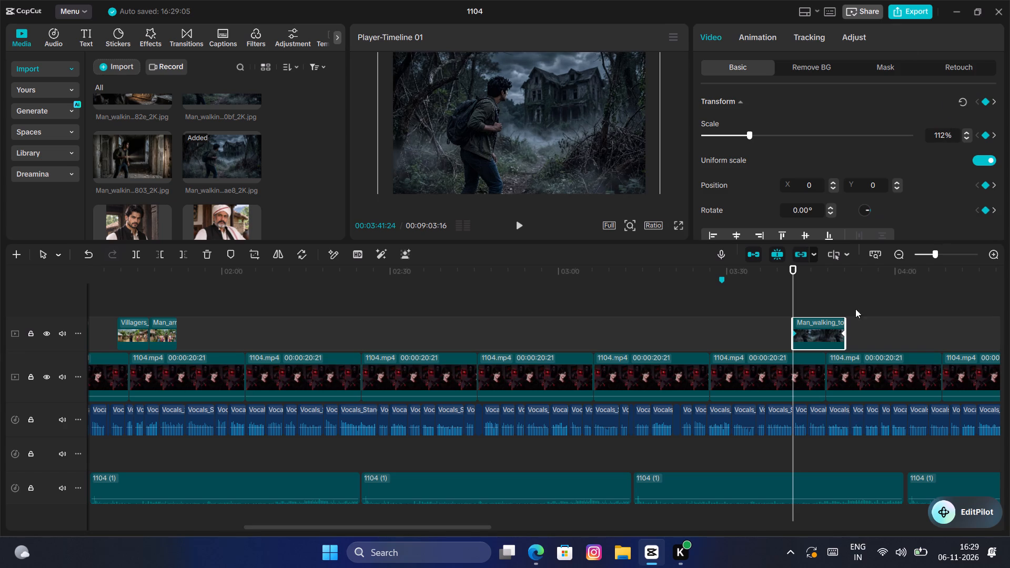
Set the scale to 132% at the abandoned-house clip's ending keyframe.
{"action": "left_click", "coordinate": [843, 332]}
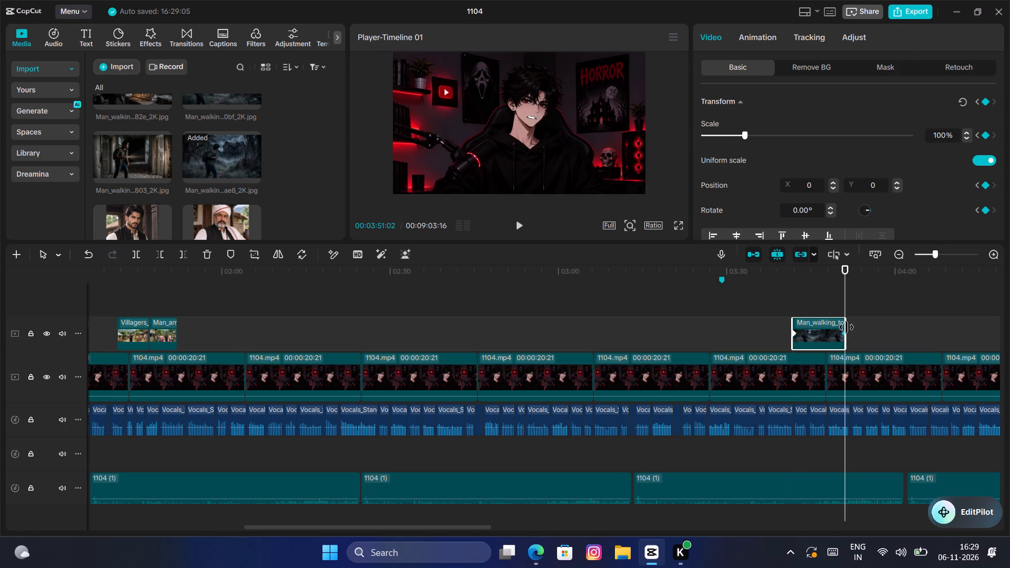
{"action": "left_click", "coordinate": [946, 134]}
{"action": "key", "text": "BackSpace"}
{"action": "key", "text": "BackSpace"}
{"action": "type", "text": "32"}
{"action": "key", "text": "Return"}
Play the narration just past the abandoned-house clip, return to about 3:52, and preview the image of the man at the overgrown house doorway.
{"action": "key", "text": "space"}
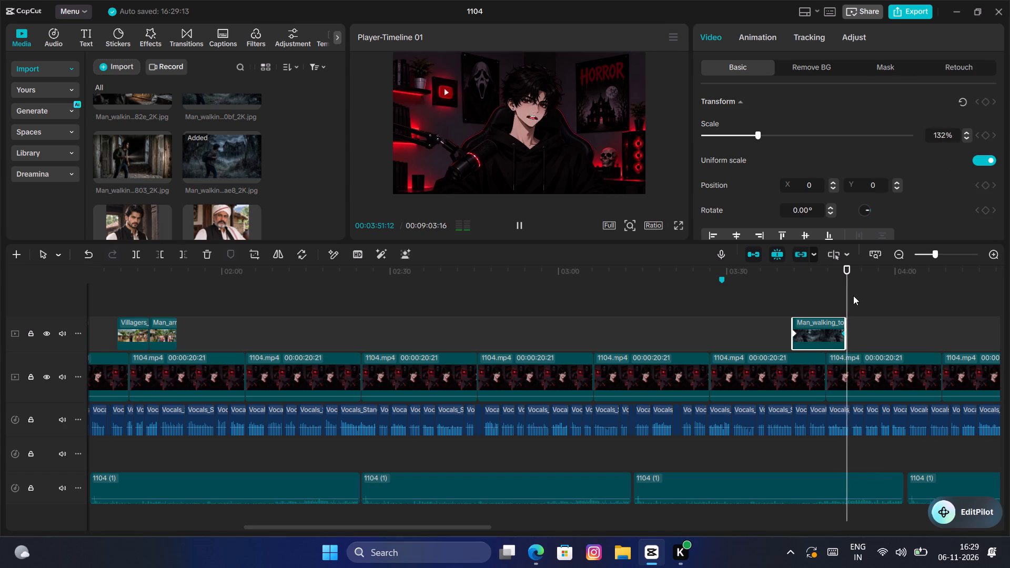
{"action": "key", "text": "space"}
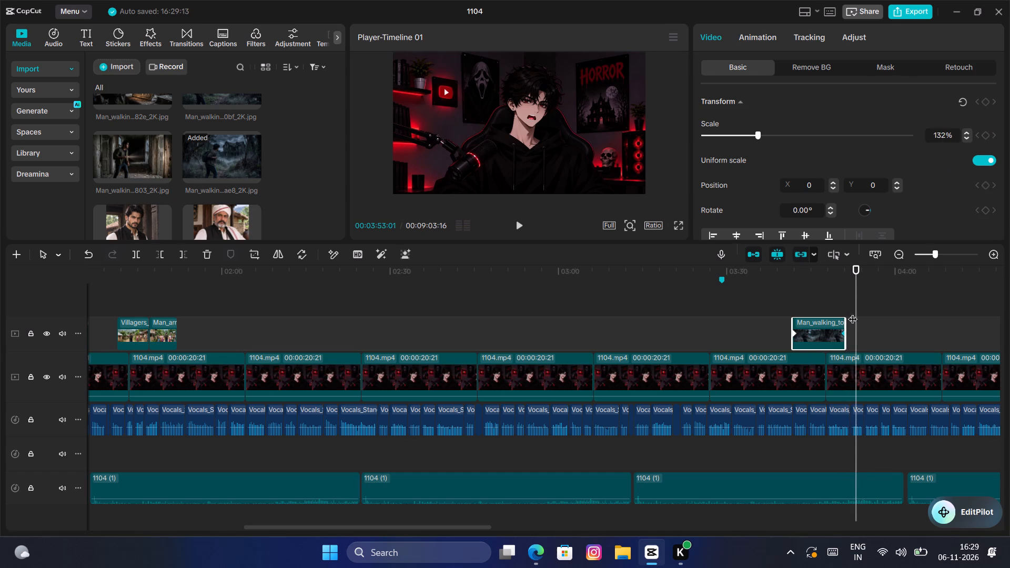
{"action": "left_click_drag", "start_coordinate": [856, 305], "coordinate": [847, 310]}
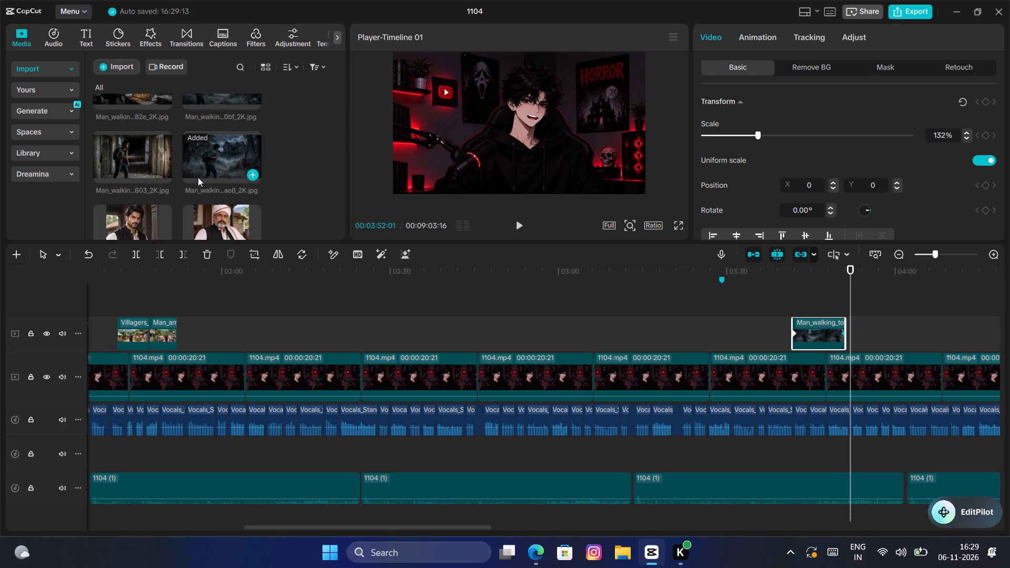
{"action": "scroll", "coordinate": [213, 168], "scroll_direction": "up", "scroll_amount": 4}
{"action": "scroll", "coordinate": [213, 170], "scroll_direction": "down", "scroll_amount": 1}
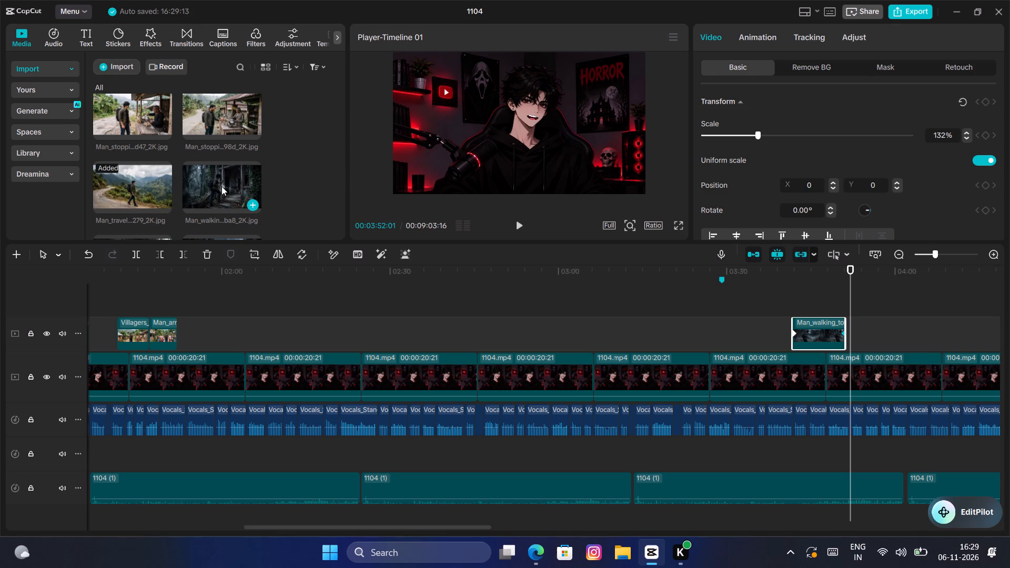
{"action": "left_click", "coordinate": [221, 186]}
Look through the imported story images for one that suits the scene following the abandoned-house clip.
{"action": "scroll", "coordinate": [220, 187], "scroll_direction": "up", "scroll_amount": 1}
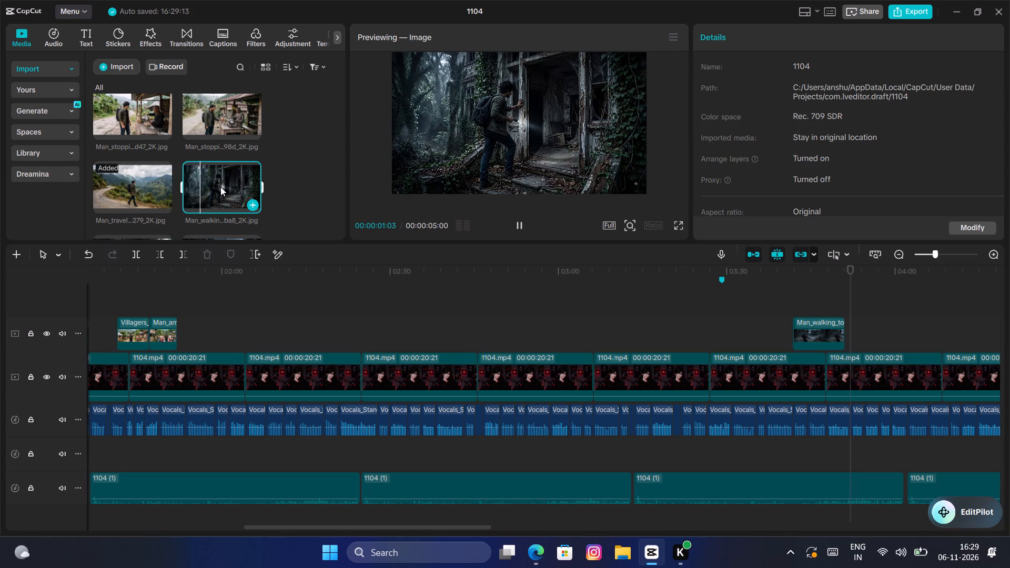
{"action": "scroll", "coordinate": [220, 187], "scroll_direction": "up", "scroll_amount": 3}
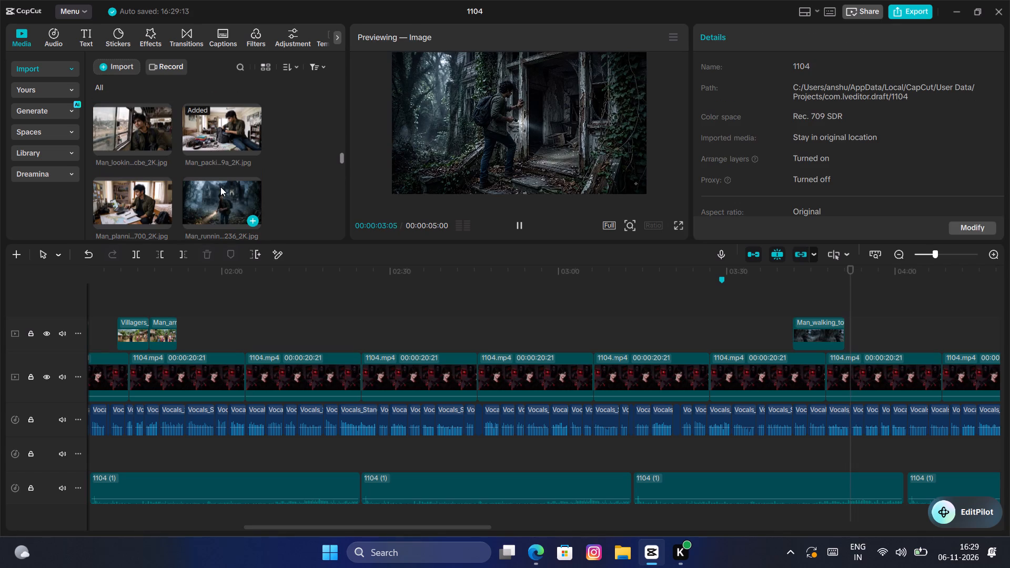
{"action": "scroll", "coordinate": [220, 187], "scroll_direction": "up", "scroll_amount": 4}
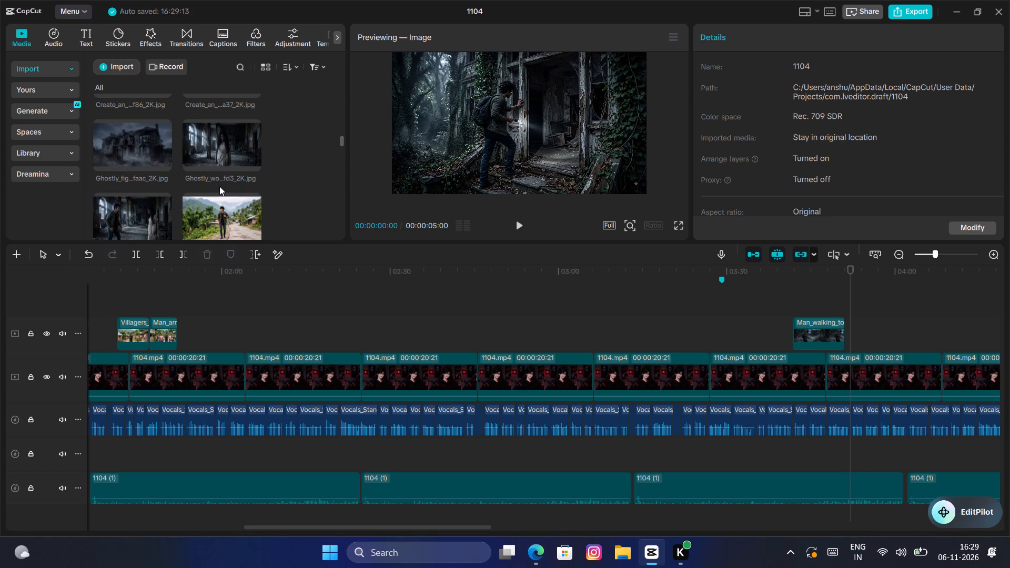
{"action": "scroll", "coordinate": [219, 186], "scroll_direction": "up", "scroll_amount": 2}
{"action": "scroll", "coordinate": [219, 186], "scroll_direction": "down", "scroll_amount": 5}
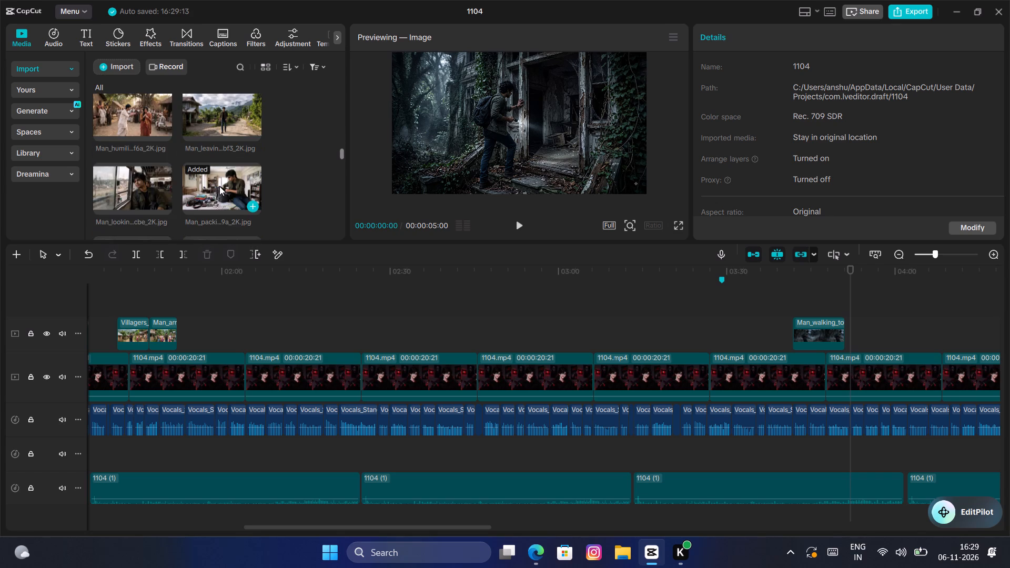
{"action": "scroll", "coordinate": [219, 186], "scroll_direction": "down", "scroll_amount": 5}
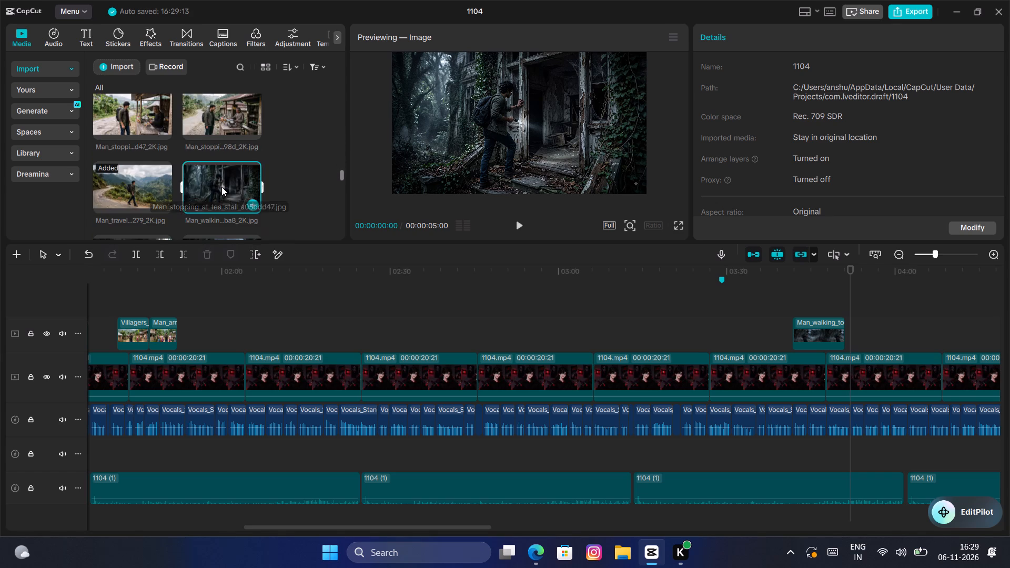
{"action": "scroll", "coordinate": [223, 186], "scroll_direction": "down", "scroll_amount": 3}
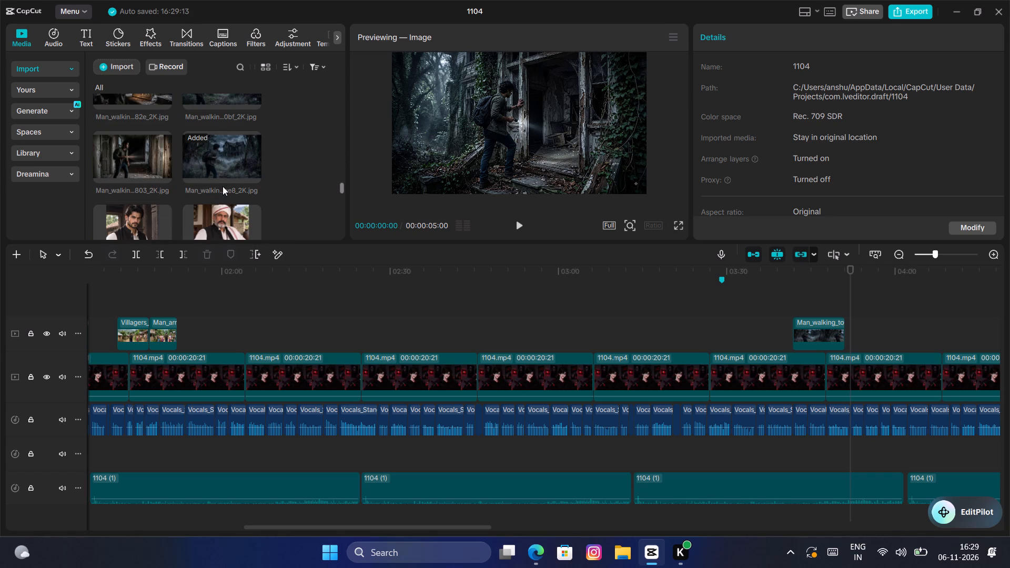
{"action": "scroll", "coordinate": [223, 186], "scroll_direction": "down", "scroll_amount": 6}
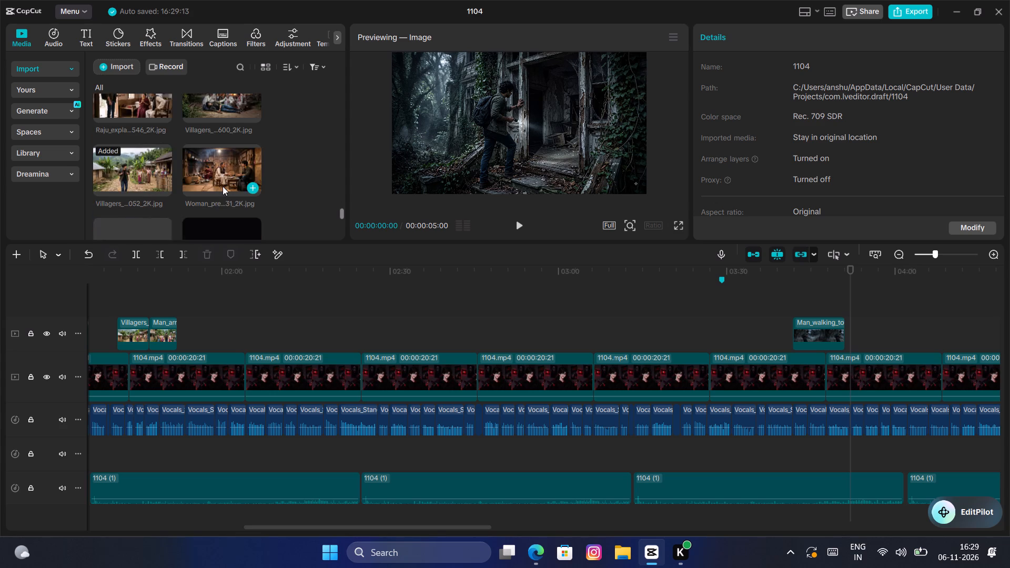
{"action": "scroll", "coordinate": [223, 186], "scroll_direction": "down", "scroll_amount": 5}
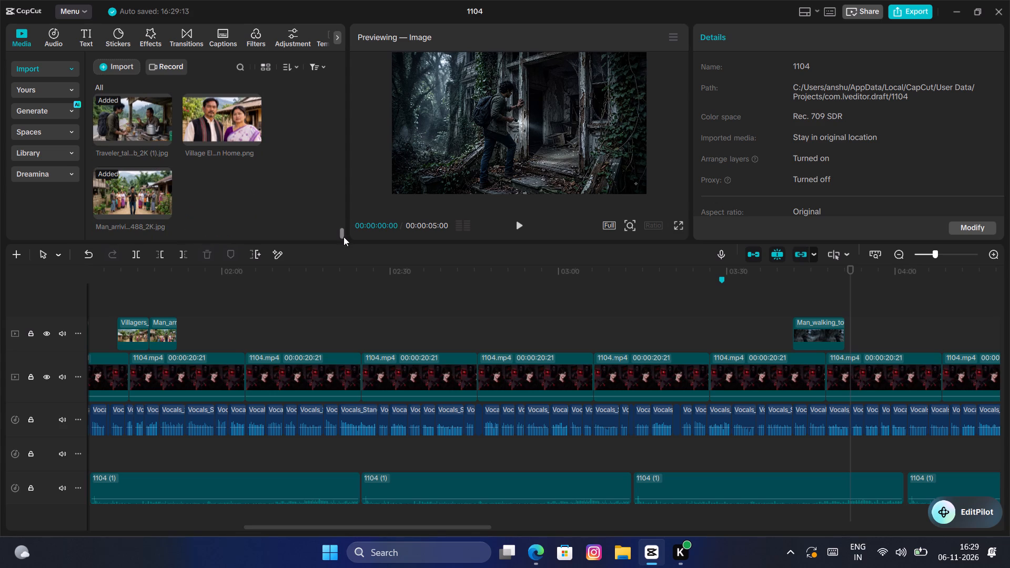
{"action": "left_click_drag", "start_coordinate": [342, 237], "coordinate": [346, 197]}
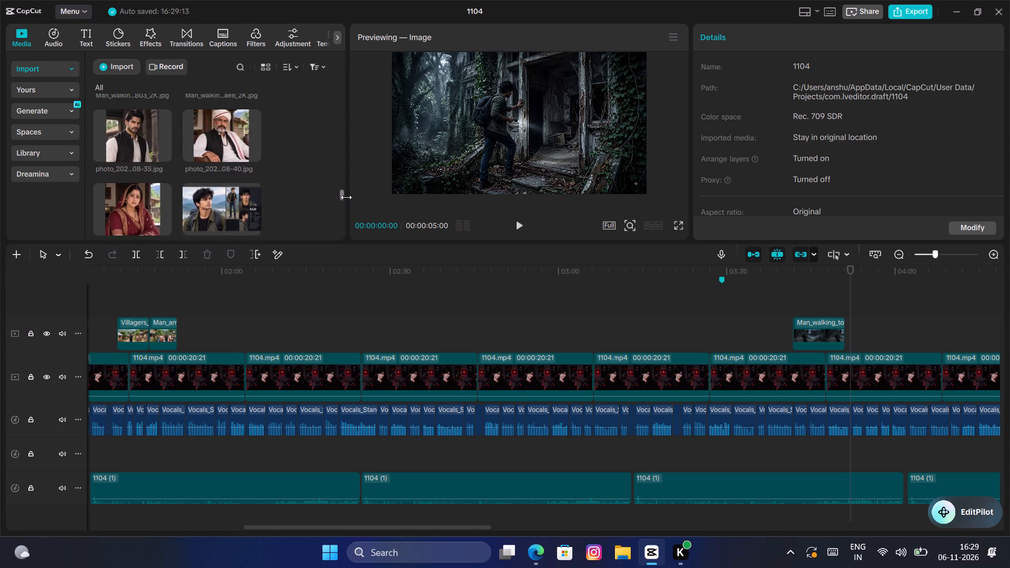
{"action": "left_click_drag", "start_coordinate": [346, 197], "coordinate": [348, 184]}
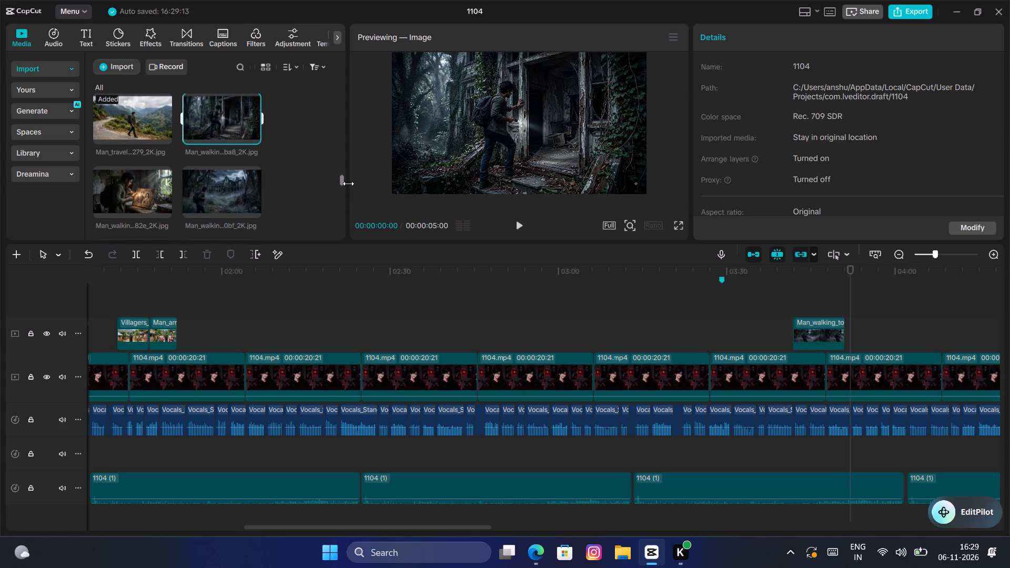
{"action": "left_click_drag", "start_coordinate": [348, 184], "coordinate": [350, 179]}
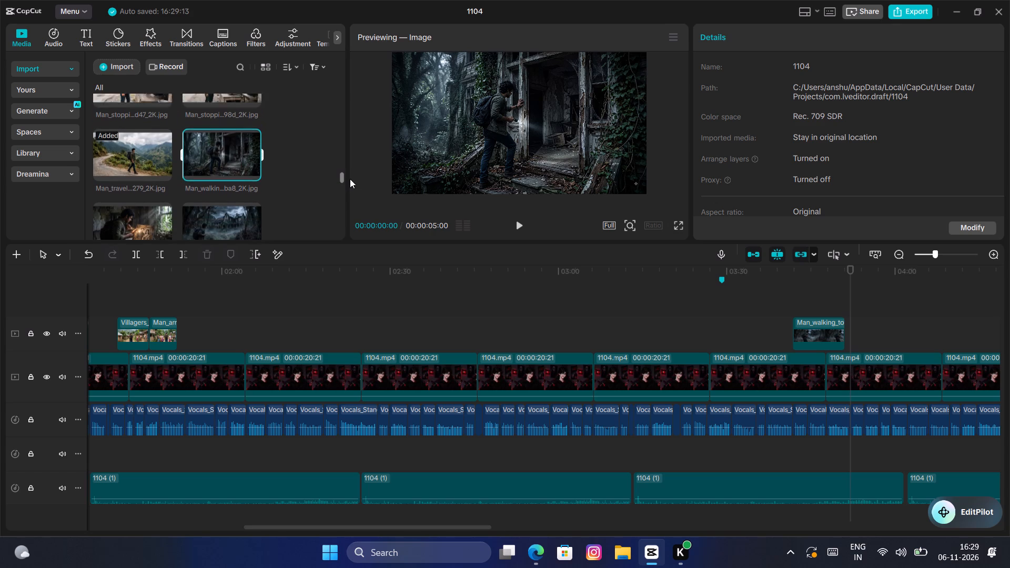
{"action": "left_click_drag", "start_coordinate": [350, 179], "coordinate": [356, 145]}
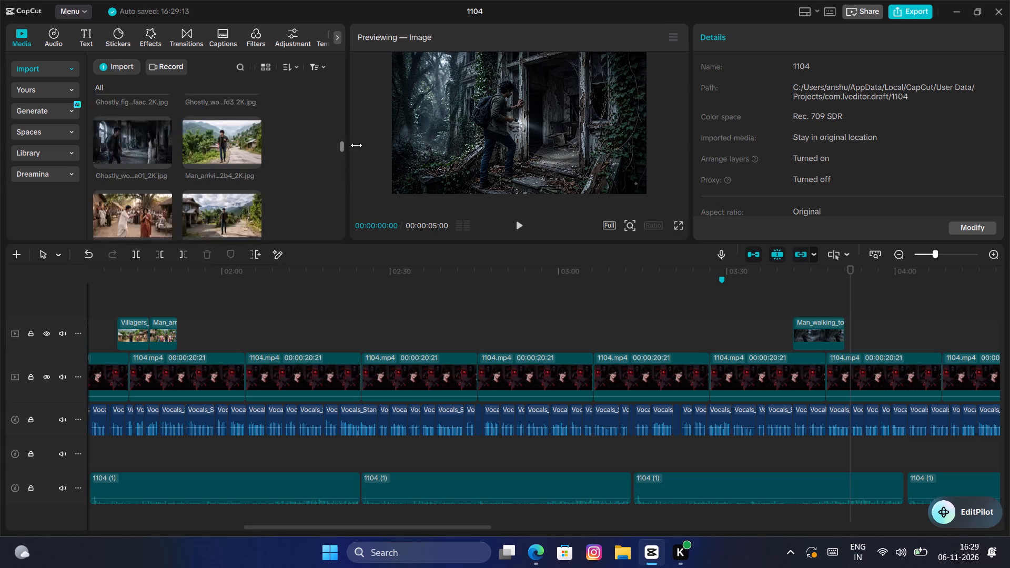
{"action": "left_click_drag", "start_coordinate": [356, 145], "coordinate": [357, 165]}
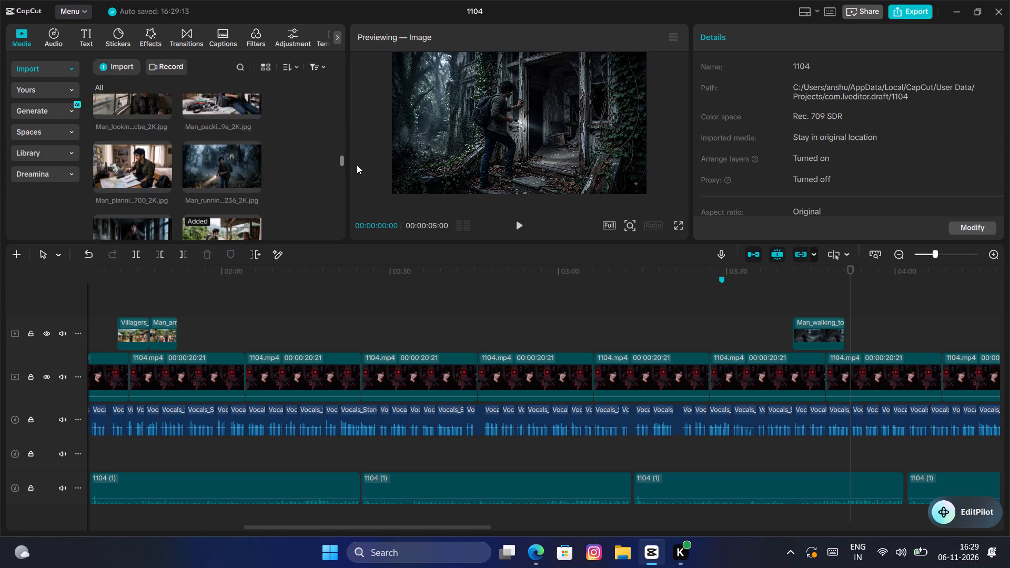
{"action": "left_click_drag", "start_coordinate": [357, 165], "coordinate": [358, 181]}
Place the image of the man at the overgrown doorway directly after the abandoned-house clip, on the same overlay track.
{"action": "left_click_drag", "start_coordinate": [210, 153], "coordinate": [821, 264]}
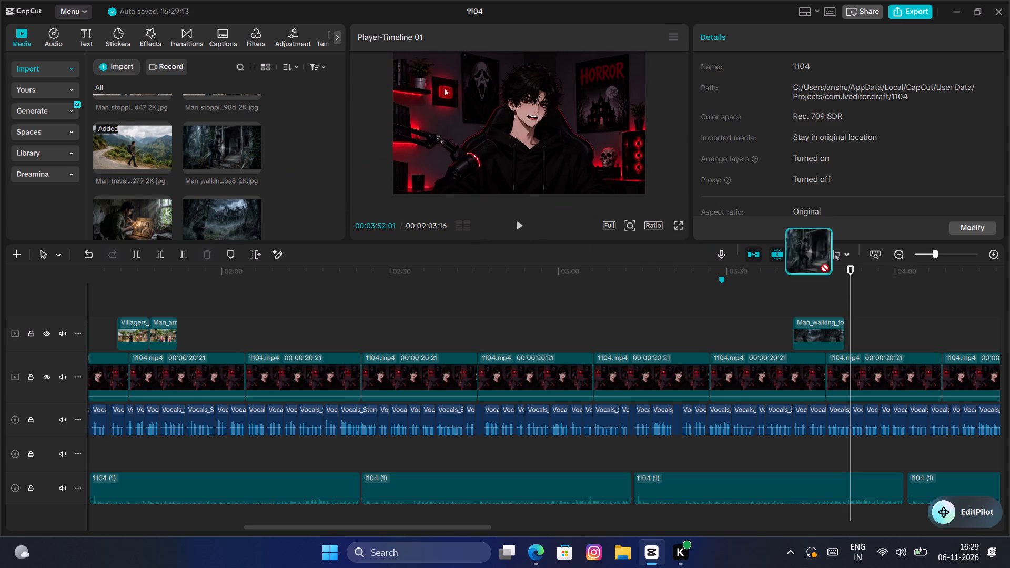
{"action": "left_click_drag", "start_coordinate": [821, 264], "coordinate": [840, 323]}
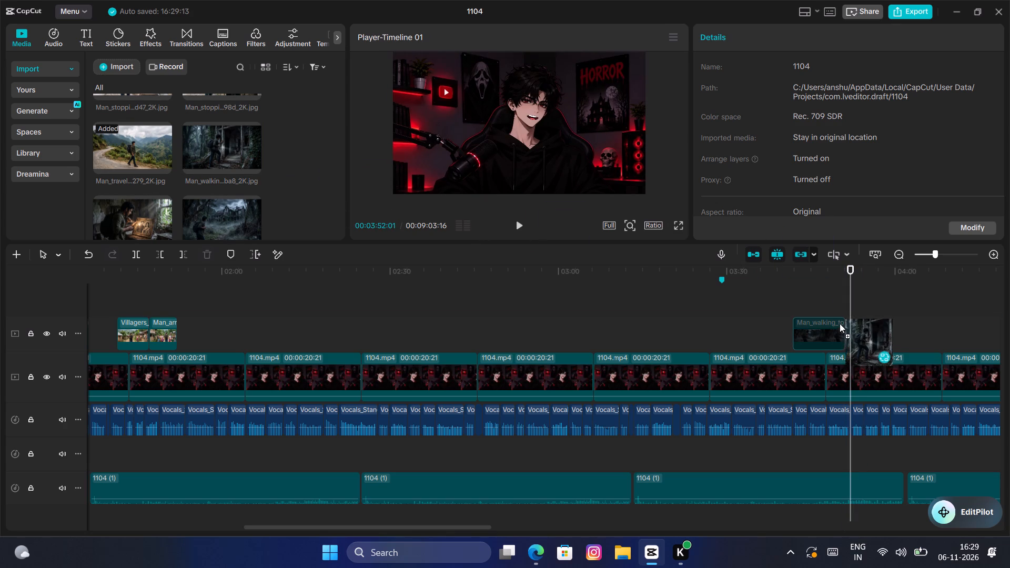
{"action": "left_click_drag", "start_coordinate": [840, 323], "coordinate": [843, 318]}
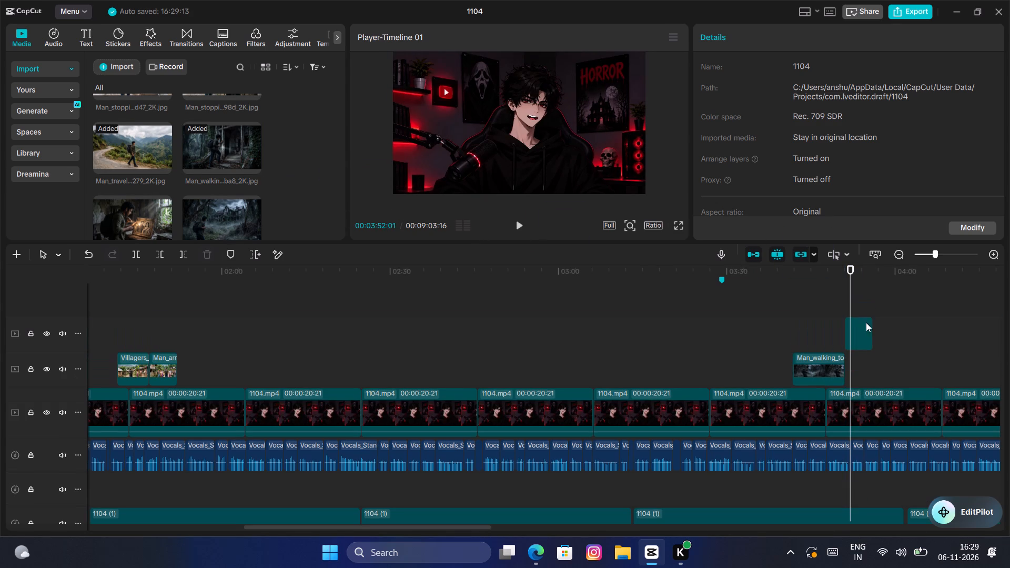
{"action": "left_click_drag", "start_coordinate": [862, 328], "coordinate": [861, 369]}
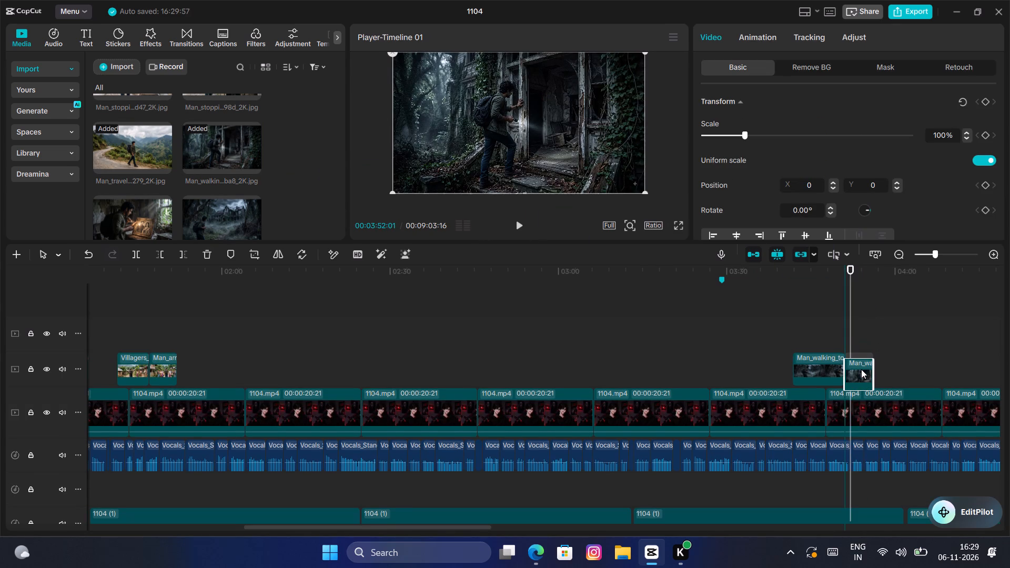
Extend the end of the doorway image clip to 00:04:00:12.
{"action": "left_click_drag", "start_coordinate": [873, 331], "coordinate": [886, 337]}
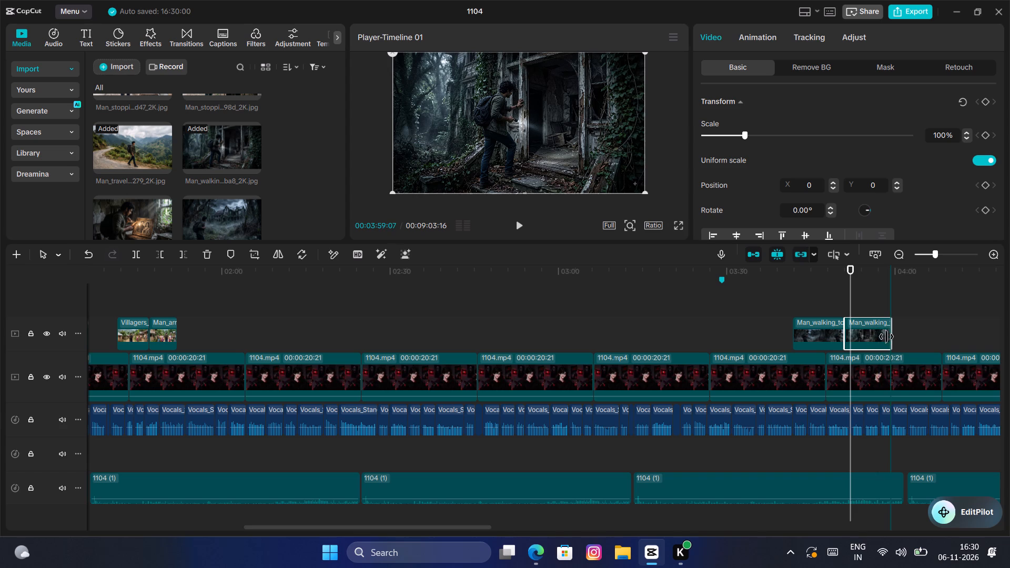
{"action": "left_click_drag", "start_coordinate": [886, 337], "coordinate": [894, 340]}
Play the cut from the abandoned-house clip into the doorway clip, starting at 00:03:50:03.
{"action": "left_click", "coordinate": [840, 295]}
{"action": "key", "text": "space"}
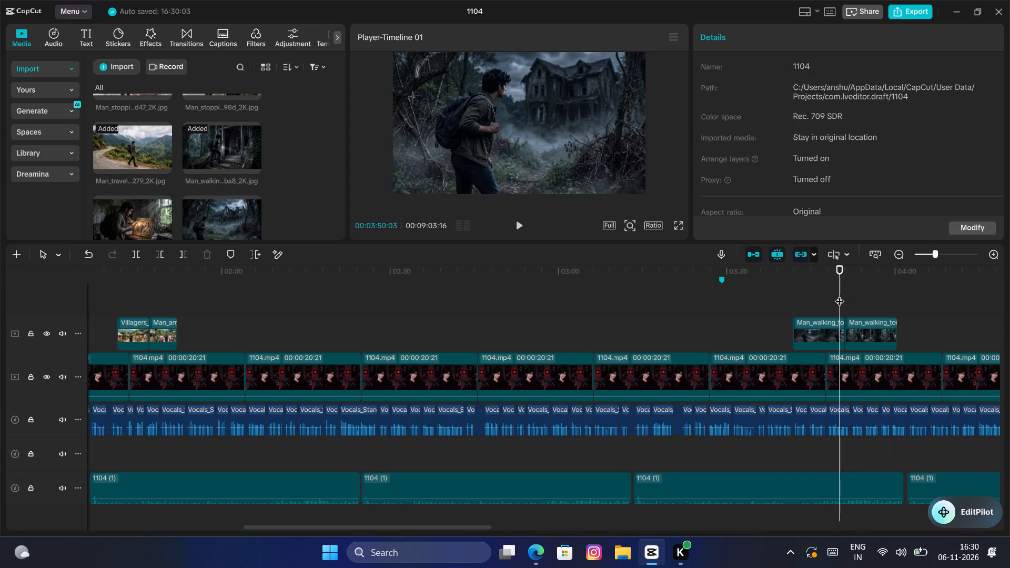
{"action": "key", "text": "space"}
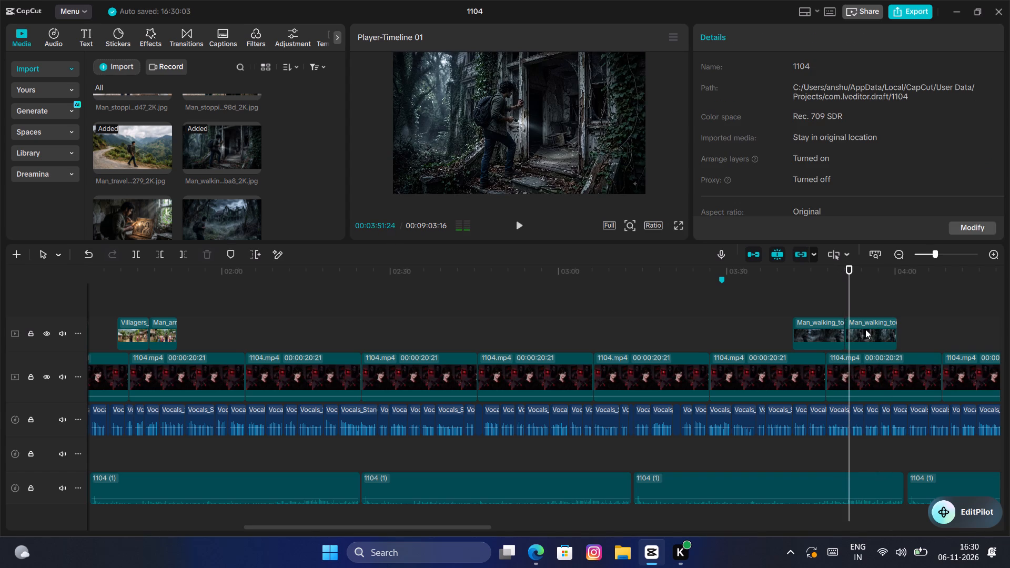
Add a transform keyframe at the start of the doorway clip, at 00:03:51:02.
{"action": "left_click", "coordinate": [866, 328]}
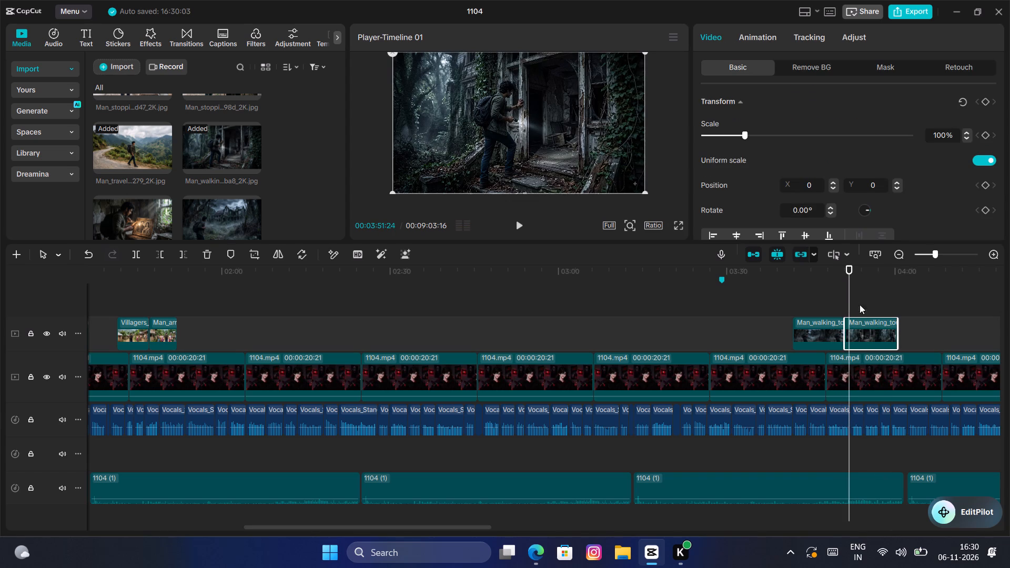
{"action": "left_click", "coordinate": [847, 289]}
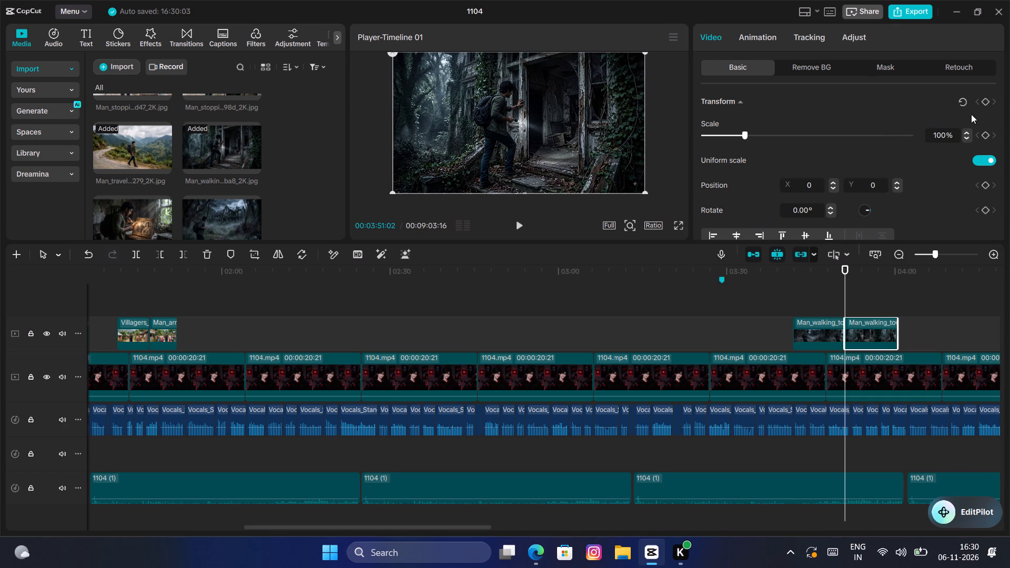
{"action": "left_click", "coordinate": [984, 104]}
Set the scale to 112% at the doorway clip's starting keyframe.
{"action": "left_click", "coordinate": [945, 131]}
{"action": "key", "text": "BackSpace"}
{"action": "key", "text": "BackSpace"}
{"action": "type", "text": "112"}
{"action": "key", "text": "BackSpace"}
{"action": "key", "text": "BackSpace"}
{"action": "key", "text": "BackSpace"}
{"action": "type", "text": "12"}
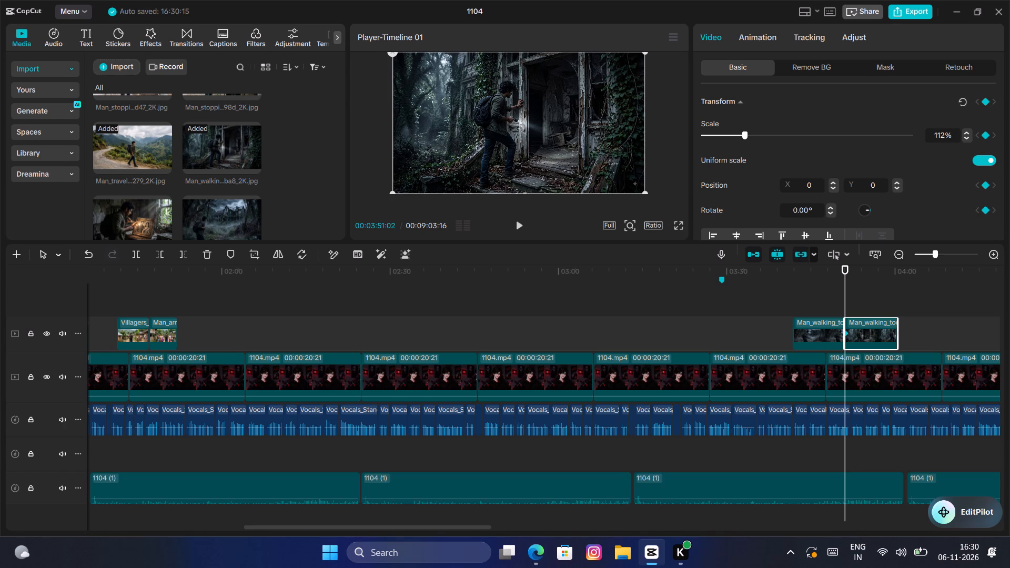
{"action": "key", "text": "Return"}
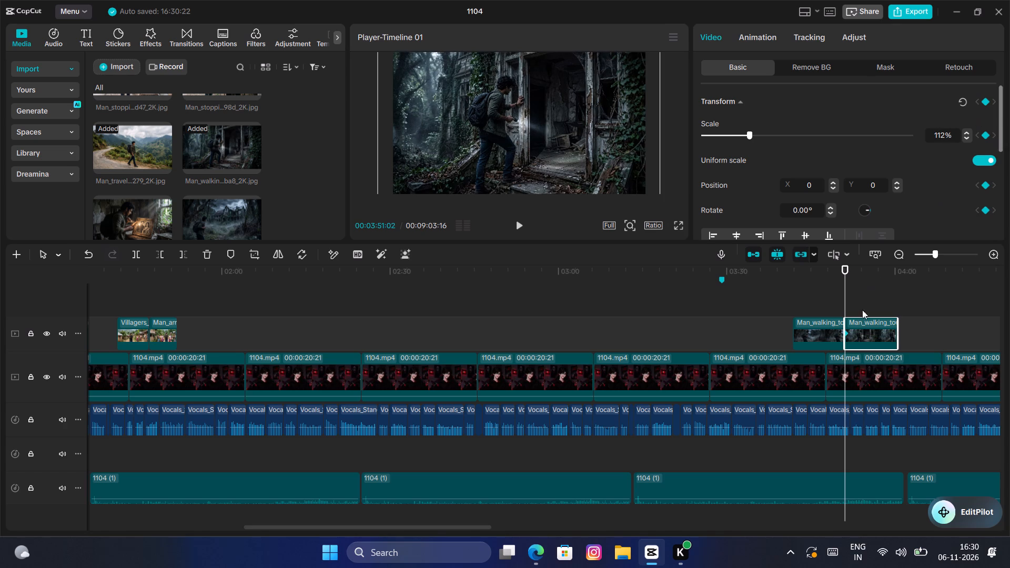
Set the doorway clip's scale to 132% at its end, 00:04:00:12, to keyframe the zoom.
{"action": "left_click", "coordinate": [896, 302]}
{"action": "left_click", "coordinate": [895, 329]}
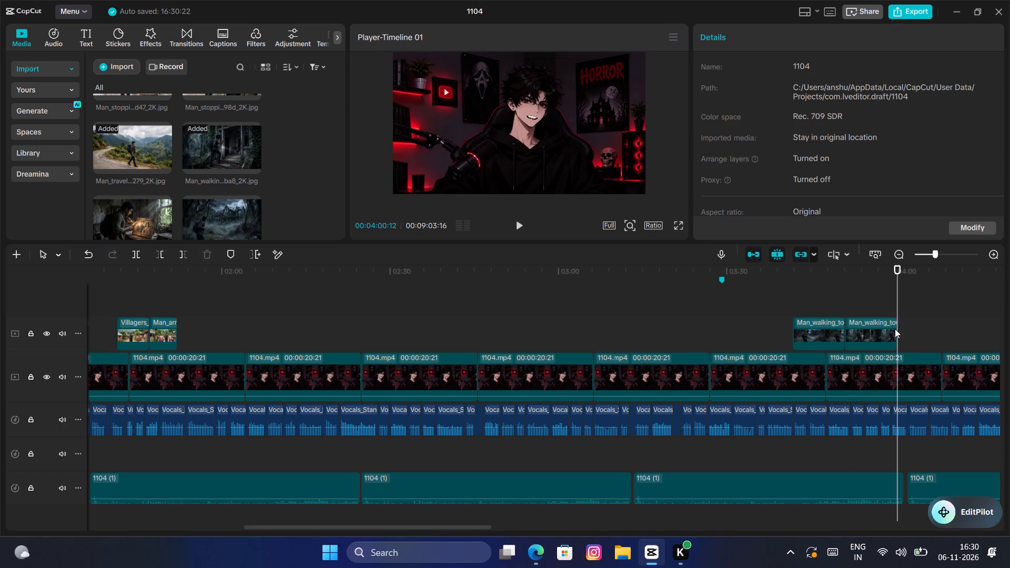
{"action": "left_click", "coordinate": [944, 130]}
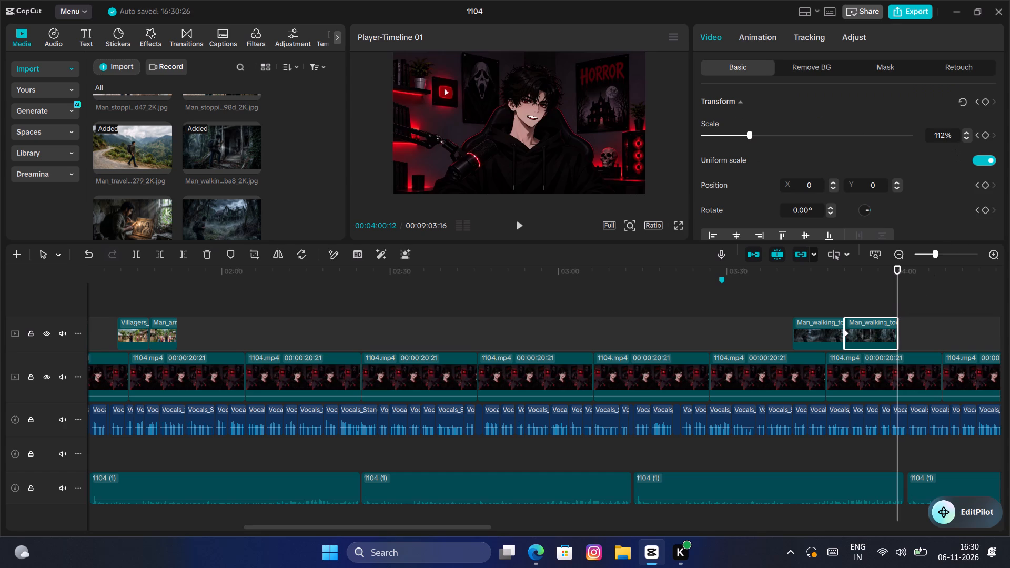
{"action": "key", "text": "BackSpace"}
{"action": "key", "text": "BackSpace"}
{"action": "type", "text": "32"}
{"action": "key", "text": "Return"}
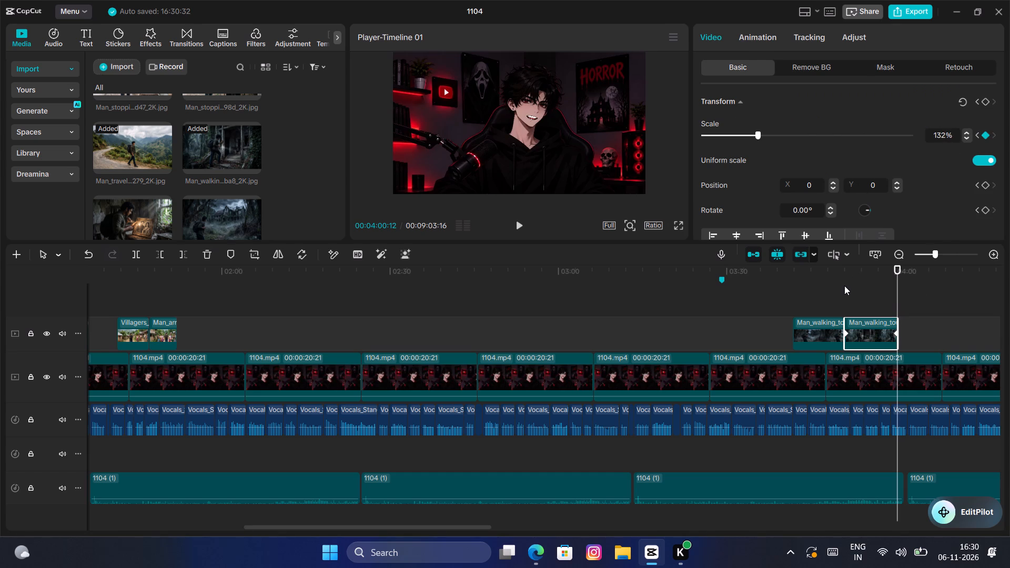
Play the doorway clip's zoom from its start, about 00:03:51, and continue into the narration after it.
{"action": "left_click", "coordinate": [844, 286]}
{"action": "key", "text": "space"}
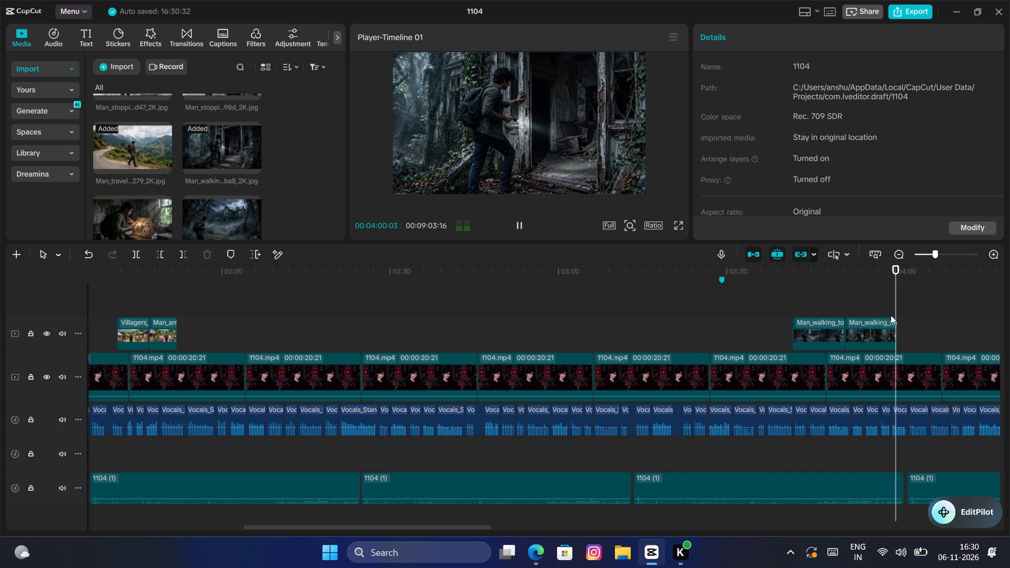
{"action": "key", "text": "space"}
{"action": "key", "text": "space"}
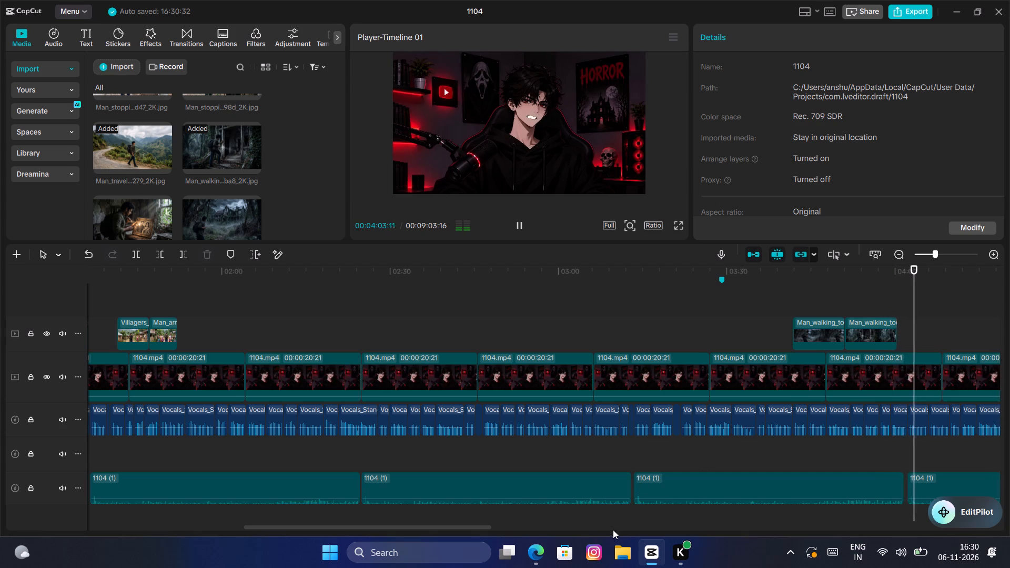
{"action": "left_click_drag", "start_coordinate": [454, 527], "coordinate": [462, 530]}
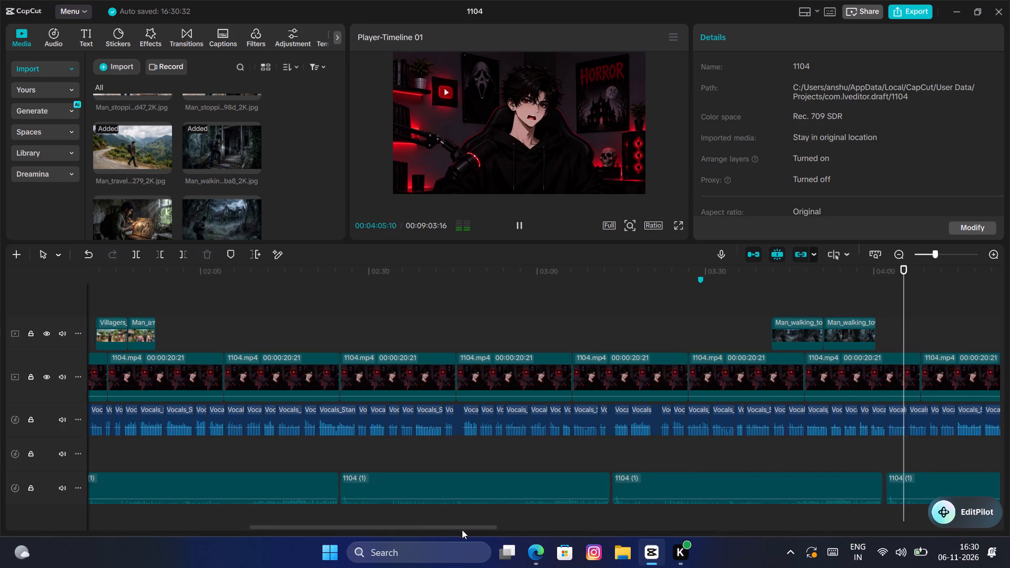
{"action": "left_click_drag", "start_coordinate": [462, 530], "coordinate": [485, 533]}
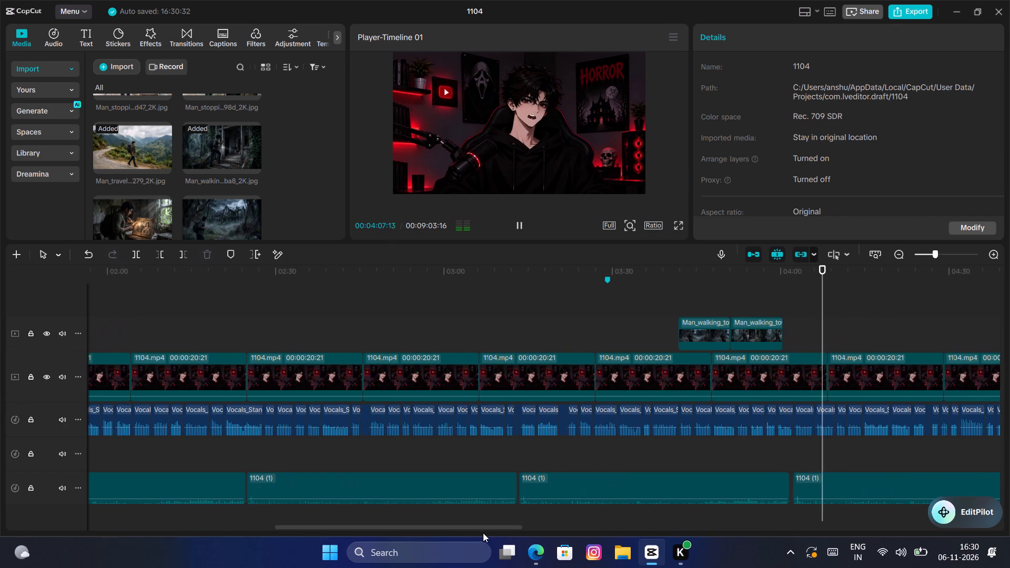
Browse the imported images for one matching the narration between about 00:04:09 and 00:04:21 while playing it.
{"action": "left_click_drag", "start_coordinate": [342, 177], "coordinate": [346, 182]}
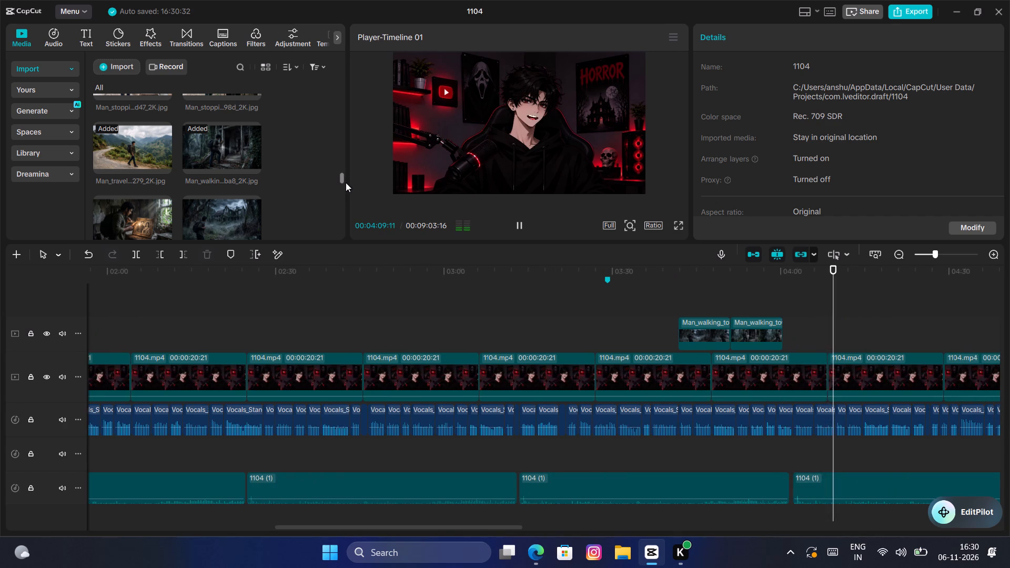
{"action": "left_click_drag", "start_coordinate": [346, 182], "coordinate": [348, 192]}
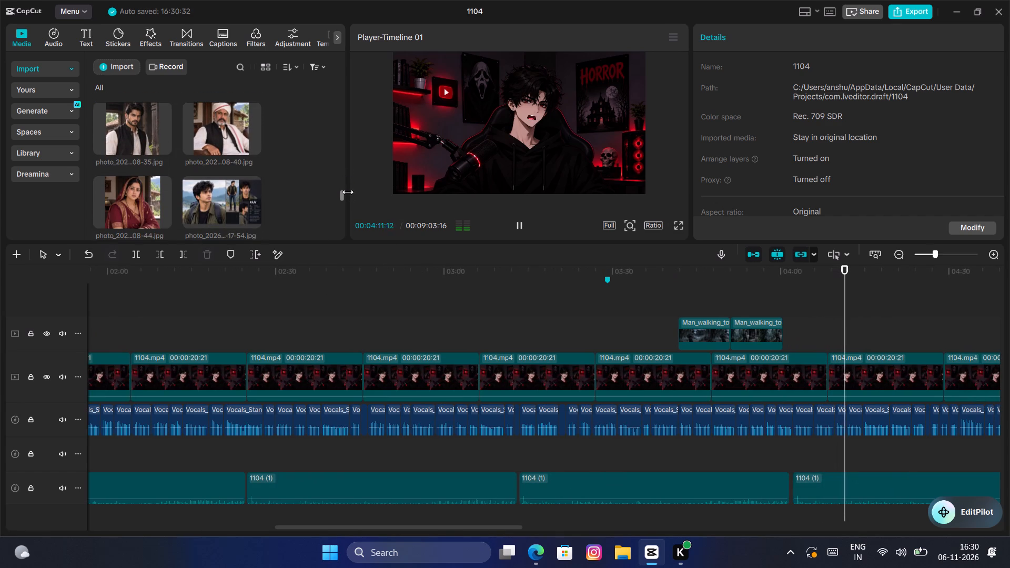
{"action": "left_click_drag", "start_coordinate": [348, 192], "coordinate": [347, 190]}
{"action": "key", "text": "space"}
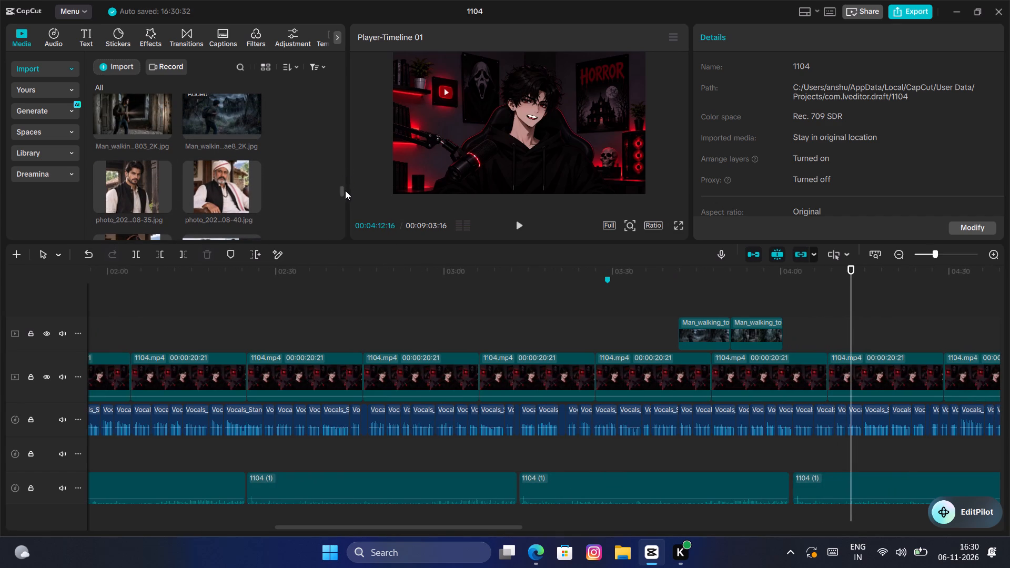
{"action": "left_click_drag", "start_coordinate": [344, 191], "coordinate": [347, 207]}
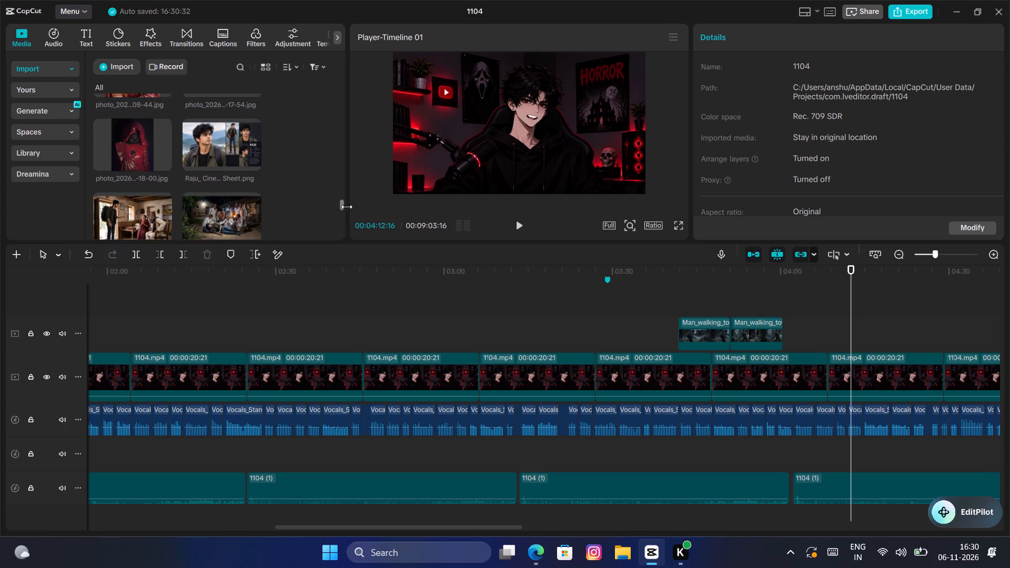
{"action": "left_click_drag", "start_coordinate": [347, 207], "coordinate": [347, 209]}
{"action": "key", "text": "space"}
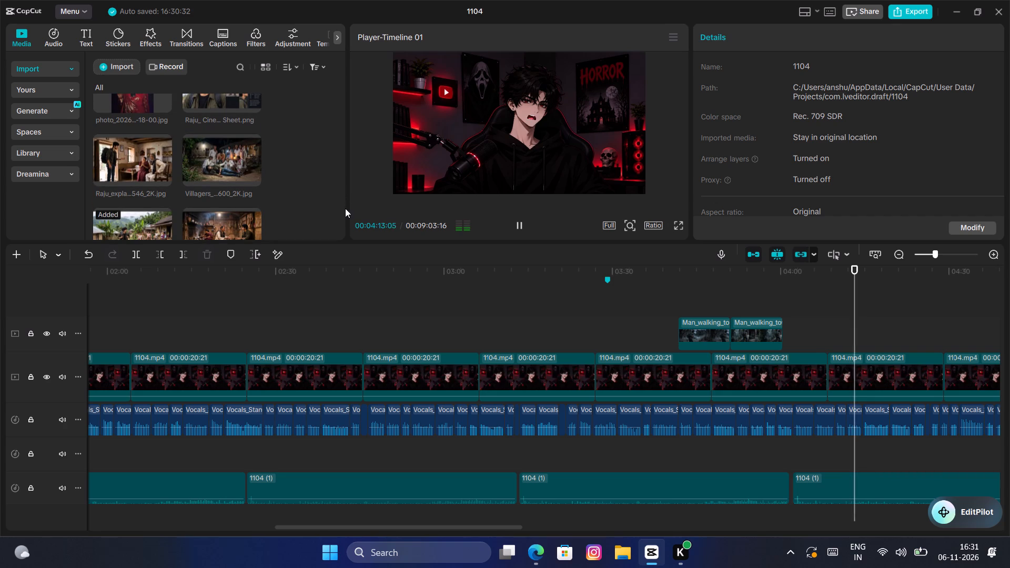
{"action": "left_click_drag", "start_coordinate": [342, 207], "coordinate": [344, 217]}
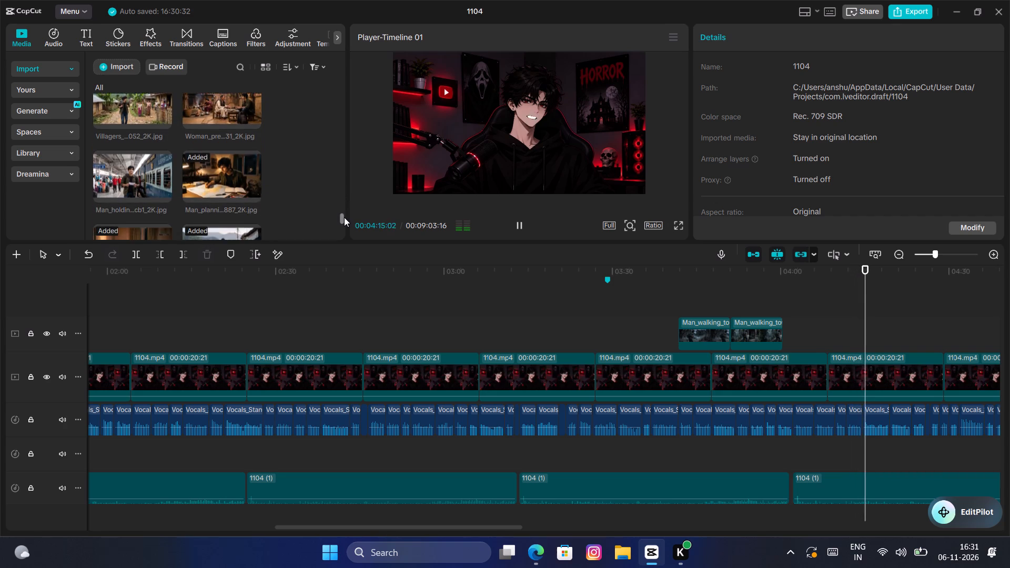
{"action": "left_click_drag", "start_coordinate": [344, 217], "coordinate": [344, 181]}
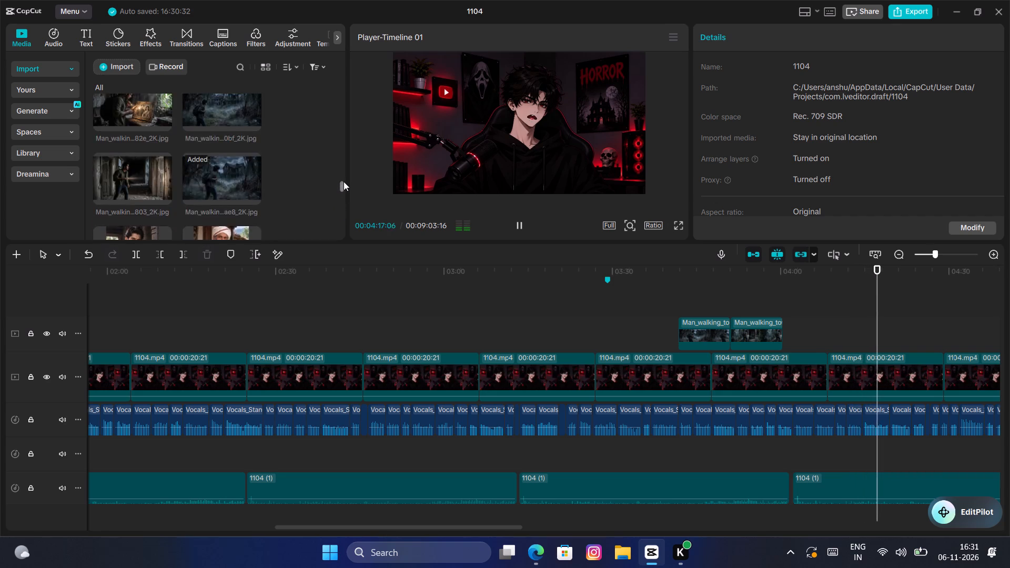
{"action": "left_click_drag", "start_coordinate": [344, 181], "coordinate": [345, 177]}
{"action": "key", "text": "space"}
{"action": "key", "text": "space"}
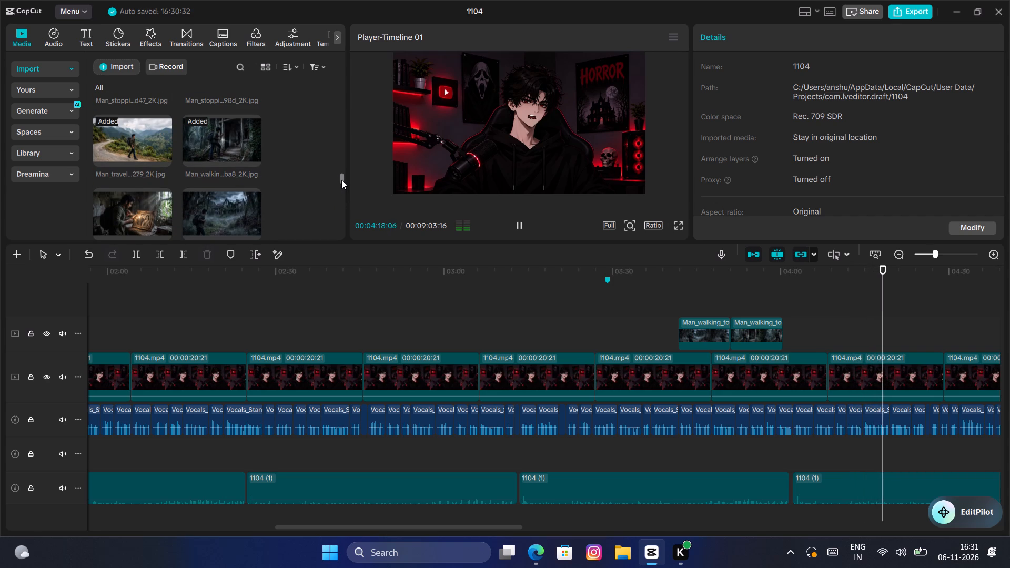
{"action": "left_click_drag", "start_coordinate": [342, 180], "coordinate": [346, 163]}
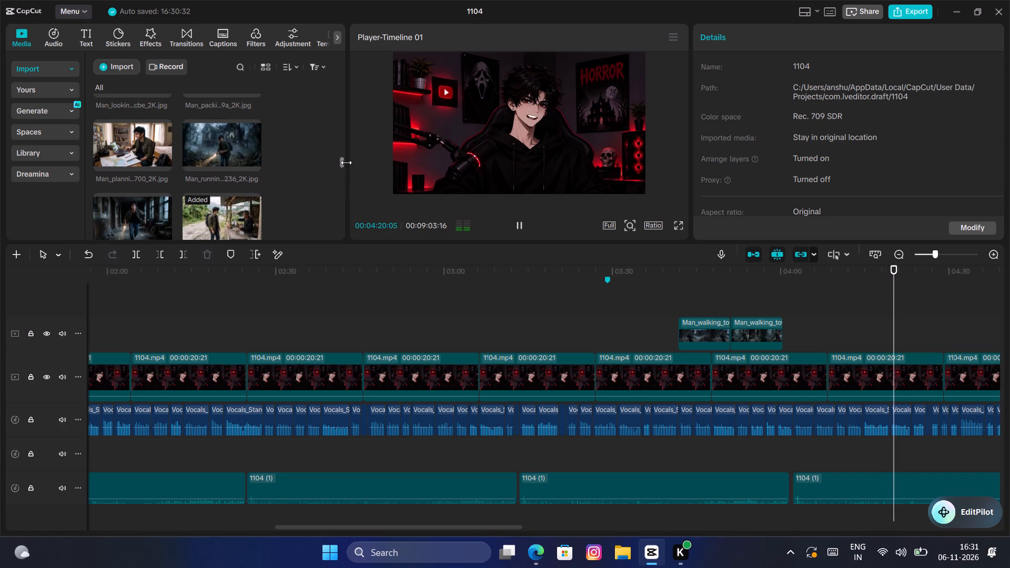
{"action": "left_click_drag", "start_coordinate": [346, 163], "coordinate": [348, 164]}
{"action": "key", "text": "space"}
{"action": "left_click", "coordinate": [348, 164]}
Place the image of the man lighting a framed couple portrait above the main video from 00:04:15:29, ending at about 00:04:25.
{"action": "left_click_drag", "start_coordinate": [341, 163], "coordinate": [344, 177]}
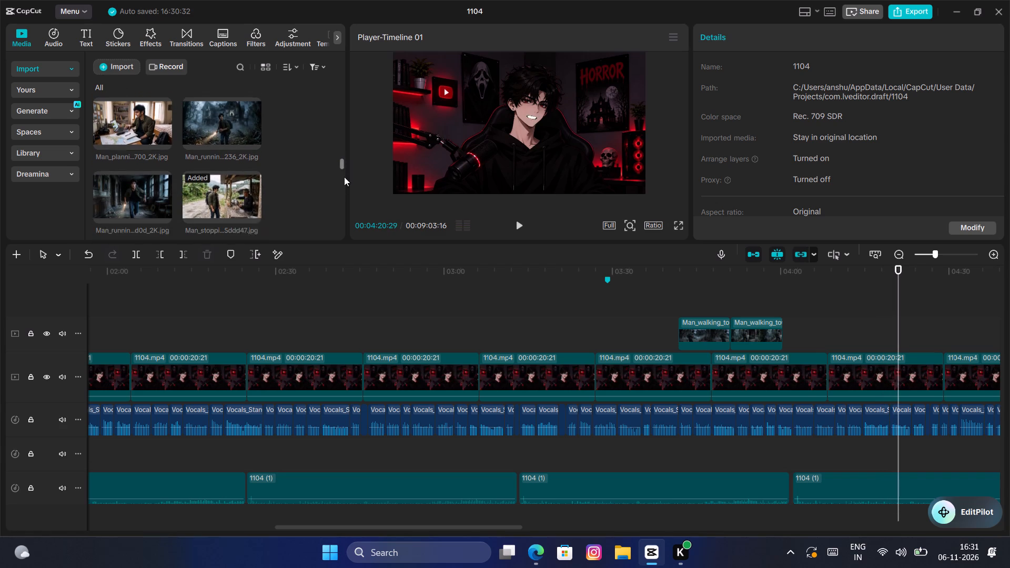
{"action": "left_click_drag", "start_coordinate": [344, 177], "coordinate": [344, 179]}
{"action": "left_click", "coordinate": [125, 211]}
{"action": "left_click_drag", "start_coordinate": [127, 211], "coordinate": [174, 217]}
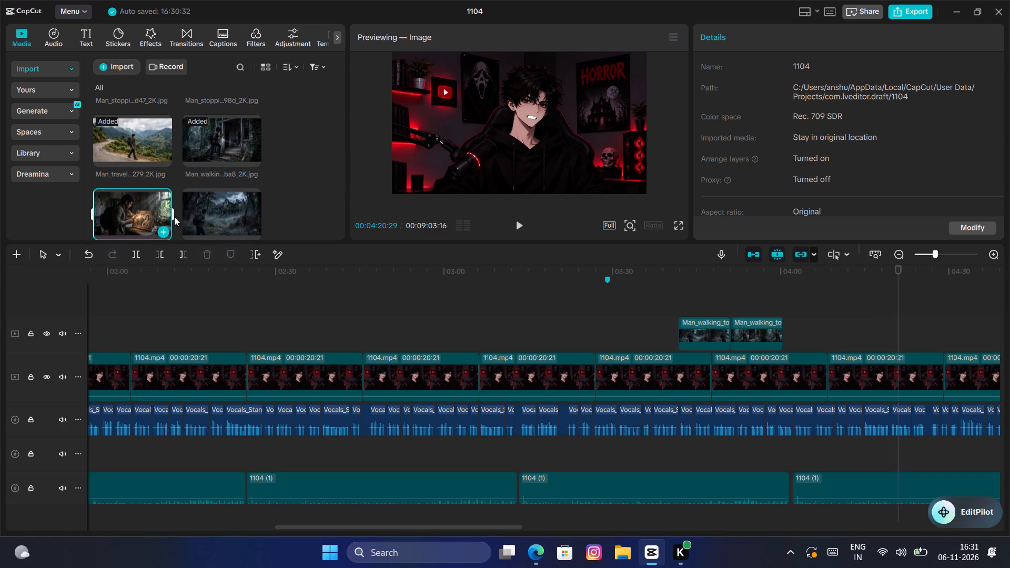
{"action": "left_click_drag", "start_coordinate": [174, 217], "coordinate": [870, 329]}
{"action": "left_click_drag", "start_coordinate": [898, 327], "coordinate": [923, 329]}
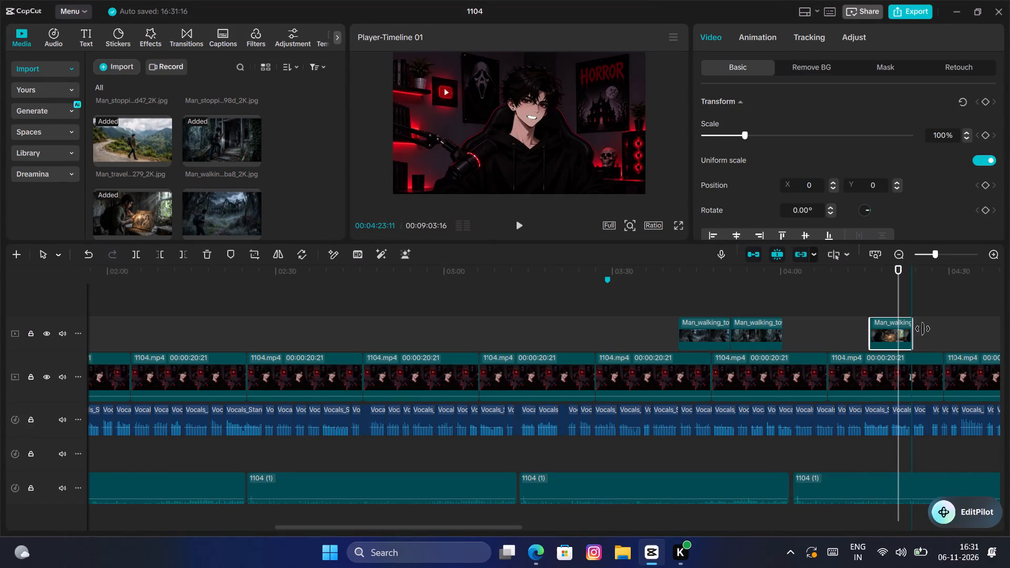
{"action": "left_click_drag", "start_coordinate": [923, 329], "coordinate": [916, 337]}
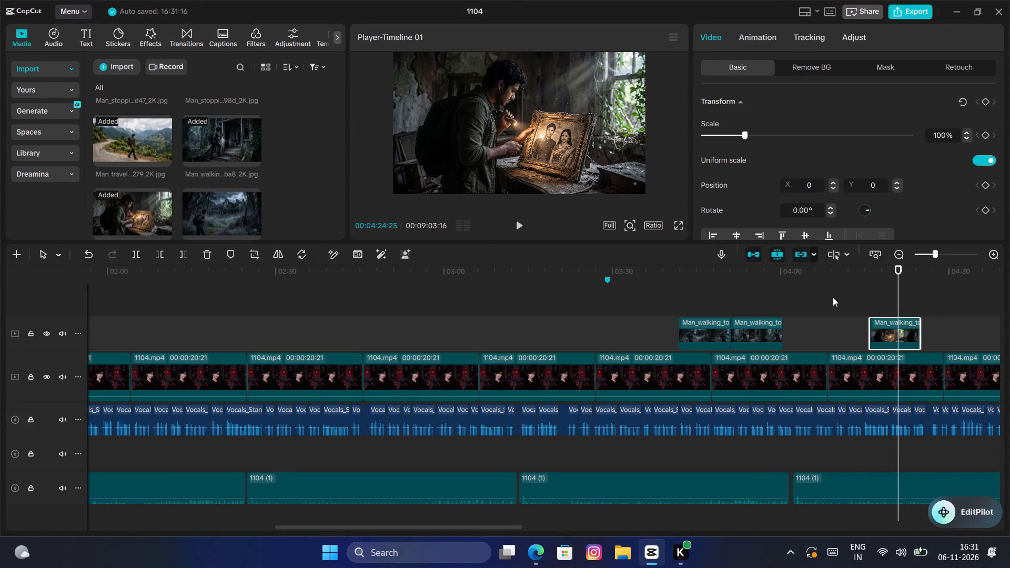
Play the portrait clip against the narration and extend its end to about 00:04:26:20.
{"action": "left_click", "coordinate": [860, 298]}
{"action": "key", "text": "space"}
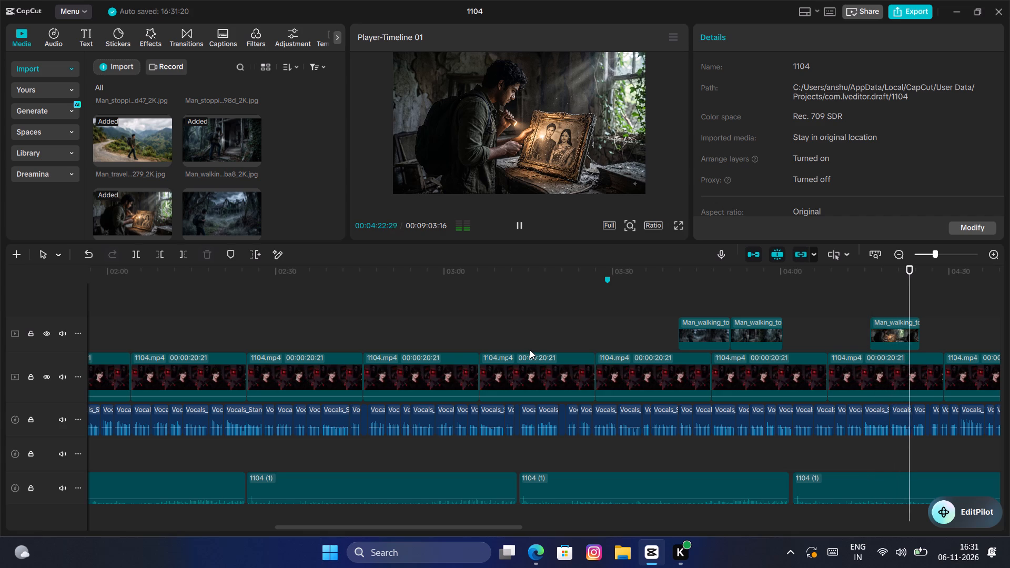
{"action": "key", "text": "space"}
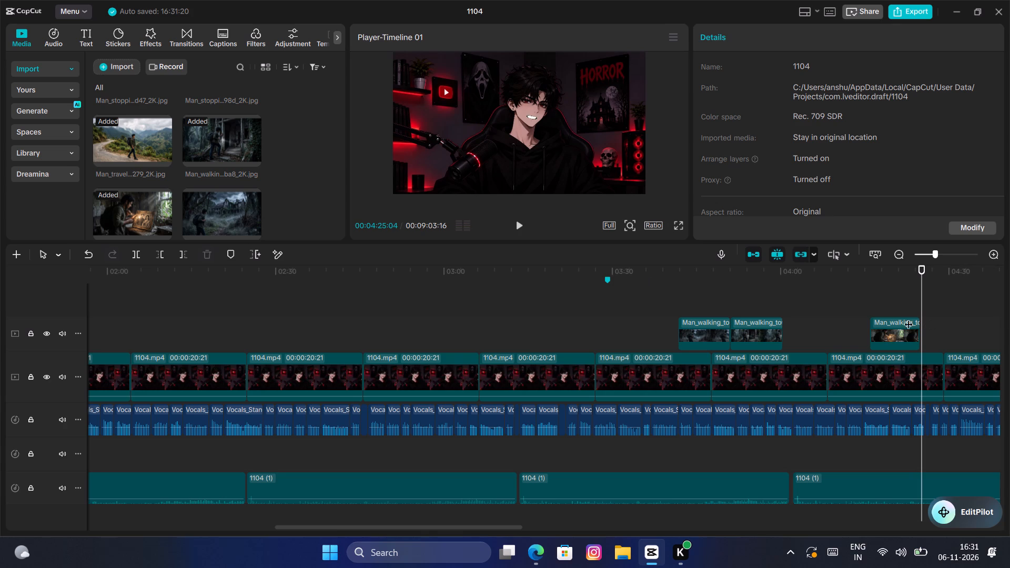
{"action": "left_click", "coordinate": [898, 332]}
{"action": "left_click_drag", "start_coordinate": [920, 326], "coordinate": [937, 326]}
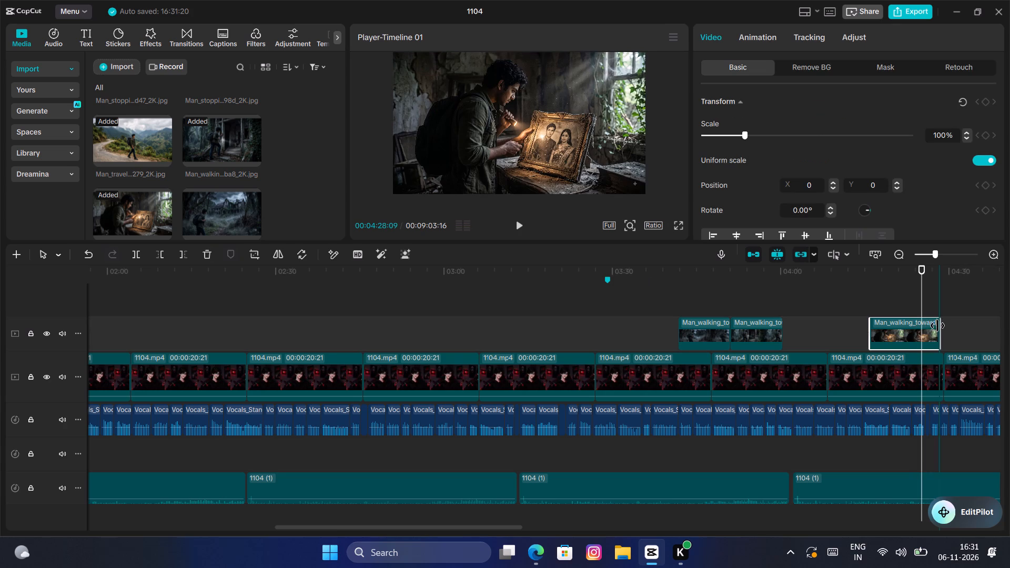
{"action": "left_click_drag", "start_coordinate": [937, 326], "coordinate": [929, 330]}
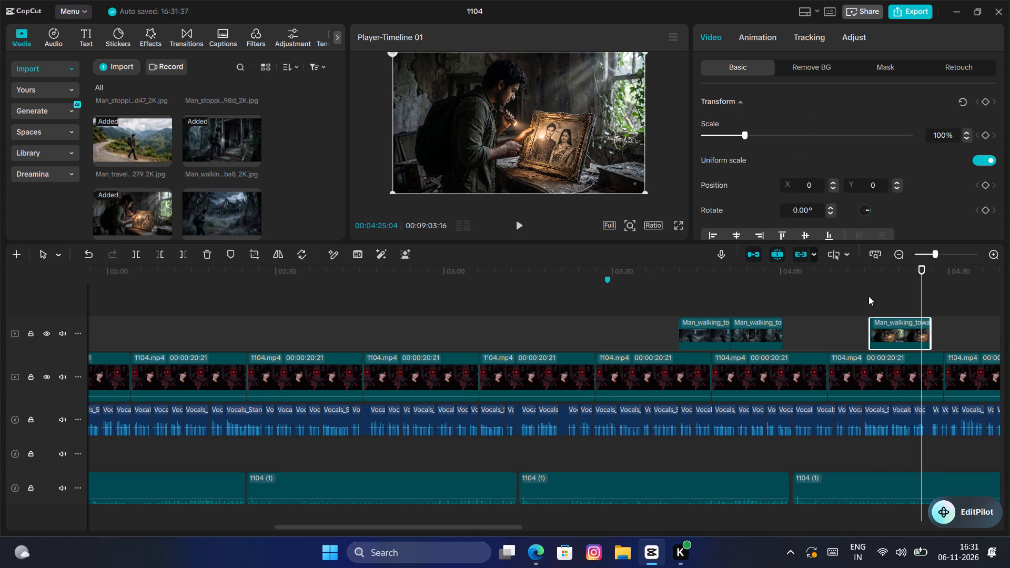
Add a transform keyframe at the portrait clip's start, 00:04:15:29, with the scale set to 112%.
{"action": "left_click", "coordinate": [868, 296]}
{"action": "left_click", "coordinate": [887, 338]}
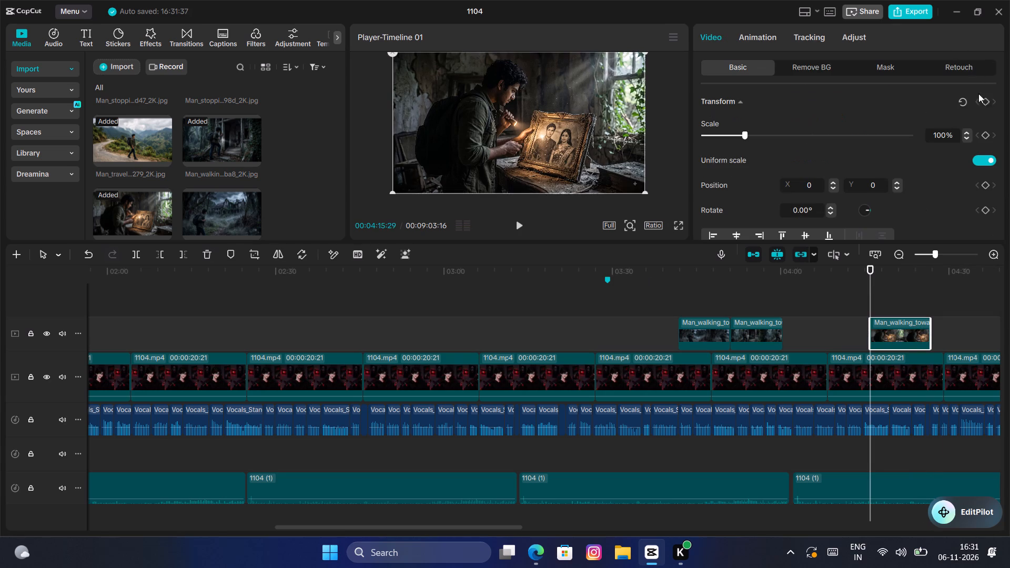
{"action": "left_click", "coordinate": [985, 100]}
{"action": "left_click", "coordinate": [945, 135]}
{"action": "key", "text": "BackSpace"}
{"action": "key", "text": "BackSpace"}
{"action": "key", "text": "BackSpace"}
{"action": "type", "text": "12"}
{"action": "key", "text": "BackSpace"}
{"action": "type", "text": "12"}
{"action": "key", "text": "Return"}
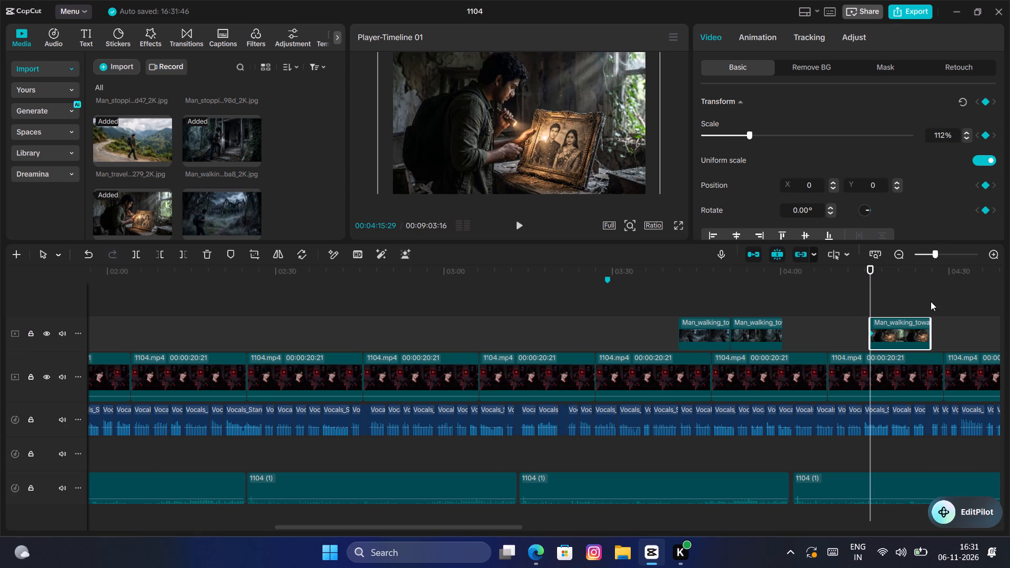
Add a transform keyframe at the portrait clip's end, 00:04:26:19, with the scale set to 132%.
{"action": "left_click", "coordinate": [930, 301]}
{"action": "left_click", "coordinate": [925, 322]}
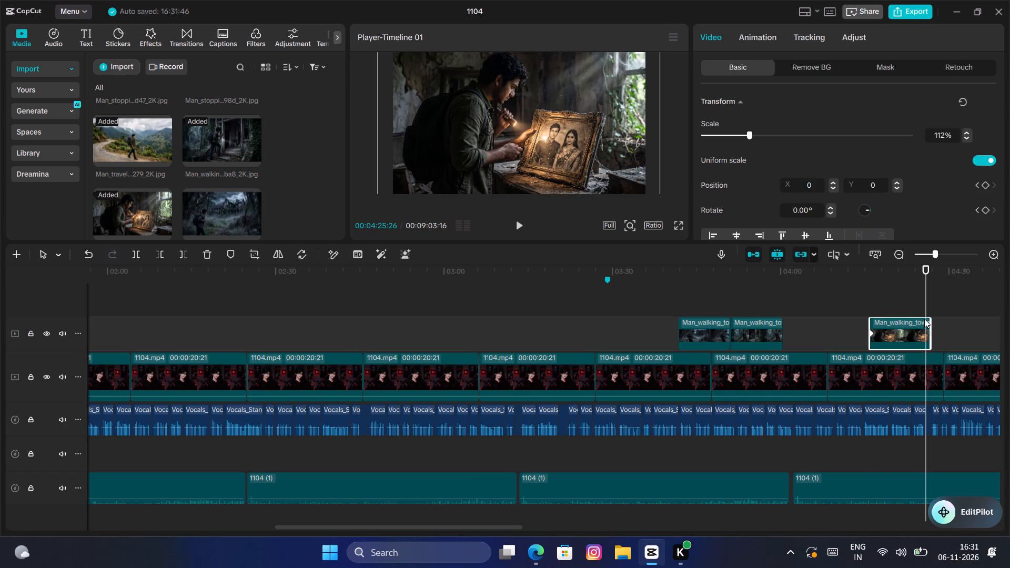
{"action": "key", "text": "Right"}
{"action": "key", "text": "Right"}
{"action": "key", "text": "Right"}
{"action": "key", "text": "Right"}
{"action": "key", "text": "Right"}
{"action": "key", "text": "Right"}
{"action": "key", "text": "Right"}
{"action": "key", "text": "Right"}
{"action": "key", "text": "Right"}
{"action": "key", "text": "Right"}
{"action": "key", "text": "Right"}
{"action": "key", "text": "Right"}
{"action": "key", "text": "Right"}
{"action": "key", "text": "Right"}
{"action": "key", "text": "Right"}
{"action": "key", "text": "Right"}
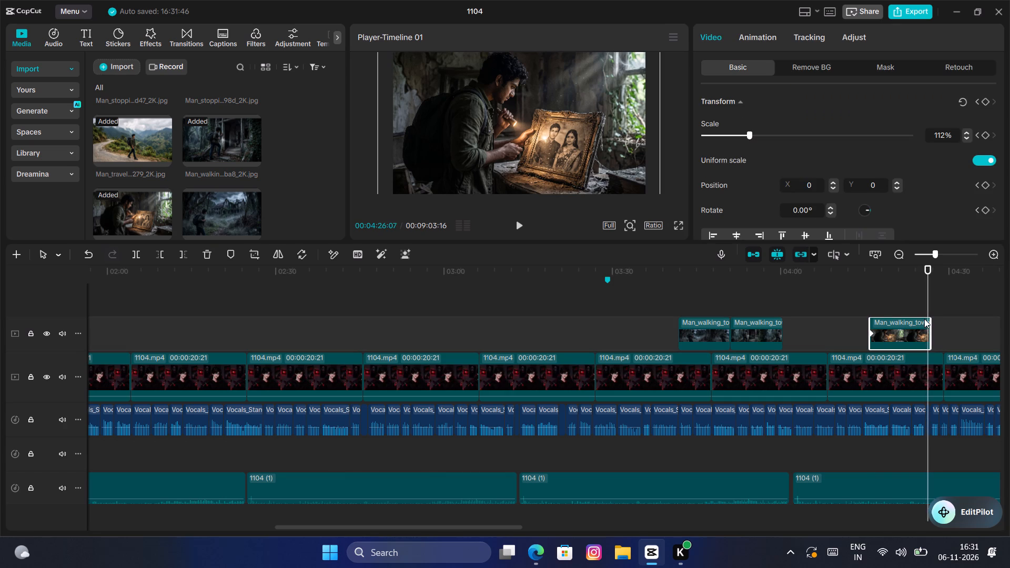
{"action": "key", "text": "Right"}
{"action": "key", "text": "Right"}
{"action": "key", "text": "Right"}
{"action": "key", "text": "Right"}
{"action": "key", "text": "Right"}
{"action": "key", "text": "Right"}
{"action": "key", "text": "Right"}
{"action": "key", "text": "Right"}
{"action": "key", "text": "Right"}
{"action": "key", "text": "Right"}
{"action": "key", "text": "Right"}
{"action": "key", "text": "Right"}
{"action": "key", "text": "Right"}
{"action": "key", "text": "Right"}
{"action": "key", "text": "Right"}
{"action": "key", "text": "Right"}
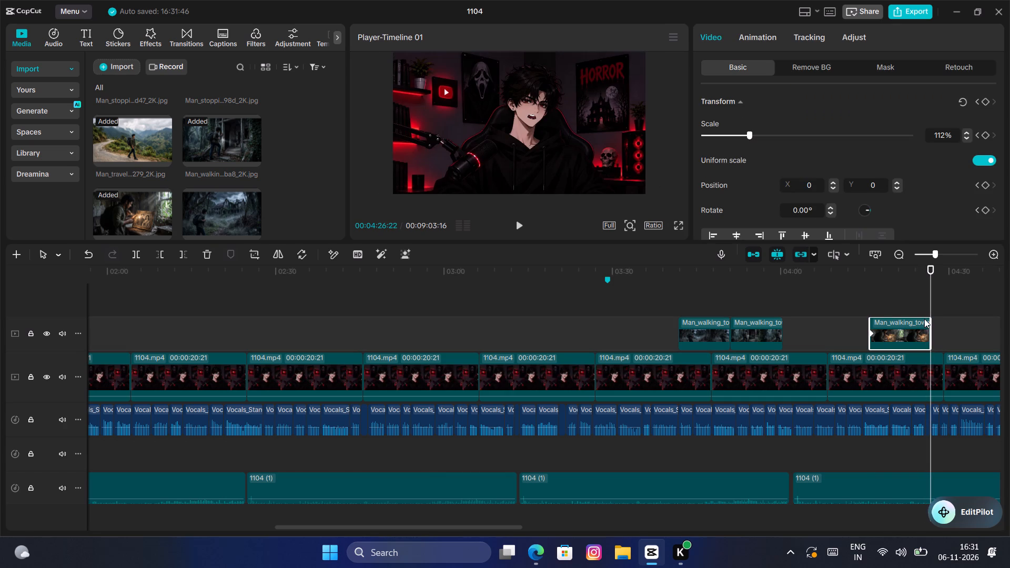
{"action": "key", "text": "Left"}
{"action": "key", "text": "Left"}
{"action": "key", "text": "Left"}
{"action": "key", "text": "Left"}
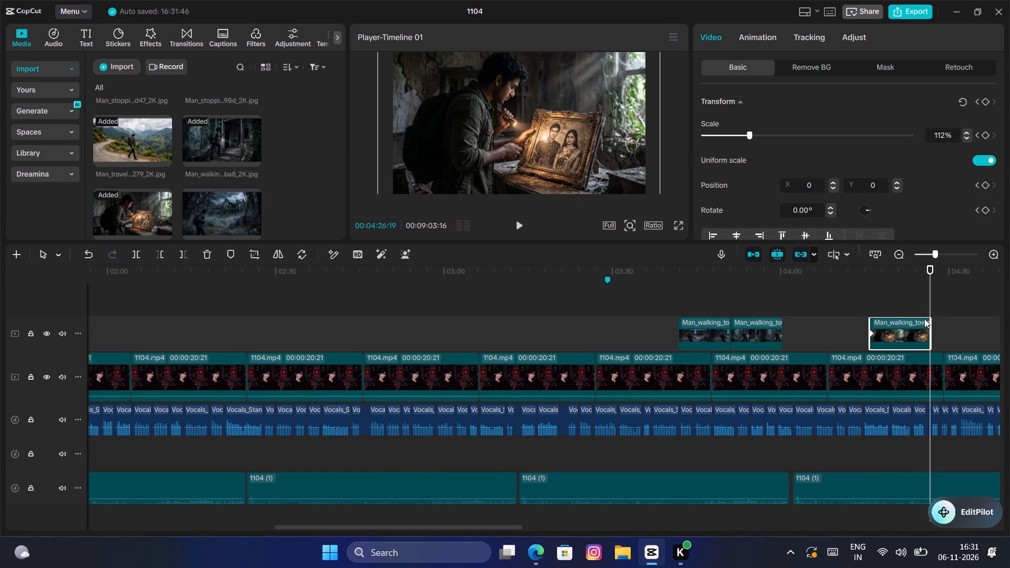
{"action": "left_click", "coordinate": [986, 100]}
{"action": "left_click", "coordinate": [943, 136]}
{"action": "key", "text": "BackSpace"}
{"action": "key", "text": "BackSpace"}
{"action": "type", "text": "32"}
{"action": "key", "text": "Return"}
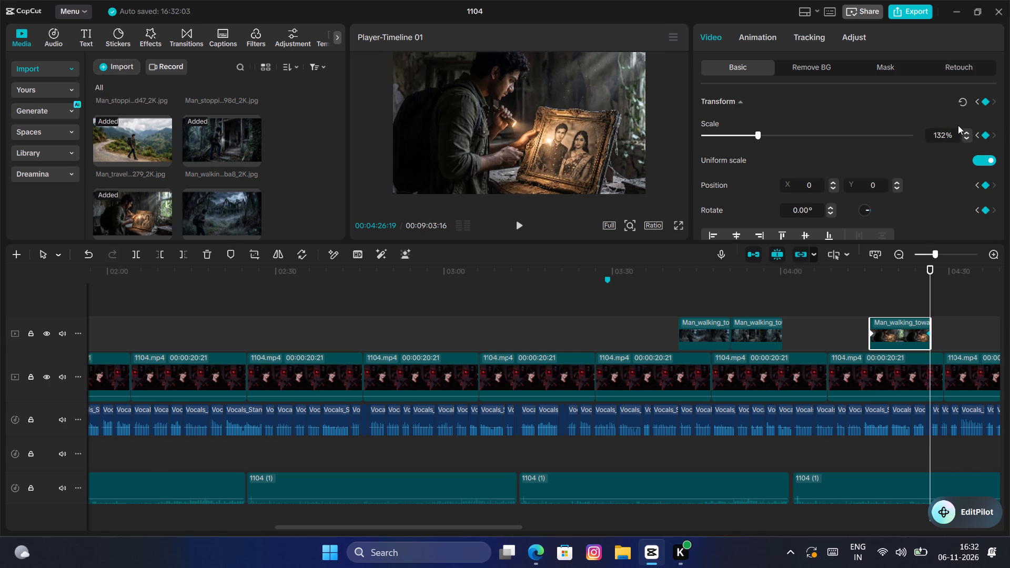
Play the narration through the portrait clip and beyond, and add a timeline marker at 00:04:34:00.
{"action": "left_click", "coordinate": [872, 290]}
{"action": "key", "text": "space"}
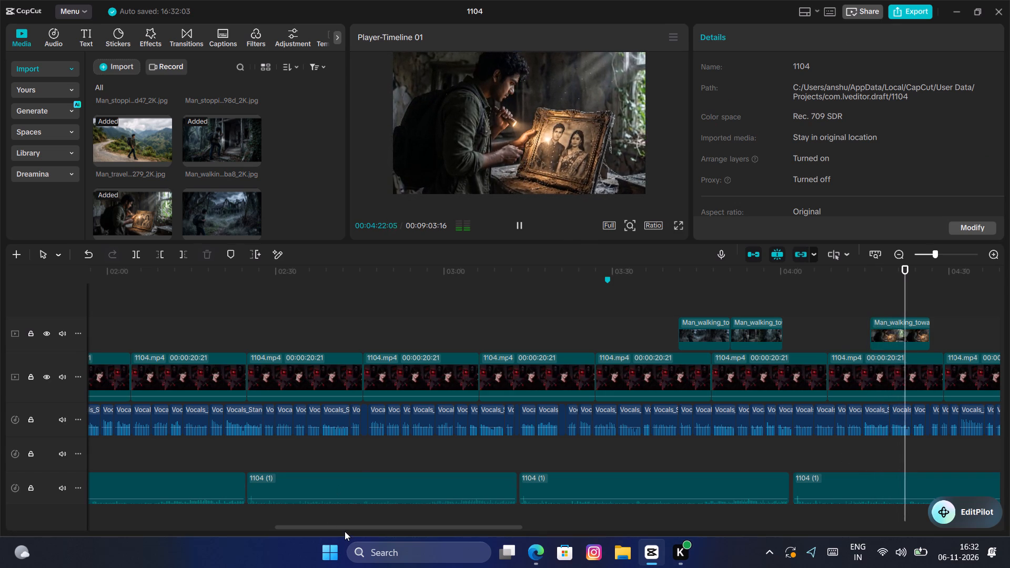
{"action": "left_click_drag", "start_coordinate": [352, 526], "coordinate": [375, 537]}
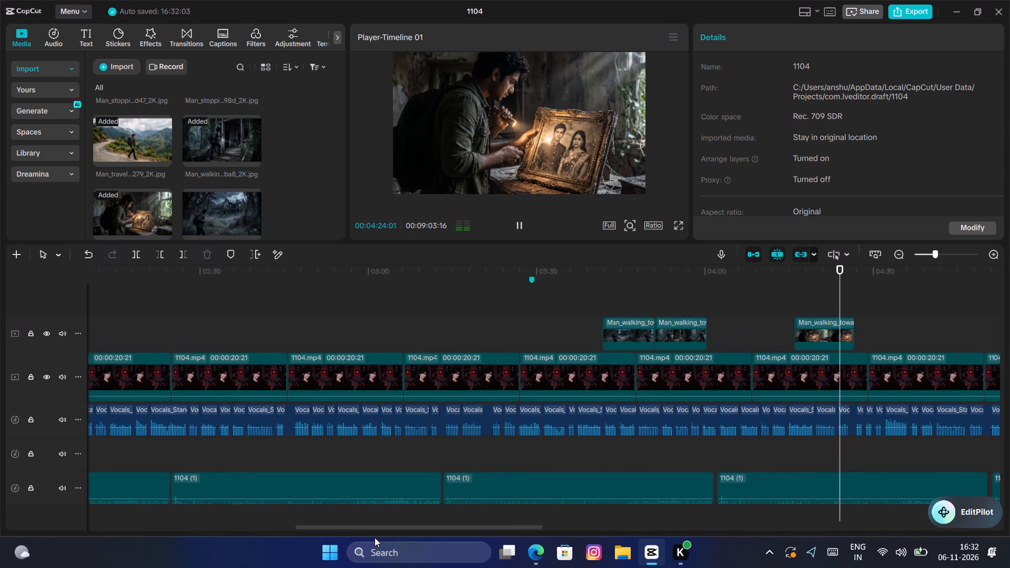
{"action": "left_click_drag", "start_coordinate": [375, 537], "coordinate": [408, 547]}
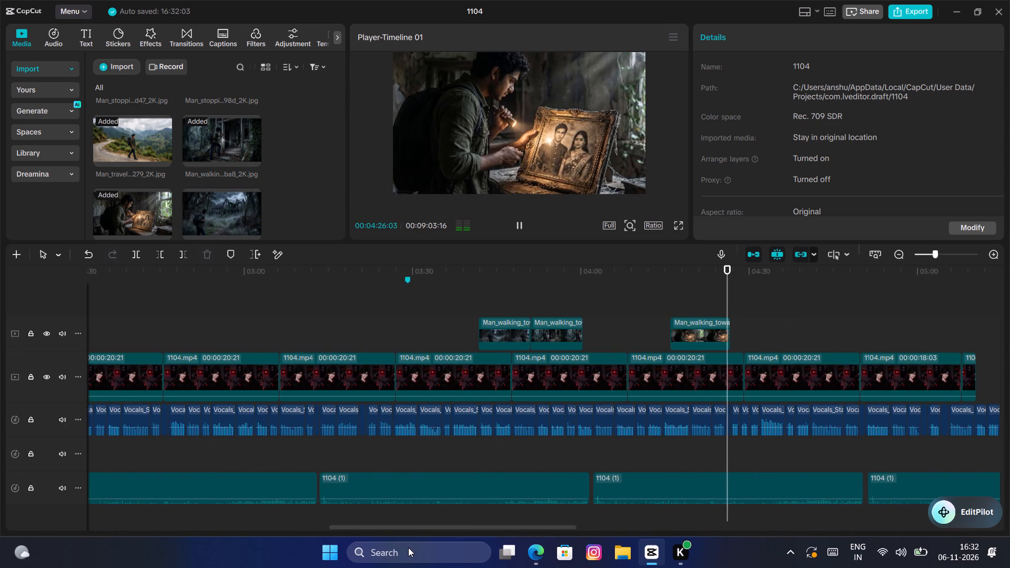
{"action": "left_click_drag", "start_coordinate": [408, 547], "coordinate": [411, 549]}
{"action": "key", "text": "space"}
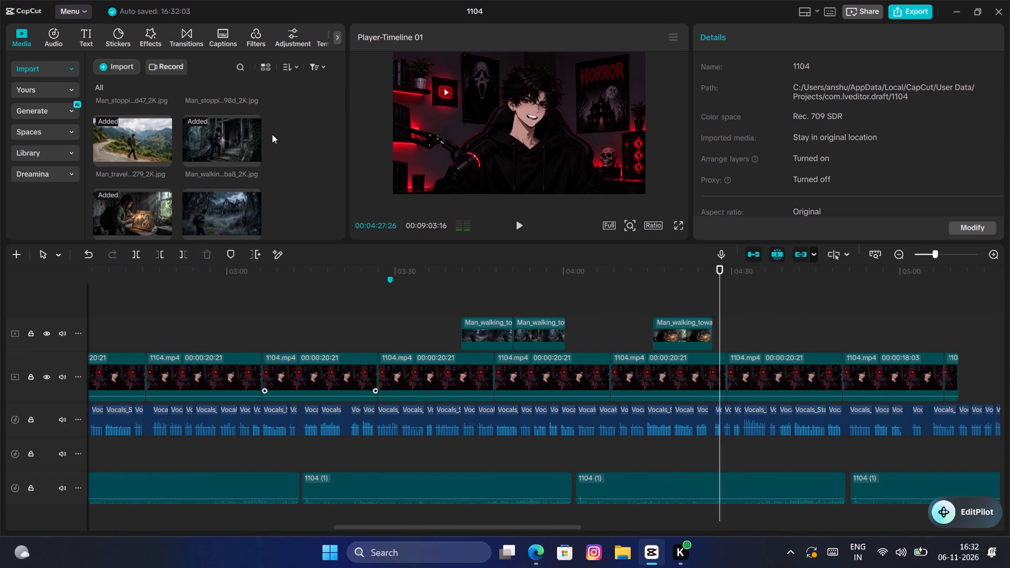
{"action": "key", "text": "space"}
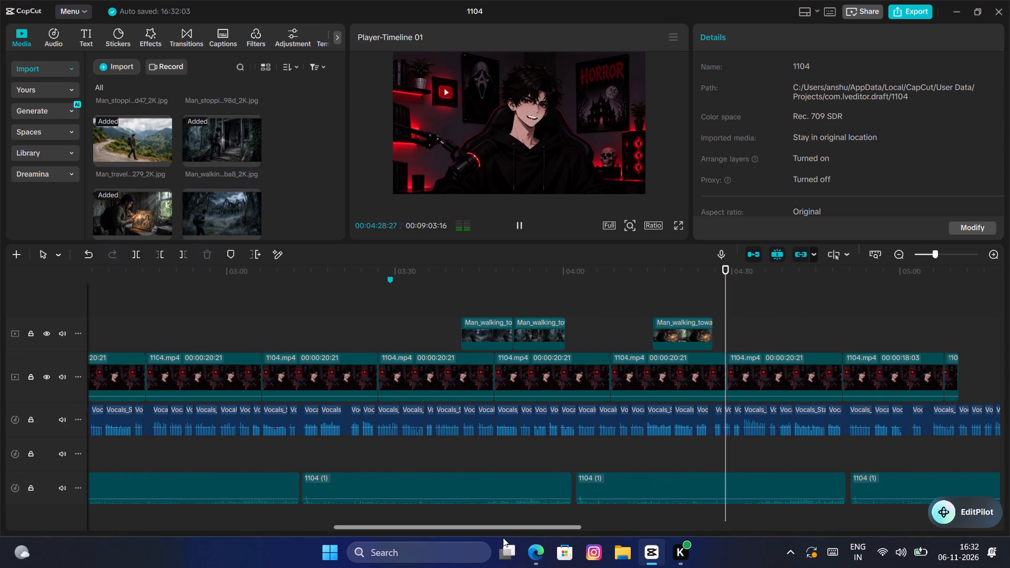
{"action": "left_click_drag", "start_coordinate": [502, 526], "coordinate": [516, 535]}
{"action": "key", "text": "space"}
{"action": "key", "text": "space"}
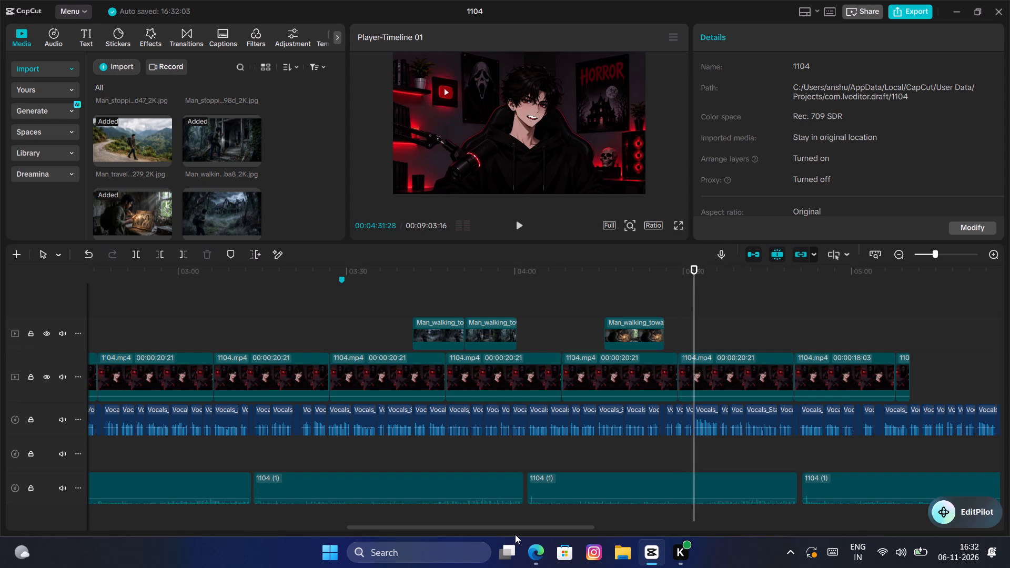
{"action": "key", "text": "space"}
{"action": "key", "text": "space"}
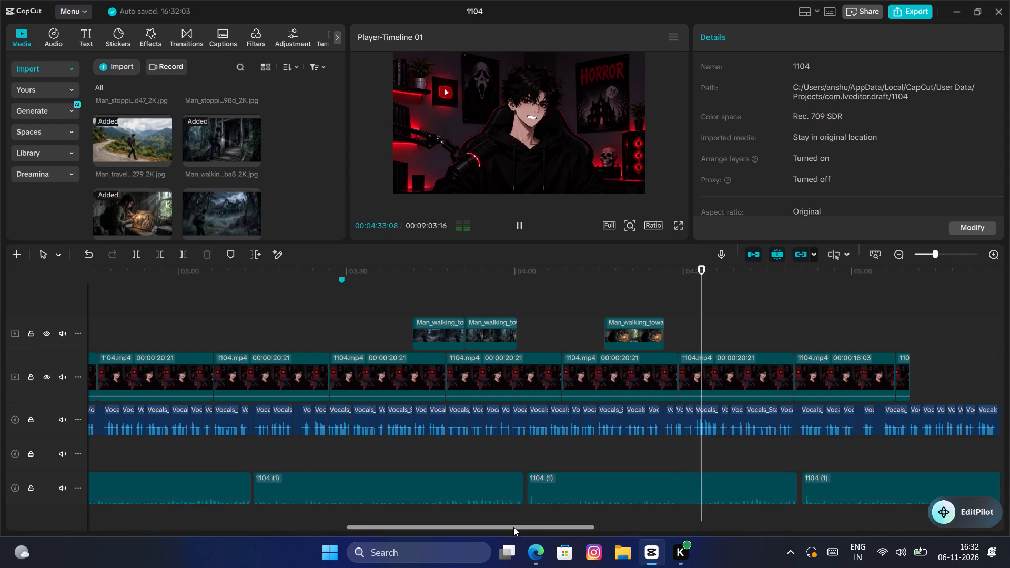
{"action": "key", "text": "space"}
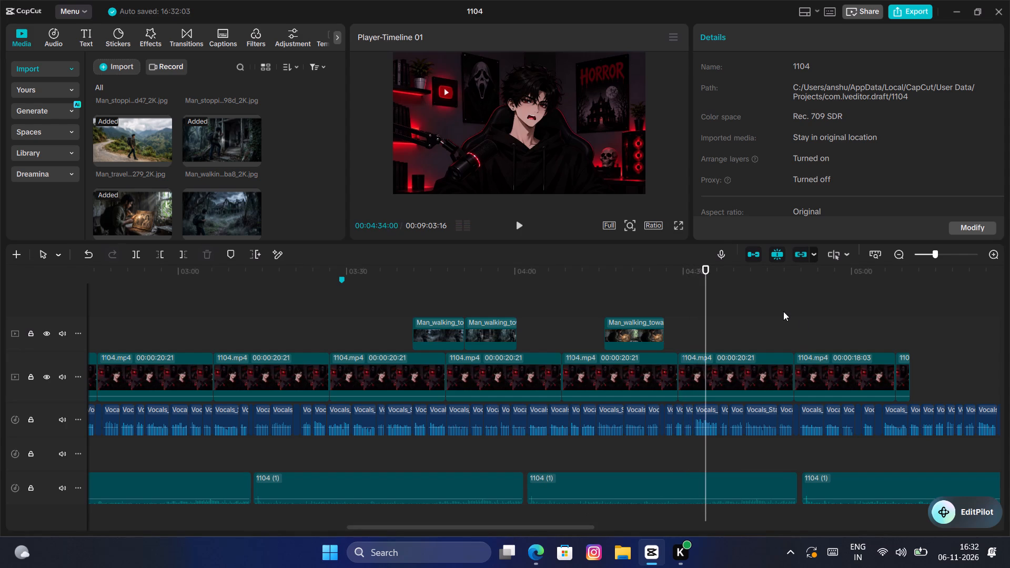
{"action": "key", "text": "m"}
{"action": "key", "text": "space"}
{"action": "key", "text": "space"}
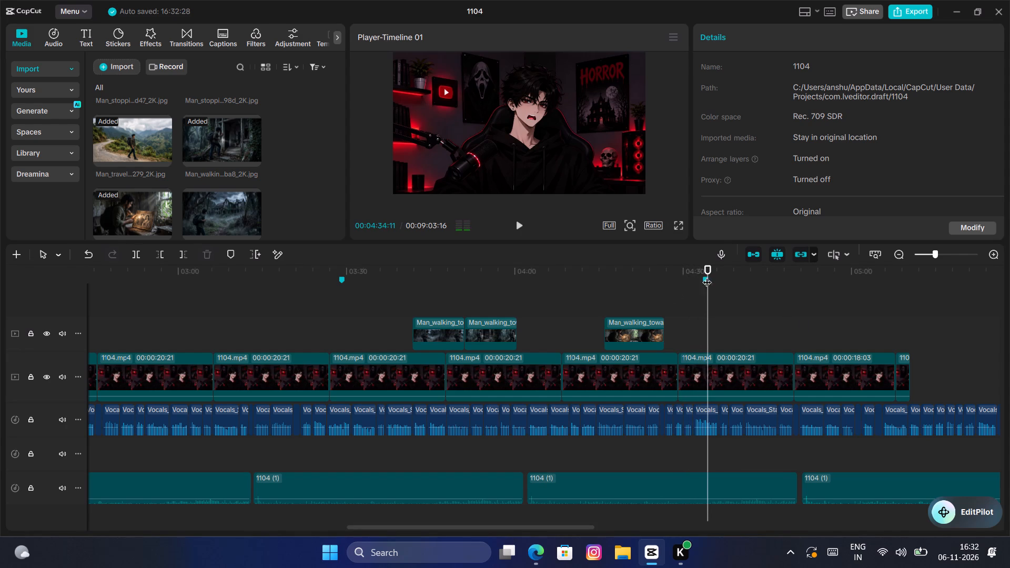
Place the image of the man shining a flashlight in the ruined corridor above the main video from 00:04:31:24, ending at about 00:04:39:16.
{"action": "left_click_drag", "start_coordinate": [704, 299], "coordinate": [695, 307]}
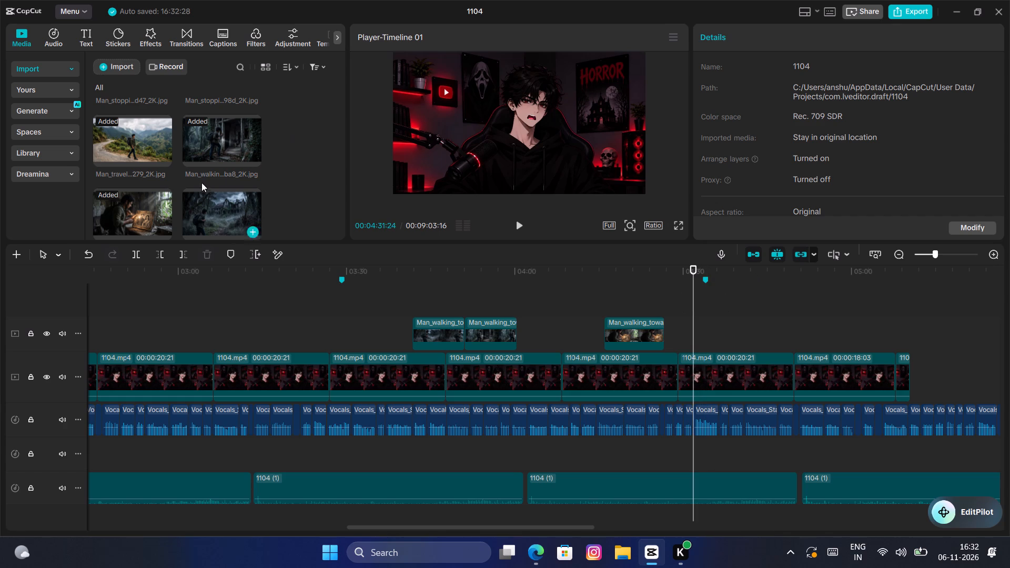
{"action": "scroll", "coordinate": [220, 171], "scroll_direction": "down", "scroll_amount": 4}
{"action": "scroll", "coordinate": [219, 175], "scroll_direction": "up", "scroll_amount": 1}
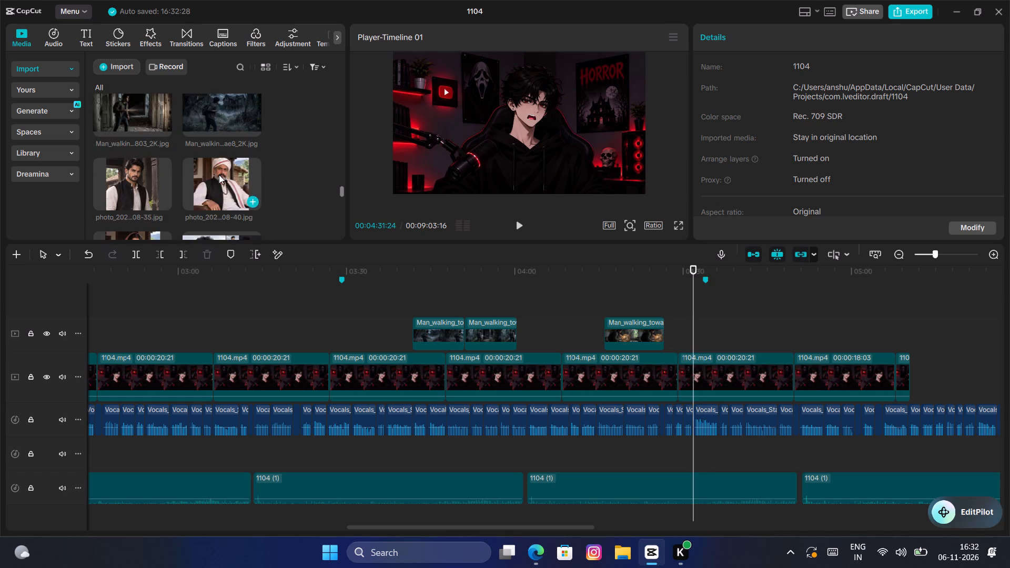
{"action": "scroll", "coordinate": [219, 175], "scroll_direction": "up", "scroll_amount": 3}
{"action": "scroll", "coordinate": [219, 175], "scroll_direction": "down", "scroll_amount": 1}
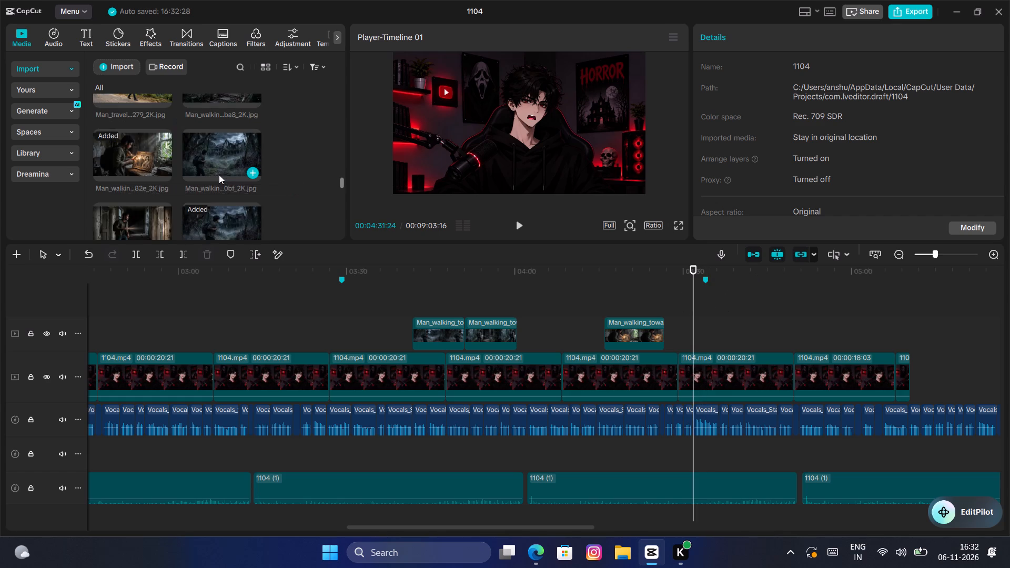
{"action": "scroll", "coordinate": [219, 175], "scroll_direction": "down", "scroll_amount": 1}
{"action": "scroll", "coordinate": [219, 175], "scroll_direction": "up", "scroll_amount": 1}
{"action": "scroll", "coordinate": [219, 175], "scroll_direction": "down", "scroll_amount": 4}
{"action": "scroll", "coordinate": [219, 175], "scroll_direction": "up", "scroll_amount": 2}
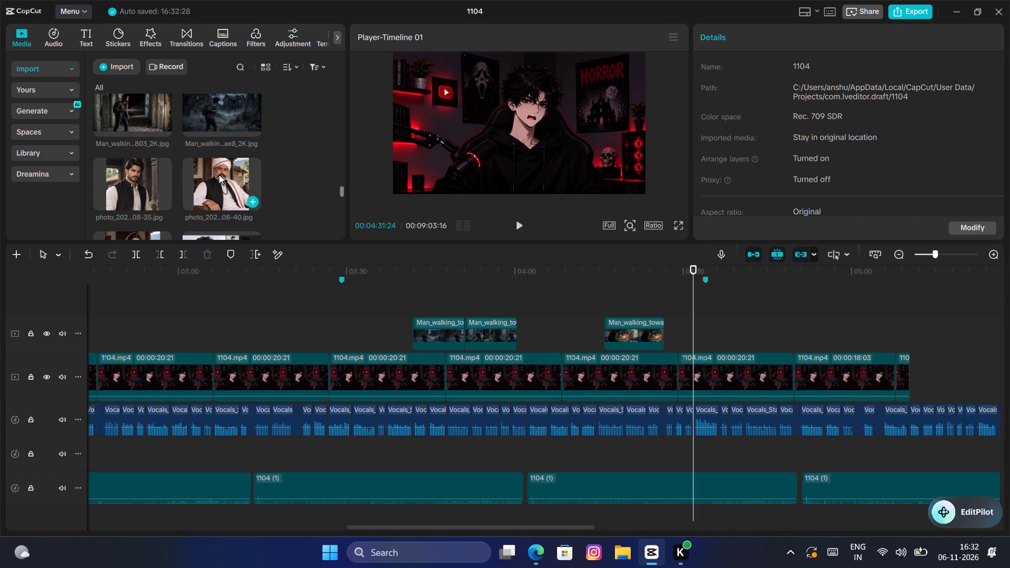
{"action": "left_click", "coordinate": [132, 114]}
{"action": "left_click_drag", "start_coordinate": [132, 114], "coordinate": [309, 206]}
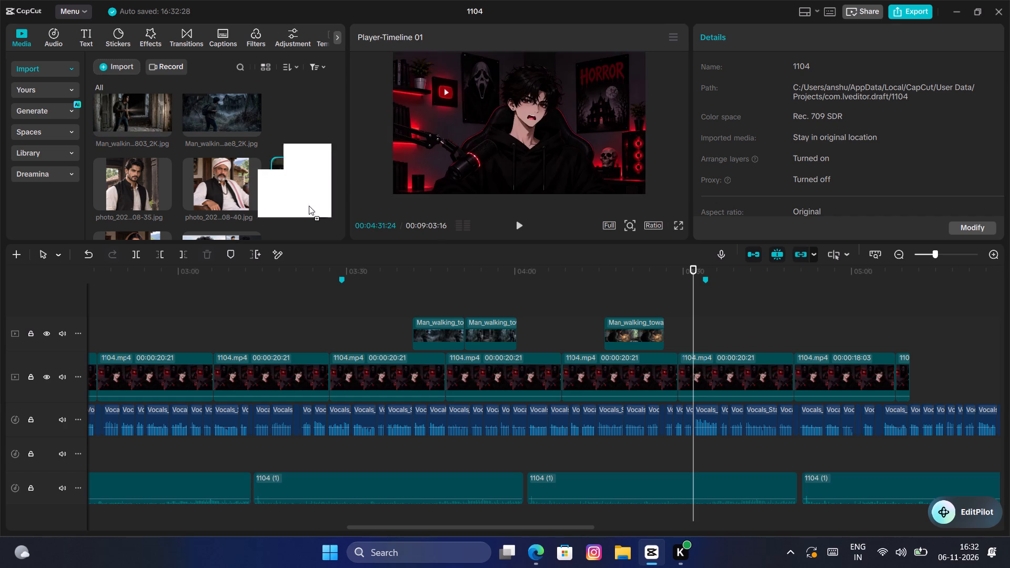
{"action": "left_click_drag", "start_coordinate": [309, 206], "coordinate": [690, 333]}
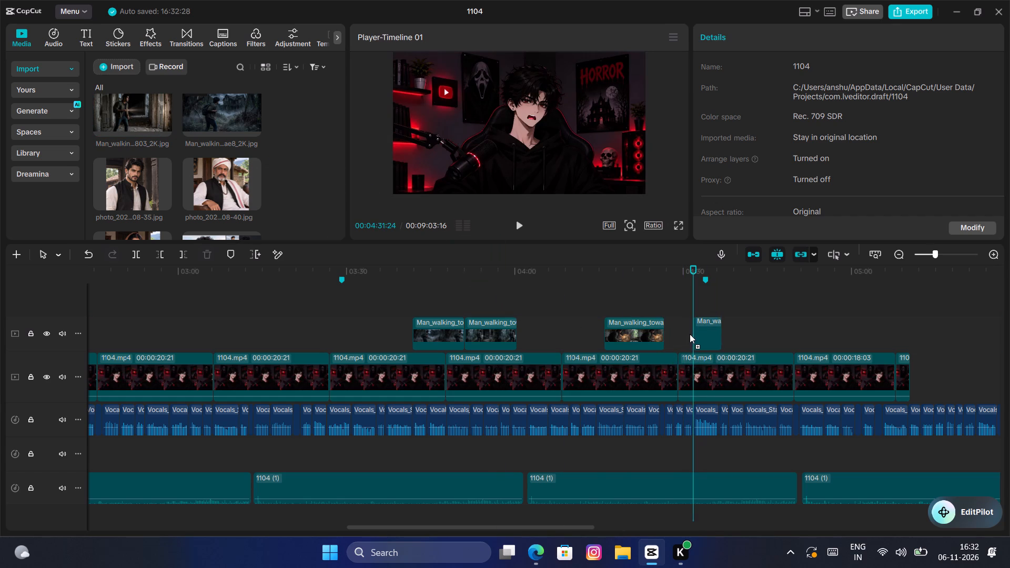
{"action": "left_click_drag", "start_coordinate": [723, 332], "coordinate": [735, 336]}
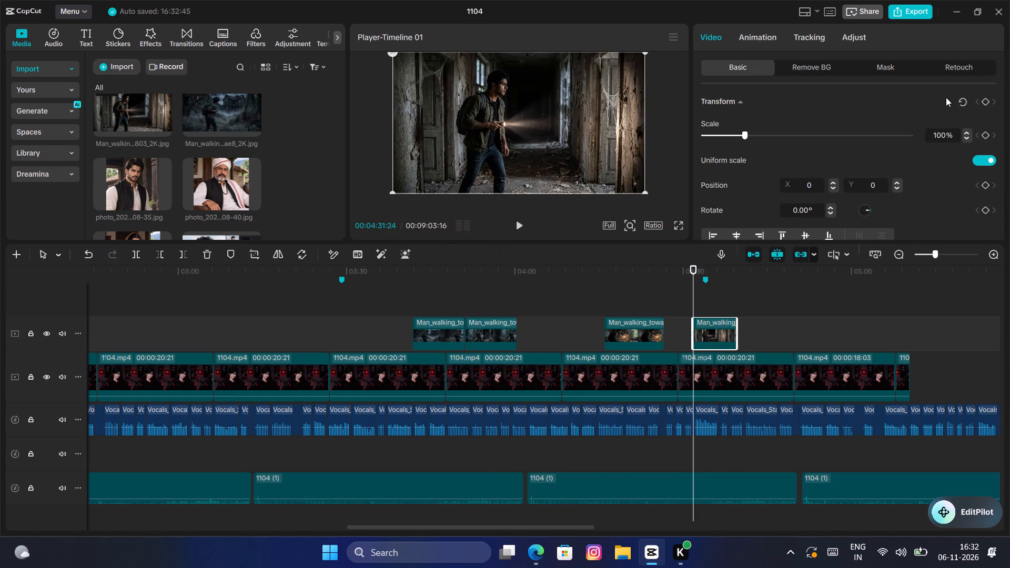
Add transform keyframes to the corridor clip at its start, 00:04:31:24, and its end, 00:04:39:16.
{"action": "left_click", "coordinate": [984, 103]}
{"action": "left_click_drag", "start_coordinate": [697, 294], "coordinate": [735, 301]}
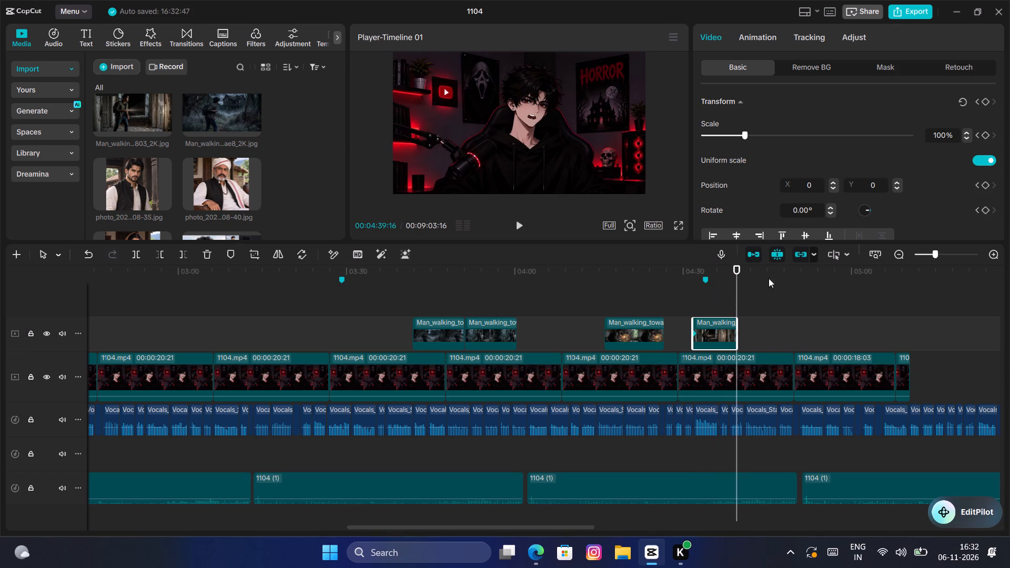
{"action": "left_click", "coordinate": [986, 103]}
Set the scale at the corridor clip's start keyframe to 112%.
{"action": "left_click", "coordinate": [698, 332]}
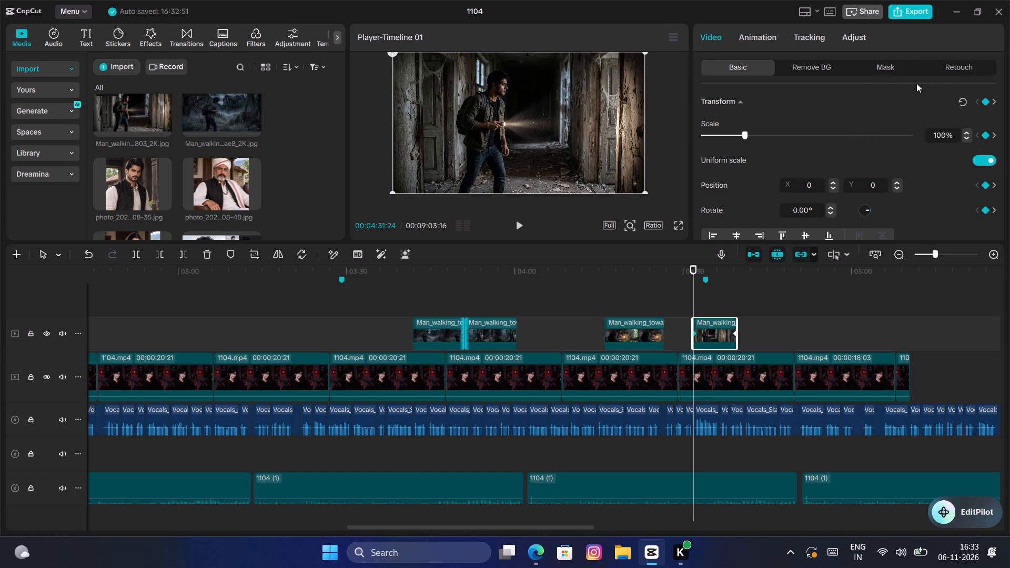
{"action": "left_click", "coordinate": [946, 131]}
{"action": "key", "text": "BackSpace"}
{"action": "key", "text": "BackSpace"}
{"action": "type", "text": "12"}
{"action": "key", "text": "Return"}
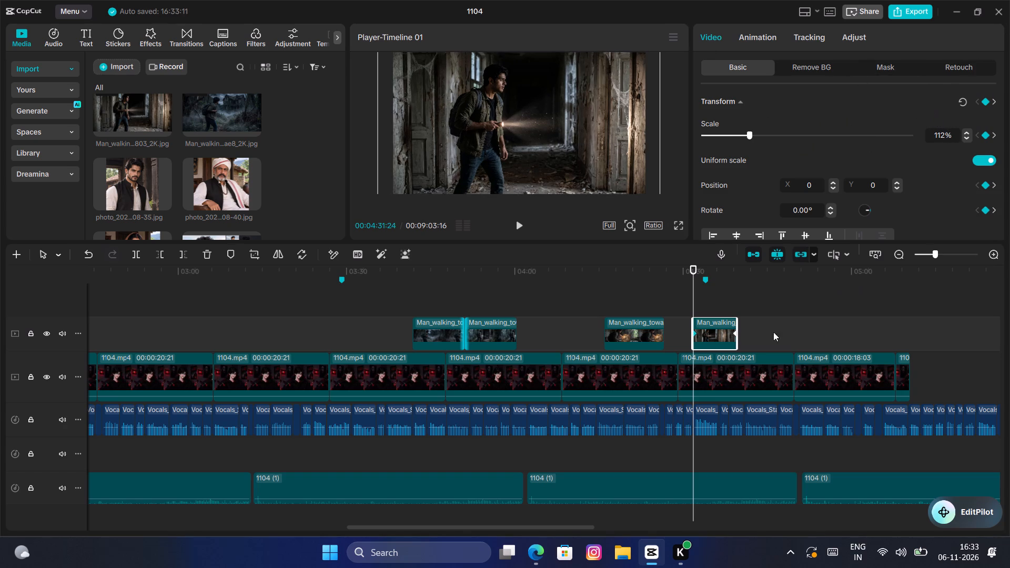
Set the scale at the corridor clip's end keyframe to 132%.
{"action": "left_click", "coordinate": [731, 334]}
{"action": "left_click", "coordinate": [735, 333]}
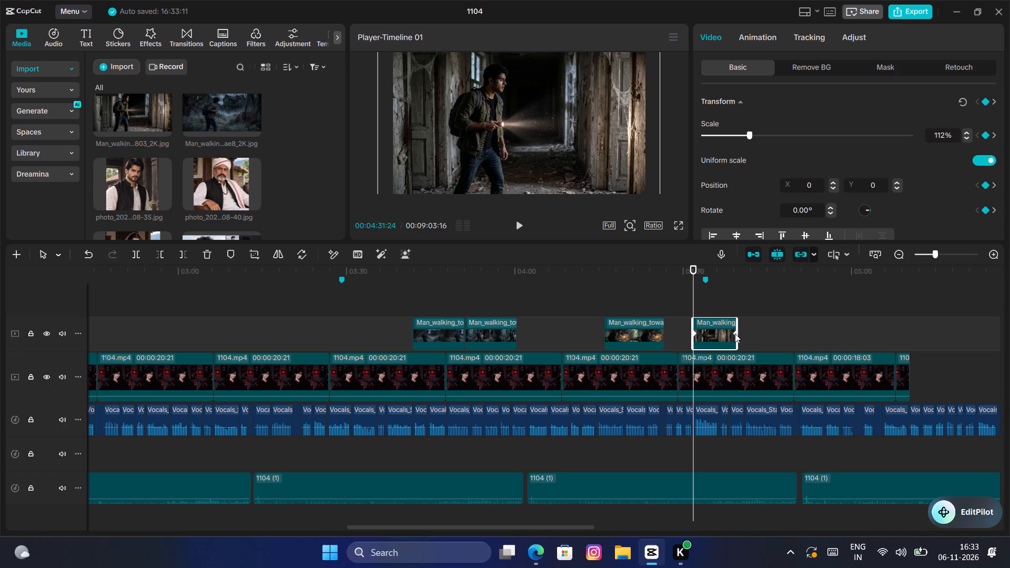
{"action": "left_click", "coordinate": [945, 133]}
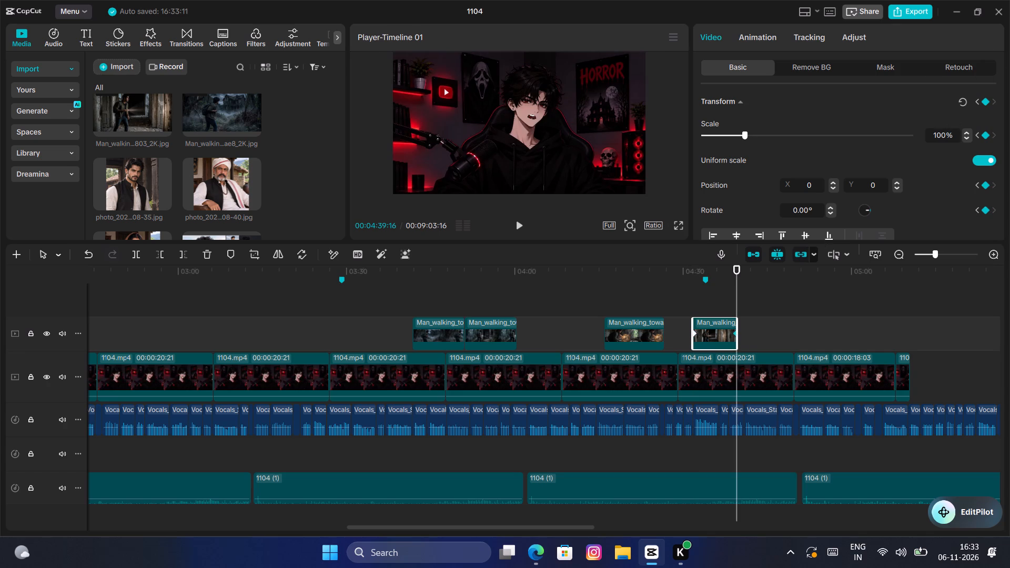
{"action": "key", "text": "BackSpace"}
{"action": "key", "text": "BackSpace"}
{"action": "type", "text": "32"}
{"action": "key", "text": "Return"}
Listen to the narration from the start of the corridor clip onward, browsing the media library for matching images and previewing the derelict mansion image.
{"action": "left_click", "coordinate": [695, 299]}
{"action": "key", "text": "space"}
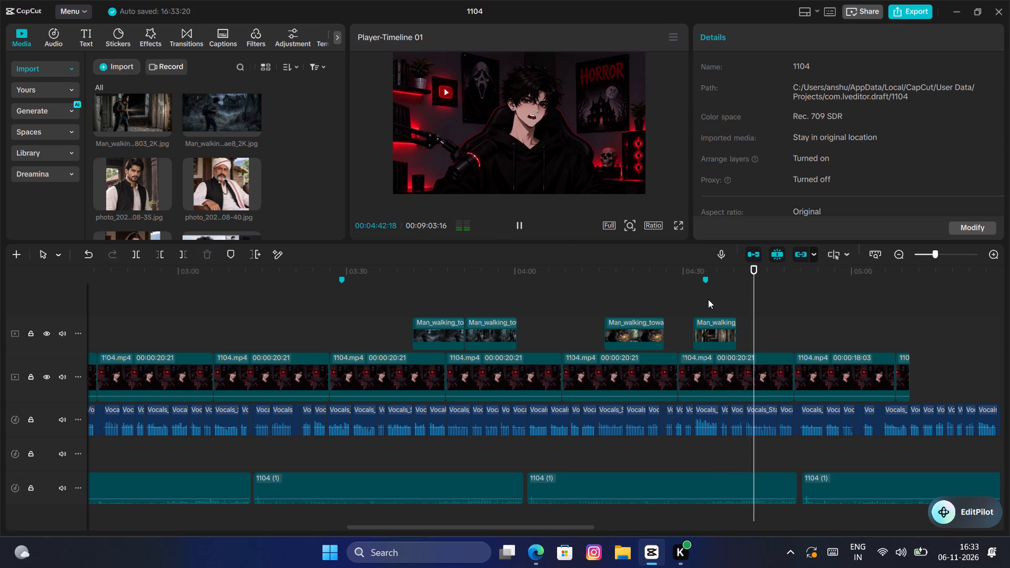
{"action": "key", "text": "space"}
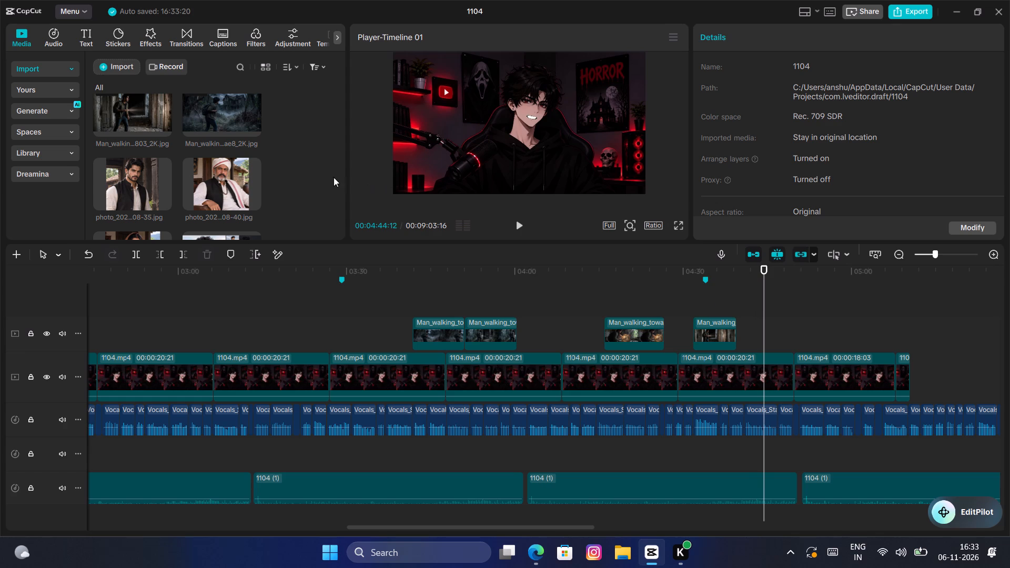
{"action": "left_click_drag", "start_coordinate": [341, 189], "coordinate": [341, 206]}
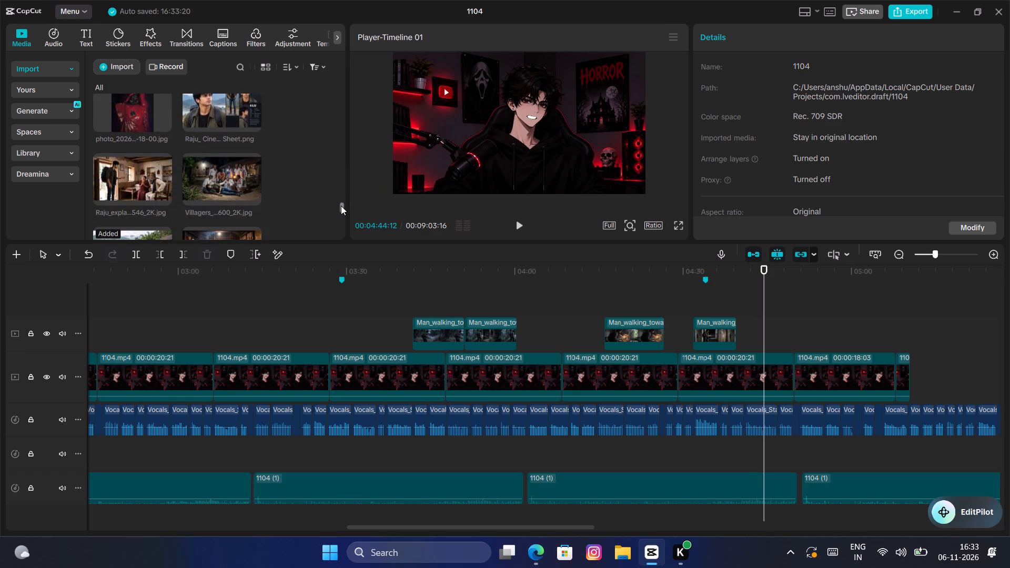
{"action": "left_click_drag", "start_coordinate": [341, 206], "coordinate": [342, 221]}
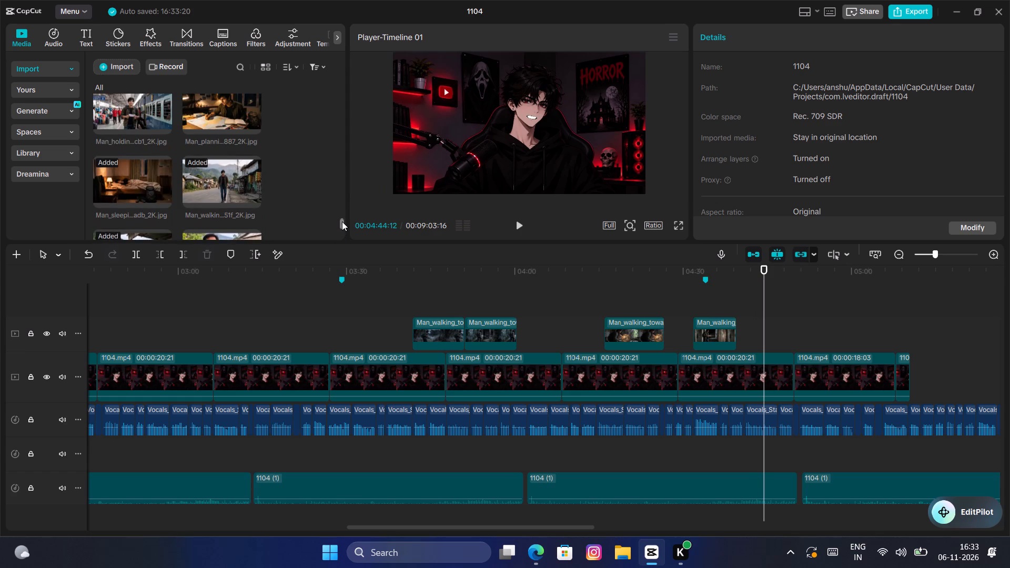
{"action": "left_click_drag", "start_coordinate": [342, 221], "coordinate": [353, 190]}
{"action": "key", "text": "space"}
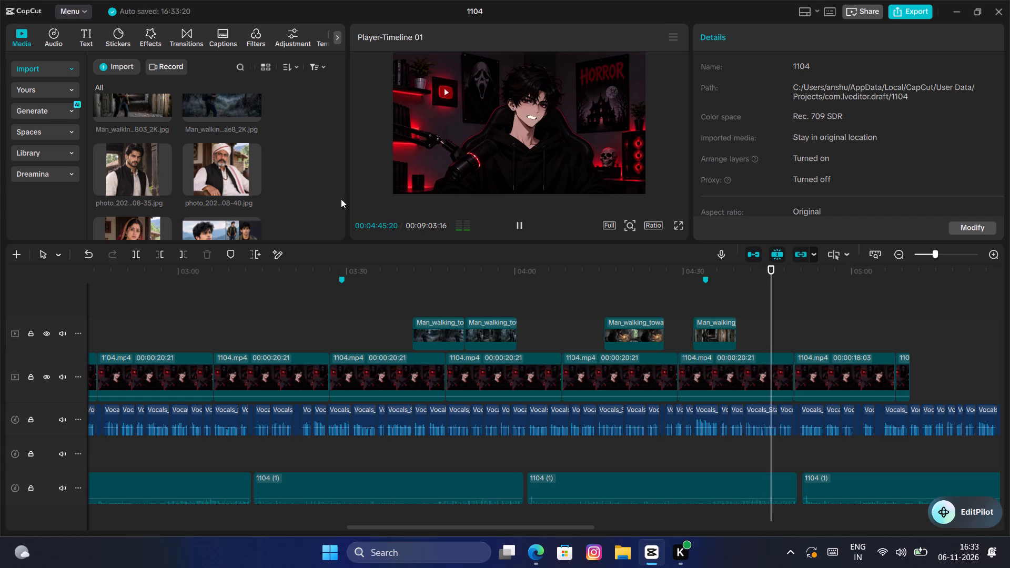
{"action": "left_click_drag", "start_coordinate": [342, 190], "coordinate": [342, 177]}
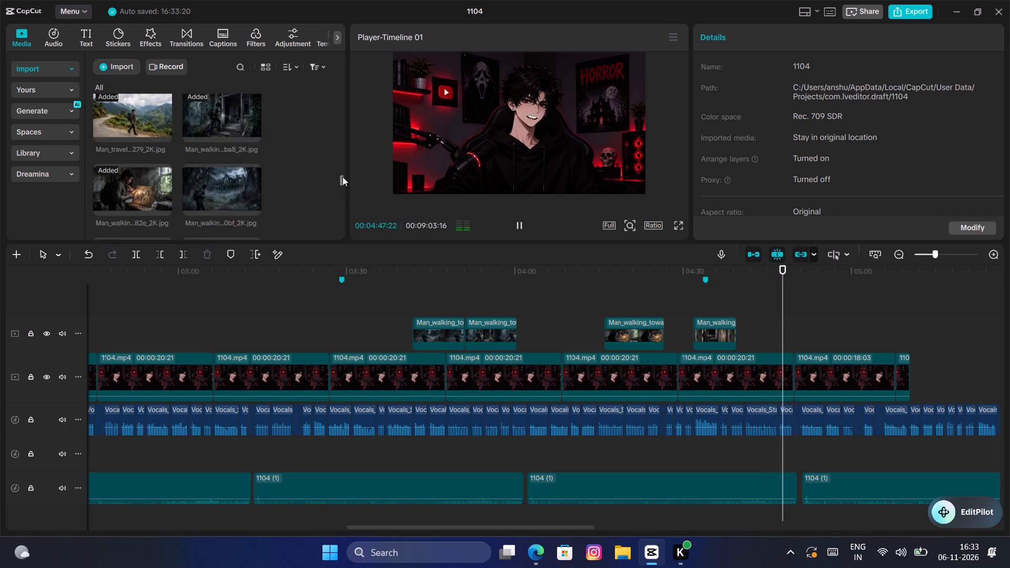
{"action": "left_click_drag", "start_coordinate": [342, 177], "coordinate": [348, 167]}
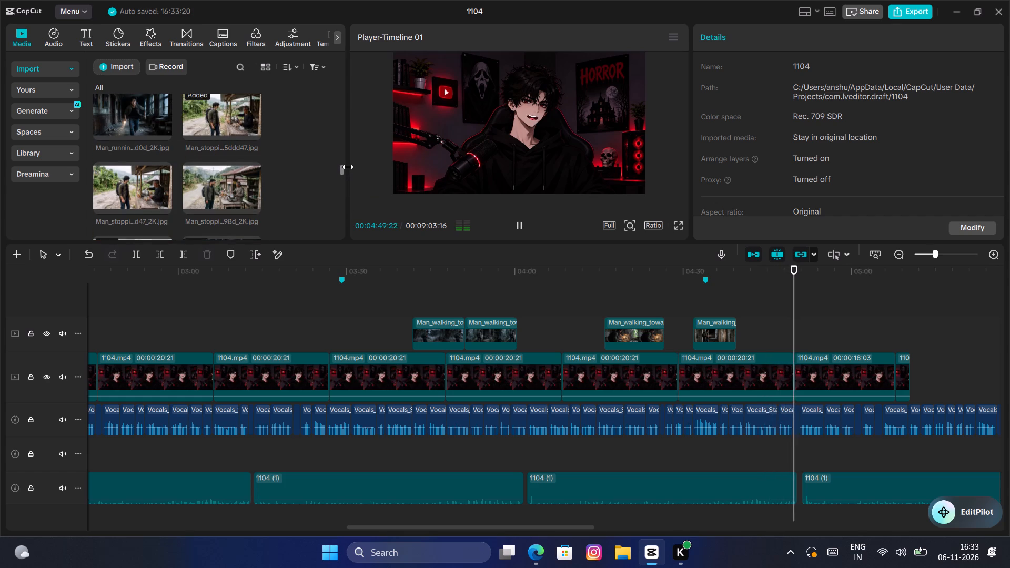
{"action": "left_click_drag", "start_coordinate": [348, 167], "coordinate": [350, 179]}
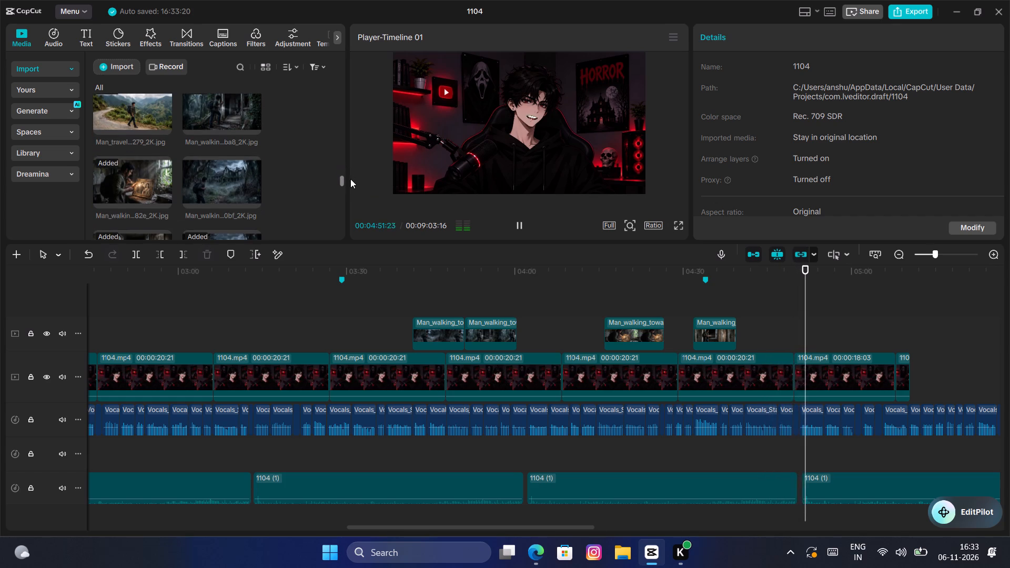
{"action": "left_click_drag", "start_coordinate": [350, 179], "coordinate": [351, 188]}
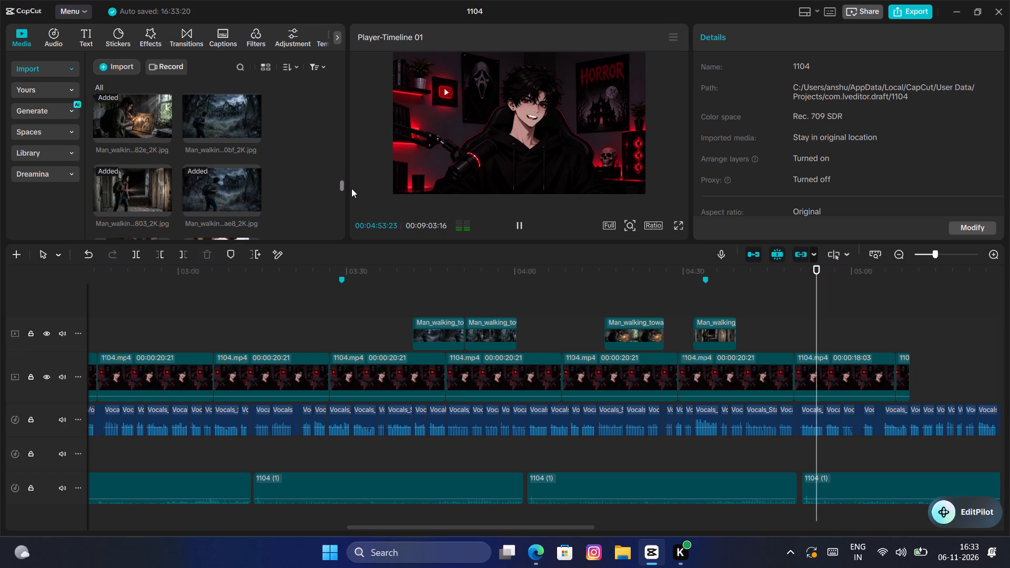
{"action": "left_click_drag", "start_coordinate": [351, 188], "coordinate": [351, 196]}
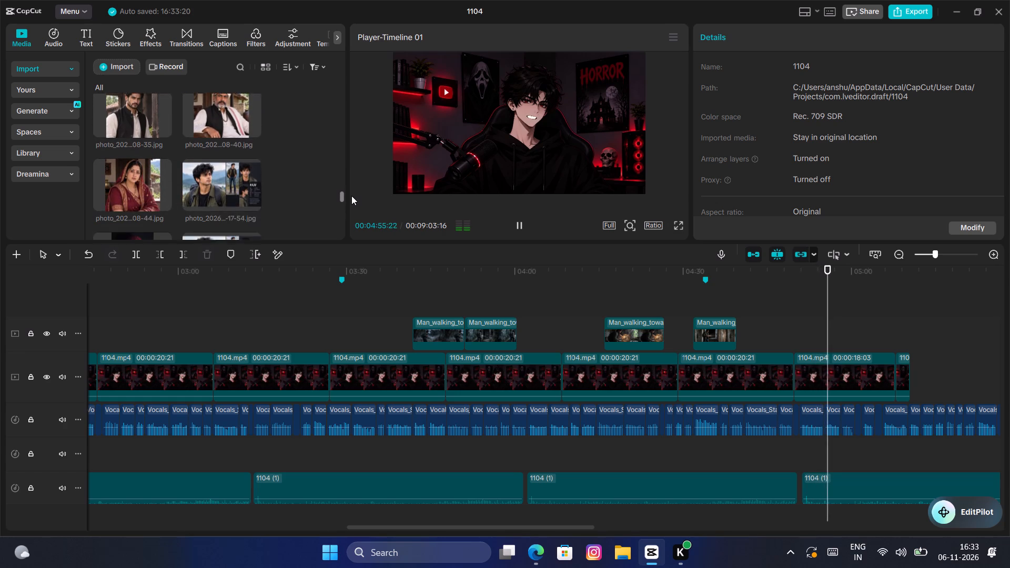
{"action": "left_click_drag", "start_coordinate": [351, 196], "coordinate": [349, 217]}
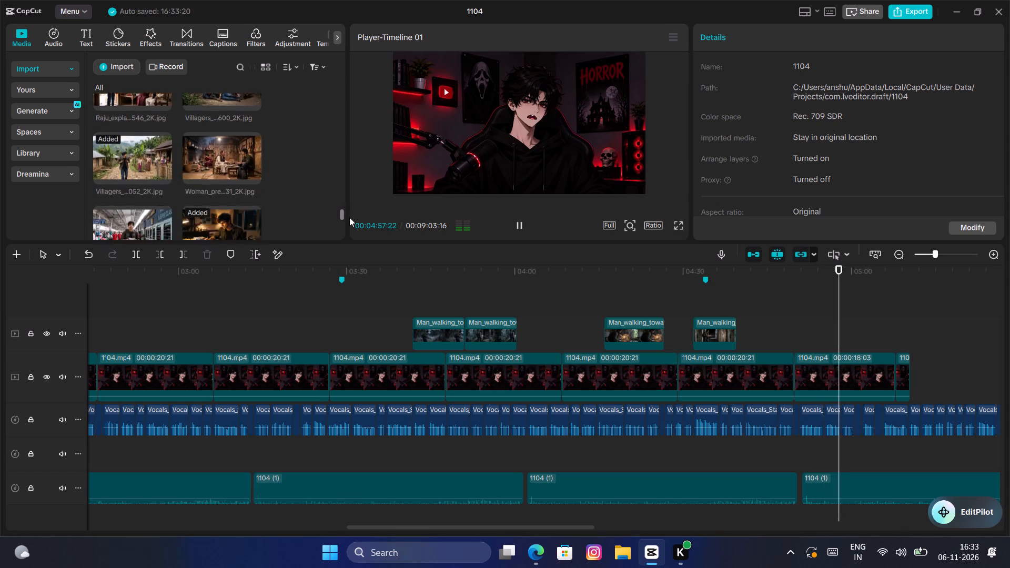
{"action": "left_click_drag", "start_coordinate": [349, 217], "coordinate": [346, 228]}
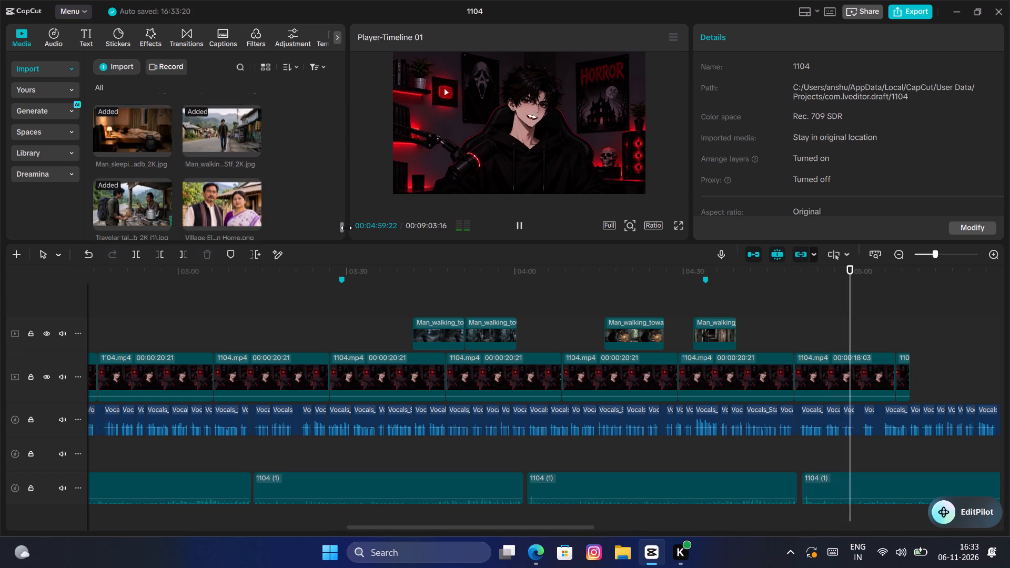
{"action": "left_click_drag", "start_coordinate": [346, 228], "coordinate": [345, 233]}
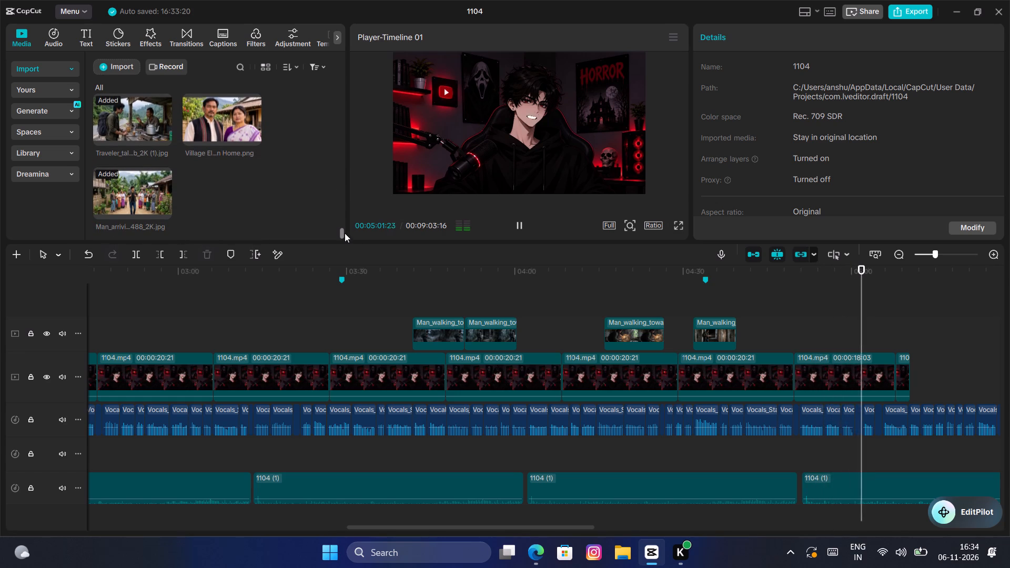
{"action": "left_click_drag", "start_coordinate": [345, 233], "coordinate": [346, 224]}
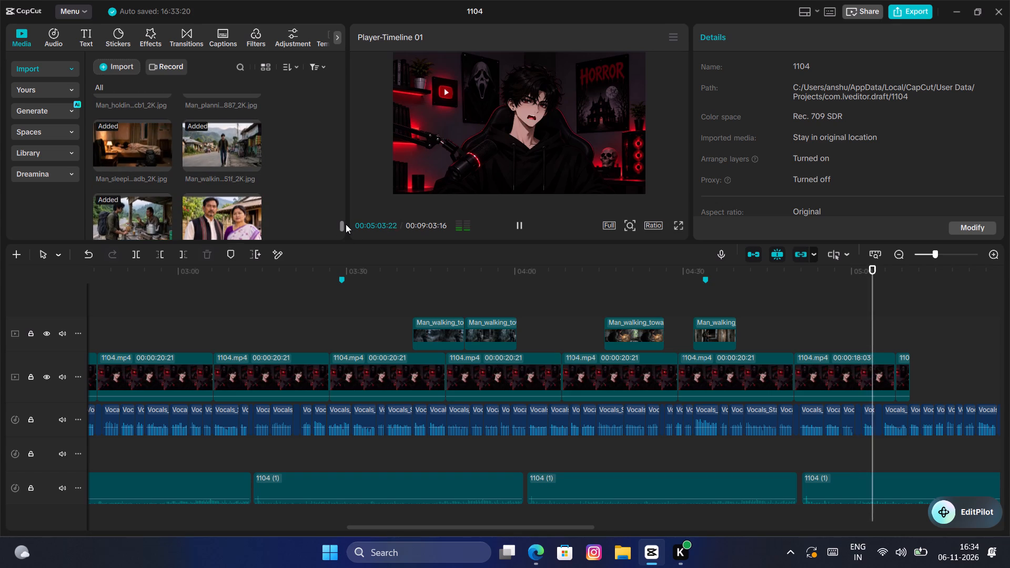
{"action": "left_click_drag", "start_coordinate": [346, 224], "coordinate": [354, 187]}
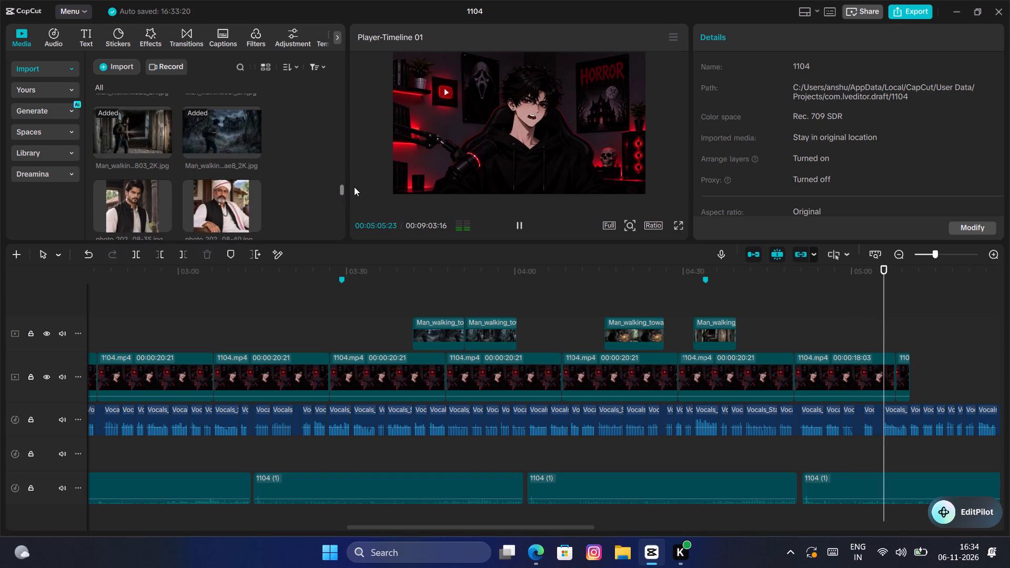
{"action": "left_click_drag", "start_coordinate": [354, 187], "coordinate": [335, 178]}
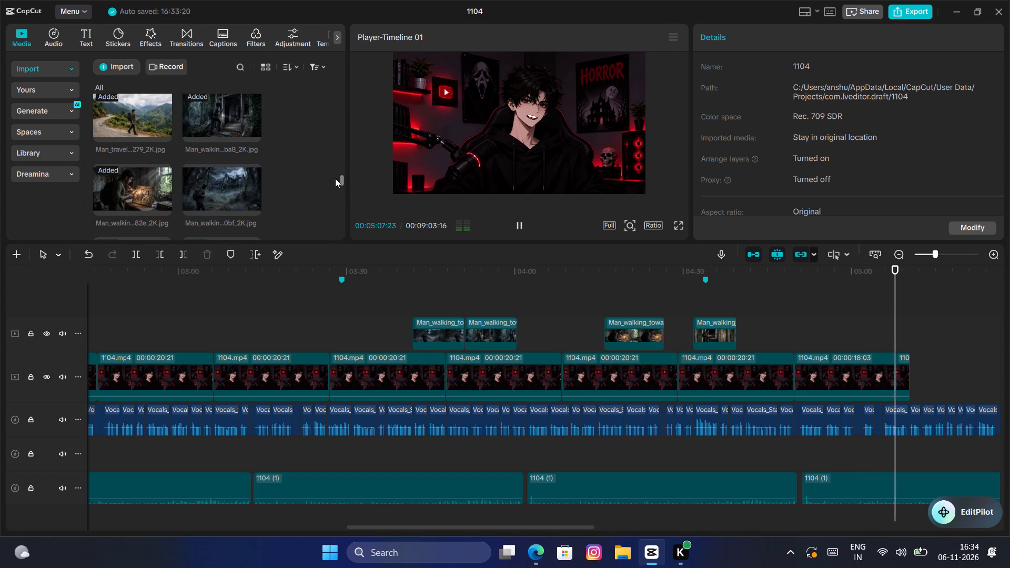
{"action": "left_click_drag", "start_coordinate": [335, 178], "coordinate": [349, 156]}
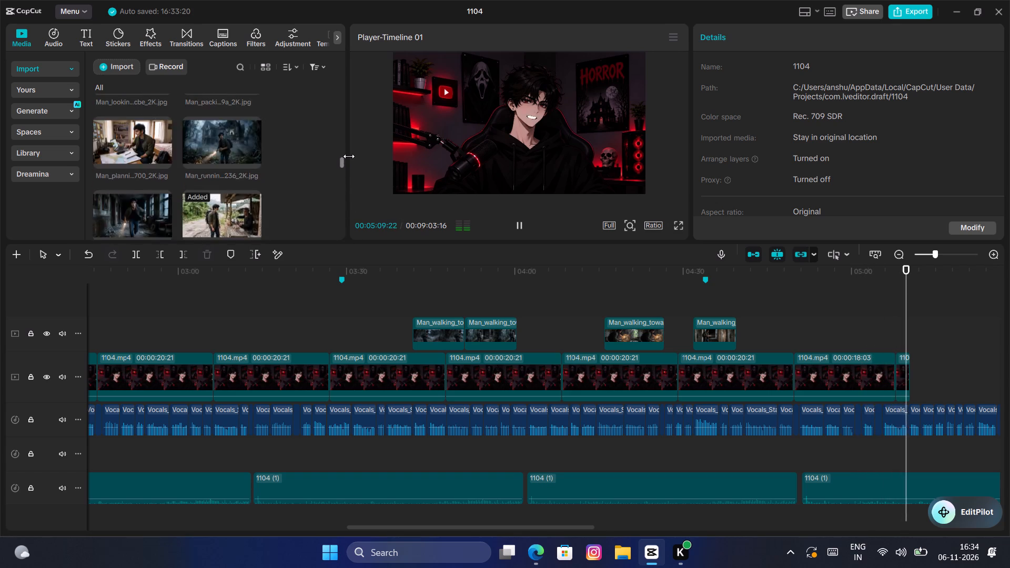
{"action": "left_click_drag", "start_coordinate": [349, 156], "coordinate": [349, 139]}
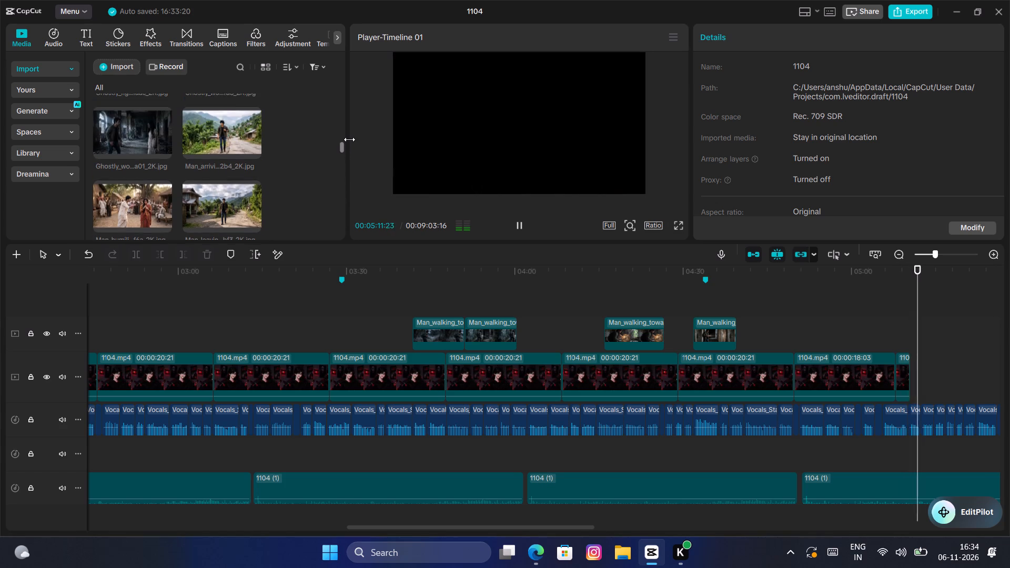
{"action": "left_click_drag", "start_coordinate": [349, 139], "coordinate": [350, 136]}
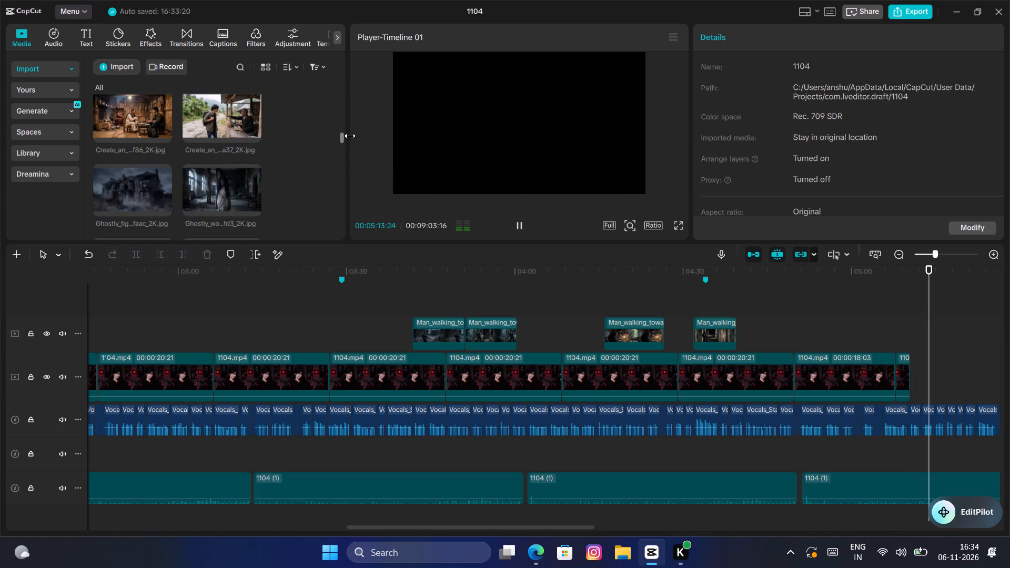
{"action": "left_click_drag", "start_coordinate": [350, 136], "coordinate": [353, 149]}
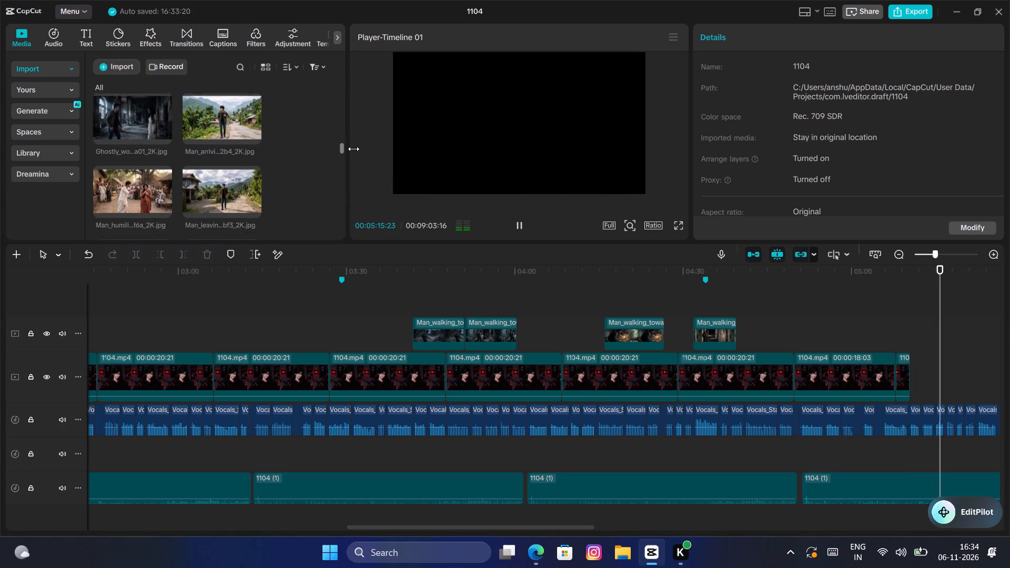
{"action": "left_click_drag", "start_coordinate": [353, 149], "coordinate": [350, 132]}
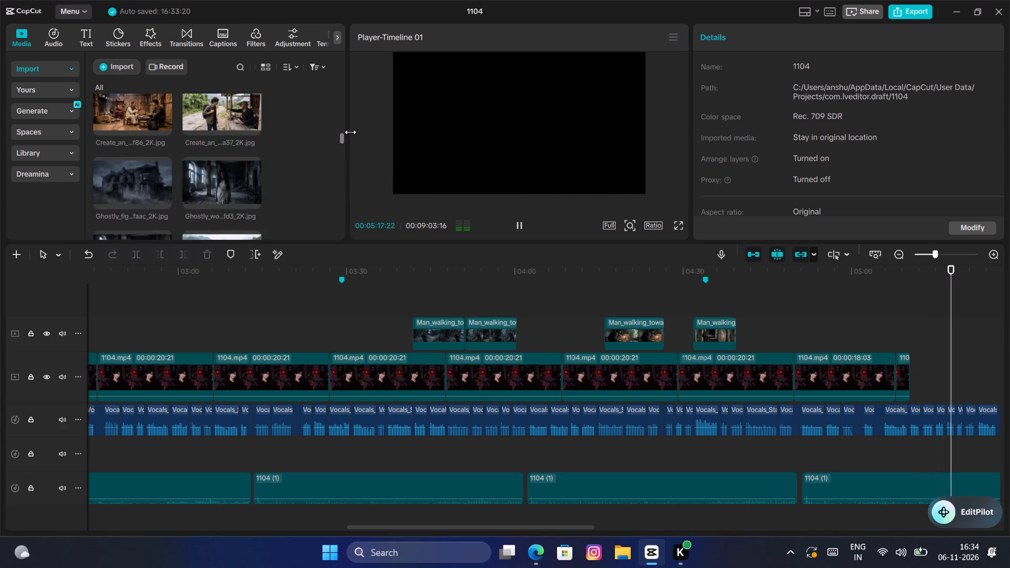
{"action": "left_click_drag", "start_coordinate": [350, 132], "coordinate": [355, 129]}
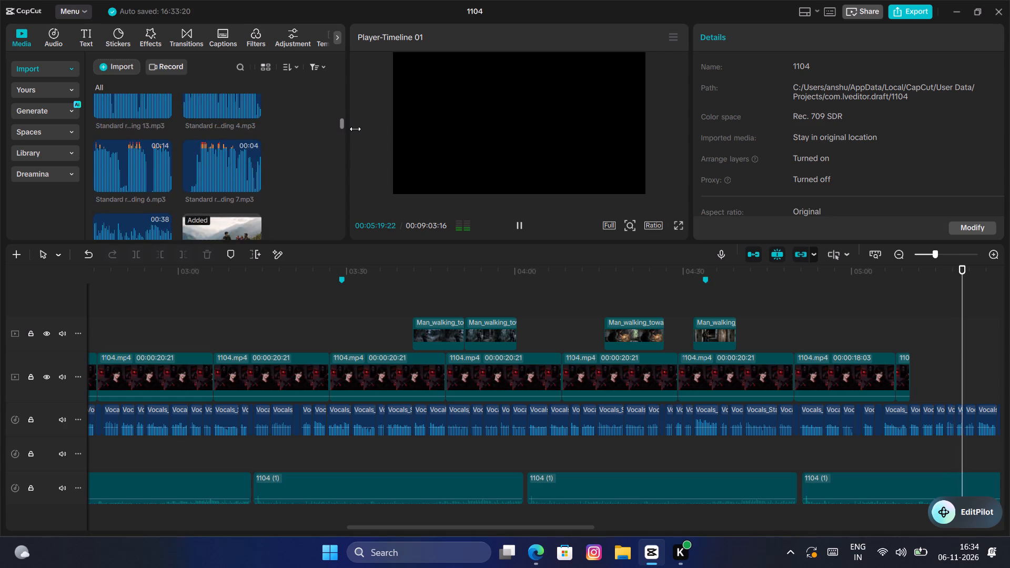
{"action": "left_click_drag", "start_coordinate": [355, 129], "coordinate": [358, 140]}
{"action": "left_click", "coordinate": [139, 124]}
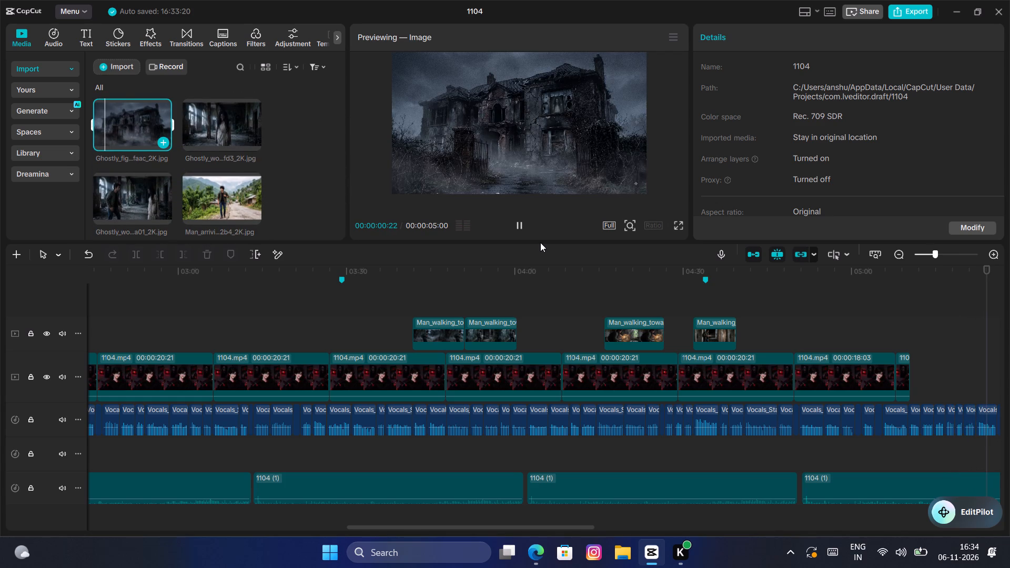
{"action": "left_click", "coordinate": [985, 320]}
{"action": "key", "text": "space"}
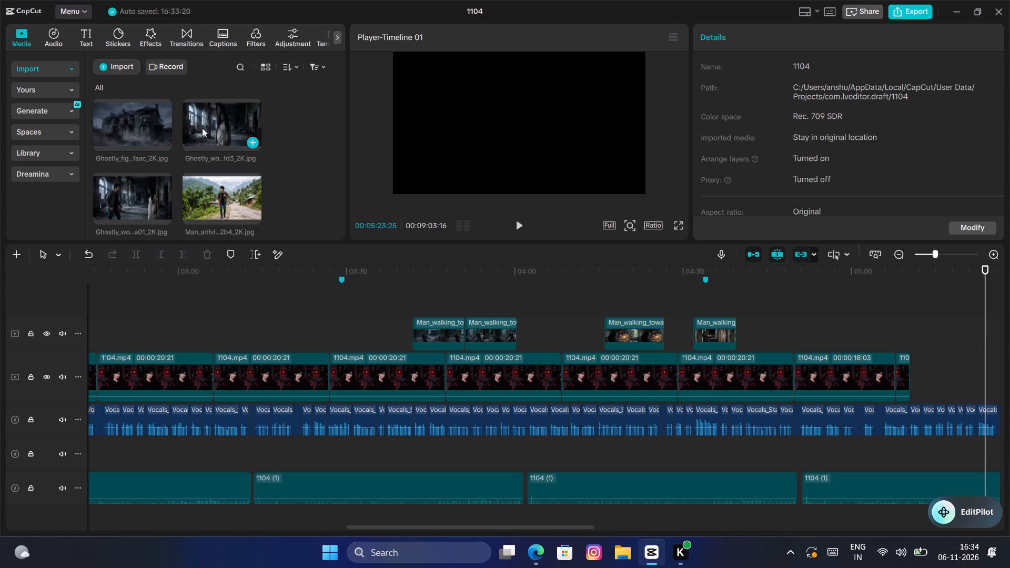
Listen to the narration from 00:05:23:25 to about 00:05:42:19 and look over the uncovered part of the timeline.
{"action": "key", "text": "space"}
{"action": "left_click", "coordinate": [521, 224]}
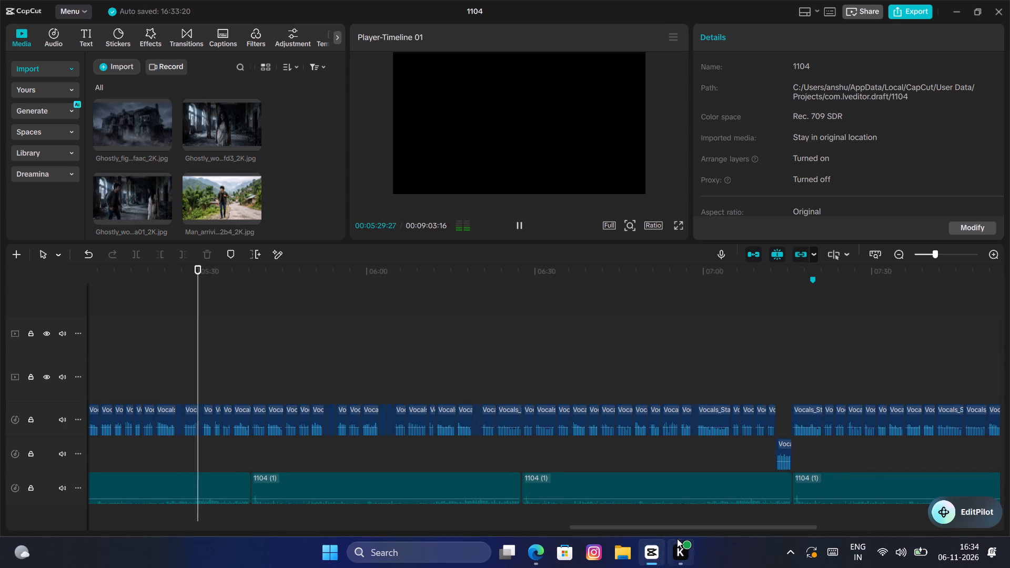
{"action": "left_click_drag", "start_coordinate": [678, 530], "coordinate": [591, 535]}
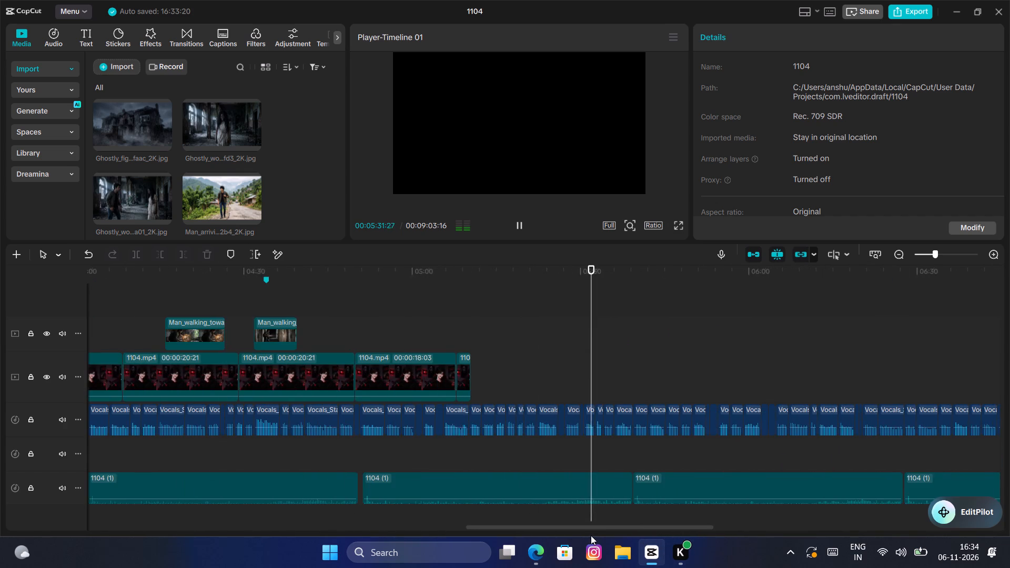
{"action": "left_click_drag", "start_coordinate": [591, 535], "coordinate": [622, 533]}
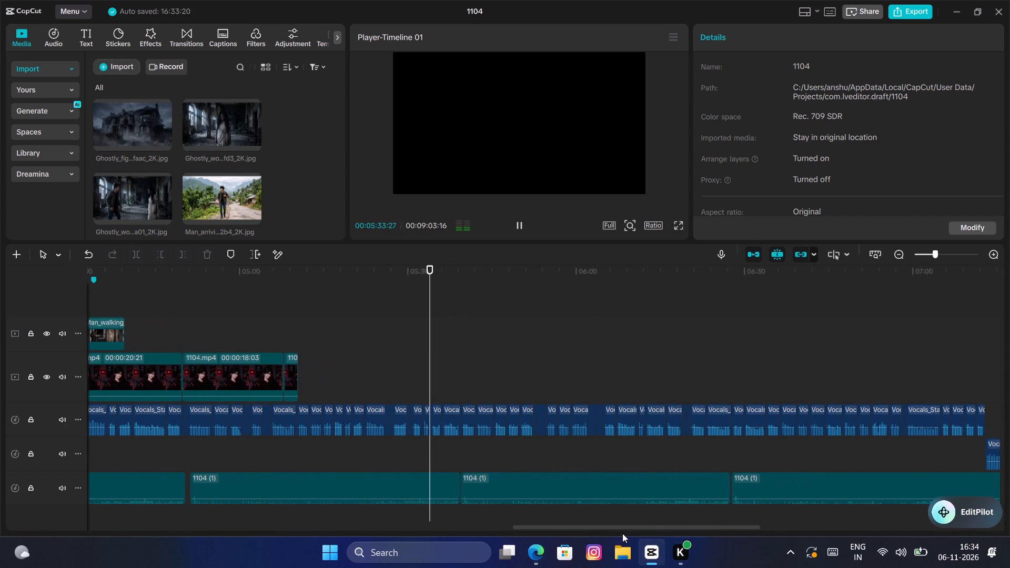
{"action": "left_click_drag", "start_coordinate": [622, 533], "coordinate": [640, 527]}
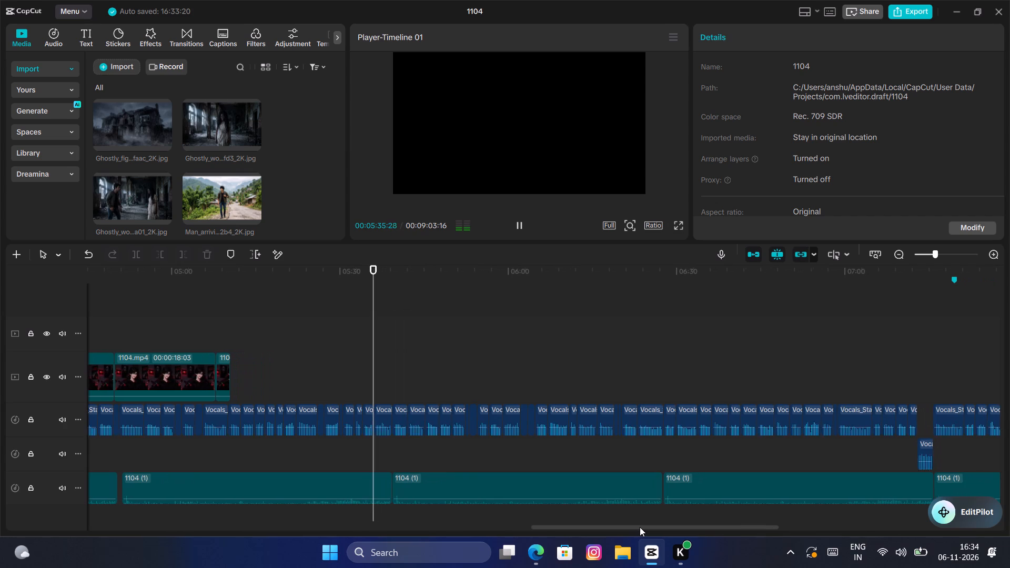
{"action": "left_click_drag", "start_coordinate": [640, 527], "coordinate": [641, 526]}
{"action": "key", "text": "space"}
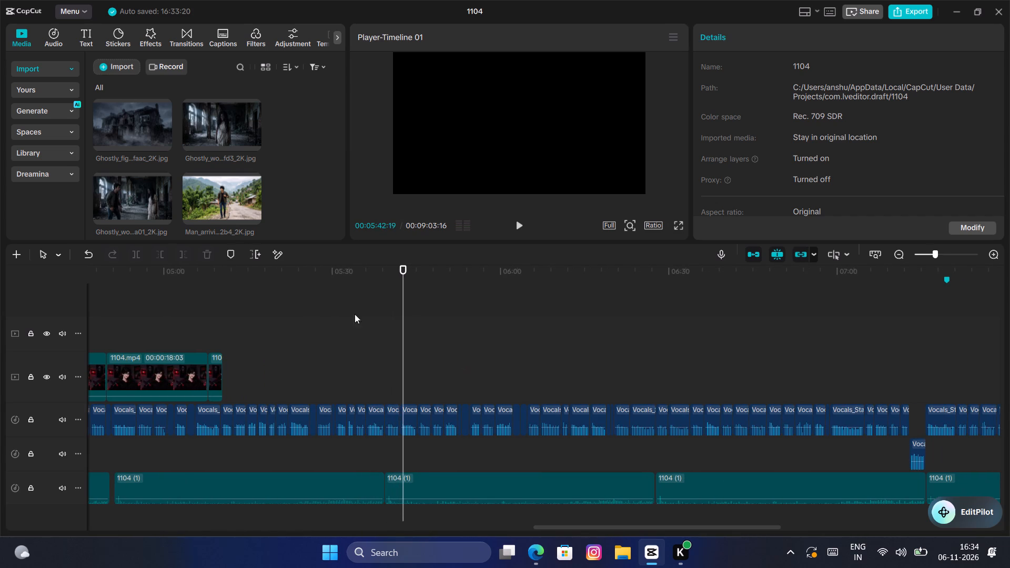
Place the image of the man facing the ghostly woman in the ruined hall on the main track, directly after the last 1104.mp4 clip.
{"action": "left_click", "coordinate": [153, 186]}
{"action": "left_click", "coordinate": [117, 195]}
{"action": "left_click_drag", "start_coordinate": [117, 195], "coordinate": [247, 254]}
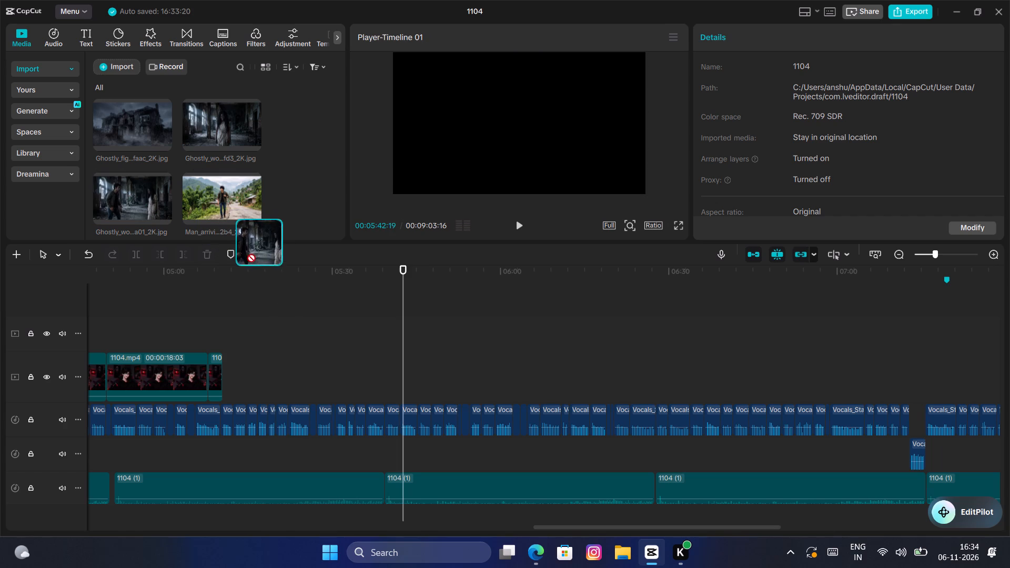
{"action": "left_click_drag", "start_coordinate": [247, 254], "coordinate": [402, 383]}
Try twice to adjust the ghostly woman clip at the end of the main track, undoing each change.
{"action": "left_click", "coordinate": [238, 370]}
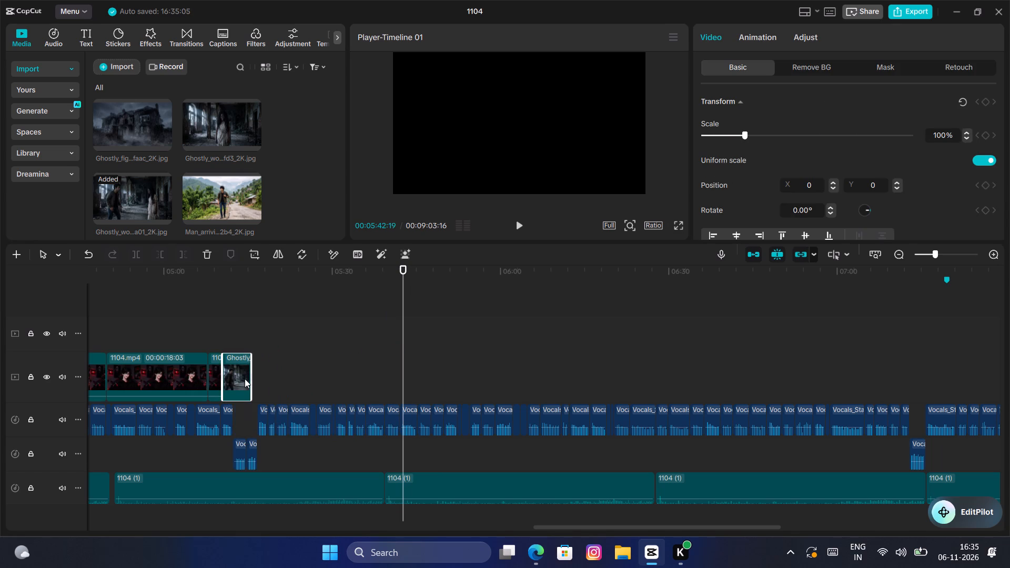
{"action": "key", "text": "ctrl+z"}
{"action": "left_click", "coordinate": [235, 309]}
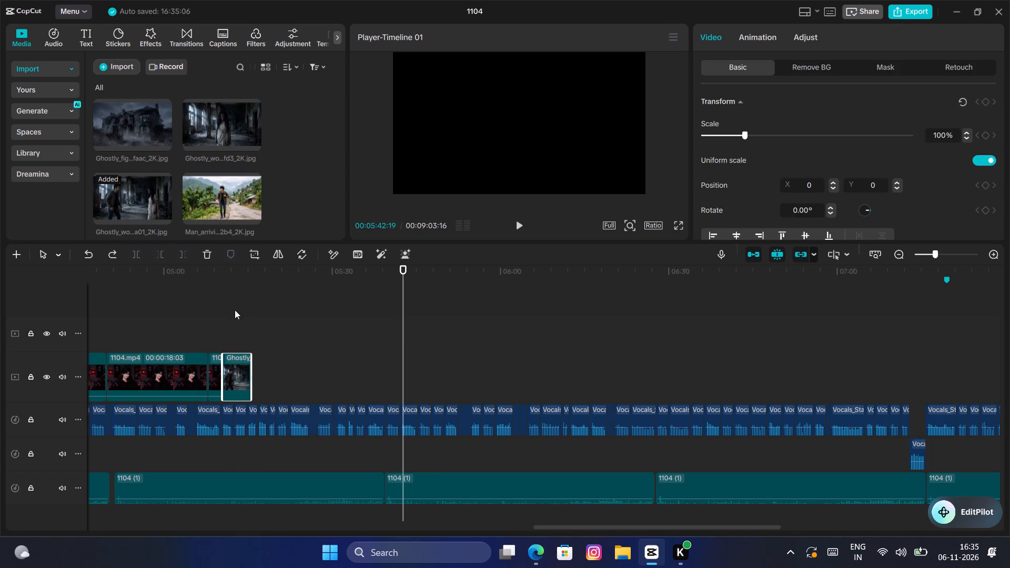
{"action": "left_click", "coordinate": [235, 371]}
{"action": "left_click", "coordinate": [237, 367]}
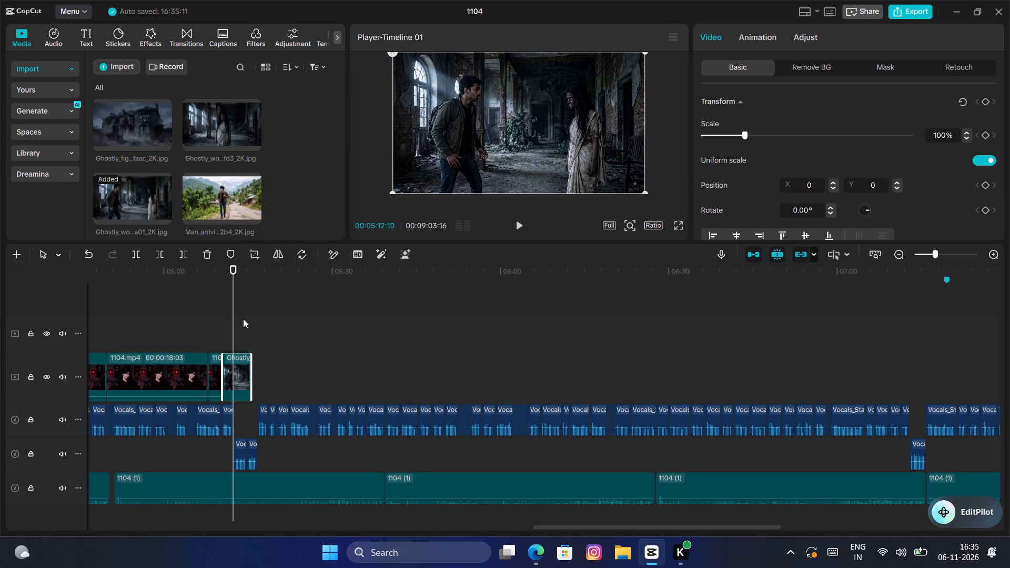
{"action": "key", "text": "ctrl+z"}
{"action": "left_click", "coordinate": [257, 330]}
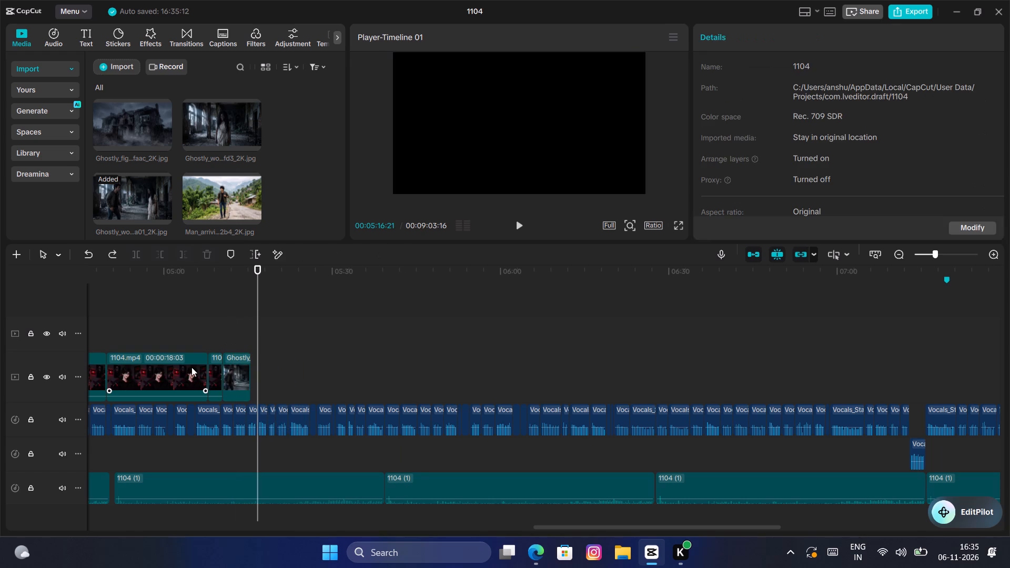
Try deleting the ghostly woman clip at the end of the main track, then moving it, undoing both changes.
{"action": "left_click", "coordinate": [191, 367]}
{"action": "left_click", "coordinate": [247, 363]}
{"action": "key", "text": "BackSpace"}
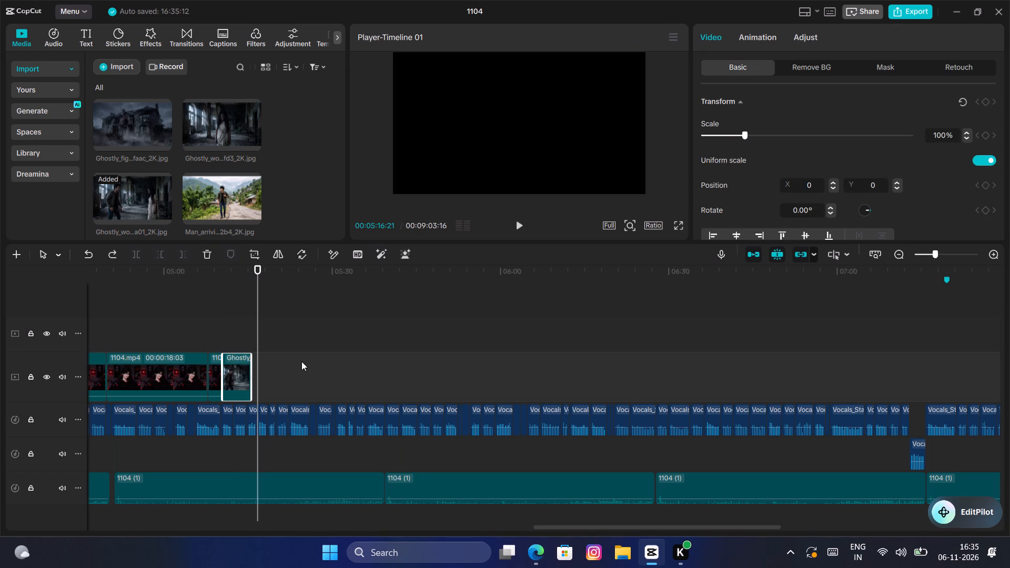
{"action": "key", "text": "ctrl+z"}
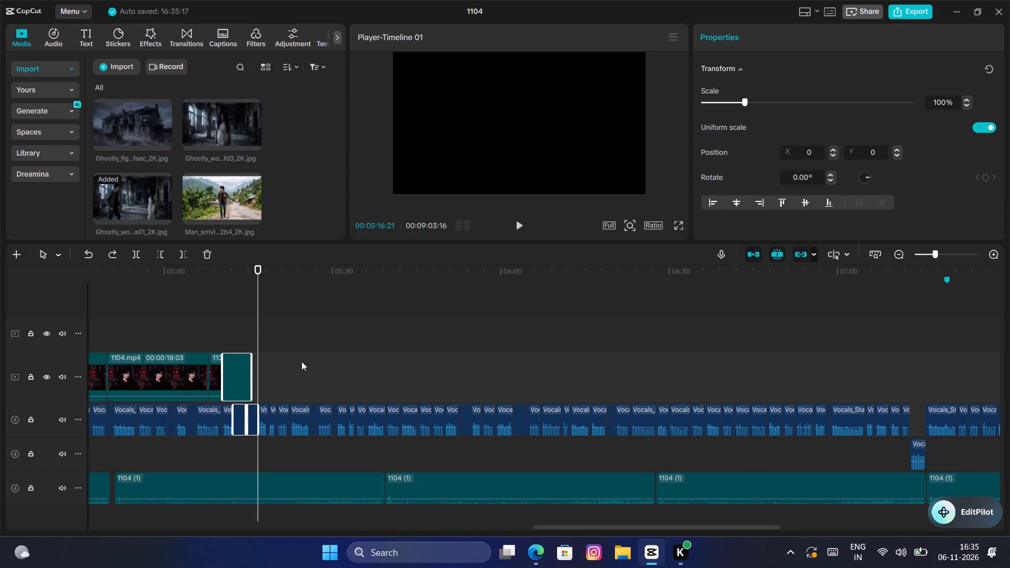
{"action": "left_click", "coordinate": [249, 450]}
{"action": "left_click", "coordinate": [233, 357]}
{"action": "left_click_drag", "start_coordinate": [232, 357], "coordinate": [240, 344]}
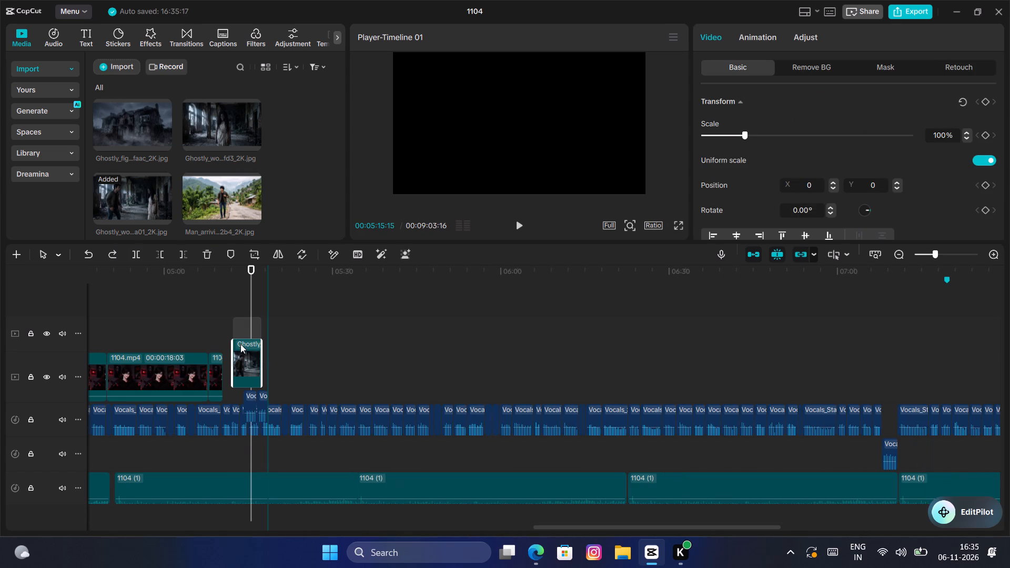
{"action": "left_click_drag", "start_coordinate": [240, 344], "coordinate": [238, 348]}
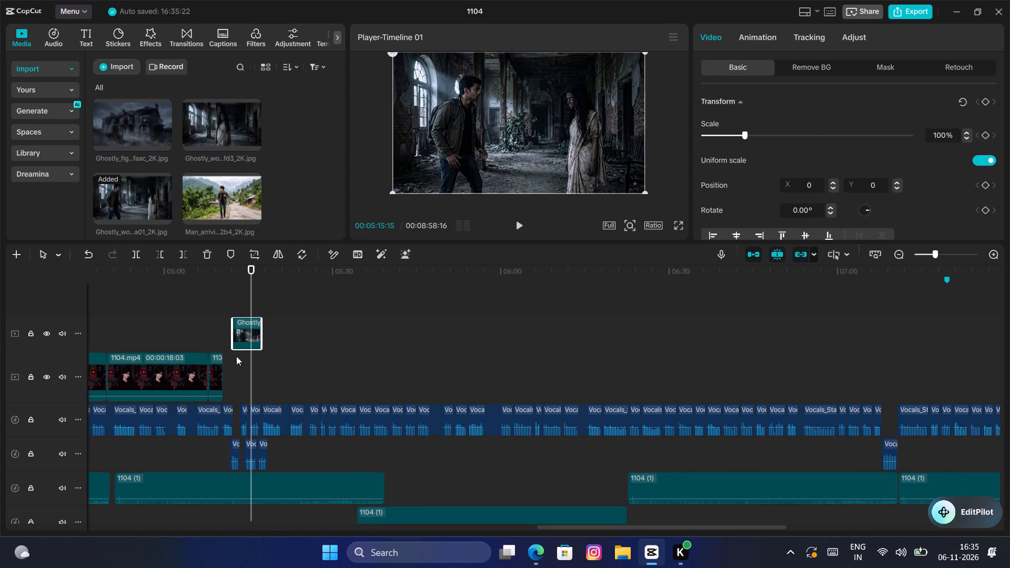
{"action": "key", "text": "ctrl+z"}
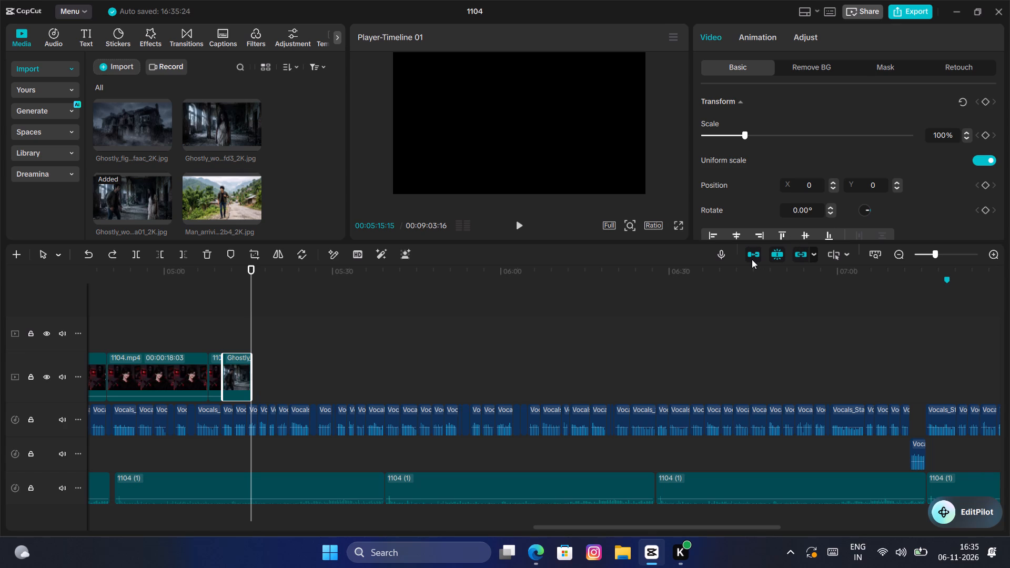
Turn off the timeline's main track magnet, linkage and snapping, undoing any trial moves of the ghostly woman clip.
{"action": "left_click", "coordinate": [776, 256]}
{"action": "left_click", "coordinate": [235, 374]}
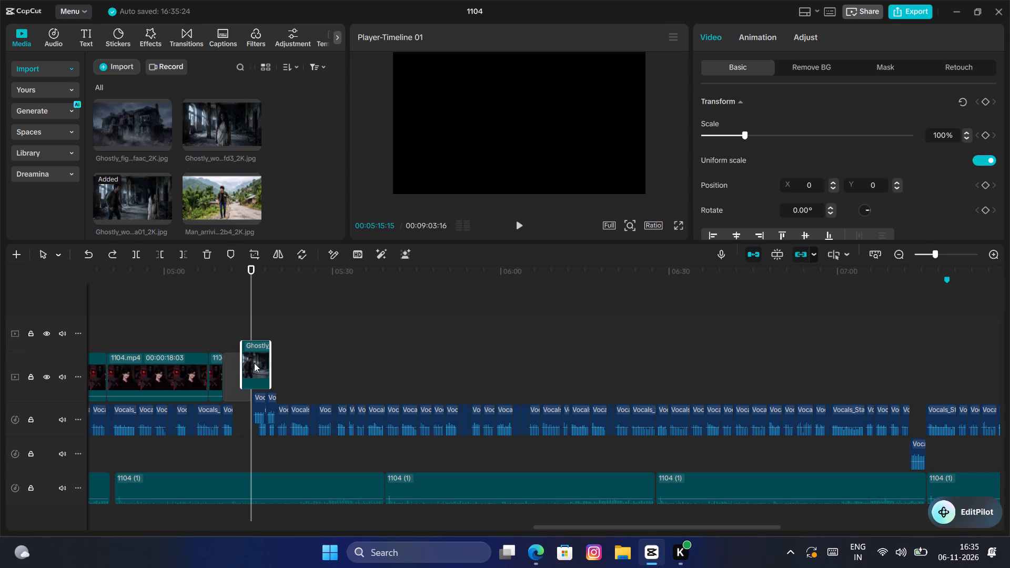
{"action": "key", "text": "ctrl+z"}
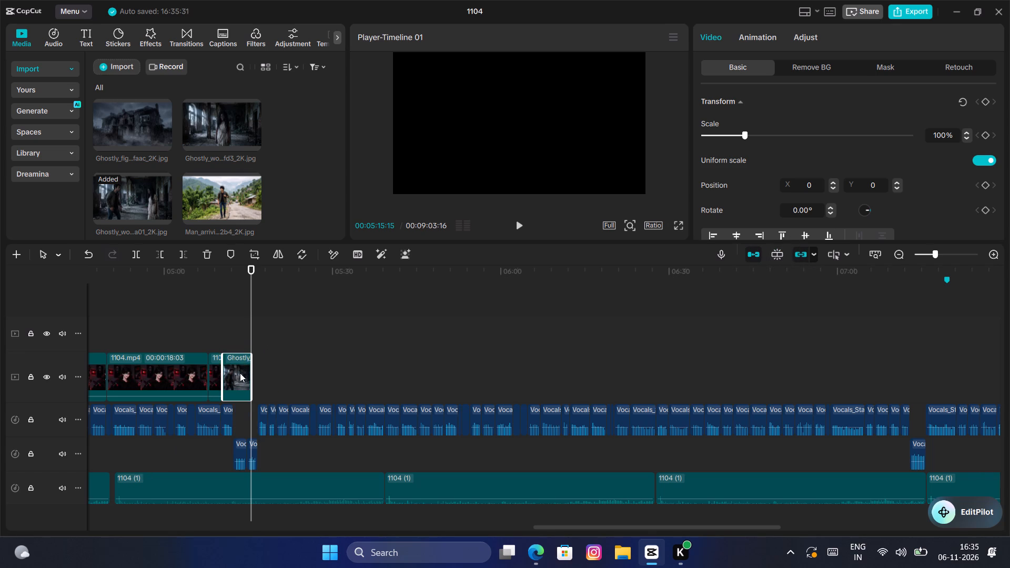
{"action": "left_click", "coordinate": [802, 256]}
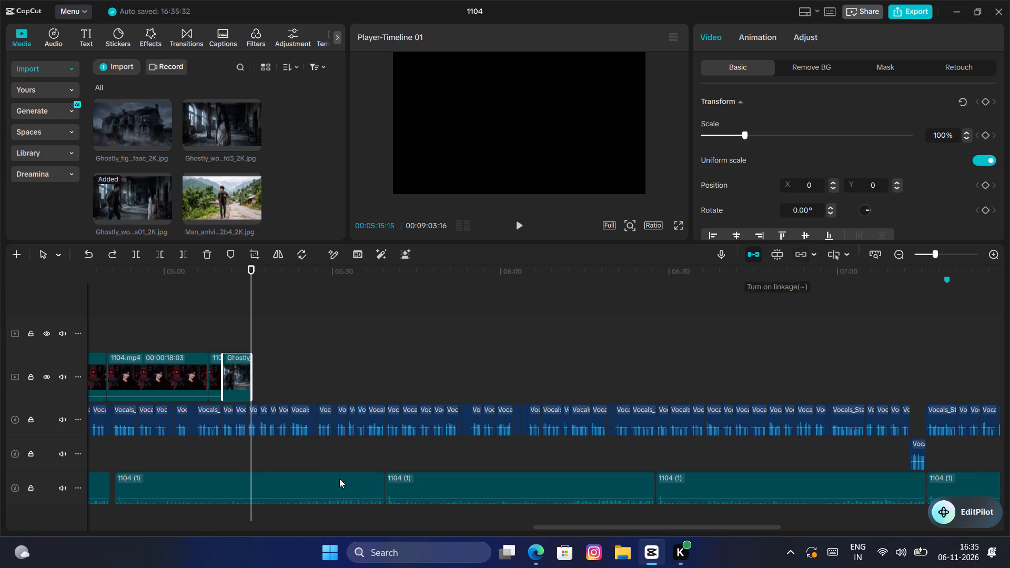
{"action": "left_click_drag", "start_coordinate": [236, 386], "coordinate": [271, 369]}
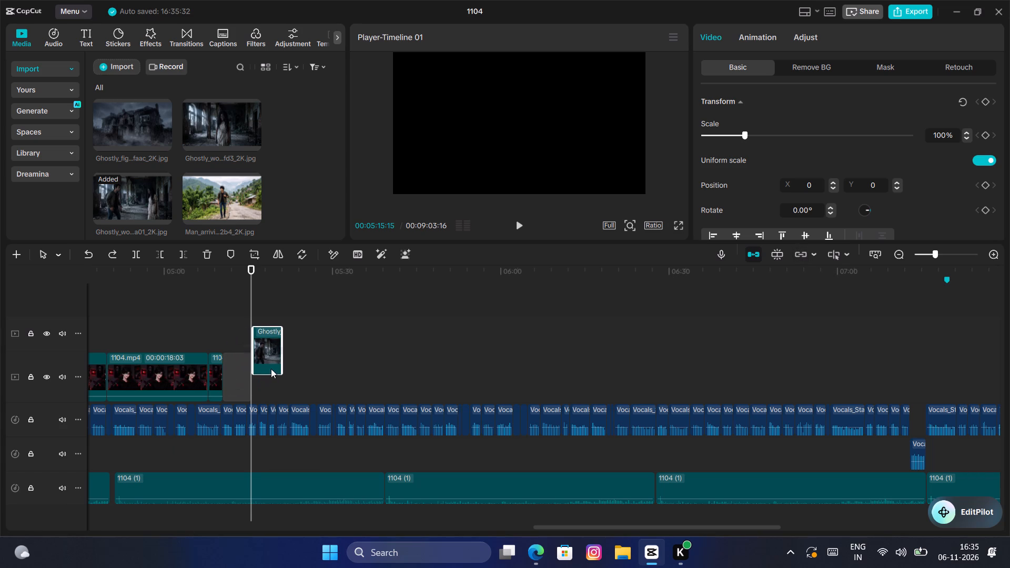
{"action": "left_click_drag", "start_coordinate": [271, 369], "coordinate": [264, 380]}
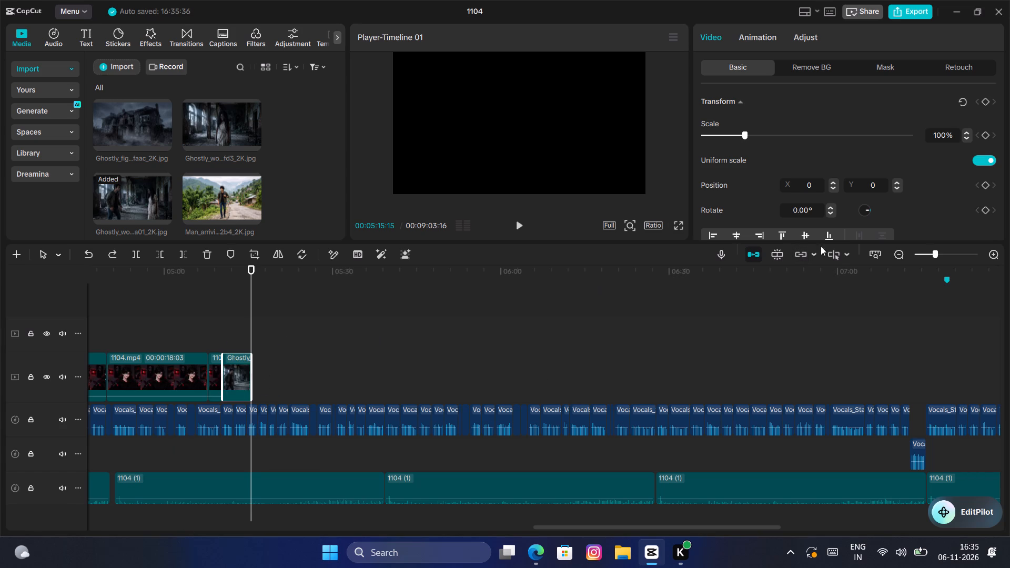
{"action": "left_click", "coordinate": [753, 255]}
Listen for the narration cue, move the ghostly woman clip on the main track to start at 00:05:40:22, and extend its end to about 00:05:46:22.
{"action": "key", "text": "space"}
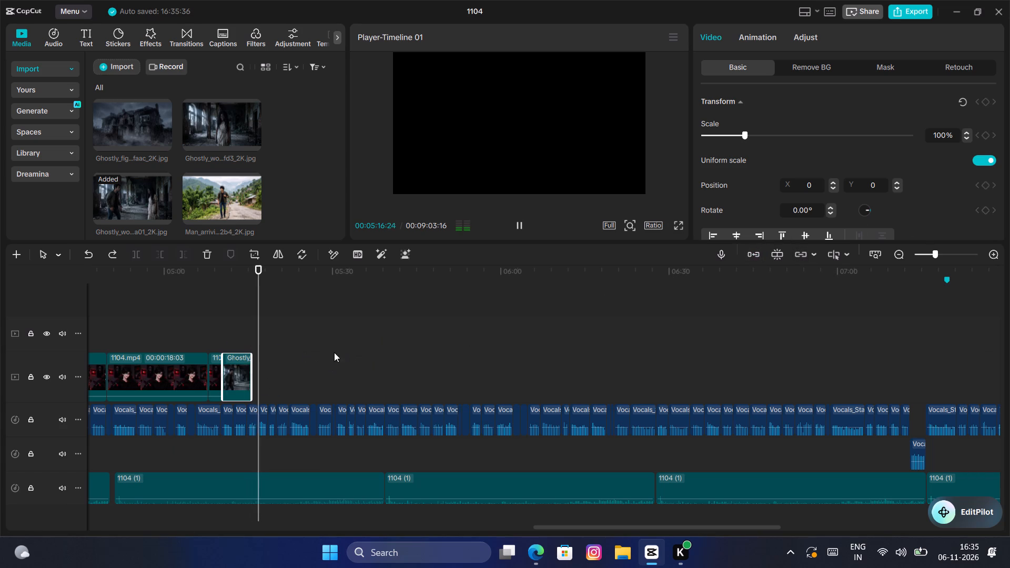
{"action": "left_click", "coordinate": [394, 355]}
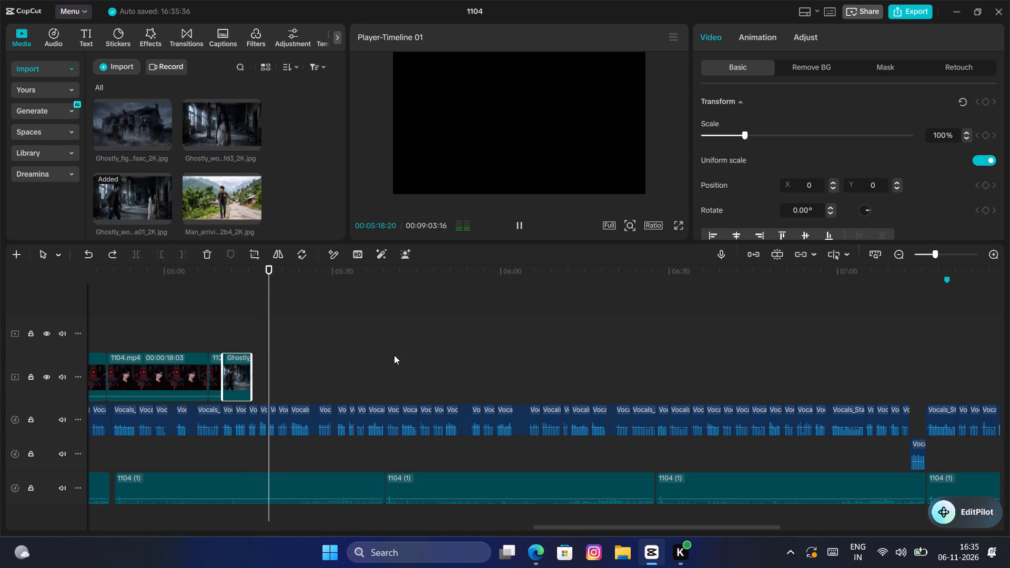
{"action": "key", "text": "space"}
{"action": "key", "text": "space"}
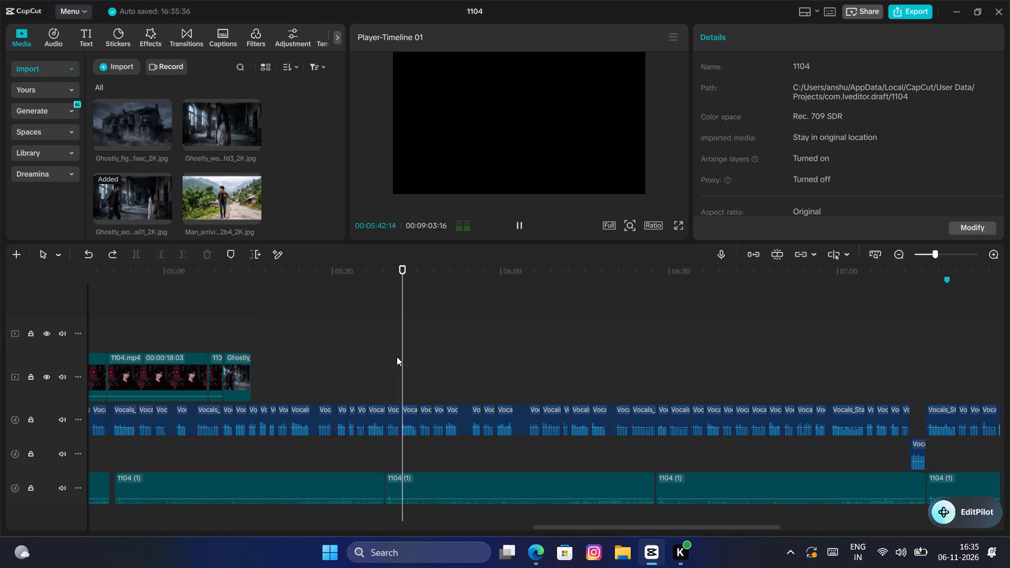
{"action": "left_click_drag", "start_coordinate": [407, 362], "coordinate": [389, 365]}
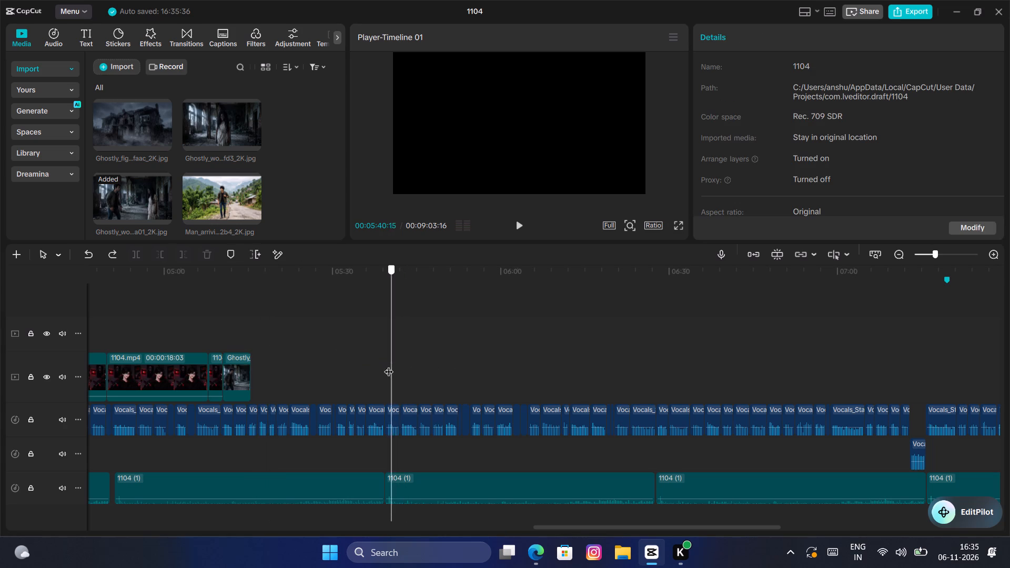
{"action": "left_click_drag", "start_coordinate": [389, 365], "coordinate": [380, 367]}
{"action": "key", "text": "space"}
{"action": "left_click", "coordinate": [234, 369]}
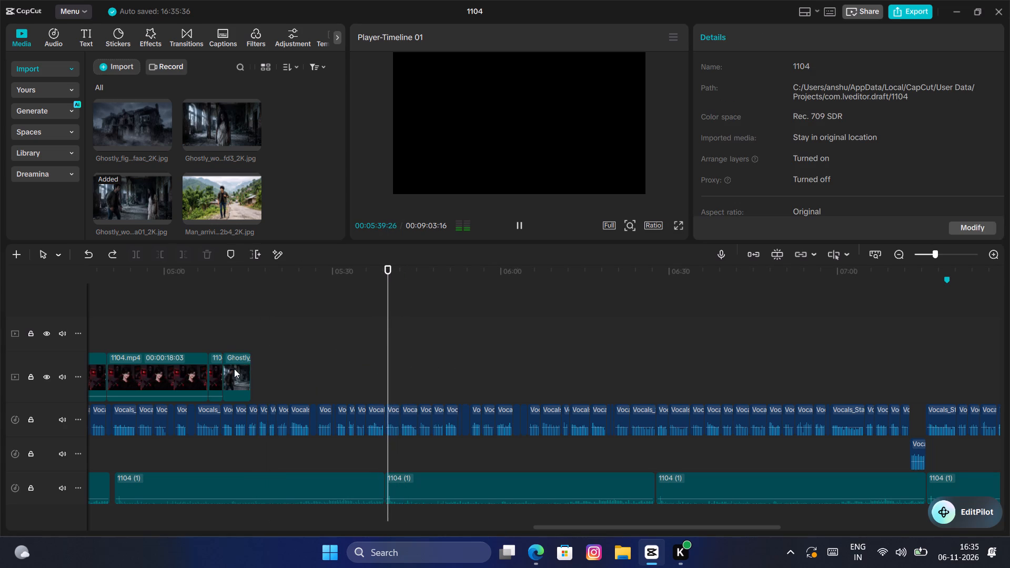
{"action": "left_click_drag", "start_coordinate": [234, 369], "coordinate": [385, 373]}
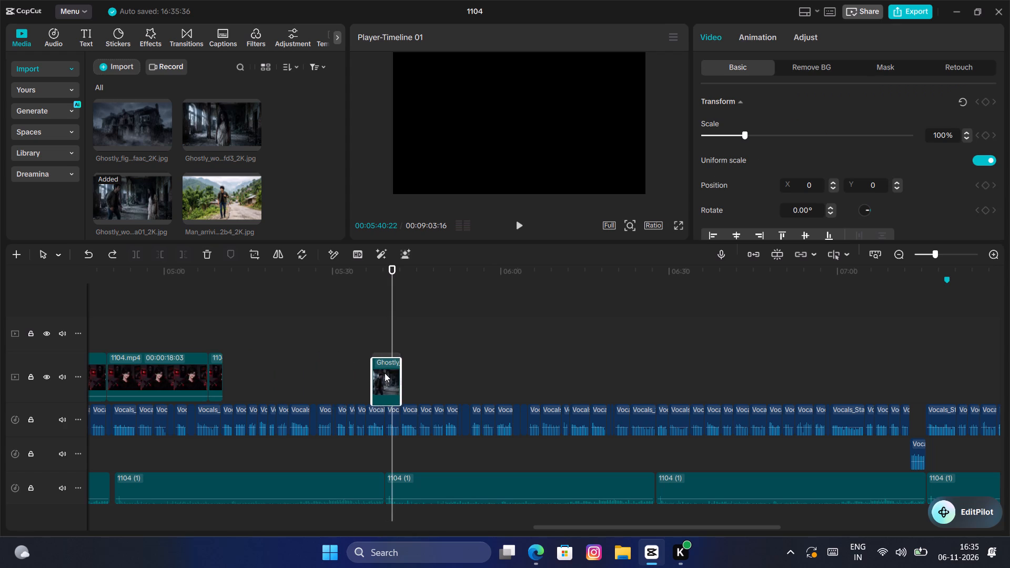
{"action": "left_click_drag", "start_coordinate": [385, 373], "coordinate": [407, 370]}
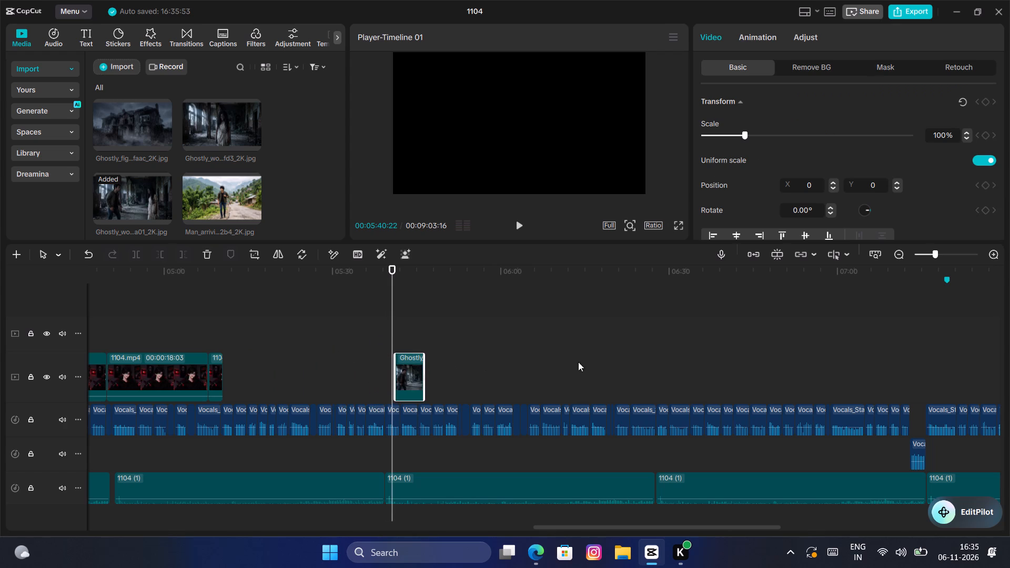
{"action": "left_click", "coordinate": [1002, 246]}
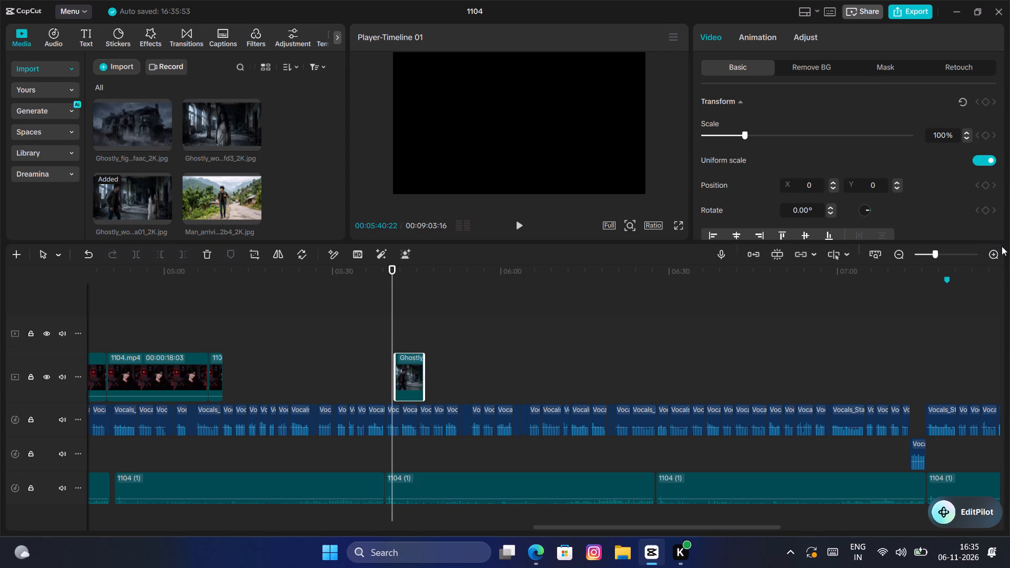
{"action": "left_click", "coordinate": [996, 253]}
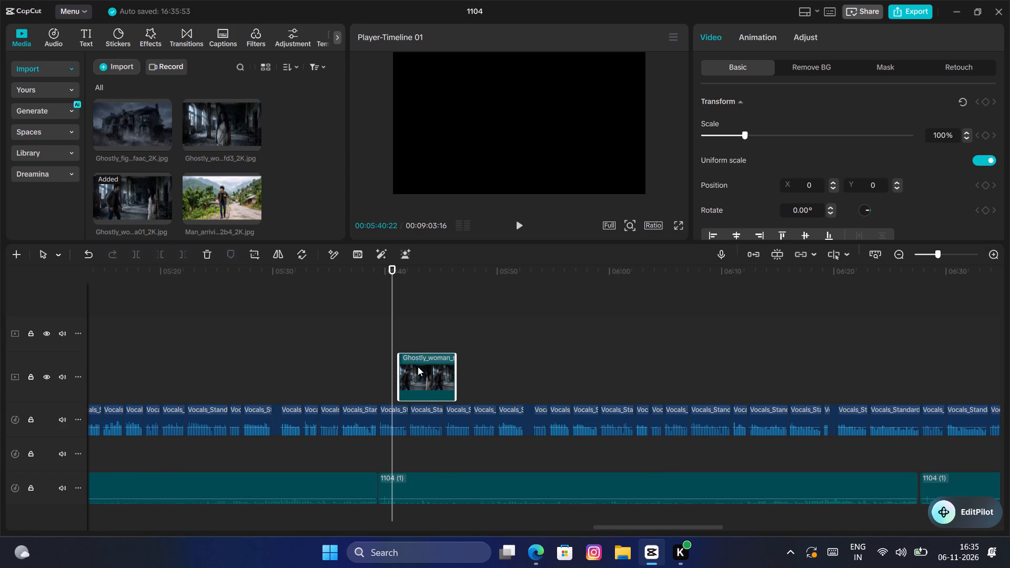
{"action": "left_click_drag", "start_coordinate": [419, 366], "coordinate": [413, 364]}
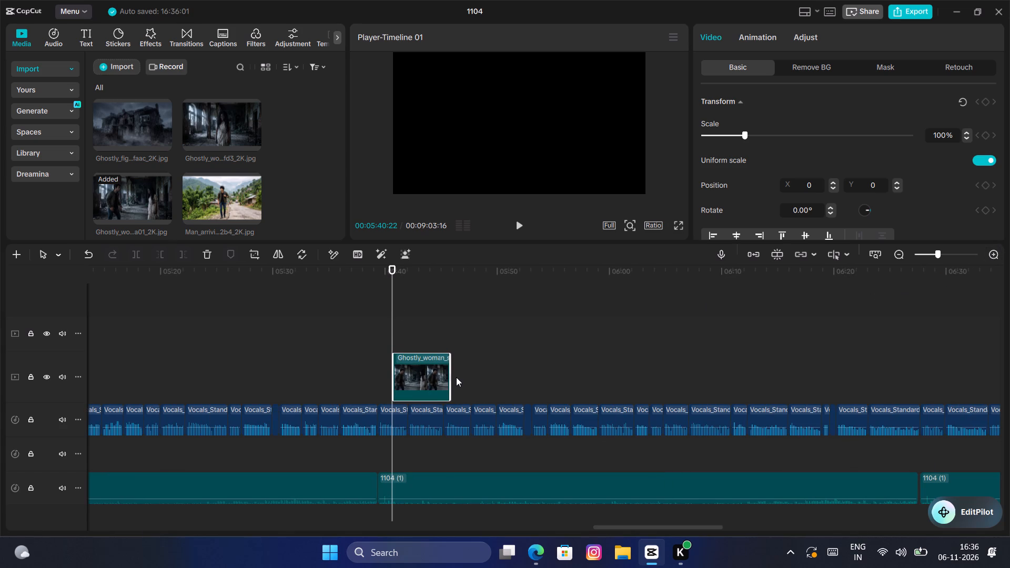
{"action": "left_click_drag", "start_coordinate": [449, 373], "coordinate": [459, 373]}
Add a Transform keyframe at the start of the ghostly woman clip, at 00:05:40:23.
{"action": "key", "text": "space"}
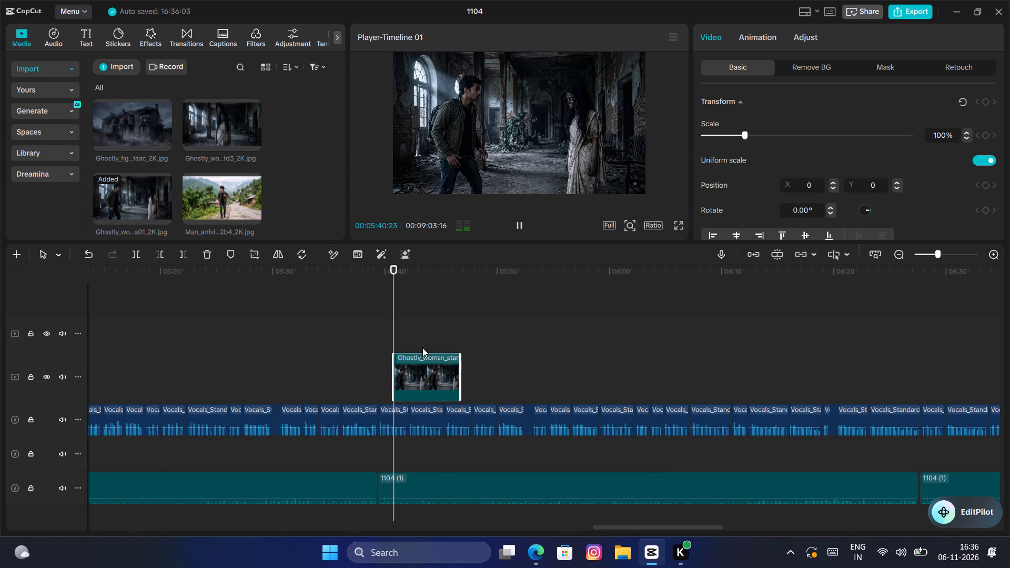
{"action": "key", "text": "space"}
{"action": "key", "text": "space"}
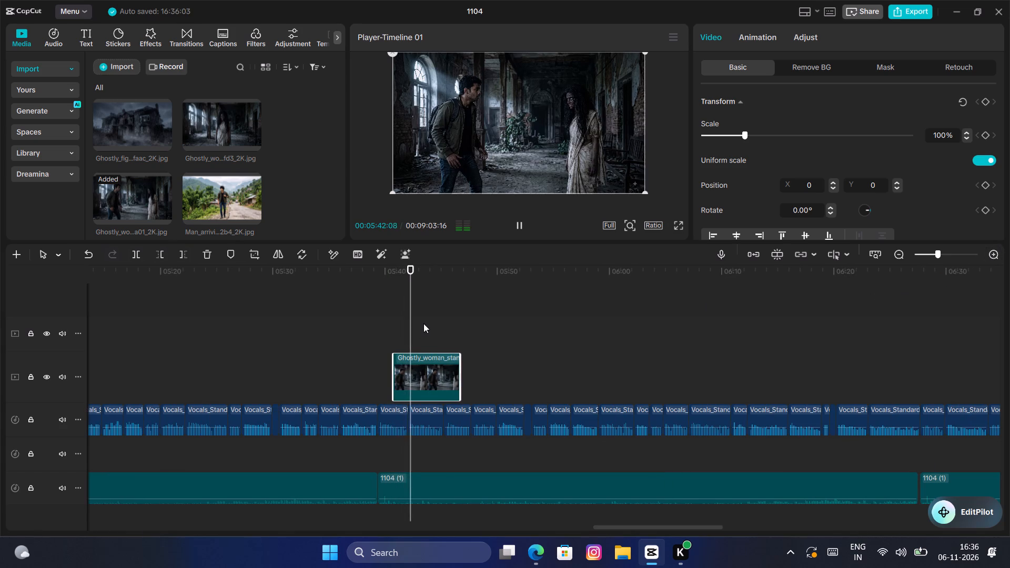
{"action": "left_click", "coordinate": [426, 328]}
{"action": "left_click_drag", "start_coordinate": [426, 328], "coordinate": [404, 331]}
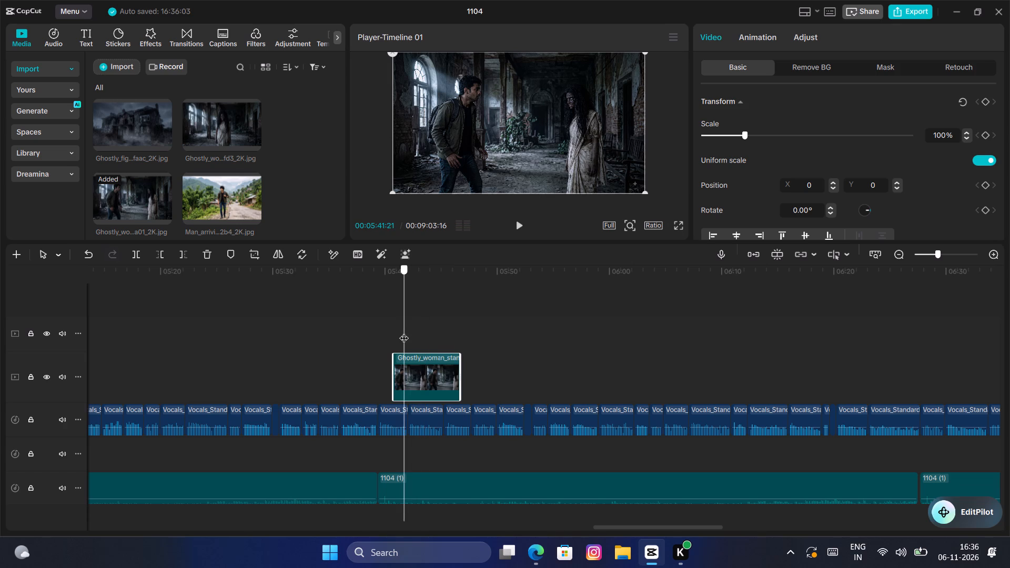
{"action": "left_click_drag", "start_coordinate": [404, 331], "coordinate": [392, 337]}
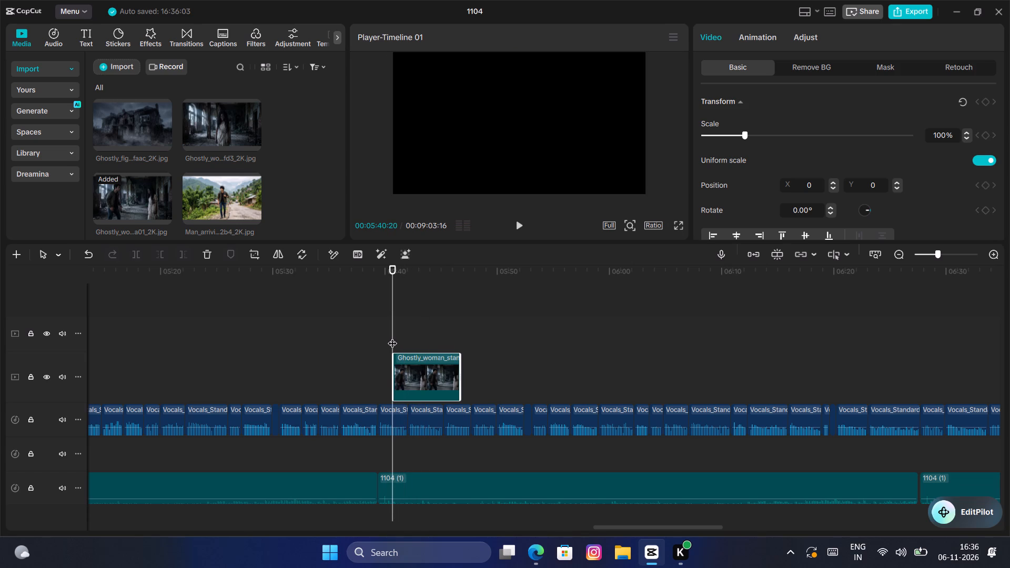
{"action": "left_click", "coordinate": [409, 360]}
{"action": "key", "text": "Right"}
{"action": "key", "text": "Right"}
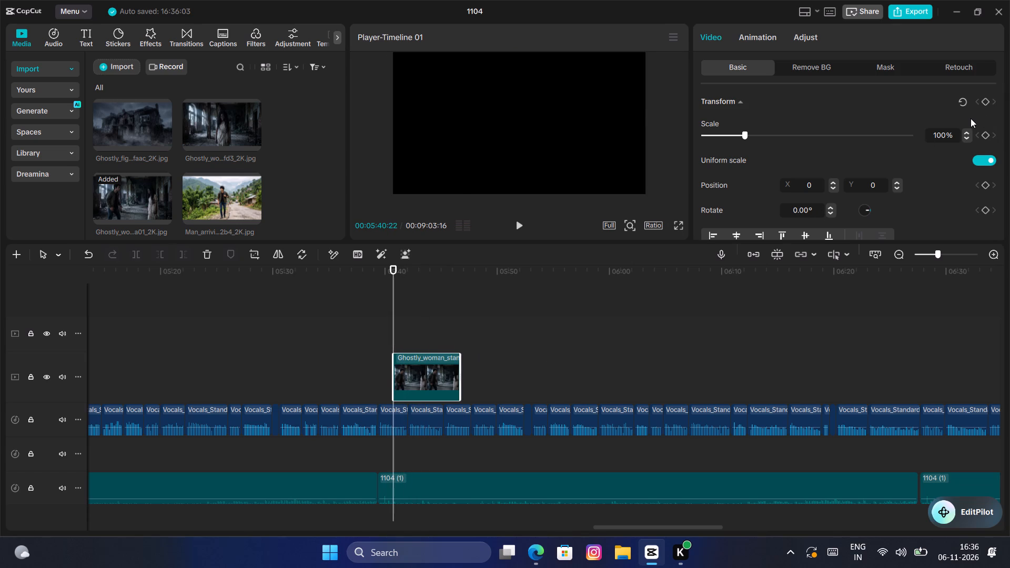
{"action": "key", "text": "Right"}
{"action": "key", "text": "Left"}
{"action": "key", "text": "Right"}
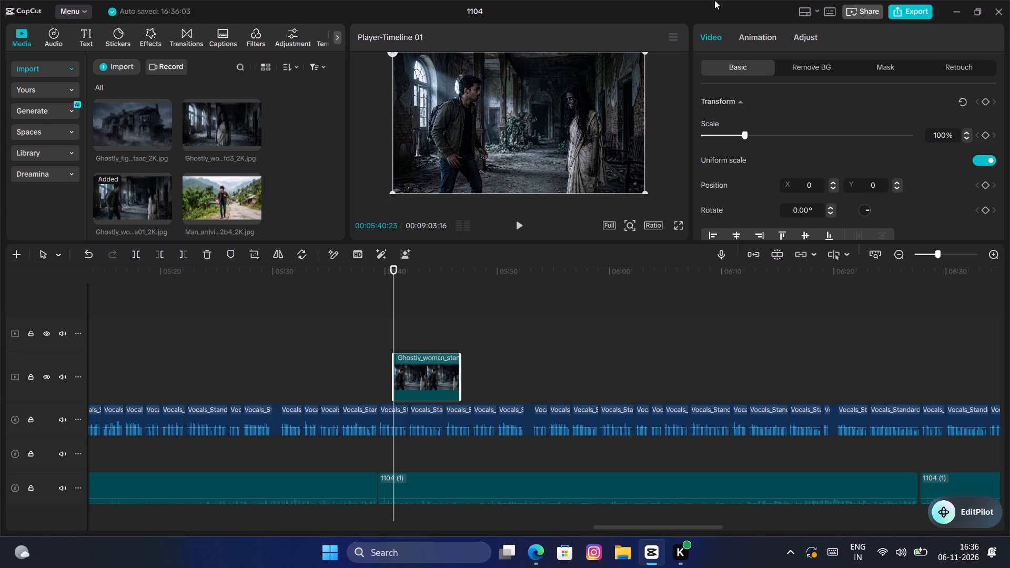
{"action": "left_click", "coordinate": [987, 98]}
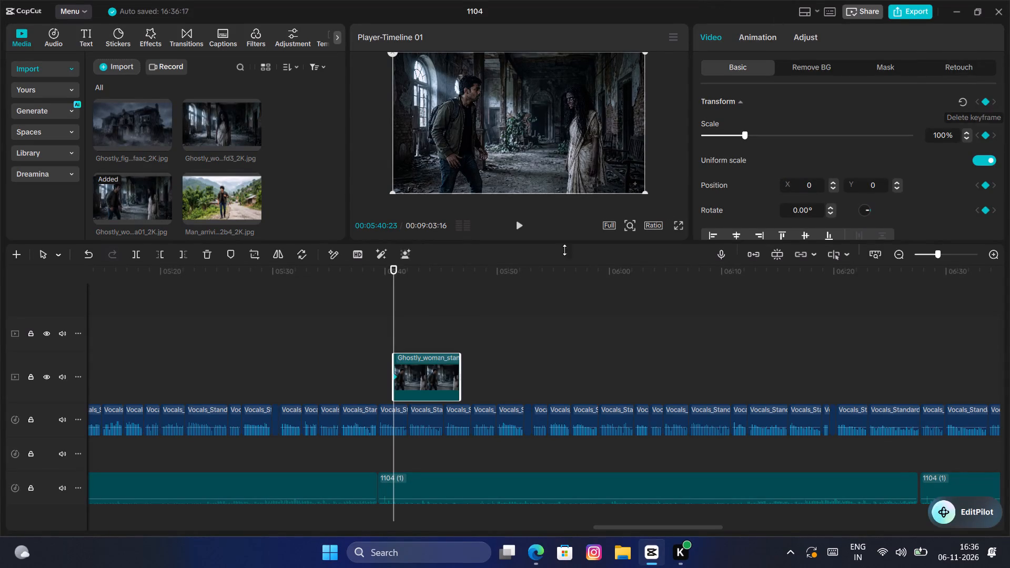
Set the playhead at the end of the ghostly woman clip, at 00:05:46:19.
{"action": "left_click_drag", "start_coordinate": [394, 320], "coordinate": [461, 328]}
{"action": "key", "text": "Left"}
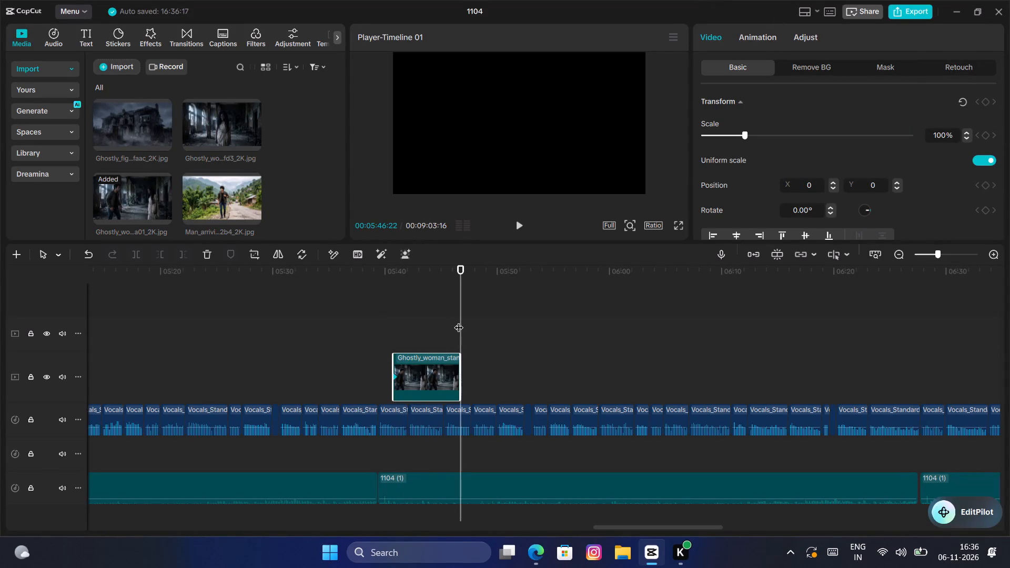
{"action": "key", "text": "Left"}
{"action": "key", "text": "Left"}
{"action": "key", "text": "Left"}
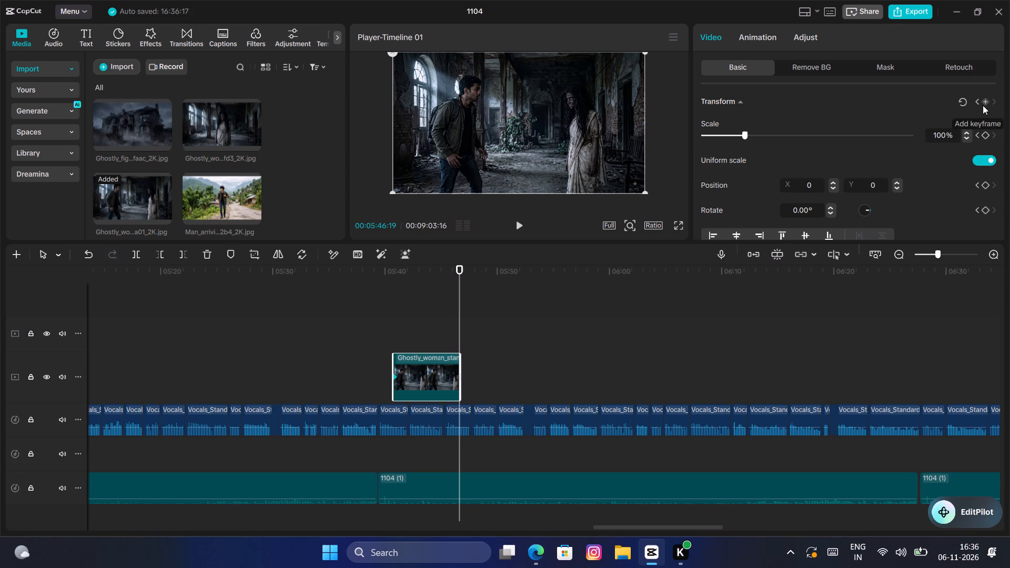
Play the ghostly woman clip against the narration and extend its end to just before 00:05:50.
{"action": "left_click", "coordinate": [404, 330]}
{"action": "key", "text": "space"}
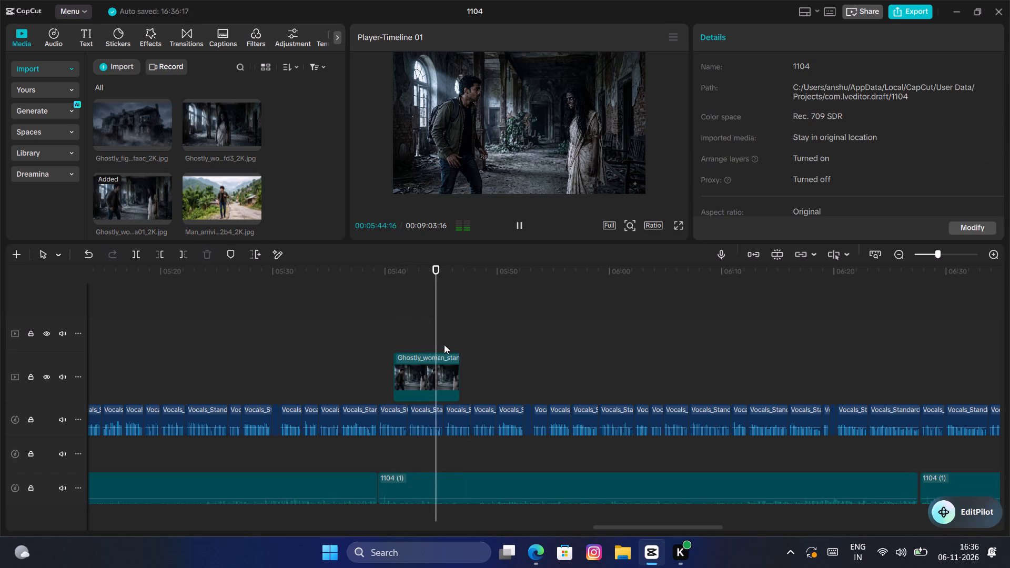
{"action": "key", "text": "space"}
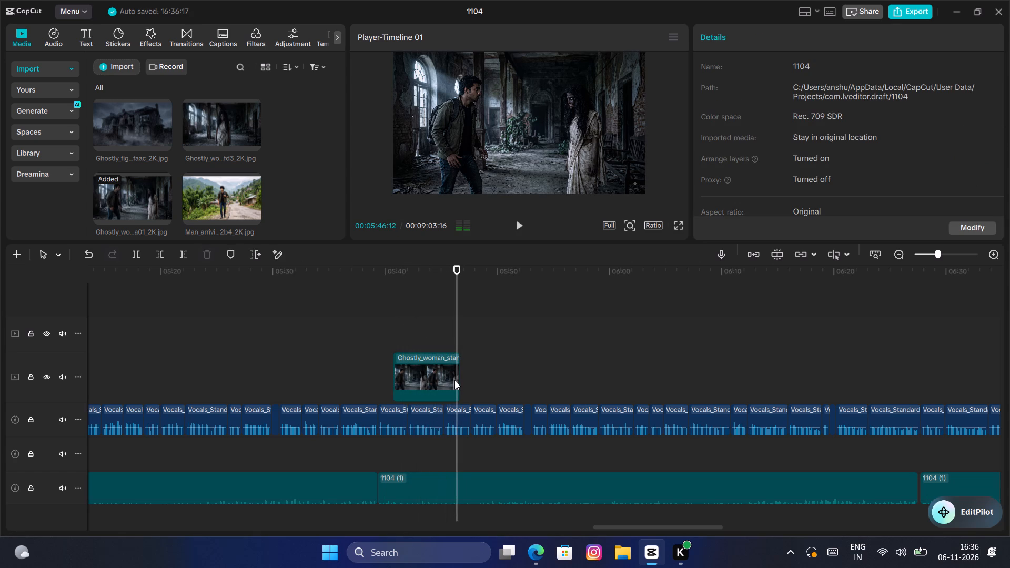
{"action": "left_click", "coordinate": [454, 380]}
{"action": "left_click_drag", "start_coordinate": [459, 373], "coordinate": [492, 379]}
{"action": "key", "text": "space"}
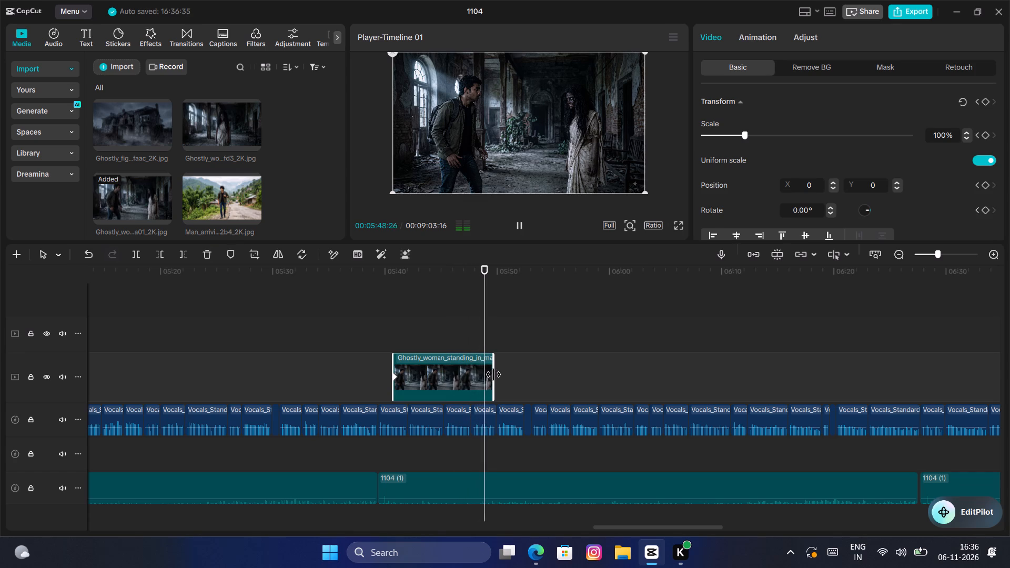
Play the ghostly woman clip against the narration and adjust its end to about 00:05:51:14.
{"action": "left_click_drag", "start_coordinate": [493, 374], "coordinate": [528, 379]}
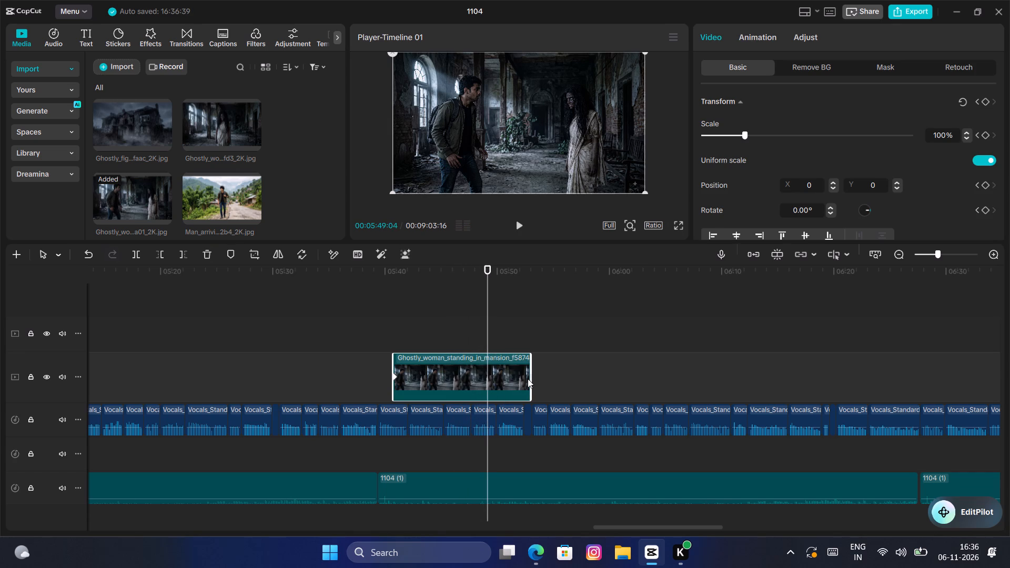
{"action": "key", "text": "space"}
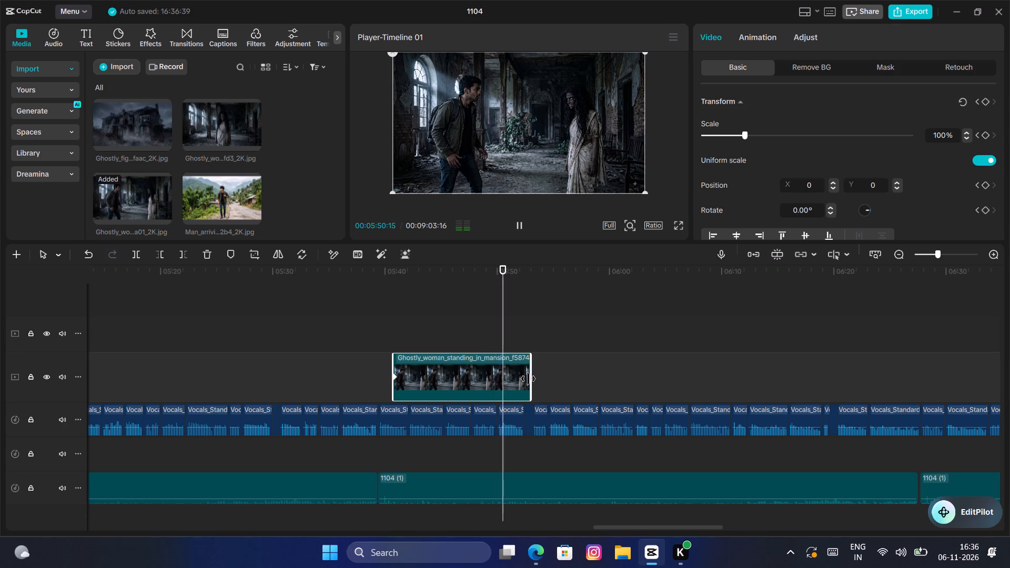
{"action": "left_click", "coordinate": [528, 379]}
{"action": "left_click_drag", "start_coordinate": [528, 379], "coordinate": [519, 381]}
{"action": "left_click_drag", "start_coordinate": [532, 371], "coordinate": [512, 378]}
Listen on to the narration cue at 00:06:00:26 and add a marker there on the vocals clip.
{"action": "key", "text": "space"}
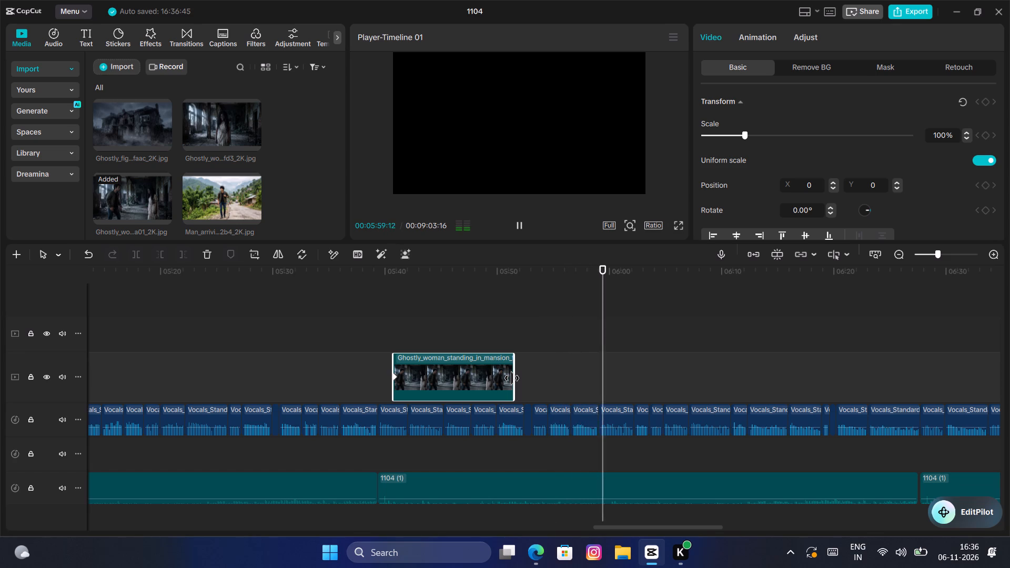
{"action": "key", "text": "space"}
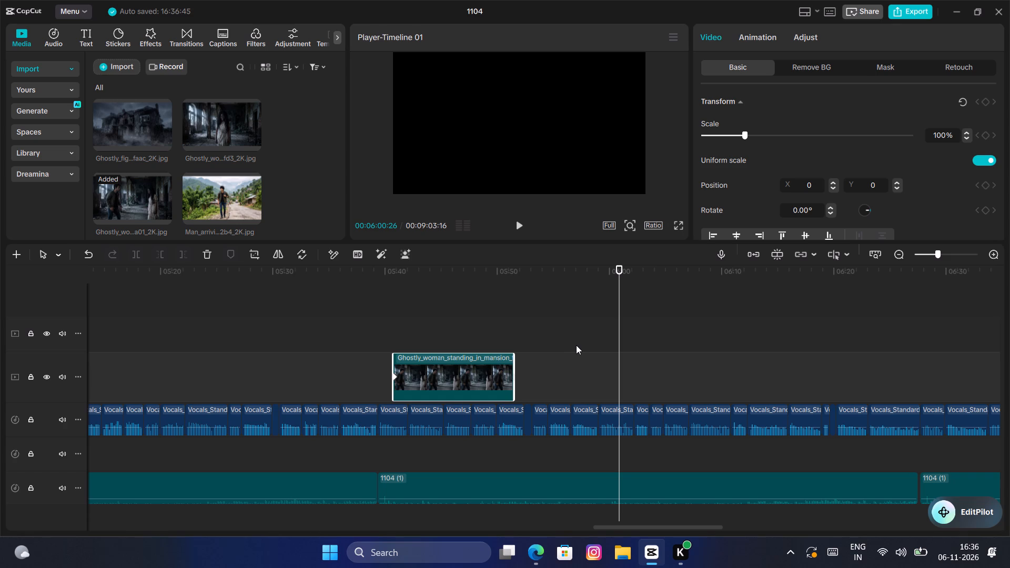
{"action": "key", "text": "m"}
{"action": "left_click", "coordinate": [611, 411]}
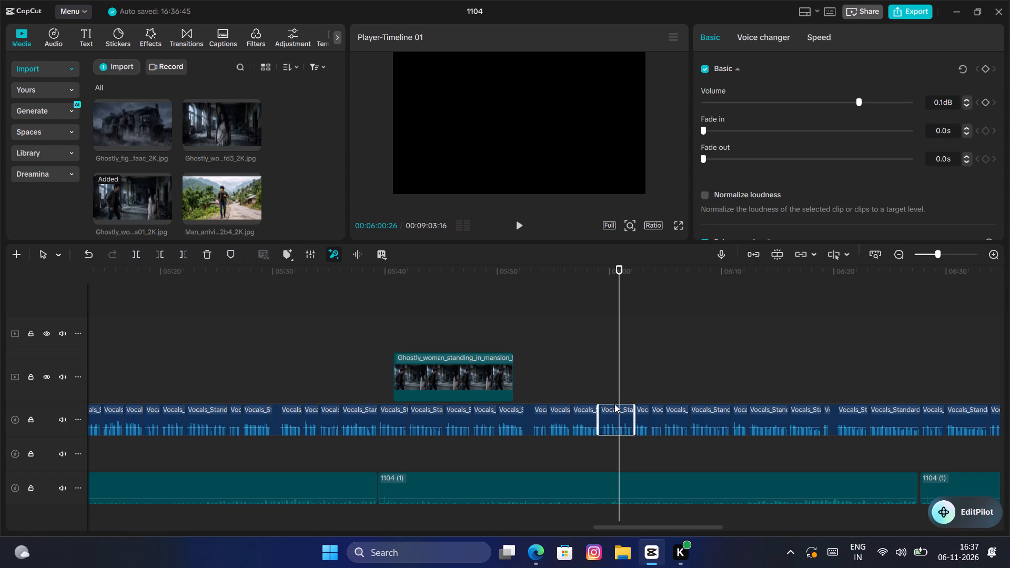
{"action": "key", "text": "m"}
Add a Transform keyframe at the end of the ghostly woman clip, at 00:05:51:13.
{"action": "left_click", "coordinate": [402, 372]}
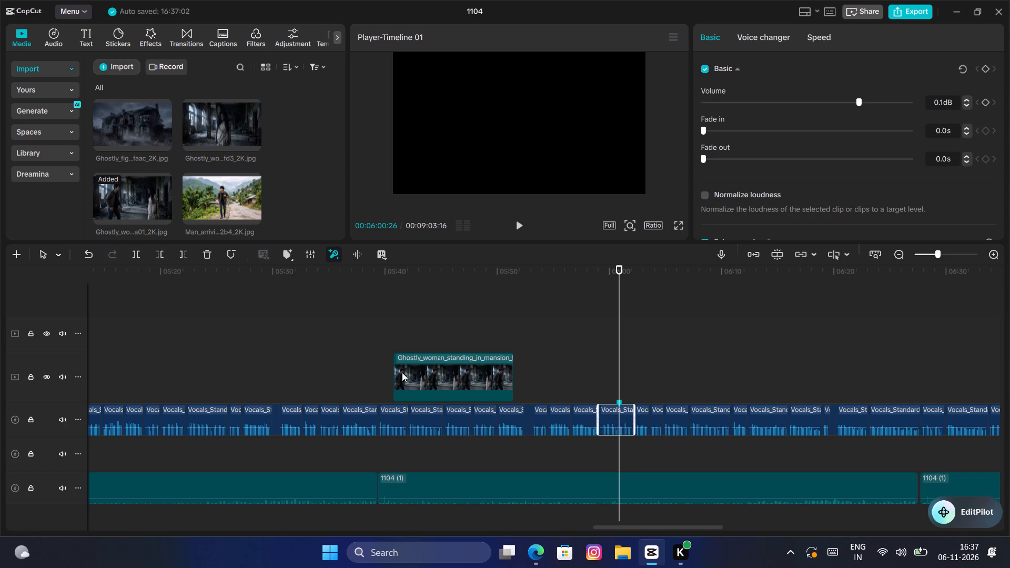
{"action": "left_click", "coordinate": [410, 375]}
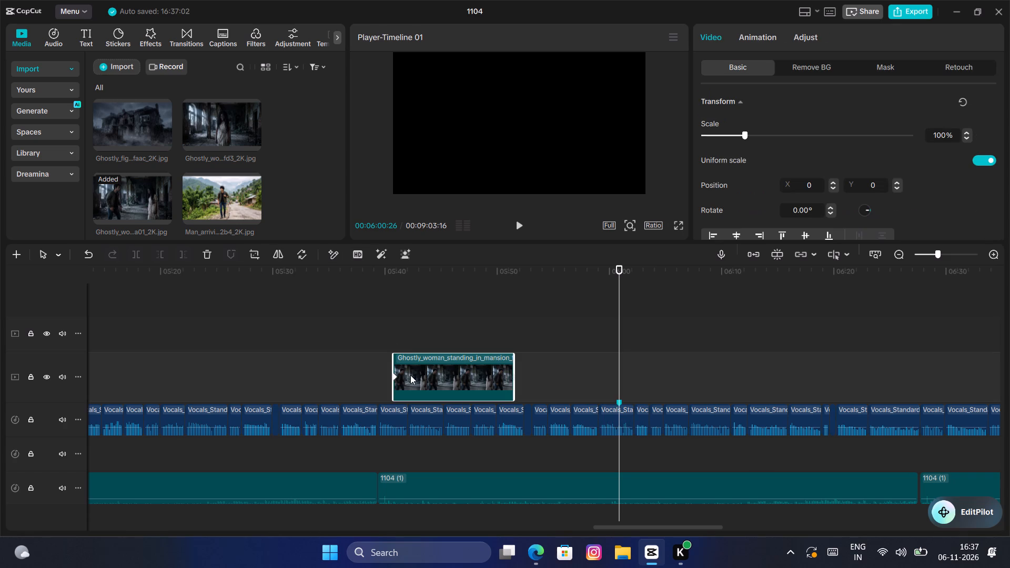
{"action": "left_click", "coordinate": [505, 332]}
{"action": "left_click_drag", "start_coordinate": [505, 332], "coordinate": [513, 330]}
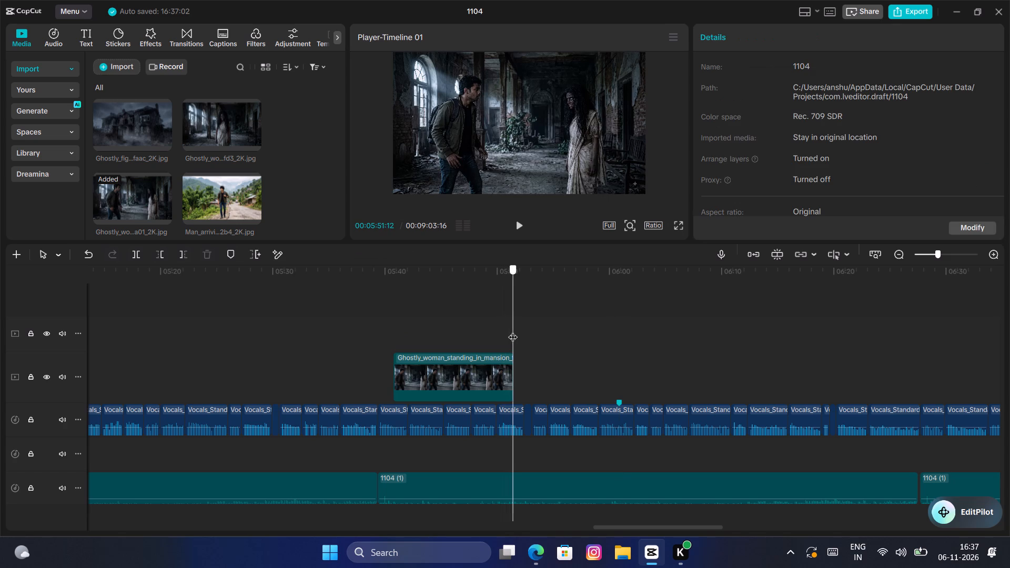
{"action": "left_click_drag", "start_coordinate": [513, 330], "coordinate": [512, 330]}
{"action": "left_click", "coordinate": [493, 378]}
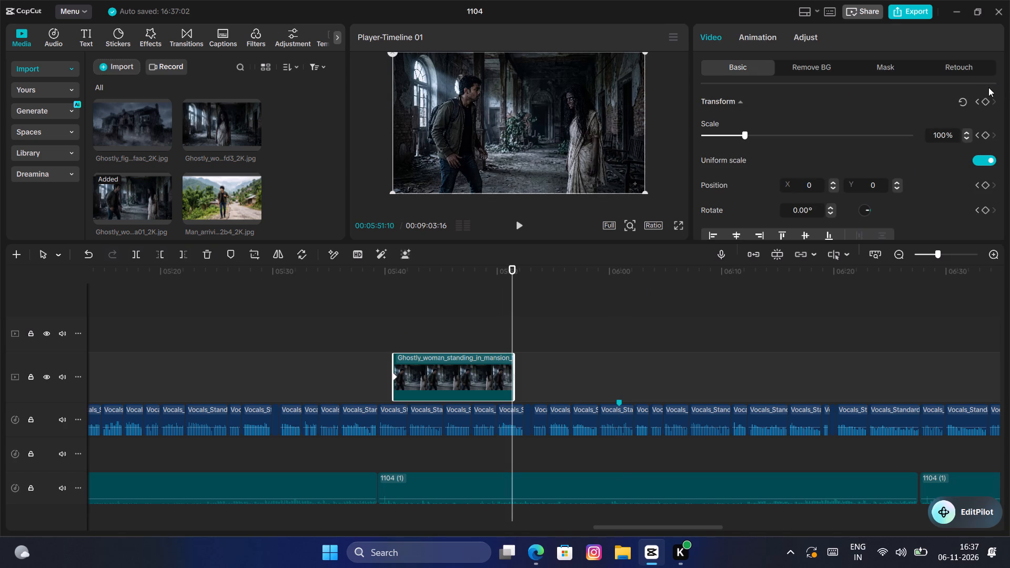
{"action": "key", "text": "Right"}
{"action": "key", "text": "Right"}
{"action": "key", "text": "Right"}
{"action": "key", "text": "Right"}
{"action": "key", "text": "Left"}
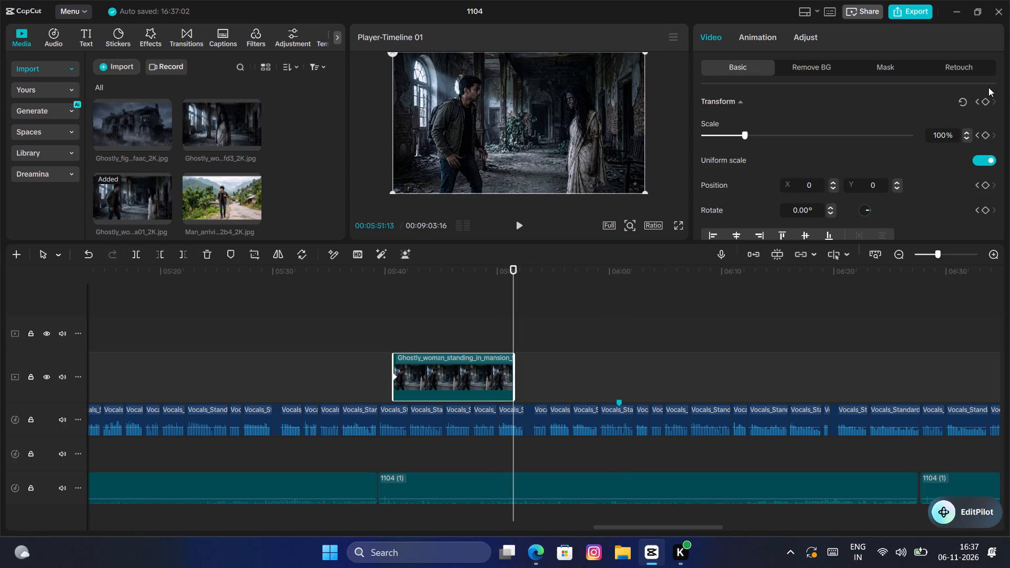
{"action": "left_click", "coordinate": [988, 100]}
Set the scale at the ghostly woman clip's end keyframe to 132%.
{"action": "left_click", "coordinate": [944, 134]}
{"action": "key", "text": "BackSpace"}
{"action": "key", "text": "BackSpace"}
{"action": "type", "text": "32"}
{"action": "key", "text": "Return"}
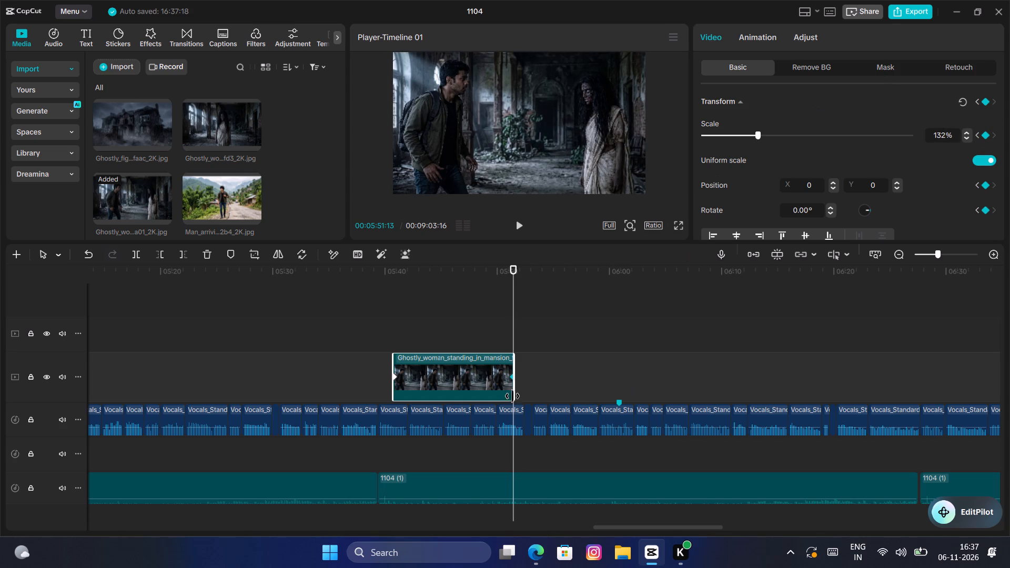
Set the scale at the ghostly woman clip's start keyframe, at 00:05:40:23, to 112%.
{"action": "left_click", "coordinate": [396, 376]}
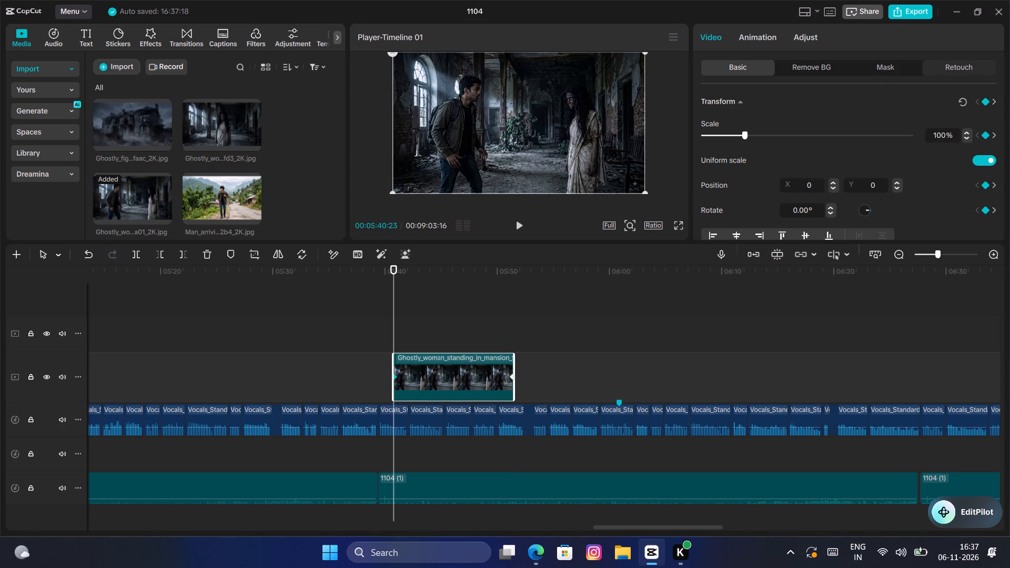
{"action": "left_click", "coordinate": [945, 135]}
{"action": "key", "text": "BackSpace"}
{"action": "key", "text": "BackSpace"}
{"action": "type", "text": "12"}
{"action": "key", "text": "Return"}
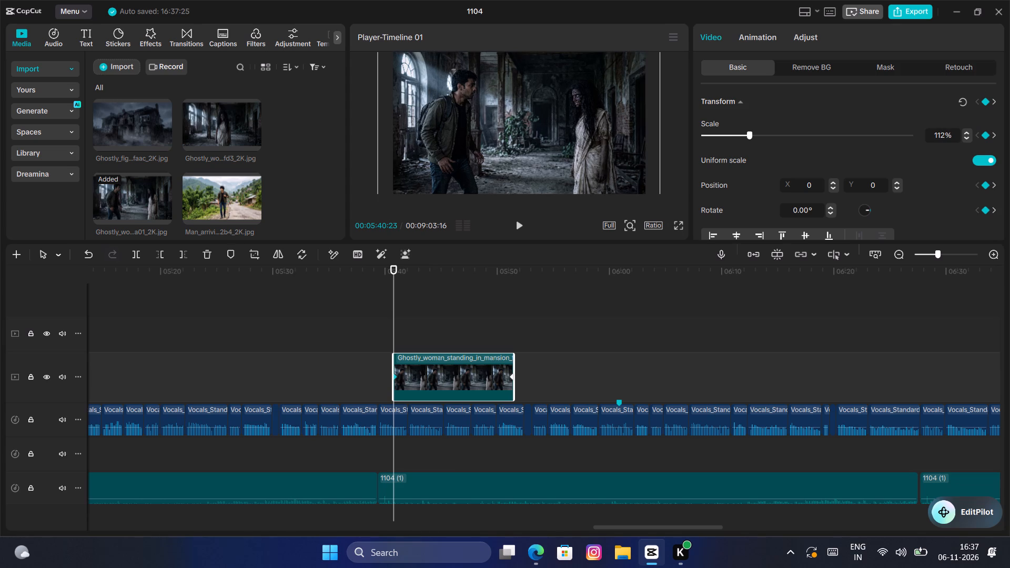
Play through to the narration marker and place the image of the ghostly woman standing alone on the main track, starting at 00:06:00:27.
{"action": "key", "text": "space"}
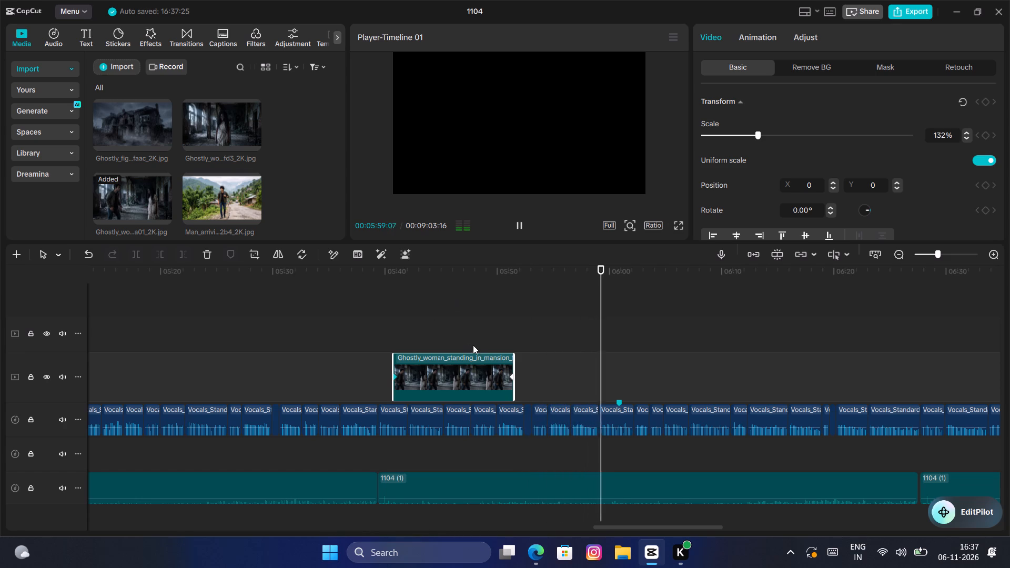
{"action": "key", "text": "space"}
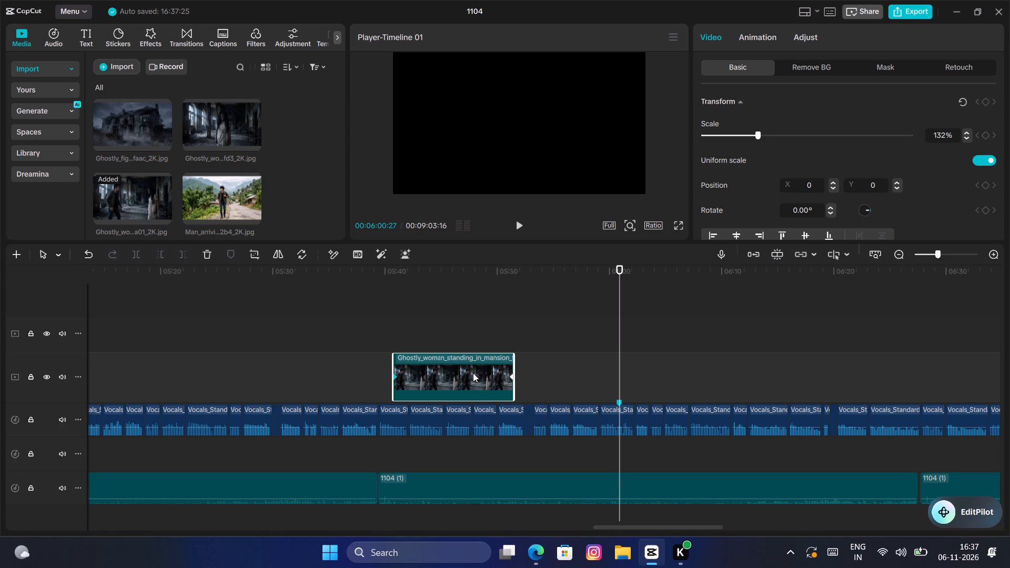
{"action": "left_click", "coordinate": [221, 134]}
{"action": "left_click_drag", "start_coordinate": [220, 131], "coordinate": [365, 215]}
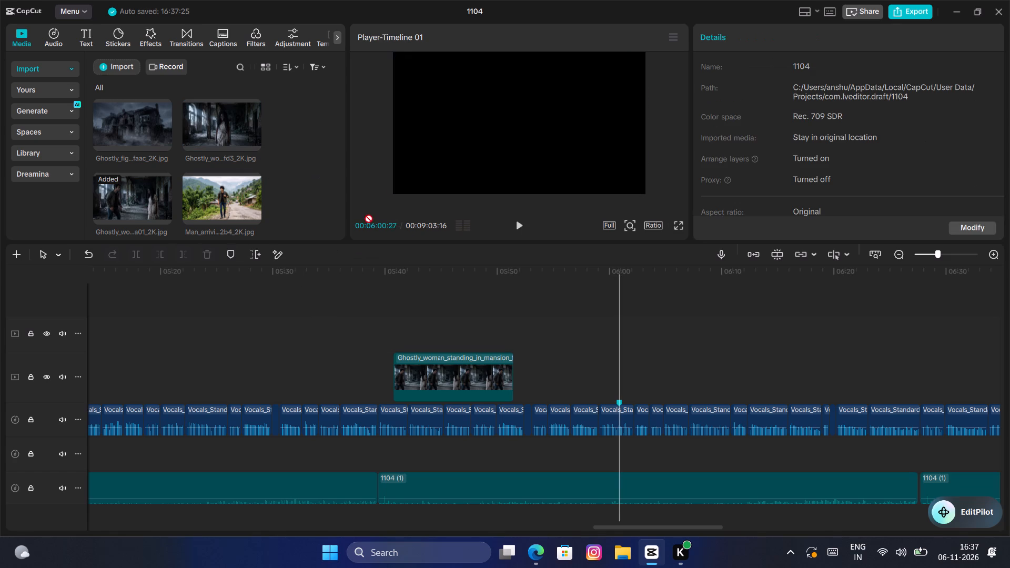
{"action": "left_click_drag", "start_coordinate": [365, 215], "coordinate": [624, 383]}
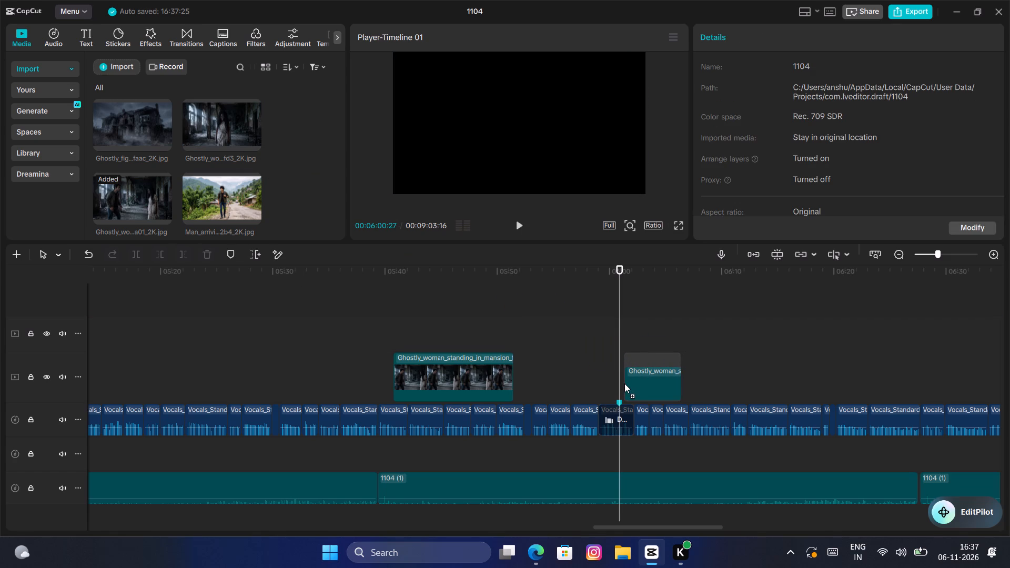
{"action": "left_click_drag", "start_coordinate": [624, 383], "coordinate": [619, 381]}
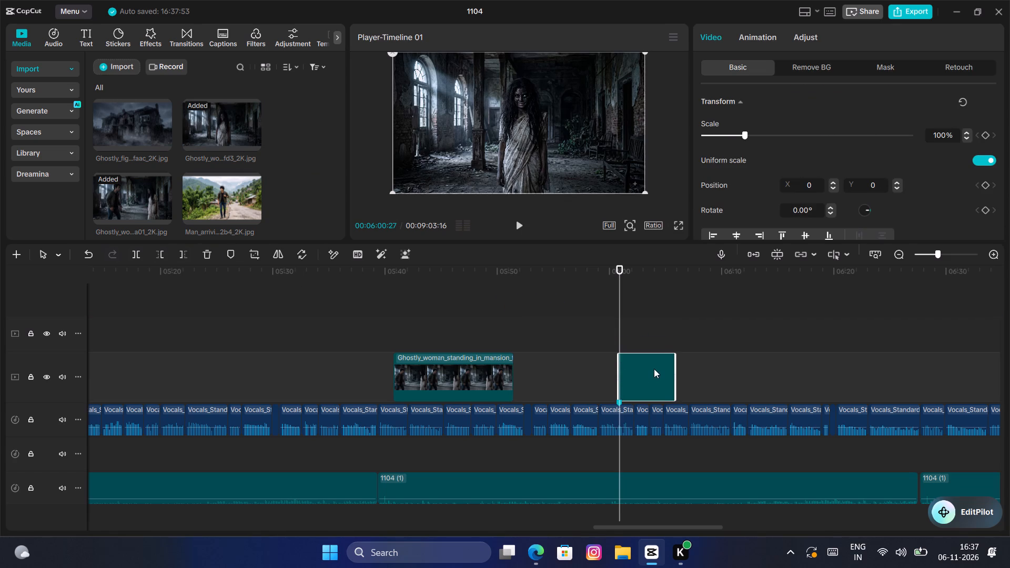
Listen to the narration over the new ghostly woman clip and adjust the clip's end to about 00:06:04:26.
{"action": "left_click_drag", "start_coordinate": [676, 369], "coordinate": [695, 373]}
{"action": "key", "text": "space"}
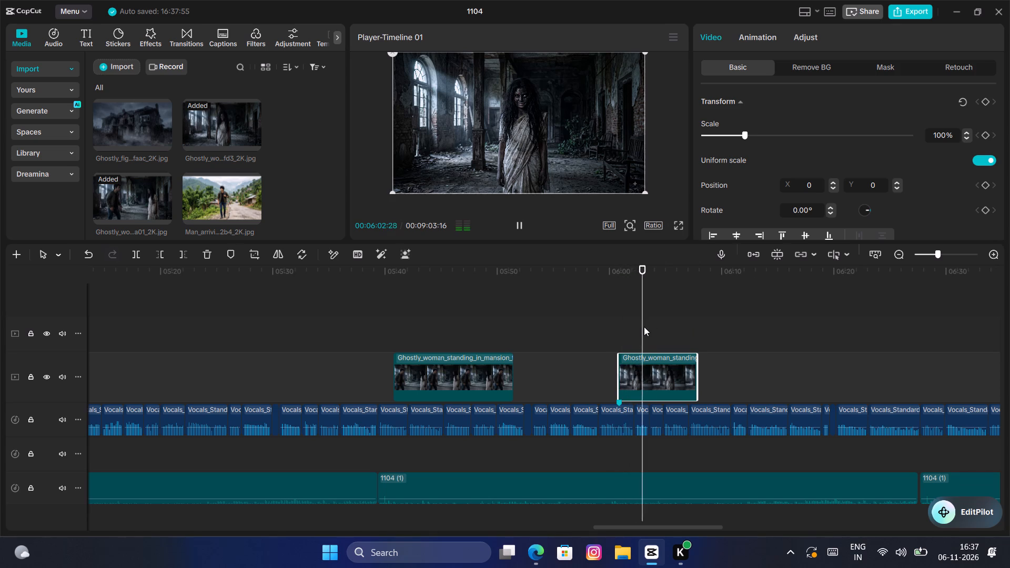
{"action": "key", "text": "space"}
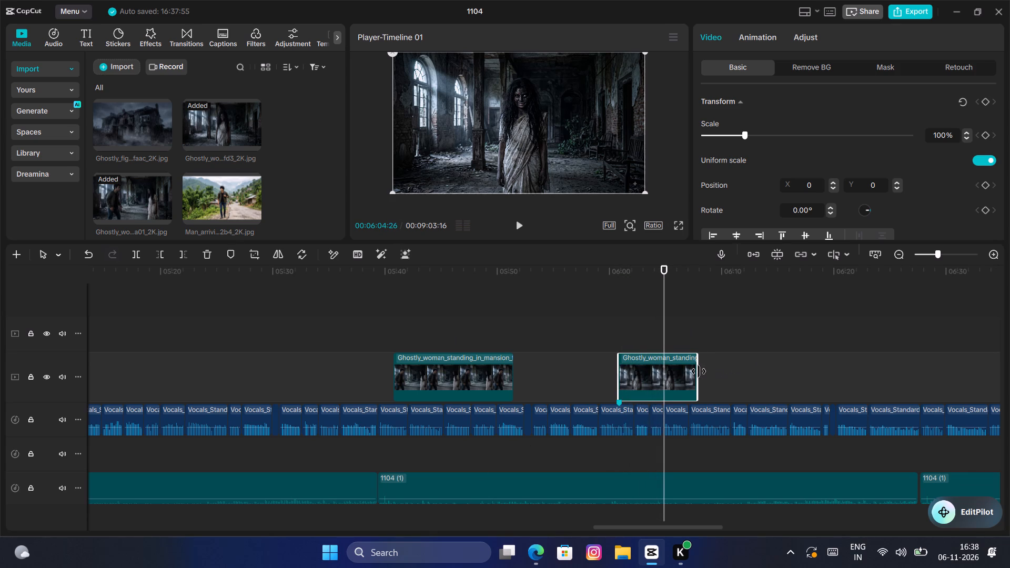
{"action": "left_click_drag", "start_coordinate": [699, 371], "coordinate": [663, 379]}
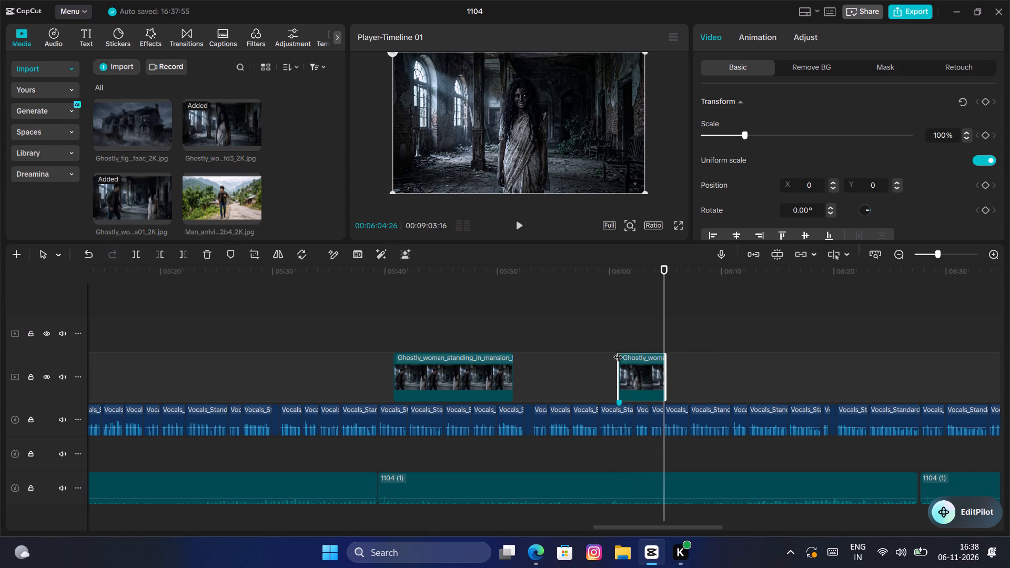
Add a Transform keyframe at the start of the new ghostly woman clip, at 00:06:00:27, with the scale set to 112%.
{"action": "left_click", "coordinate": [620, 331]}
{"action": "left_click", "coordinate": [631, 366]}
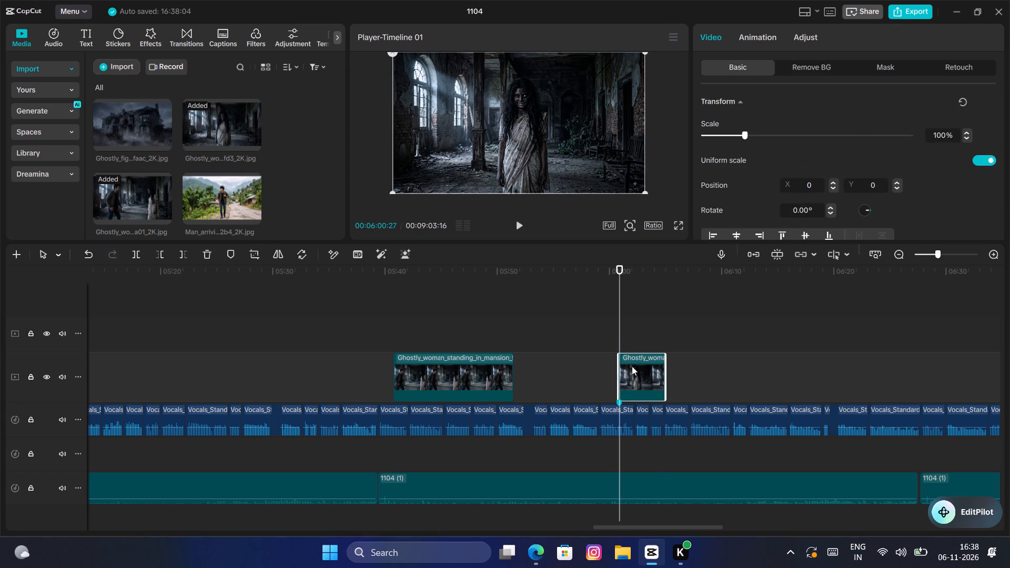
{"action": "left_click", "coordinate": [986, 104]}
{"action": "left_click", "coordinate": [946, 134]}
{"action": "key", "text": "BackSpace"}
{"action": "key", "text": "BackSpace"}
{"action": "type", "text": "12"}
{"action": "key", "text": "Return"}
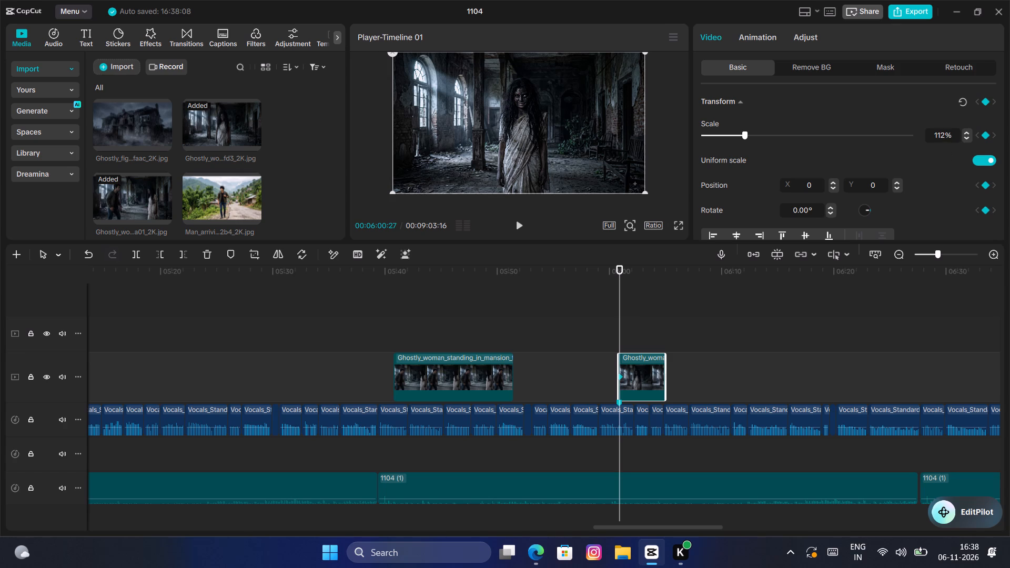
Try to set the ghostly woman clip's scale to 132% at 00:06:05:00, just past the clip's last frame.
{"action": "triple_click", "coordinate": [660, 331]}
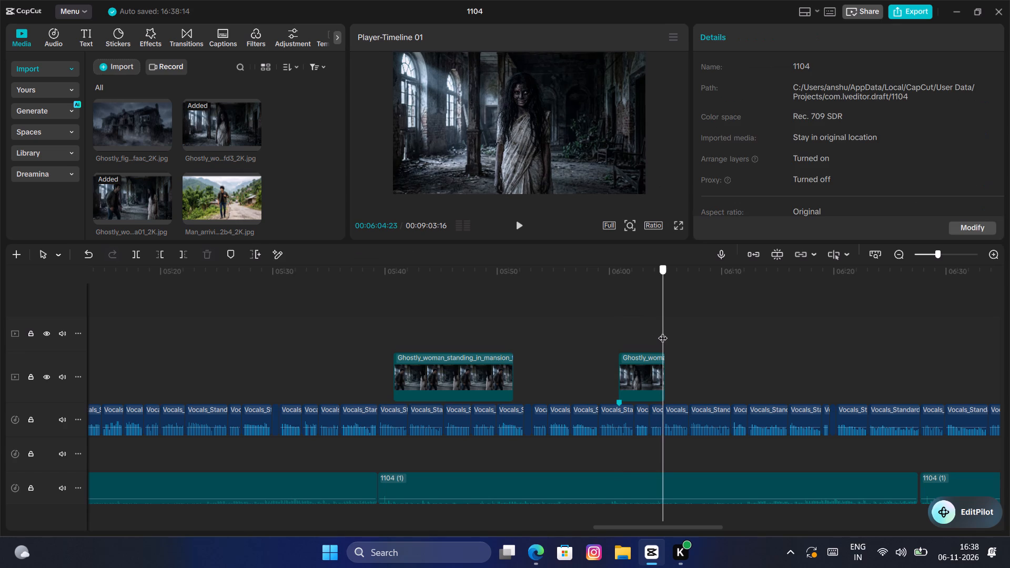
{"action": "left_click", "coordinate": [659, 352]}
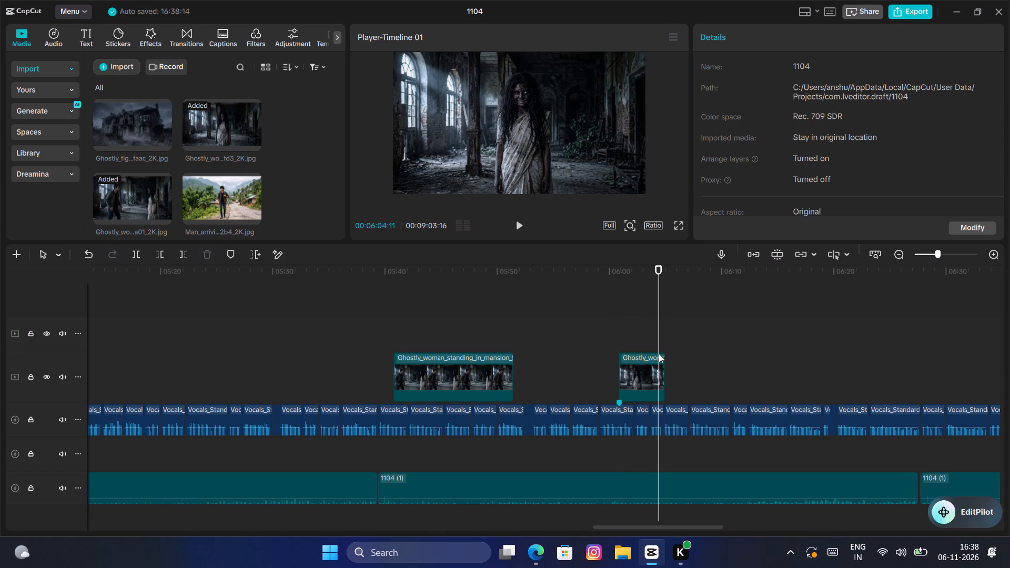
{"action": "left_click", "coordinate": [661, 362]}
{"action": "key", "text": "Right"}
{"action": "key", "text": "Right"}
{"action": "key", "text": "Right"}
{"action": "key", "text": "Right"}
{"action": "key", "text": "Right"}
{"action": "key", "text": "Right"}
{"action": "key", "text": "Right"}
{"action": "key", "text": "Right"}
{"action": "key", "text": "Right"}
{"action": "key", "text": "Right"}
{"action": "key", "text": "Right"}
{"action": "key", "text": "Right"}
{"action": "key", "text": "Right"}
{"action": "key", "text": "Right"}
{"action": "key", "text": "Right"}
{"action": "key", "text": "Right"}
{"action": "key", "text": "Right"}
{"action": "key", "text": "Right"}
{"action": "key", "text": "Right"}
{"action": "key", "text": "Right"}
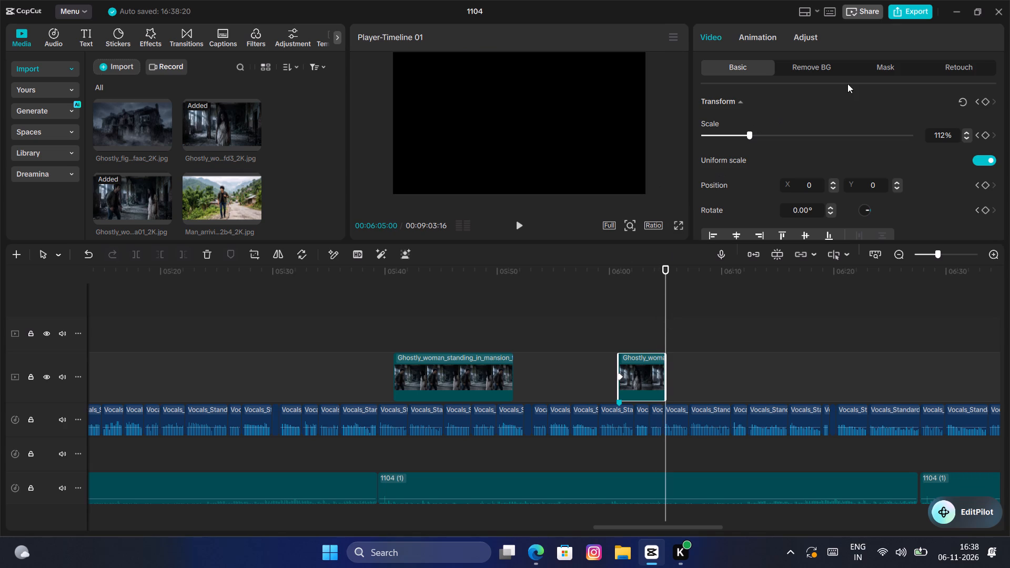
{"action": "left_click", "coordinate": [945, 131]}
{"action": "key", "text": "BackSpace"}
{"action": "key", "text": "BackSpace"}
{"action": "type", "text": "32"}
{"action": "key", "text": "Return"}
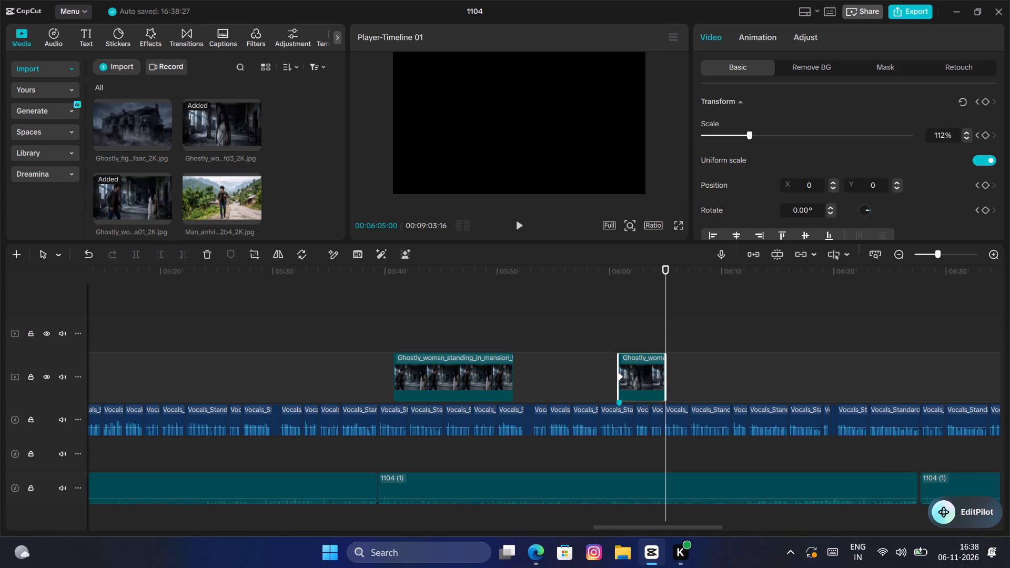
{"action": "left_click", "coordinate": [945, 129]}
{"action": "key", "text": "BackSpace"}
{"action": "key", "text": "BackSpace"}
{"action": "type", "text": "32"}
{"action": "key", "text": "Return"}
Add a scale keyframe of 132% near the end of the ghostly woman clip, at 00:06:04:28.
{"action": "key", "text": "Left"}
{"action": "key", "text": "Left"}
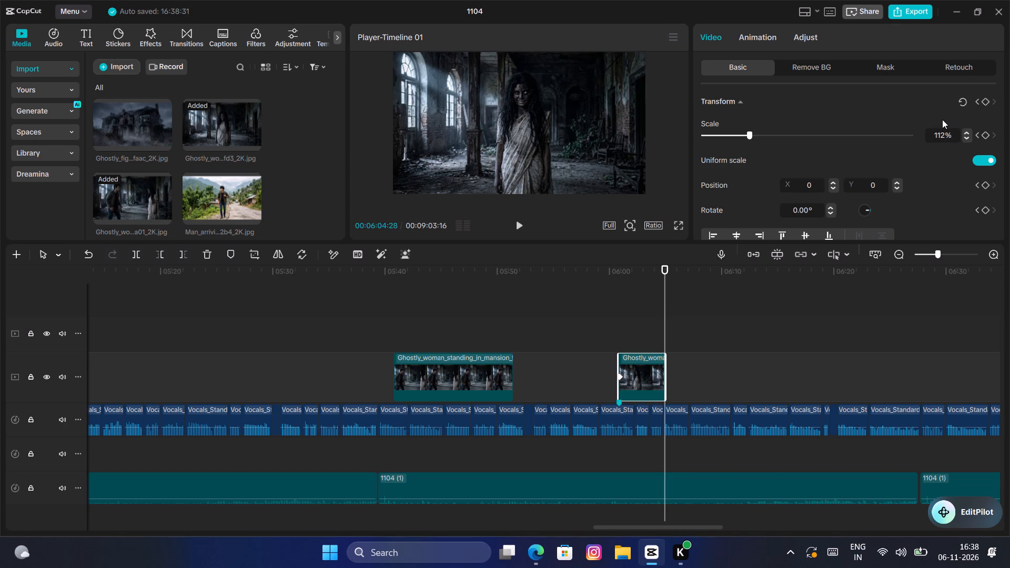
{"action": "left_click", "coordinate": [942, 135]}
{"action": "key", "text": "Right"}
{"action": "key", "text": "Right"}
{"action": "key", "text": "BackSpace"}
{"action": "key", "text": "BackSpace"}
{"action": "type", "text": "32"}
{"action": "key", "text": "Return"}
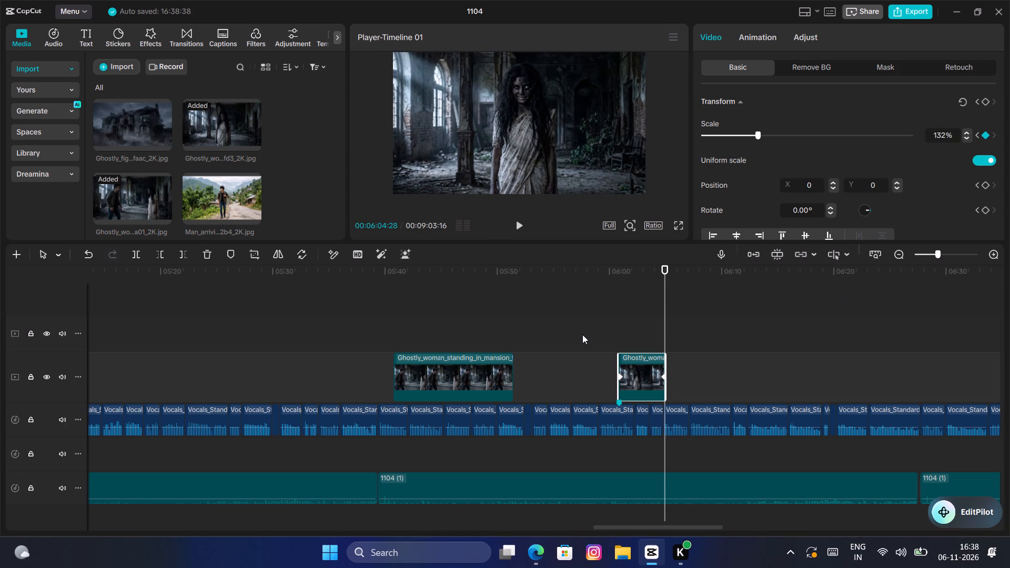
Listen to the narration that follows and place the image of the man running indoors with a flashlight directly after the ghostly woman clip, at 00:06:05:00.
{"action": "left_click", "coordinate": [608, 319]}
{"action": "key", "text": "space"}
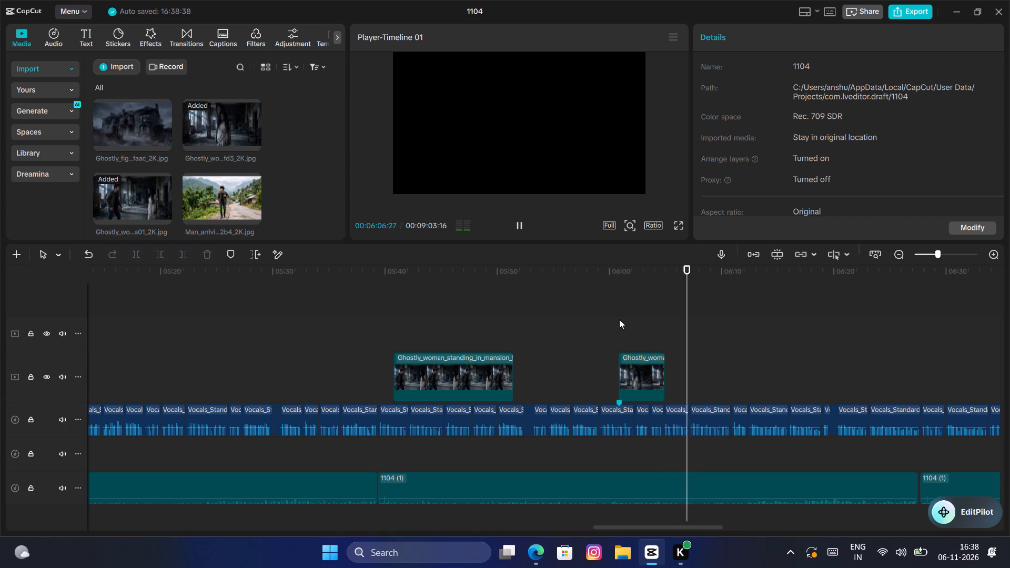
{"action": "key", "text": "space"}
{"action": "scroll", "coordinate": [267, 181], "scroll_direction": "down", "scroll_amount": 1}
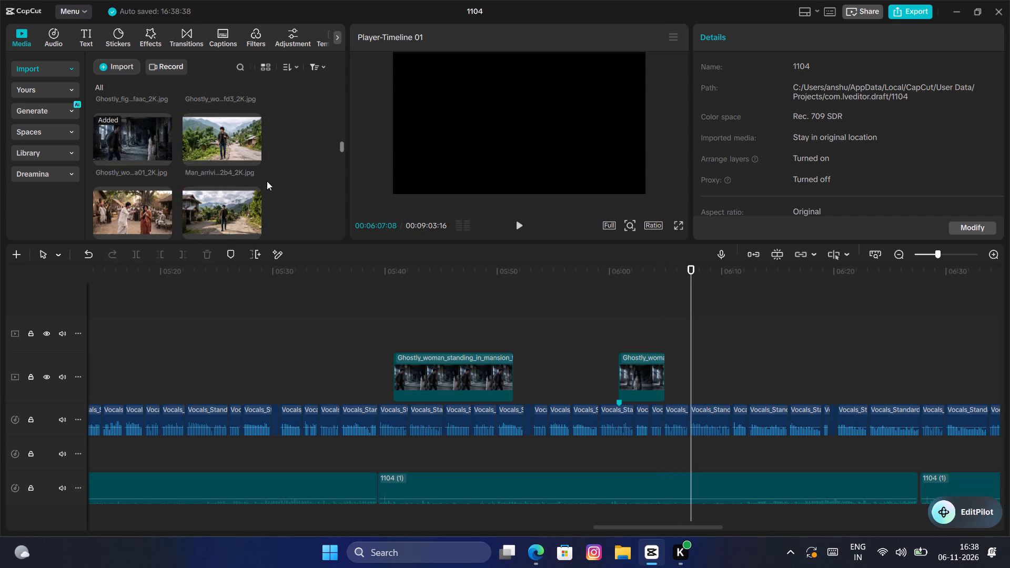
{"action": "scroll", "coordinate": [267, 181], "scroll_direction": "down", "scroll_amount": 4}
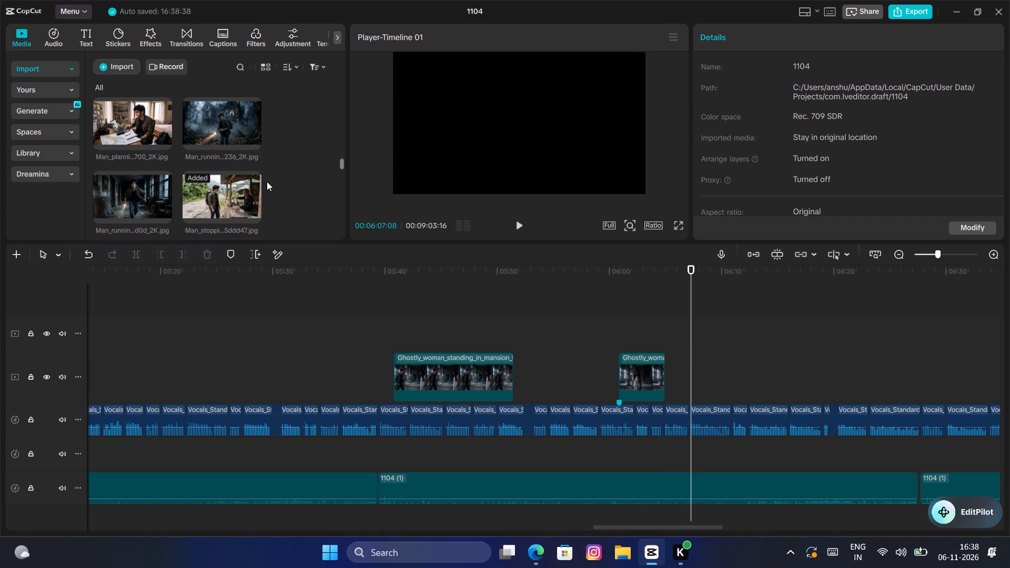
{"action": "left_click", "coordinate": [128, 195]}
{"action": "left_click_drag", "start_coordinate": [128, 195], "coordinate": [170, 205]}
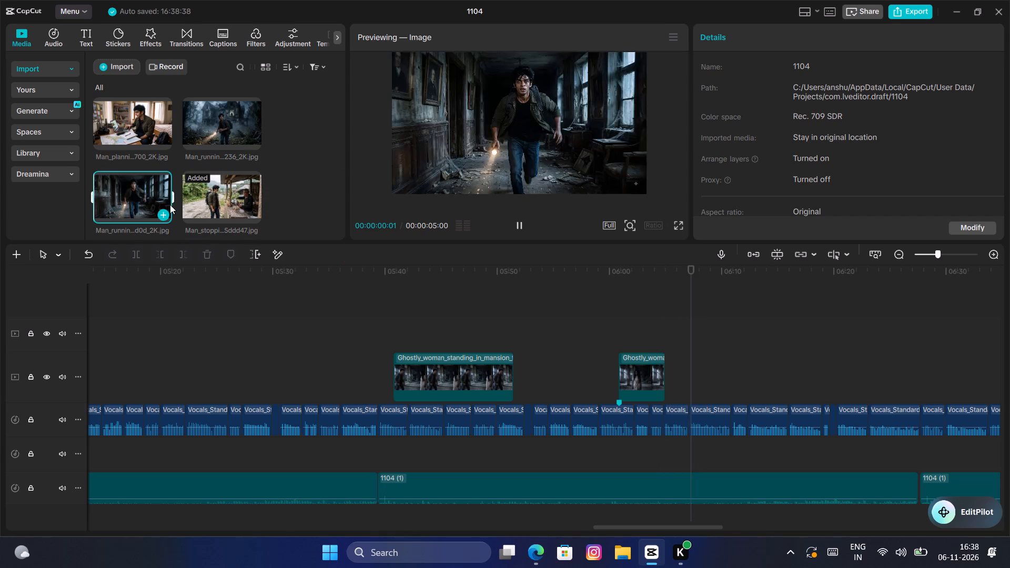
{"action": "left_click_drag", "start_coordinate": [170, 205], "coordinate": [665, 370]}
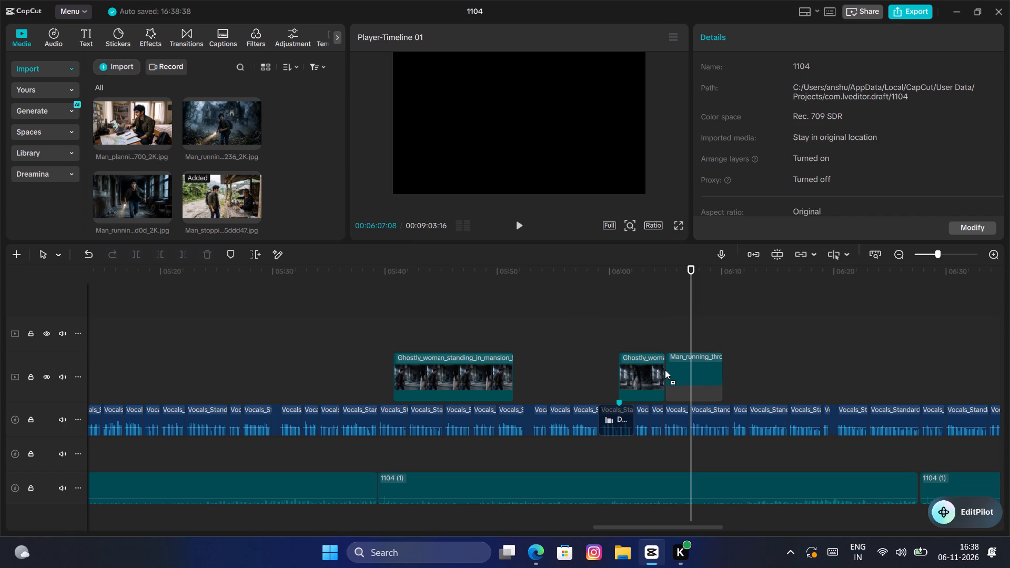
{"action": "left_click_drag", "start_coordinate": [665, 370], "coordinate": [664, 370]}
{"action": "left_click_drag", "start_coordinate": [682, 332], "coordinate": [683, 371]}
Listen to the narration over the running man clip and extend the clip's end to about 00:06:11:18.
{"action": "left_click", "coordinate": [665, 319]}
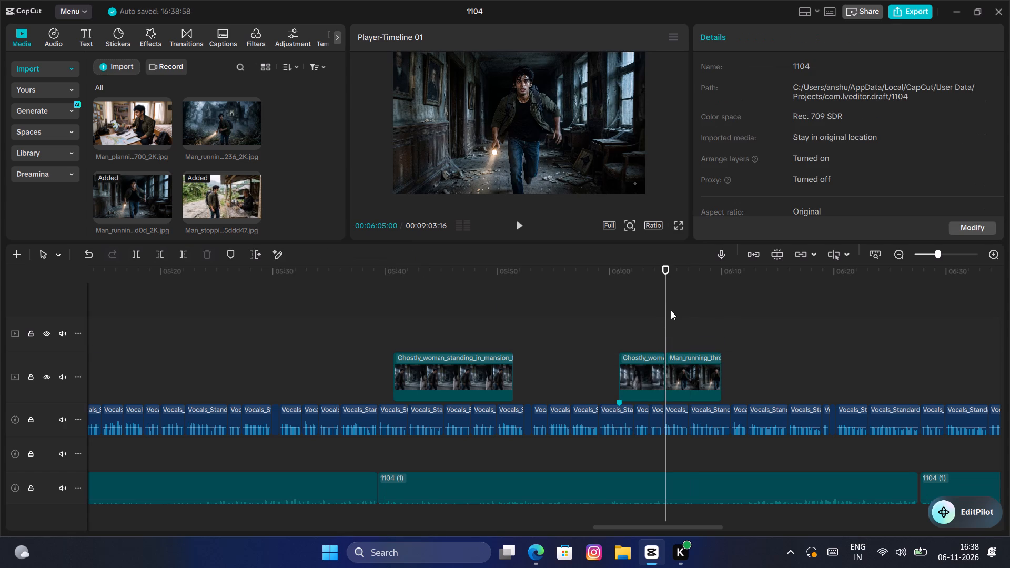
{"action": "key", "text": "space"}
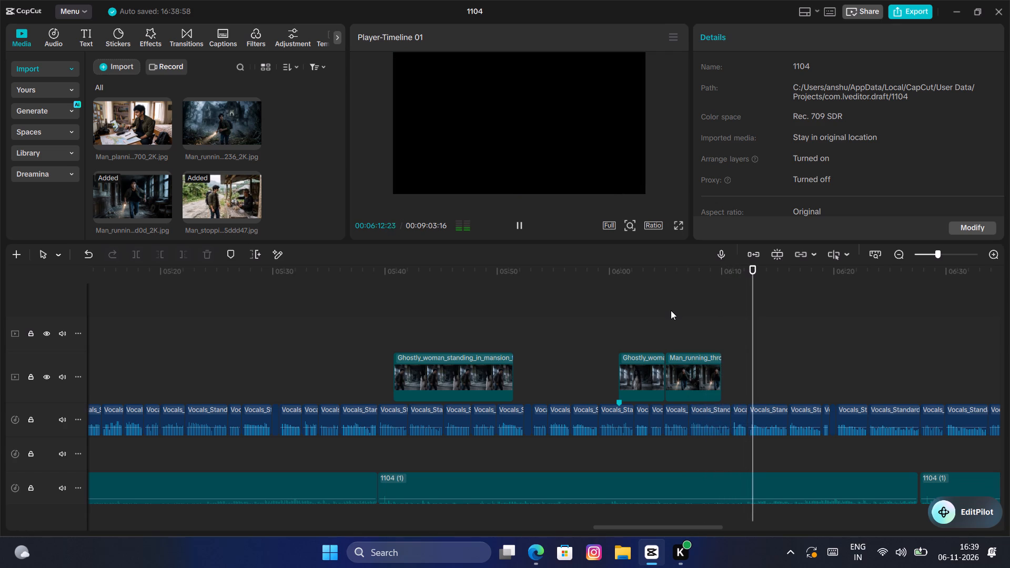
{"action": "key", "text": "space"}
{"action": "left_click", "coordinate": [682, 365]}
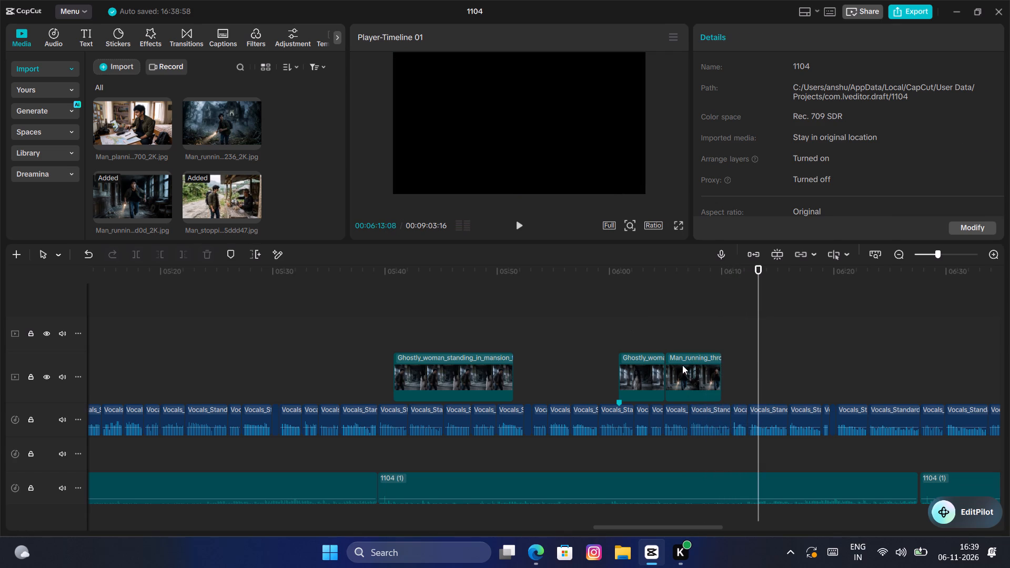
{"action": "left_click_drag", "start_coordinate": [721, 370], "coordinate": [741, 368]}
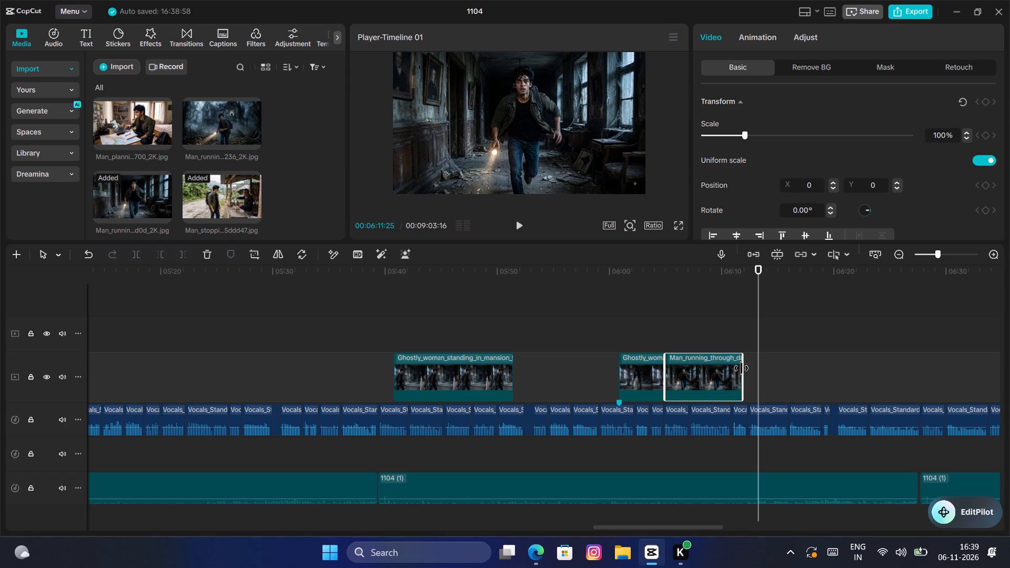
{"action": "left_click_drag", "start_coordinate": [741, 368], "coordinate": [739, 367]}
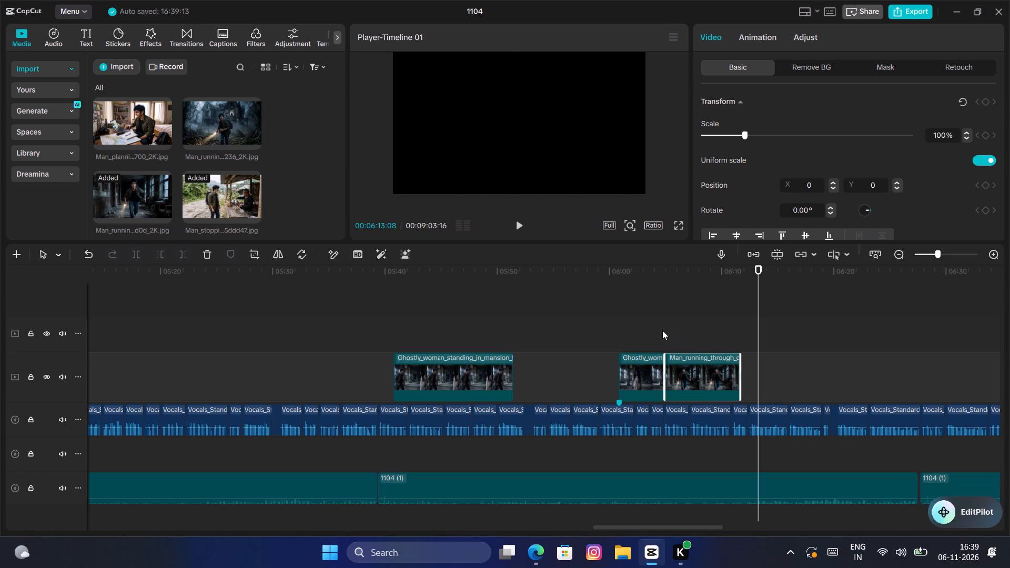
Add a Transform keyframe at the start of the running man clip, at 00:06:05:00.
{"action": "left_click", "coordinate": [662, 330]}
{"action": "left_click", "coordinate": [675, 359]}
{"action": "left_click", "coordinate": [661, 328]}
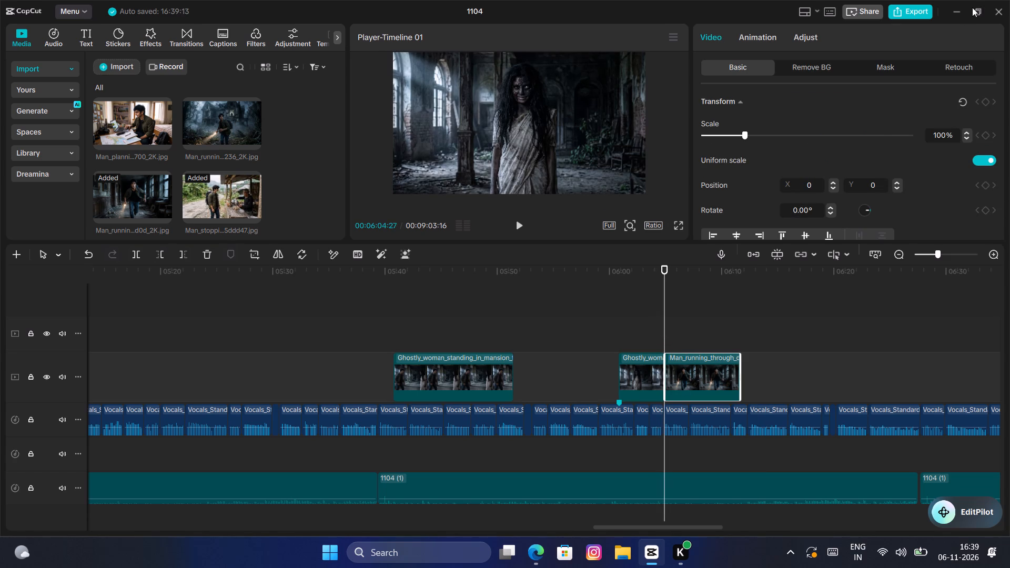
{"action": "key", "text": "Right"}
{"action": "key", "text": "Right"}
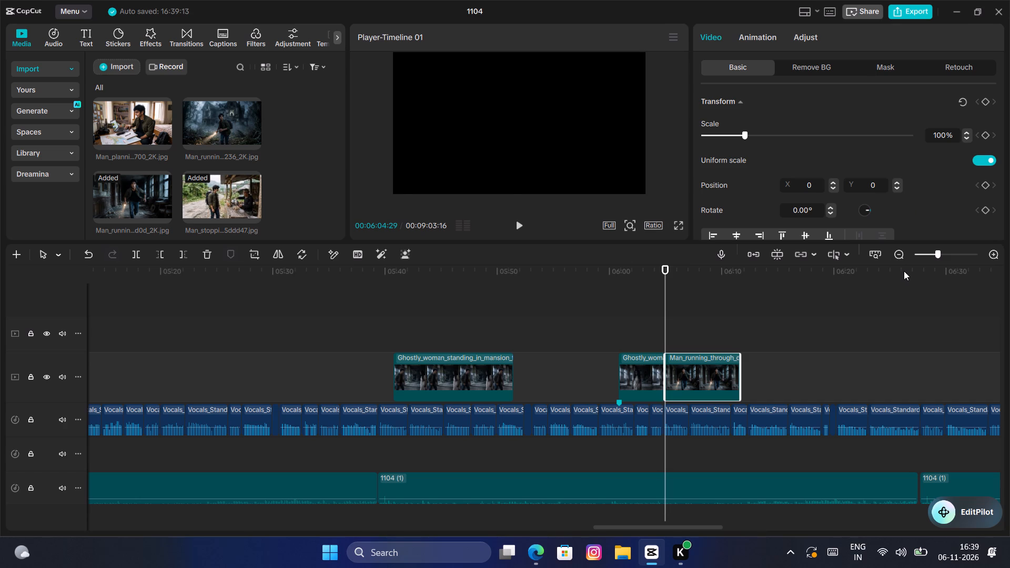
{"action": "key", "text": "Right"}
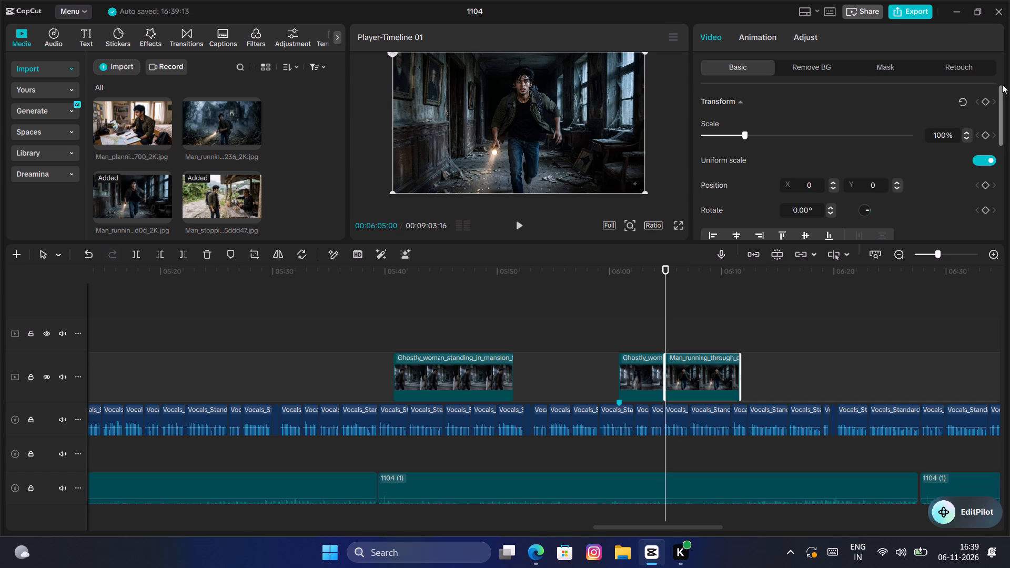
{"action": "left_click", "coordinate": [987, 97]}
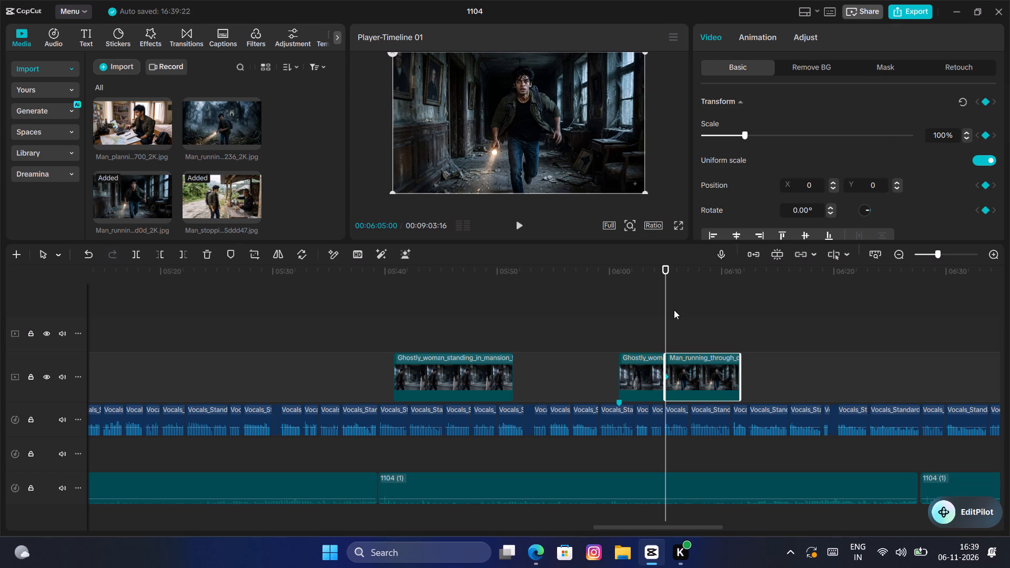
Add a Transform keyframe near the end of the running man clip, at 00:06:11:17, with the scale set to 132%.
{"action": "left_click_drag", "start_coordinate": [666, 313], "coordinate": [741, 312]}
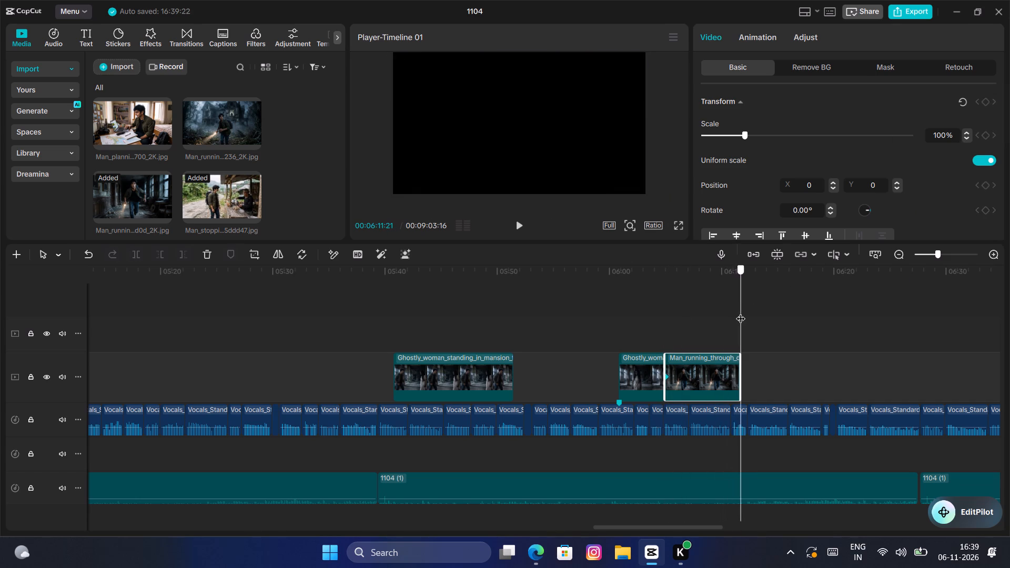
{"action": "left_click_drag", "start_coordinate": [741, 312], "coordinate": [740, 313]}
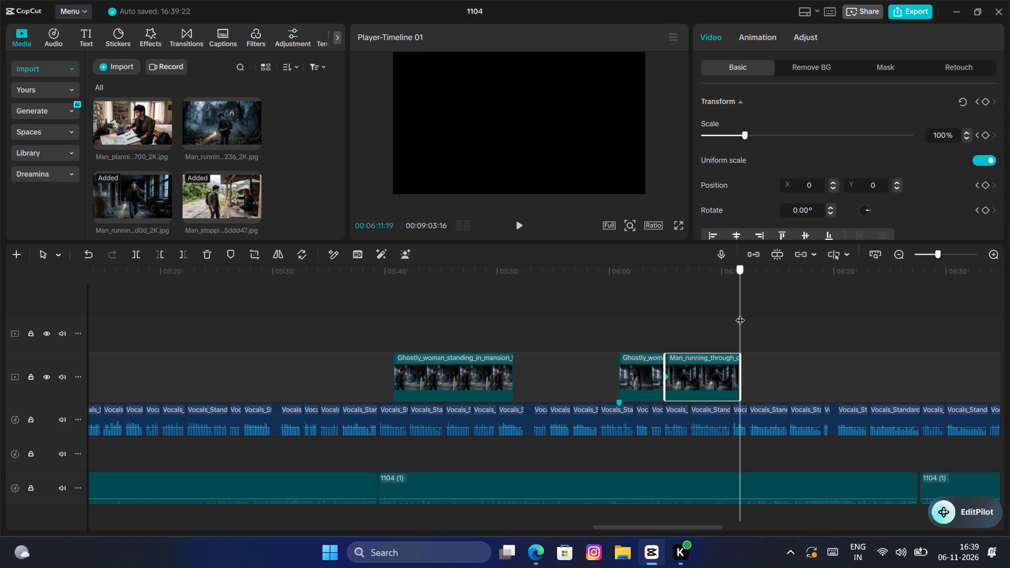
{"action": "left_click_drag", "start_coordinate": [740, 313], "coordinate": [739, 313]}
{"action": "left_click", "coordinate": [985, 105]}
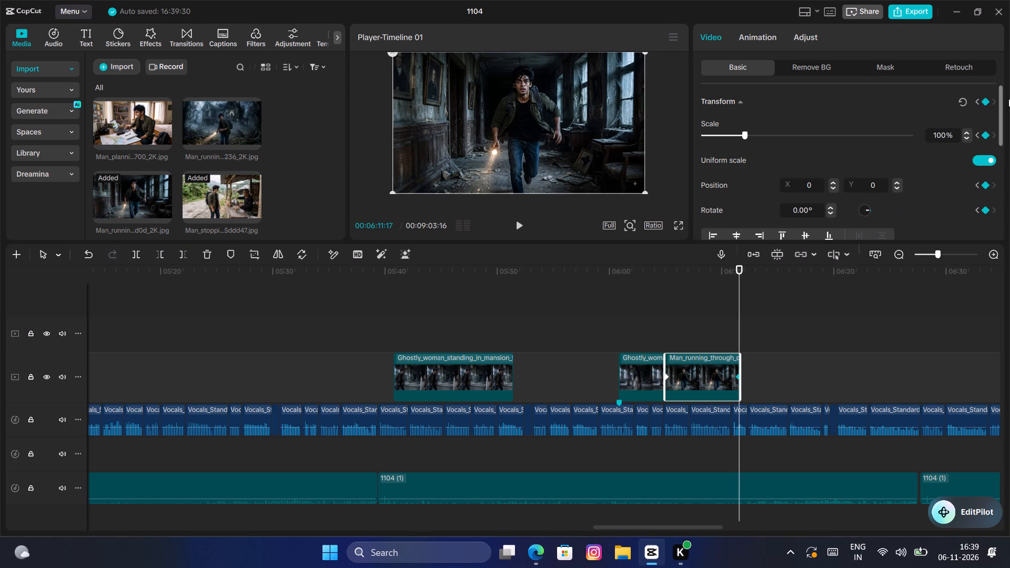
{"action": "left_click", "coordinate": [948, 132]}
{"action": "key", "text": "BackSpace"}
{"action": "key", "text": "BackSpace"}
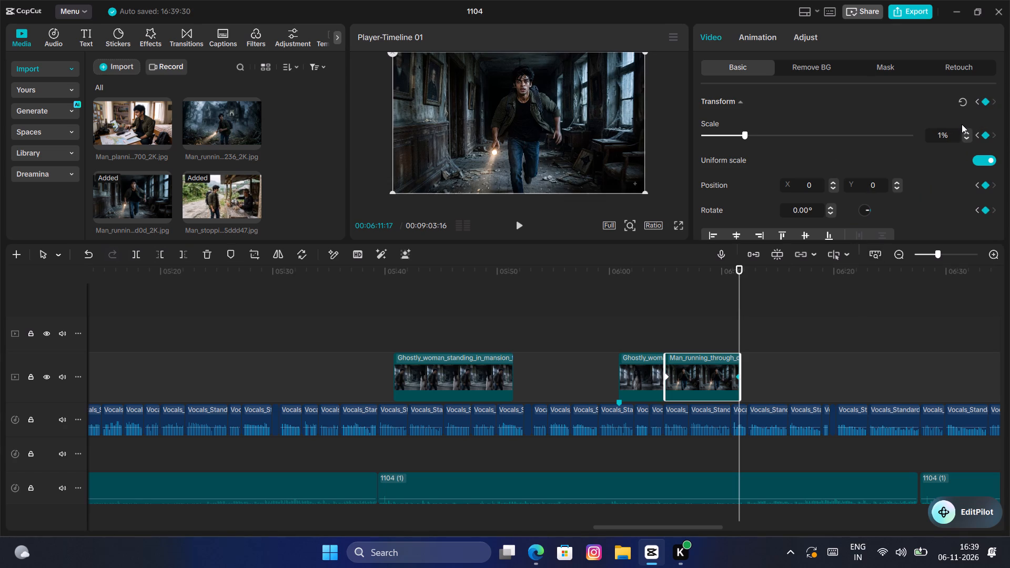
{"action": "type", "text": "32"}
{"action": "key", "text": "Return"}
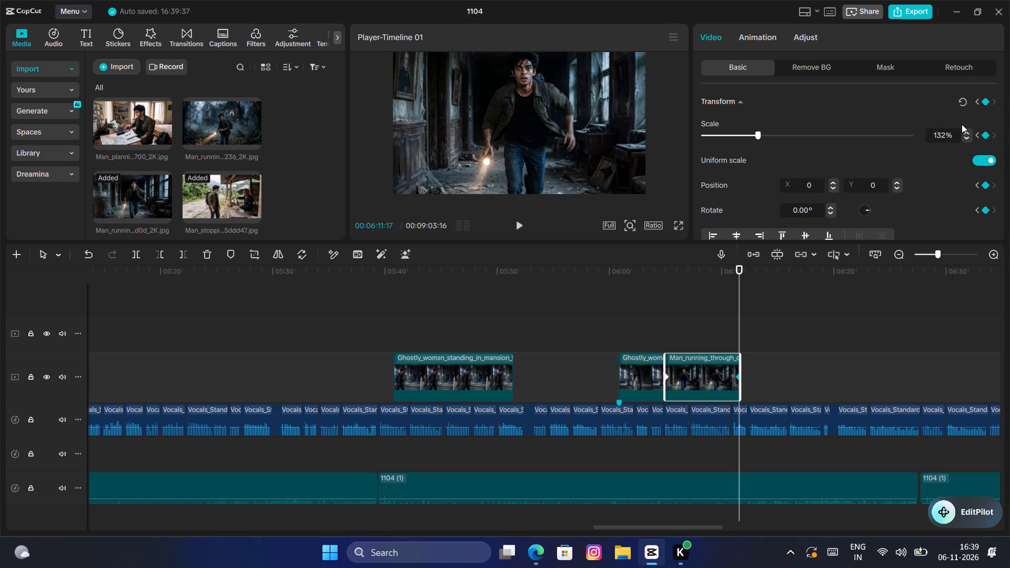
Set the scale at the running man clip's start keyframe, at 00:06:05:00, to 112%.
{"action": "left_click", "coordinate": [671, 378]}
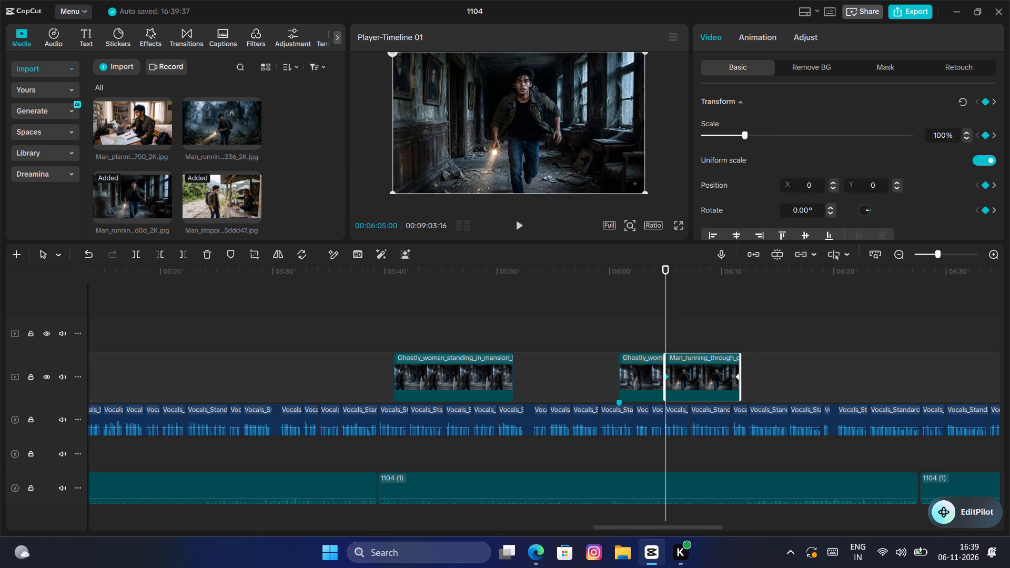
{"action": "left_click", "coordinate": [945, 137]}
{"action": "key", "text": "BackSpace"}
{"action": "type", "text": "12"}
{"action": "key", "text": "Return"}
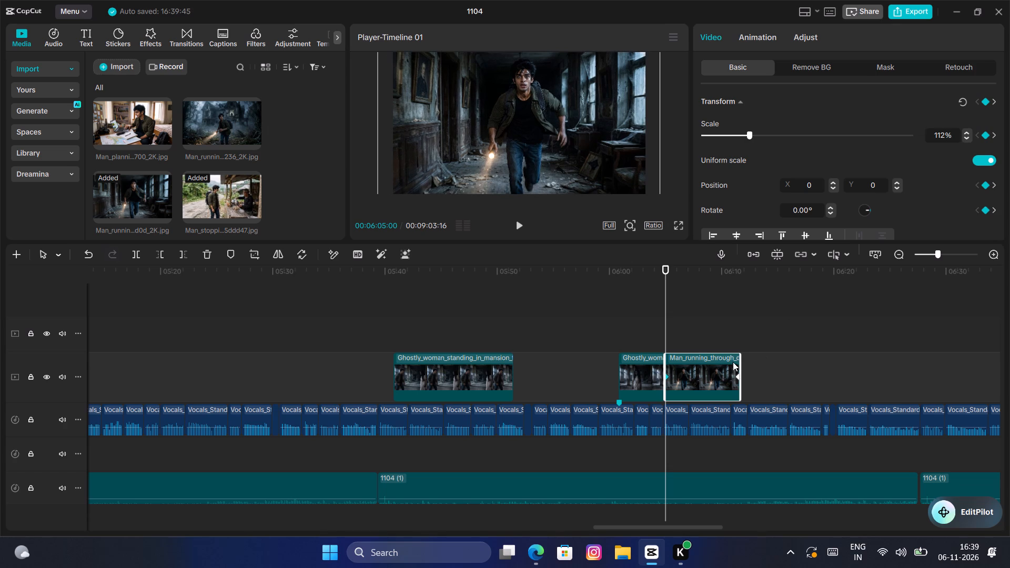
Listen to the narration past the running man clip and place the image of the man outside the mansion at 00:06:20:17.
{"action": "key", "text": "space"}
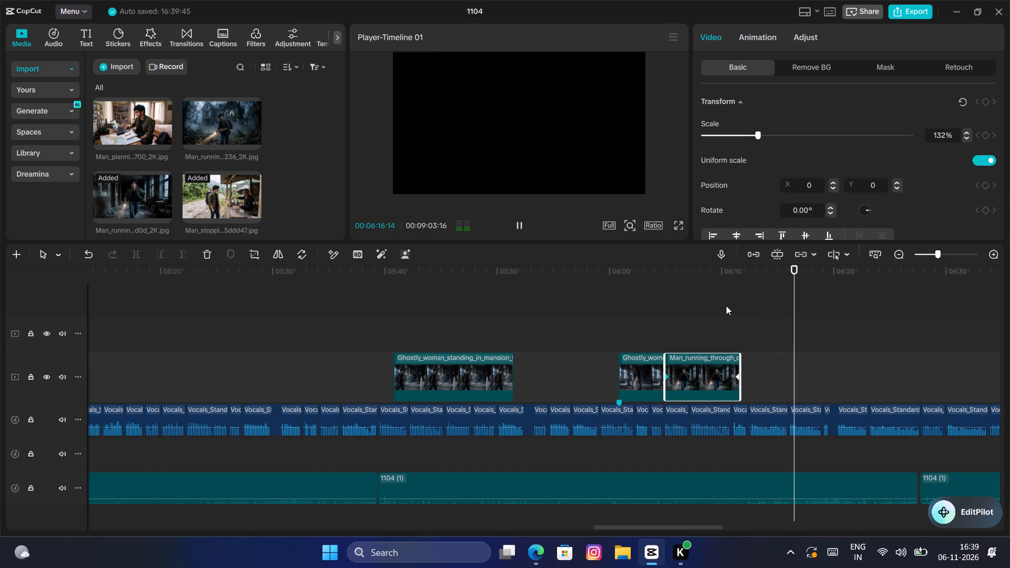
{"action": "key", "text": "space"}
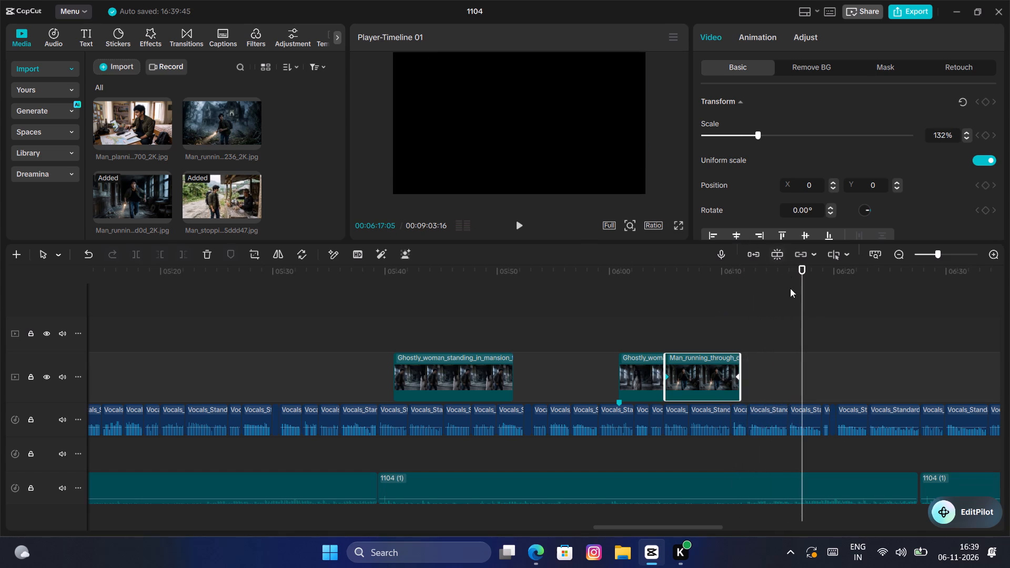
{"action": "key", "text": "space"}
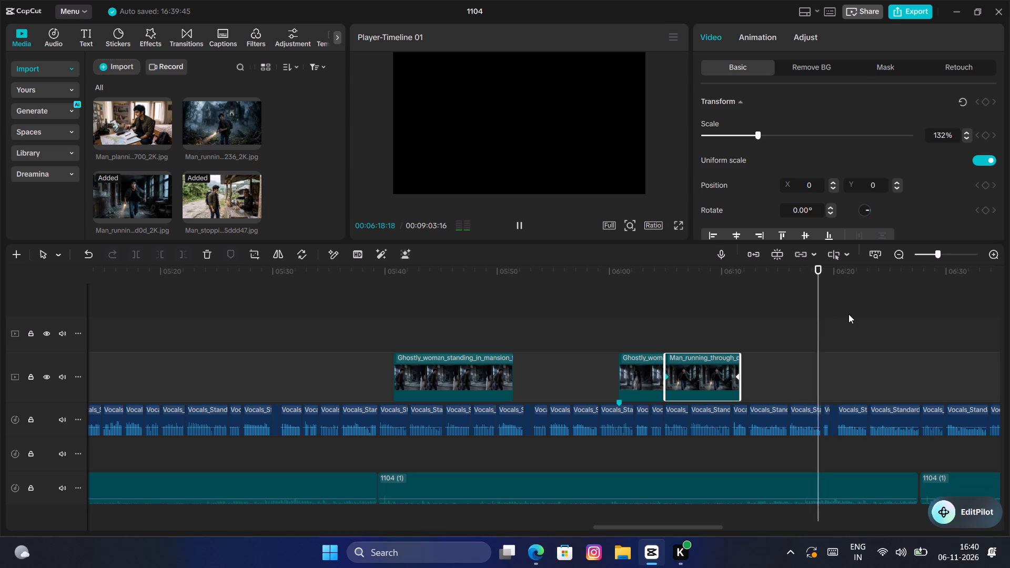
{"action": "key", "text": "space"}
{"action": "key", "text": "space"}
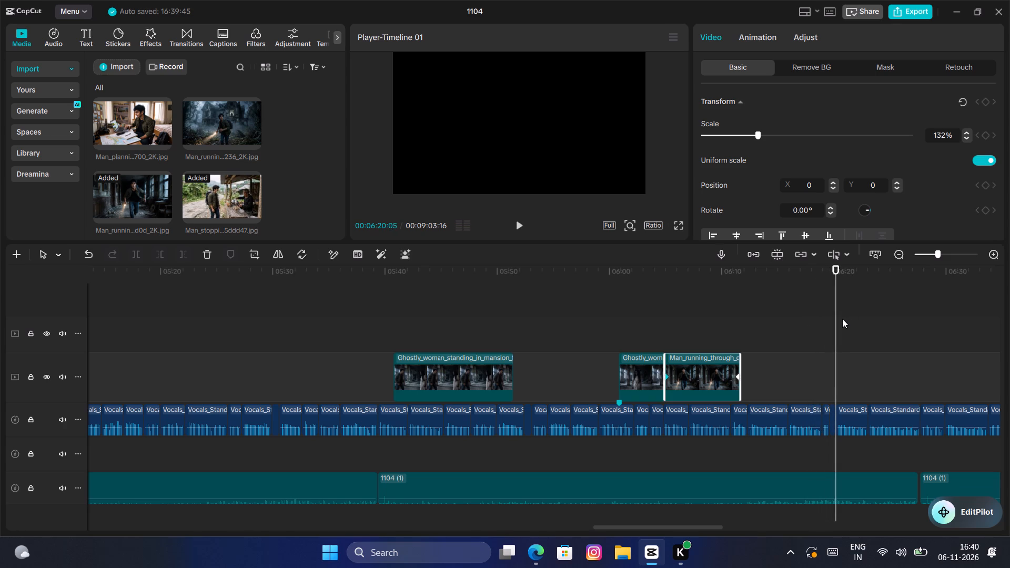
{"action": "key", "text": "space"}
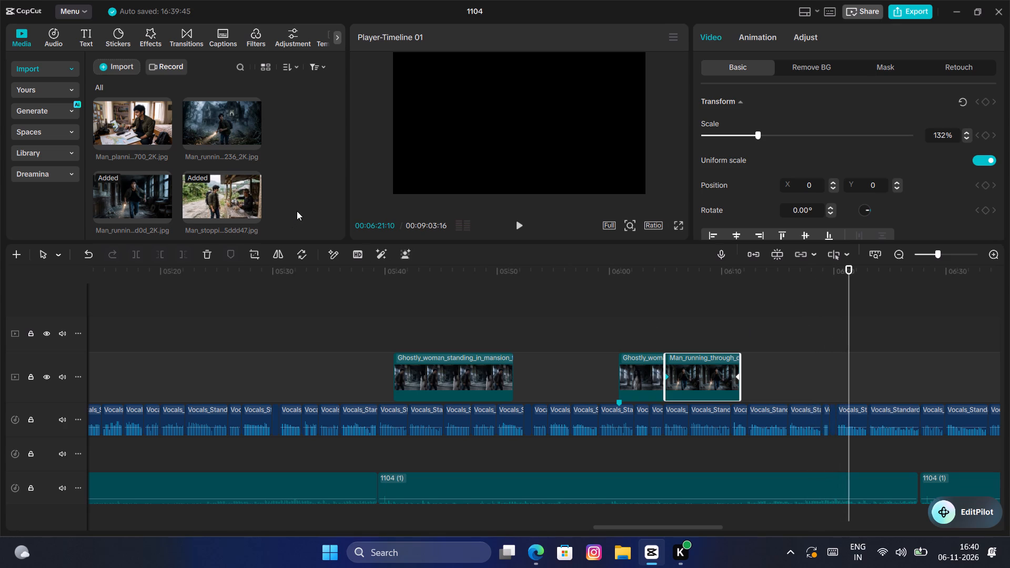
{"action": "scroll", "coordinate": [297, 211], "scroll_direction": "down", "scroll_amount": 1}
{"action": "scroll", "coordinate": [294, 189], "scroll_direction": "up", "scroll_amount": 1}
{"action": "left_click", "coordinate": [224, 121]}
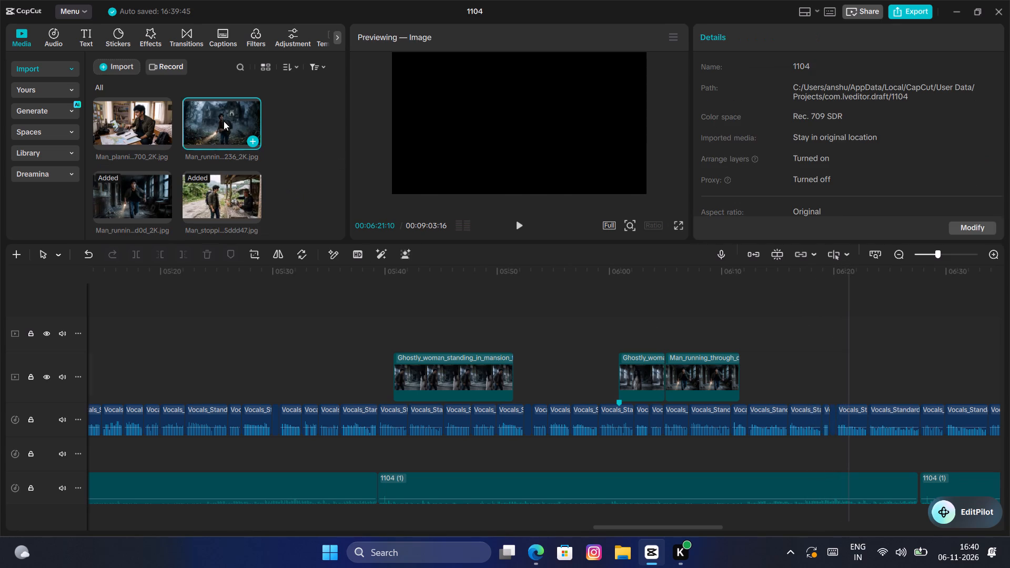
{"action": "left_click_drag", "start_coordinate": [224, 121], "coordinate": [840, 376]}
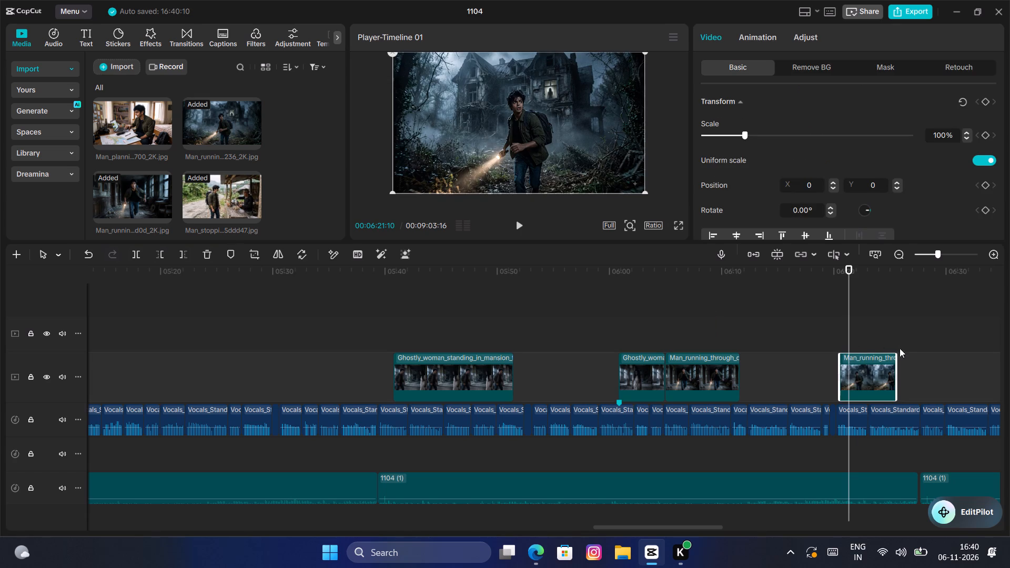
Listen to the narration over the mansion exterior clip and set the clip's end to about 00:06:29.
{"action": "left_click_drag", "start_coordinate": [897, 371], "coordinate": [915, 375]}
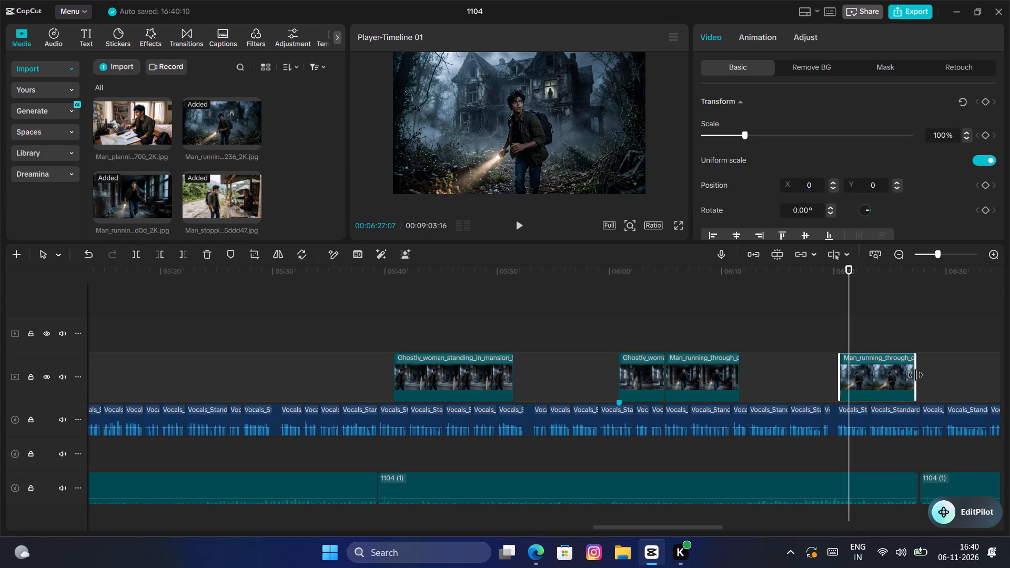
{"action": "left_click_drag", "start_coordinate": [915, 375], "coordinate": [920, 376]}
{"action": "left_click_drag", "start_coordinate": [920, 376], "coordinate": [952, 370]}
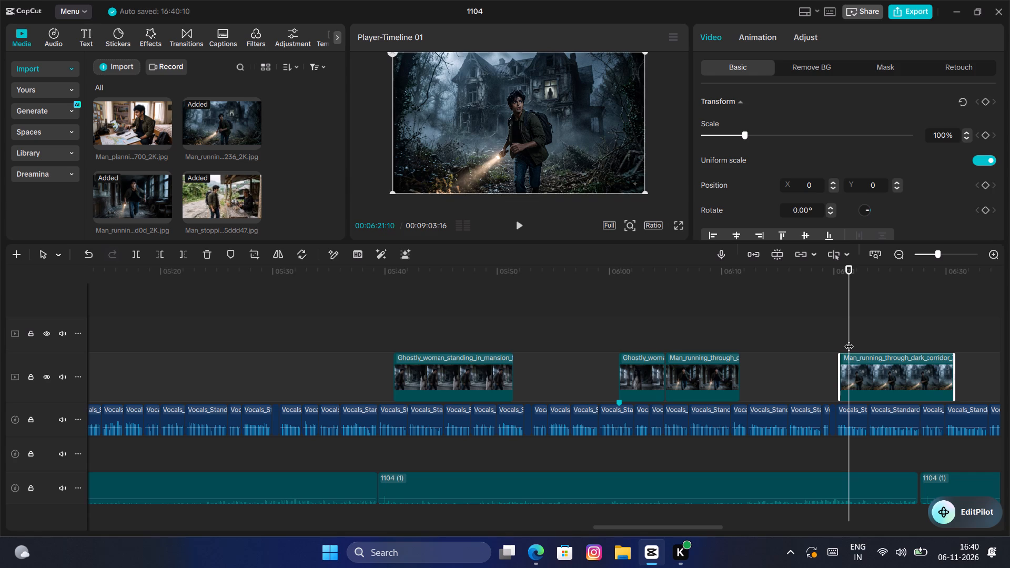
{"action": "left_click", "coordinate": [842, 329]}
{"action": "left_click", "coordinate": [840, 330]}
{"action": "key", "text": "space"}
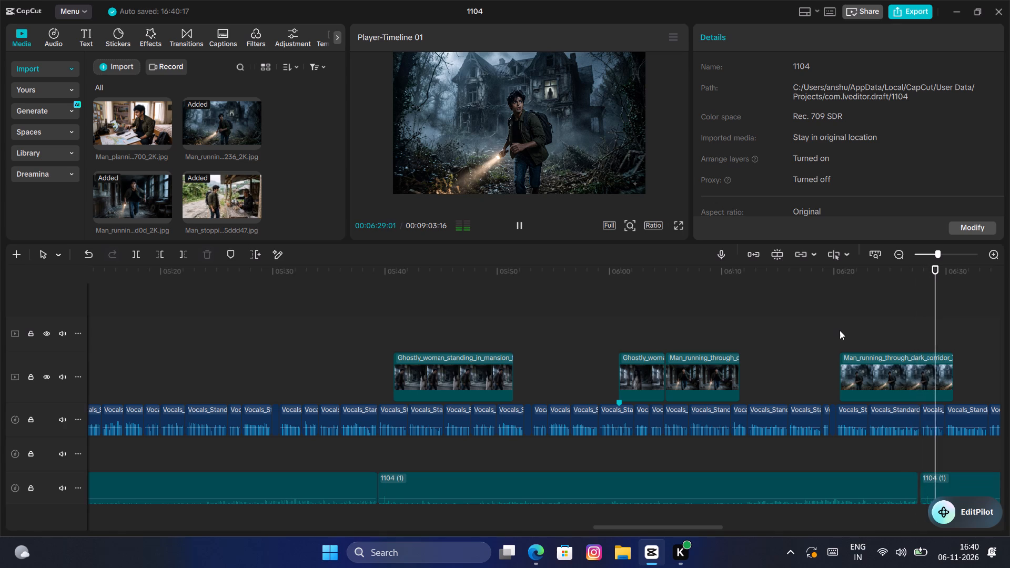
{"action": "key", "text": "space"}
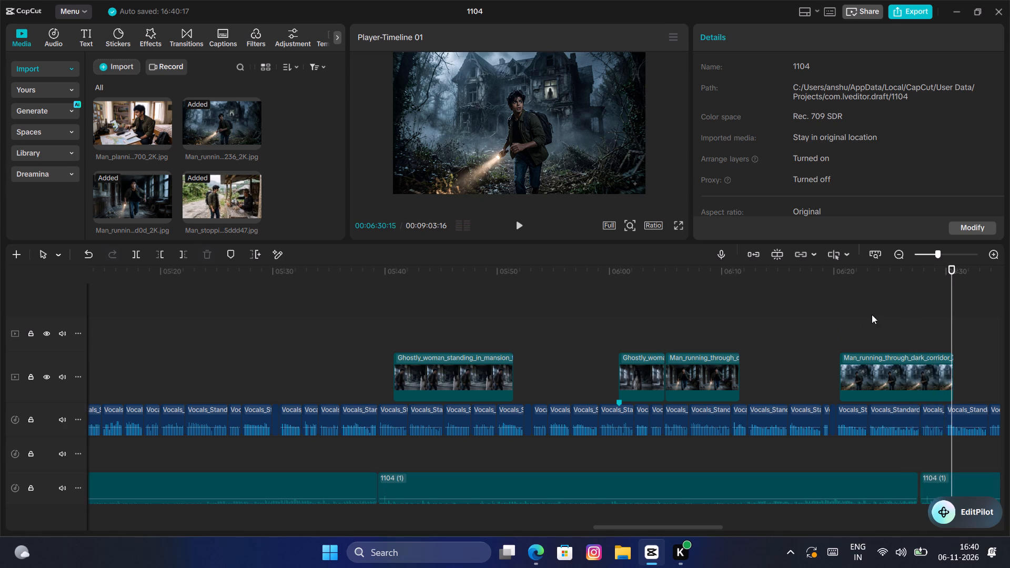
{"action": "left_click", "coordinate": [912, 380]}
{"action": "left_click_drag", "start_coordinate": [956, 360], "coordinate": [927, 368]}
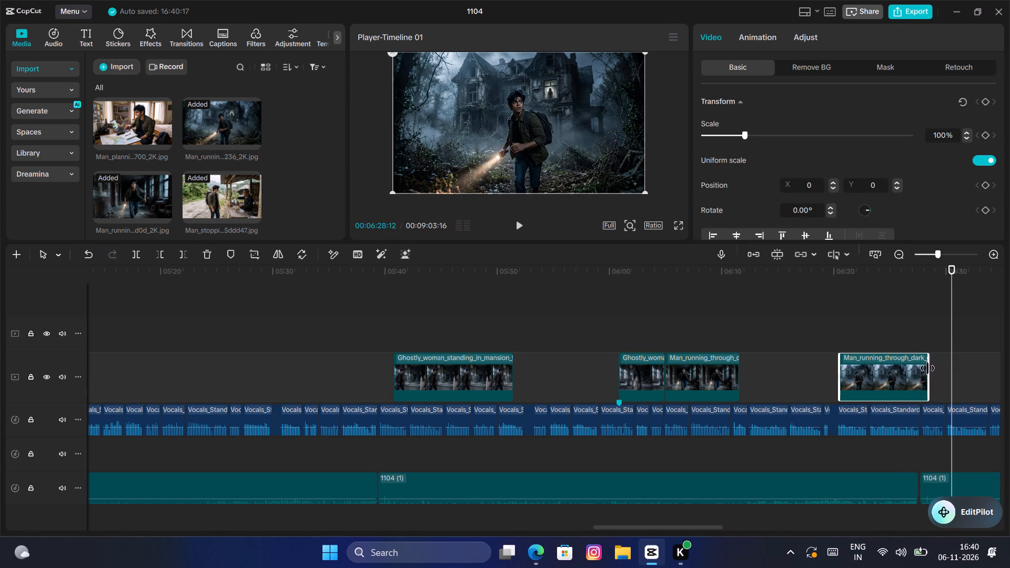
{"action": "left_click_drag", "start_coordinate": [927, 368], "coordinate": [933, 368]}
Add a Transform keyframe at the start of the mansion exterior clip, at 00:06:20:17.
{"action": "left_click", "coordinate": [838, 326]}
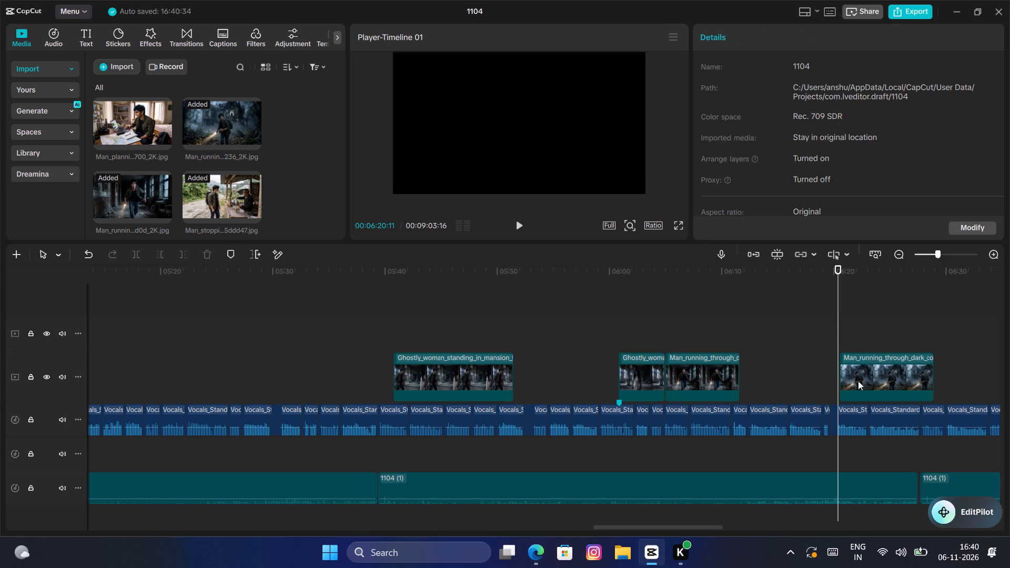
{"action": "left_click", "coordinate": [858, 381]}
{"action": "left_click", "coordinate": [840, 329]}
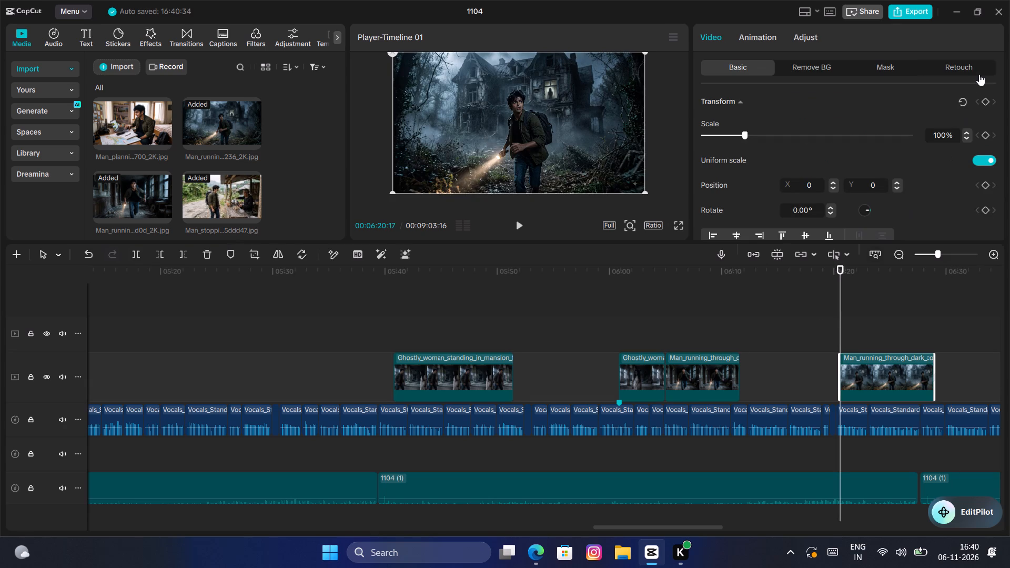
{"action": "left_click", "coordinate": [983, 102]}
Add a Transform keyframe near the end of the mansion exterior clip, at 00:06:28:24, with the scale set to 132%.
{"action": "left_click_drag", "start_coordinate": [843, 299], "coordinate": [902, 302]}
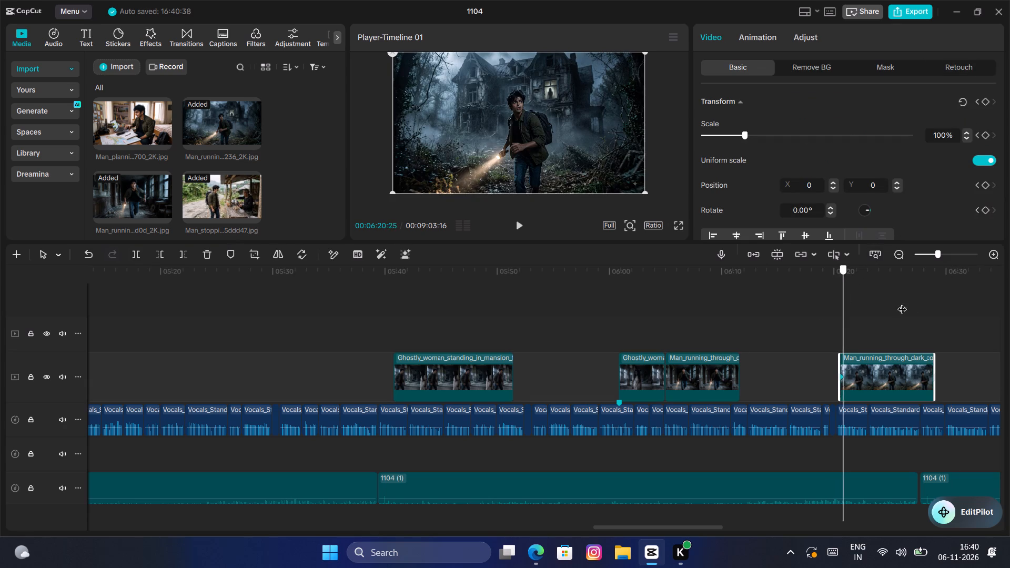
{"action": "left_click_drag", "start_coordinate": [902, 302], "coordinate": [933, 302]}
{"action": "left_click", "coordinate": [985, 100]}
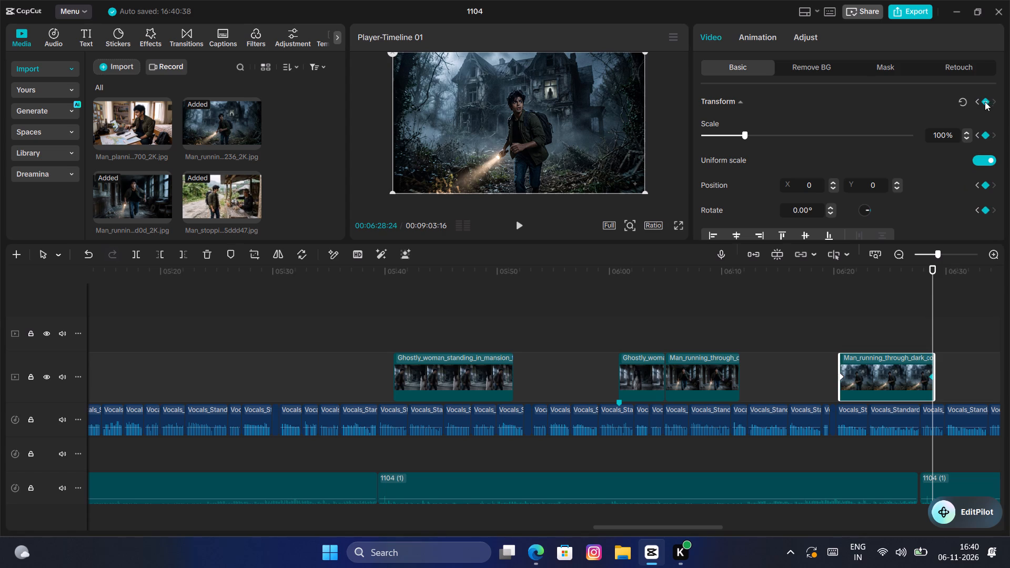
{"action": "left_click", "coordinate": [946, 131]}
{"action": "key", "text": "BackSpace"}
{"action": "key", "text": "BackSpace"}
{"action": "type", "text": "32"}
{"action": "left_click", "coordinate": [847, 377]}
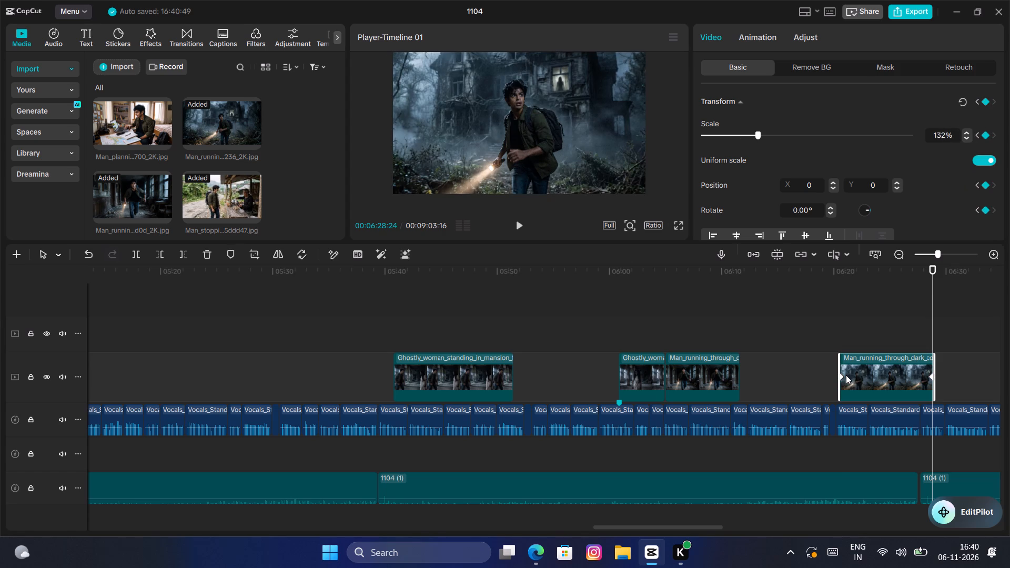
Set the scale at the mansion exterior clip's start keyframe, at 00:06:20:17, to 112%.
{"action": "left_click", "coordinate": [846, 375]}
{"action": "left_click", "coordinate": [945, 137]}
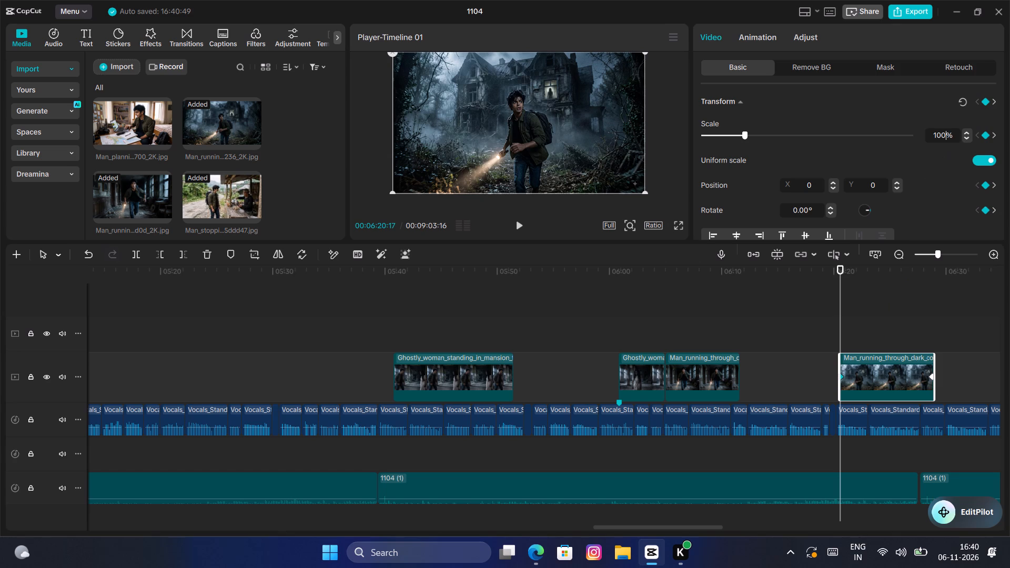
{"action": "key", "text": "BackSpace"}
{"action": "key", "text": "BackSpace"}
{"action": "type", "text": "12"}
{"action": "key", "text": "Return"}
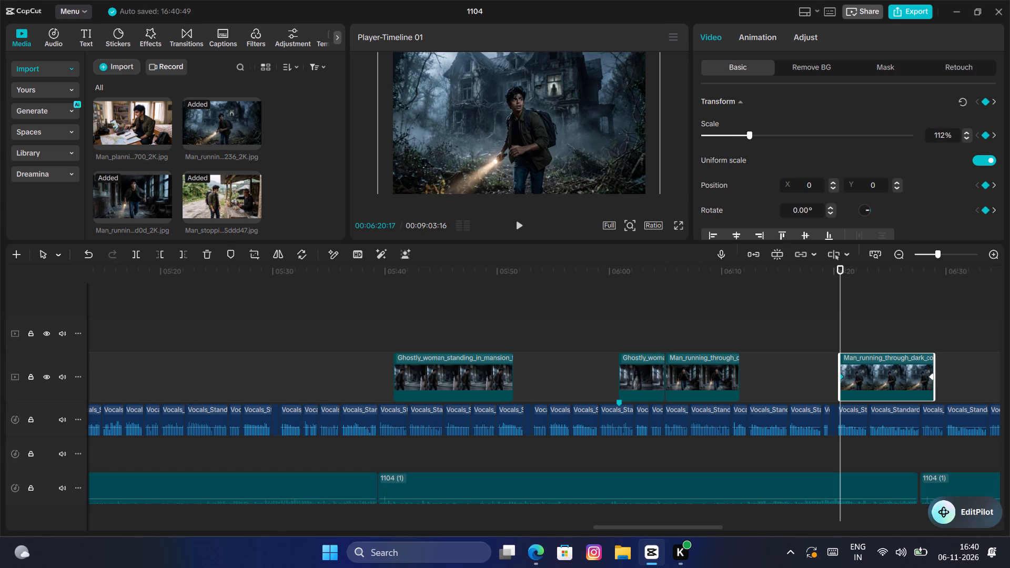
Play back the mansion exterior clip and listen to the narration that follows it, up to about 00:06:41.
{"action": "left_click", "coordinate": [831, 337]}
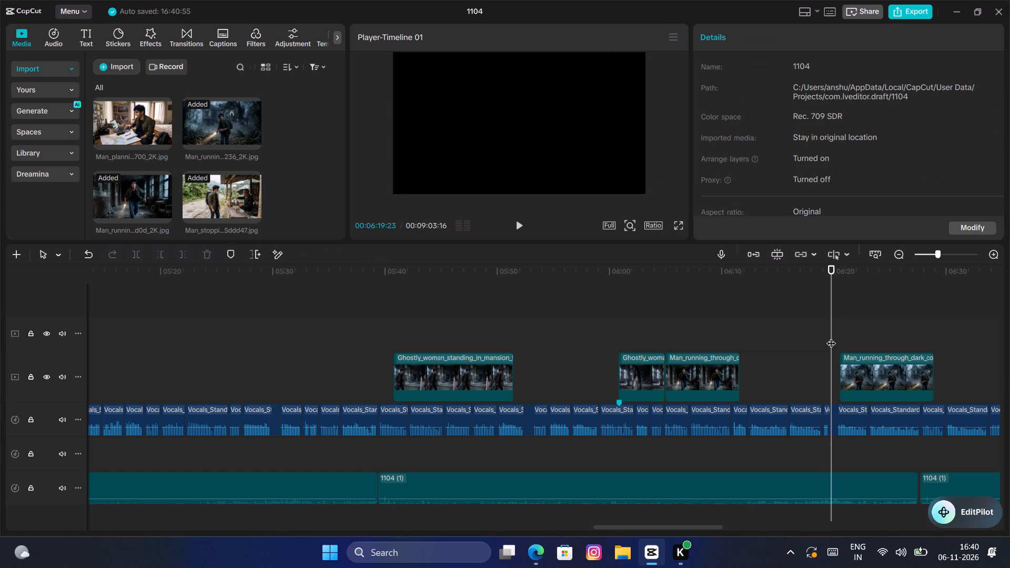
{"action": "key", "text": "space"}
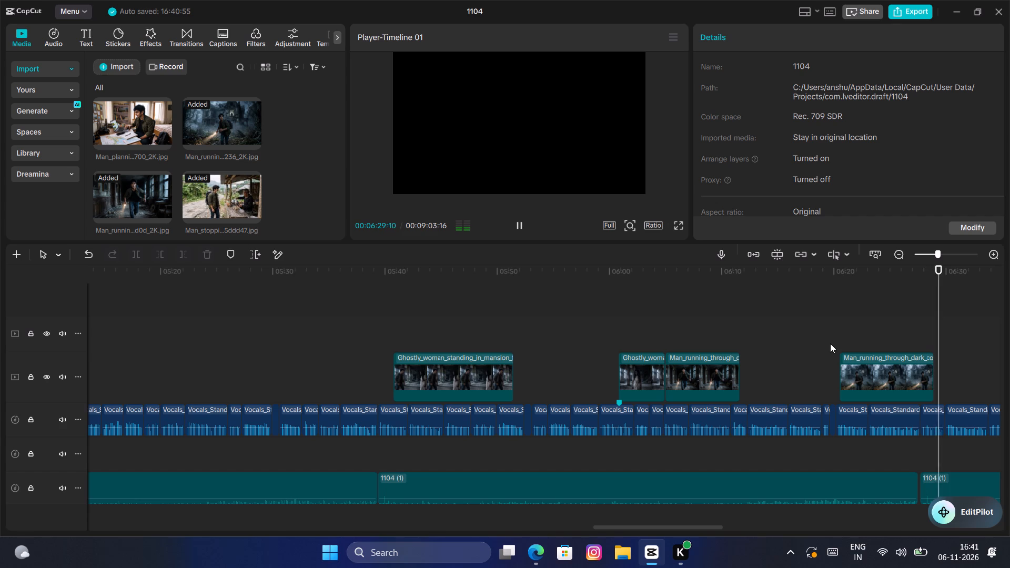
{"action": "left_click_drag", "start_coordinate": [614, 527], "coordinate": [625, 528]}
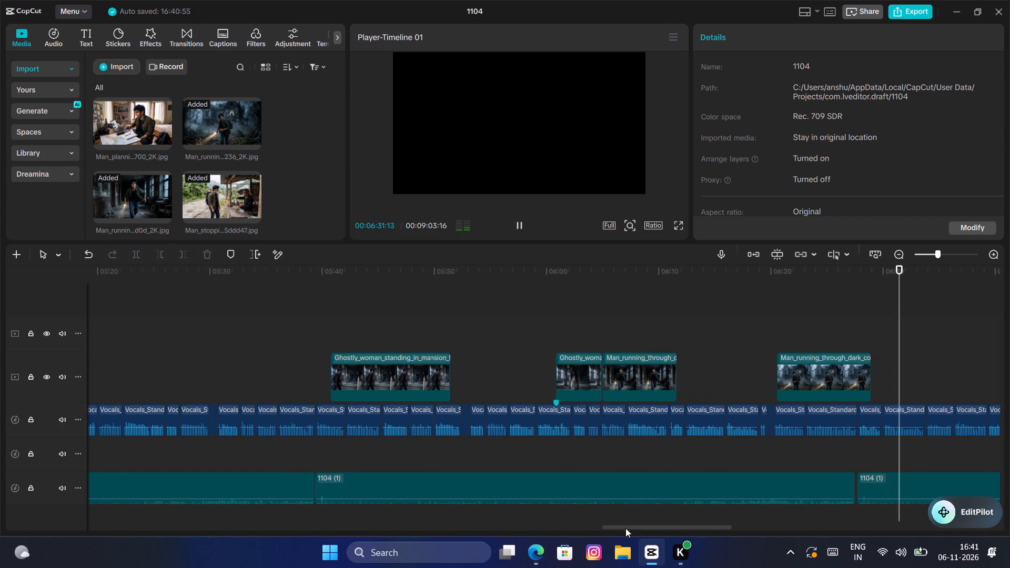
{"action": "left_click_drag", "start_coordinate": [625, 528], "coordinate": [638, 528]}
{"action": "key", "text": "space"}
{"action": "left_click", "coordinate": [750, 334]}
{"action": "left_click_drag", "start_coordinate": [750, 334], "coordinate": [750, 335]}
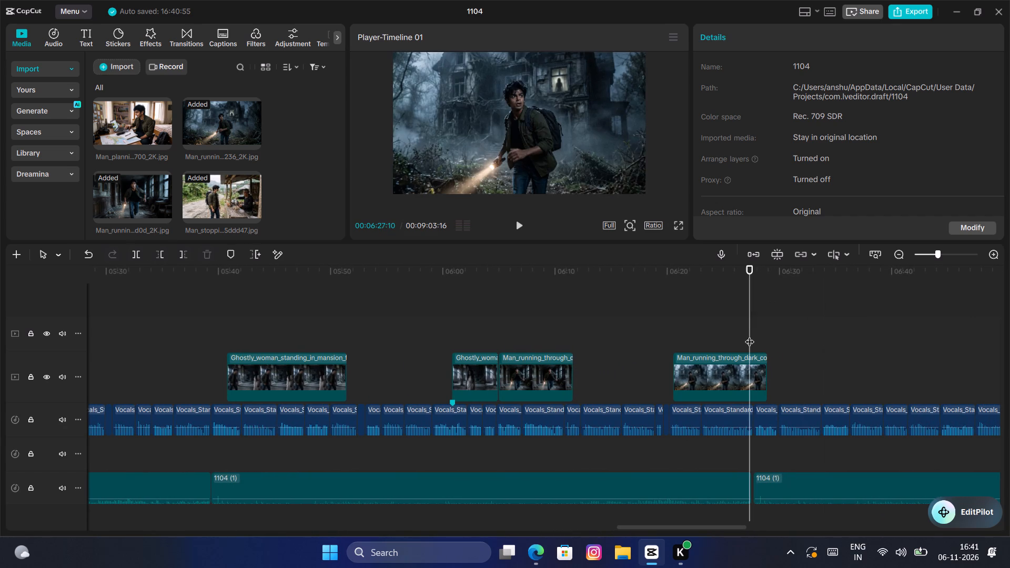
{"action": "left_click_drag", "start_coordinate": [750, 335], "coordinate": [769, 339]}
{"action": "key", "text": "space"}
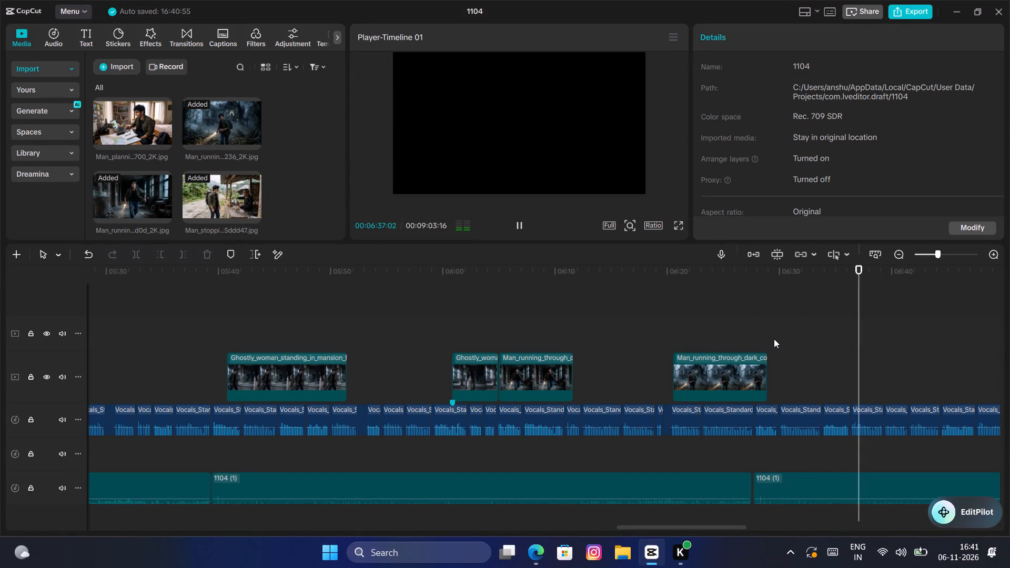
{"action": "left_click_drag", "start_coordinate": [695, 526], "coordinate": [710, 526]}
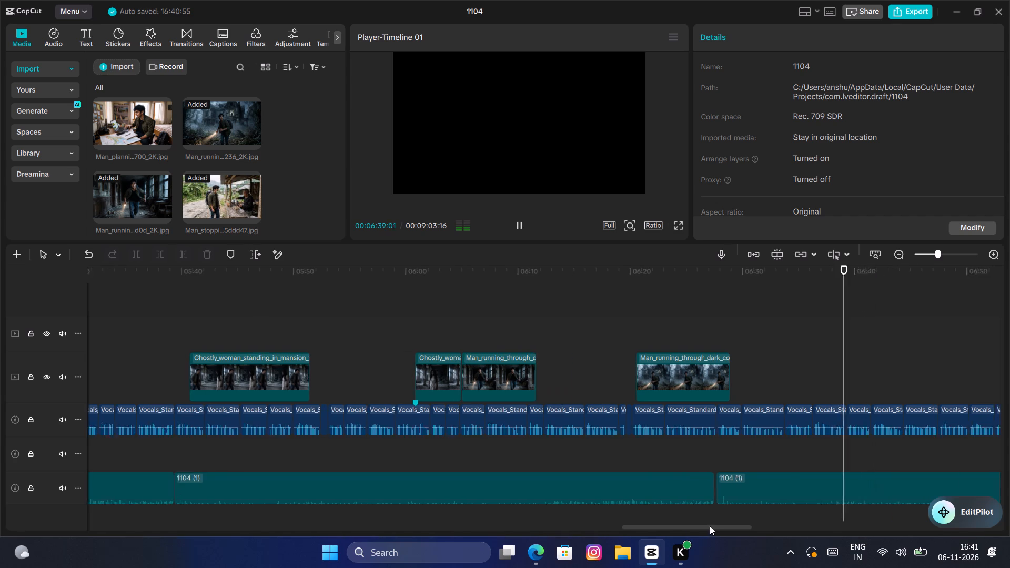
{"action": "left_click_drag", "start_coordinate": [710, 526], "coordinate": [755, 529]}
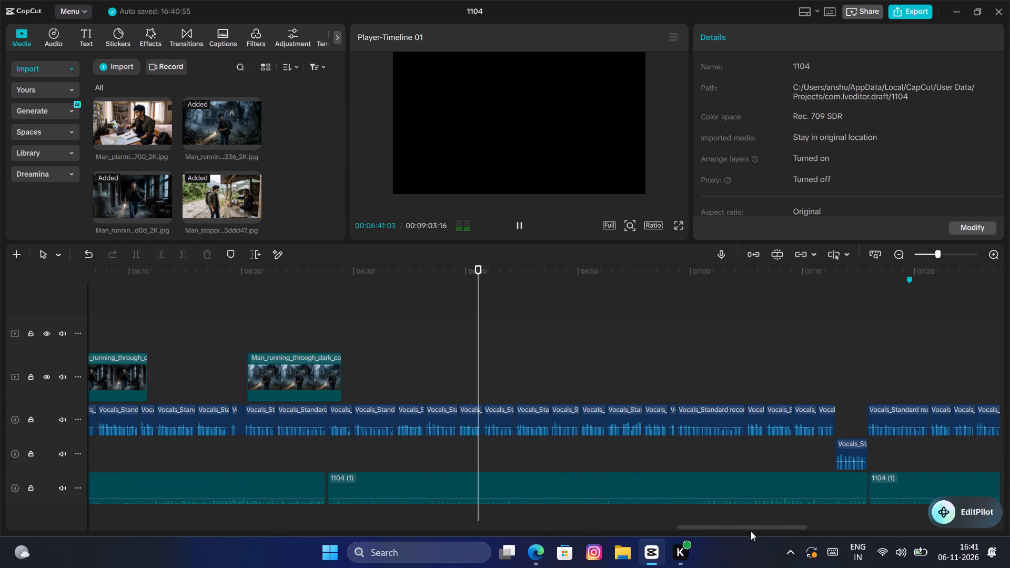
Listen to the narration from about 00:06:41 to 00:07:14 while looking through the media library for images that suit it.
{"action": "left_click_drag", "start_coordinate": [342, 167], "coordinate": [346, 200]}
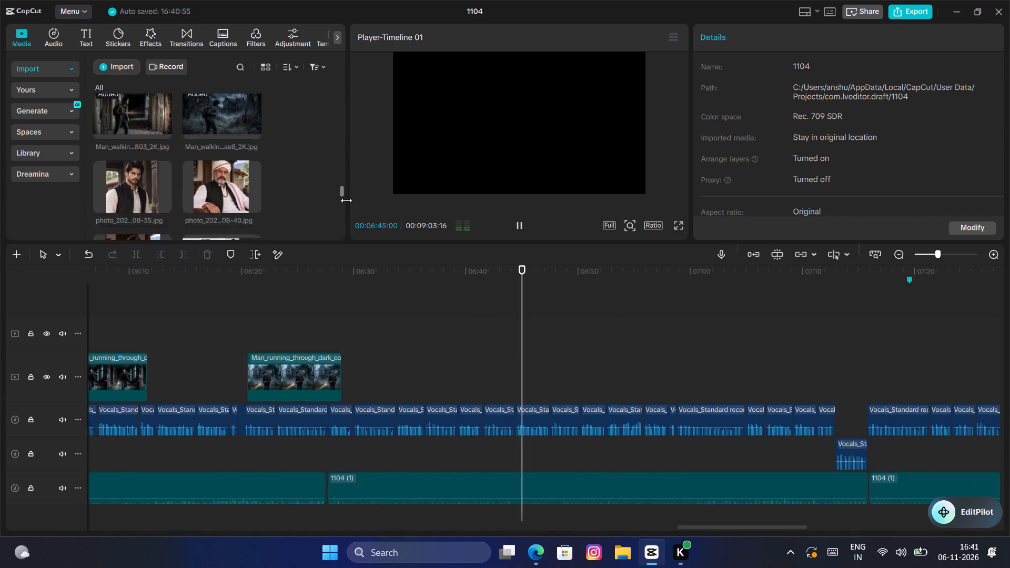
{"action": "left_click_drag", "start_coordinate": [346, 200], "coordinate": [351, 214]}
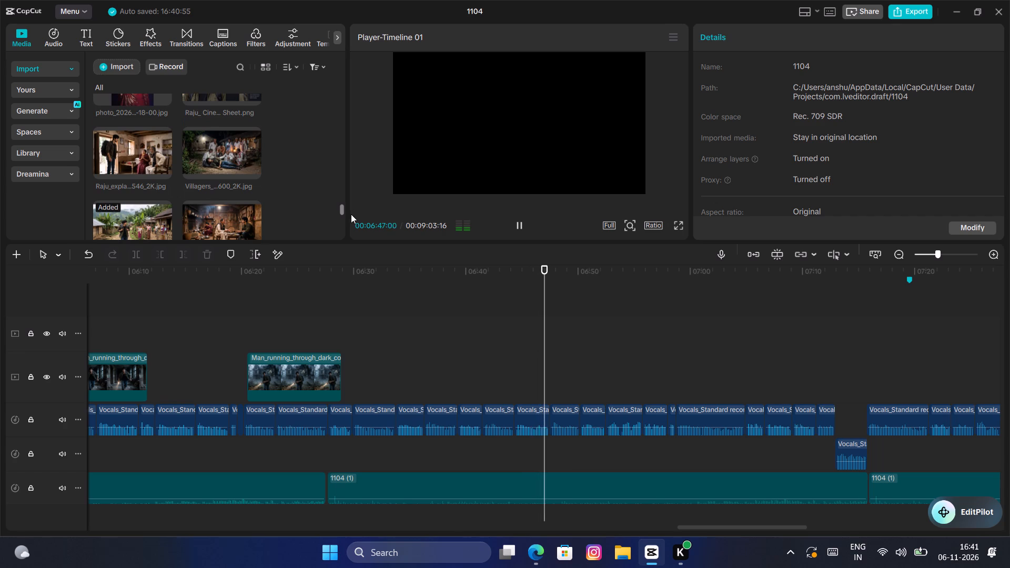
{"action": "left_click_drag", "start_coordinate": [351, 214], "coordinate": [351, 215]}
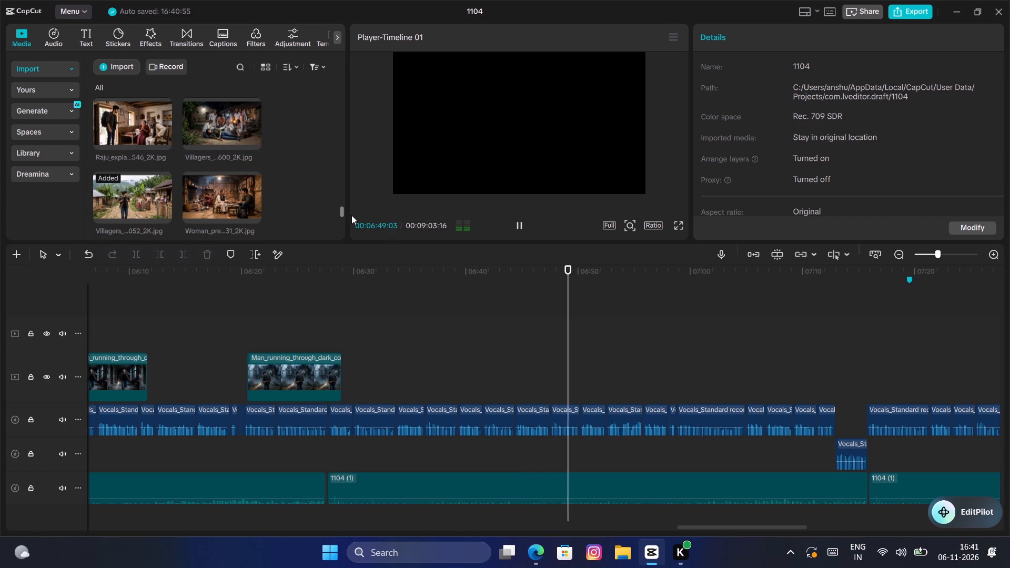
{"action": "left_click_drag", "start_coordinate": [351, 215], "coordinate": [354, 233]}
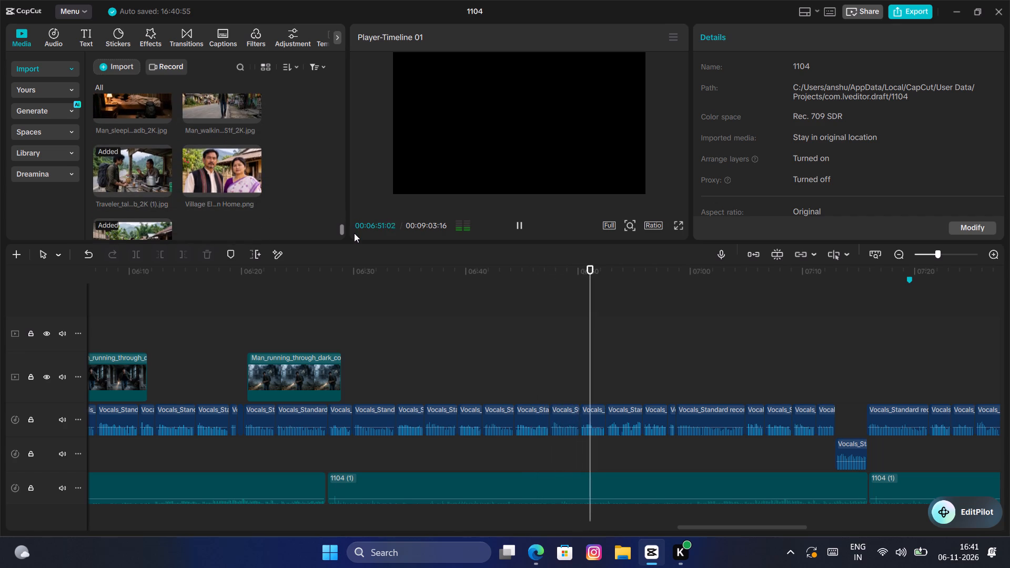
{"action": "left_click_drag", "start_coordinate": [354, 233], "coordinate": [355, 222]}
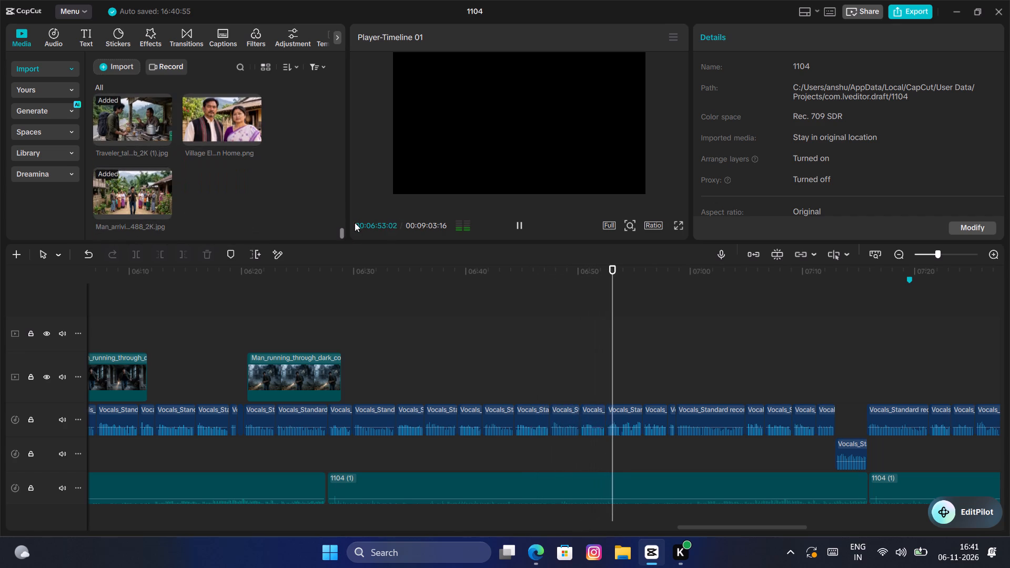
{"action": "left_click_drag", "start_coordinate": [355, 222], "coordinate": [356, 192]}
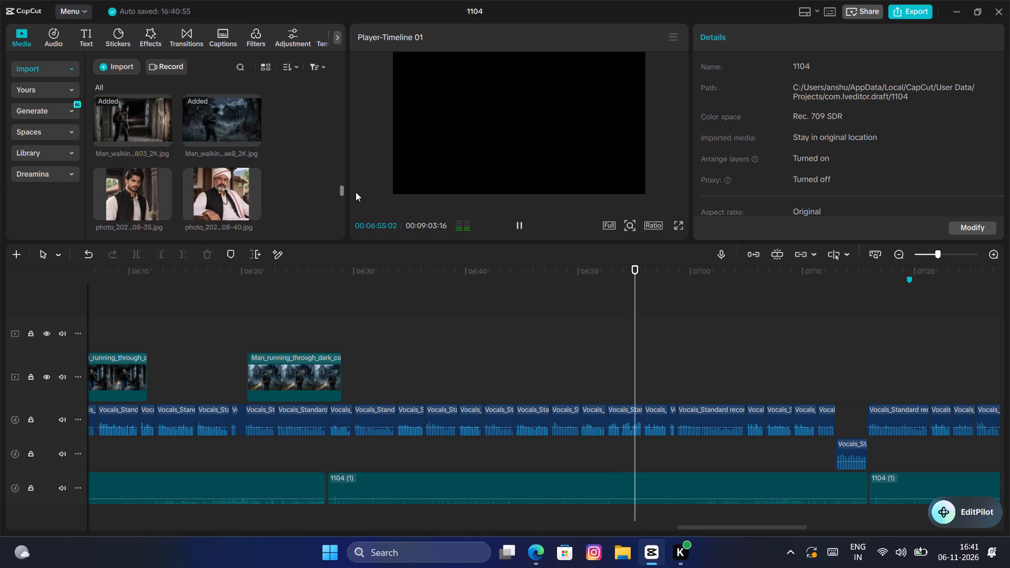
{"action": "left_click_drag", "start_coordinate": [356, 192], "coordinate": [361, 140]}
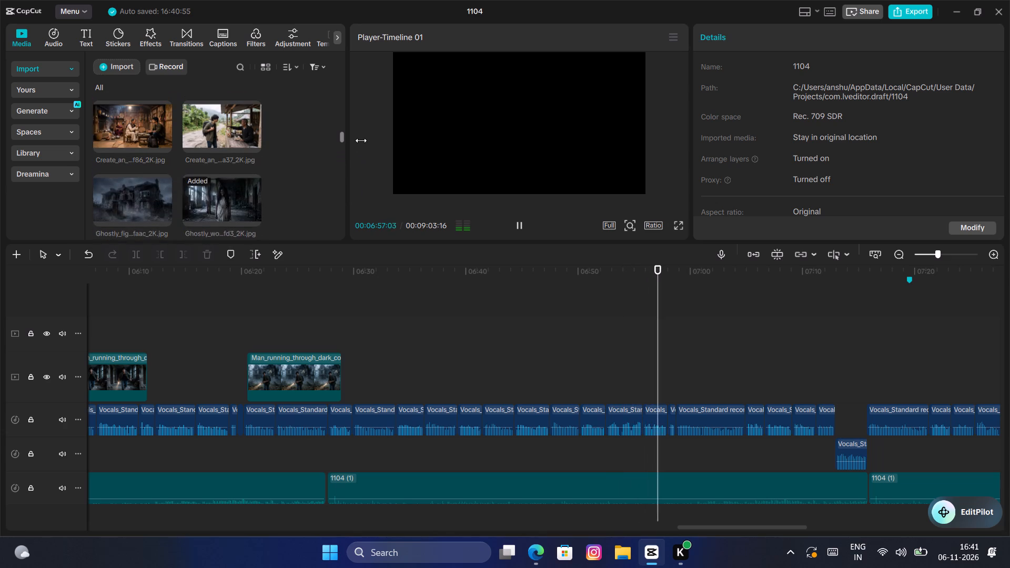
{"action": "left_click_drag", "start_coordinate": [361, 140], "coordinate": [363, 131]}
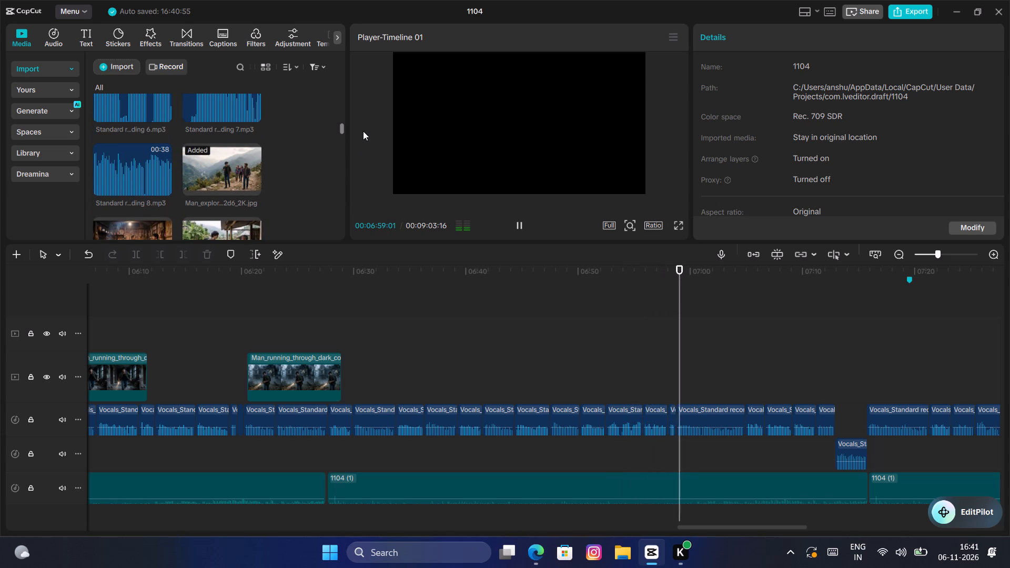
{"action": "left_click_drag", "start_coordinate": [363, 131], "coordinate": [363, 120]}
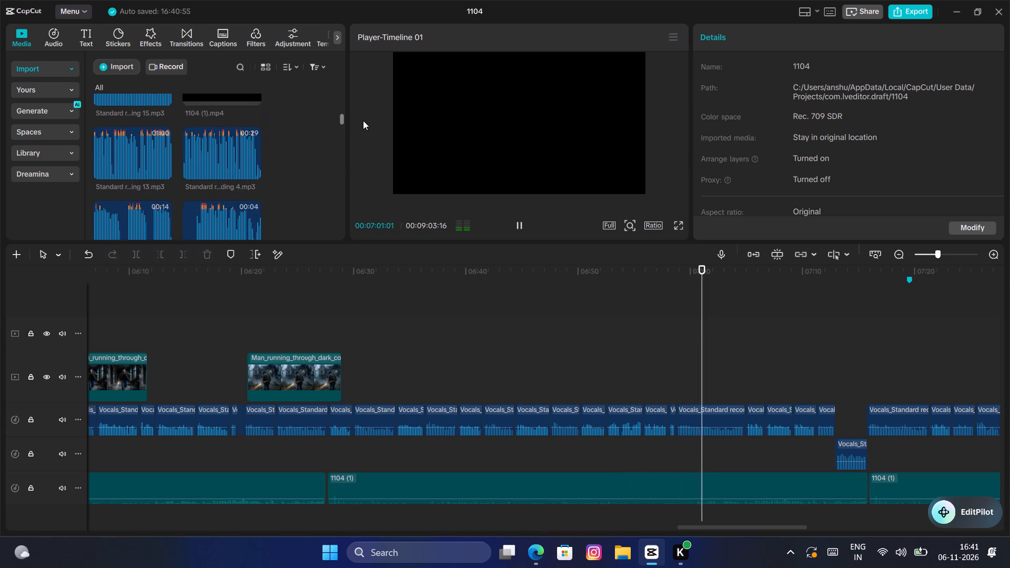
{"action": "left_click_drag", "start_coordinate": [363, 120], "coordinate": [364, 113]}
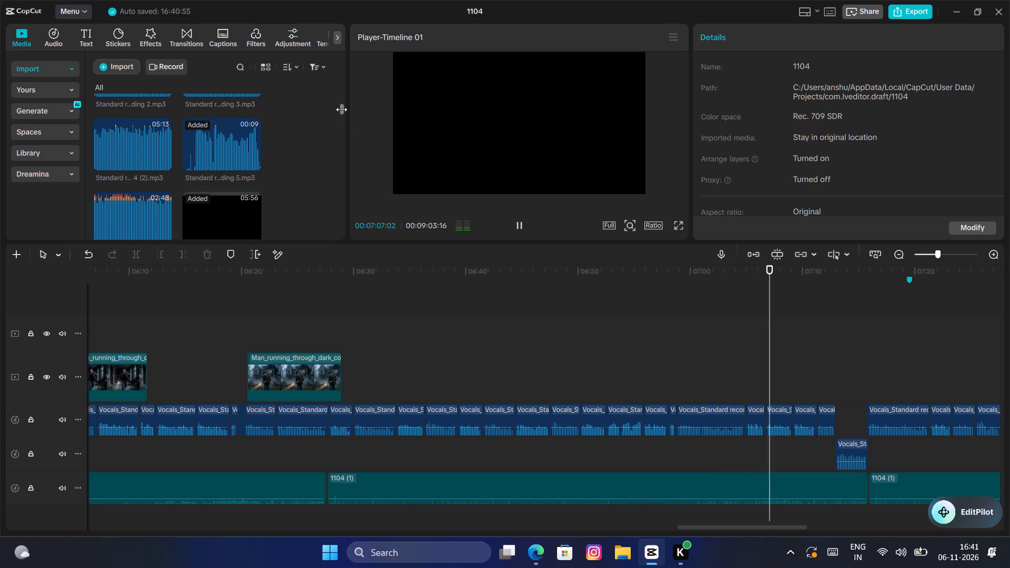
{"action": "left_click_drag", "start_coordinate": [340, 109], "coordinate": [347, 106]}
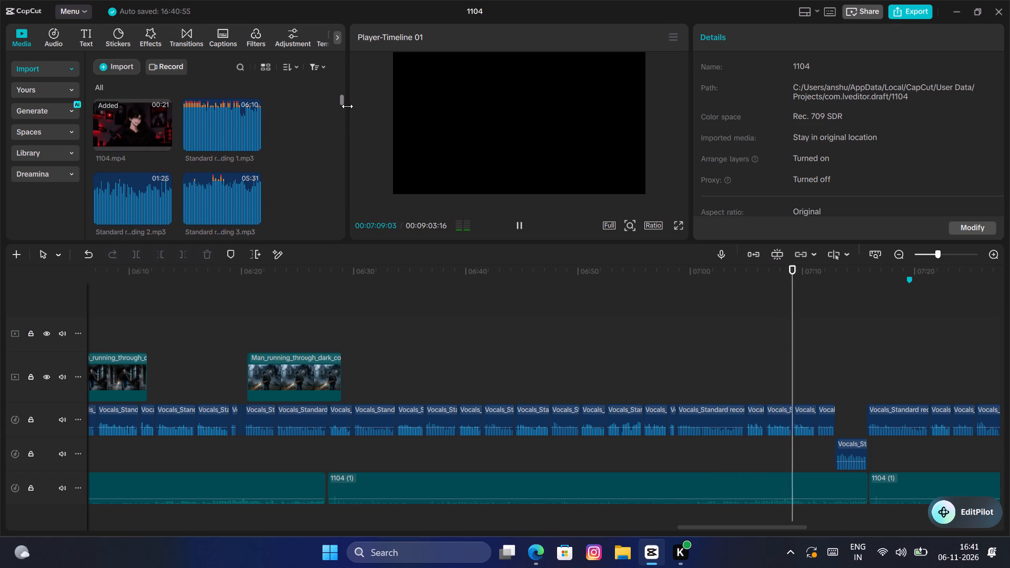
{"action": "left_click_drag", "start_coordinate": [347, 106], "coordinate": [344, 165]}
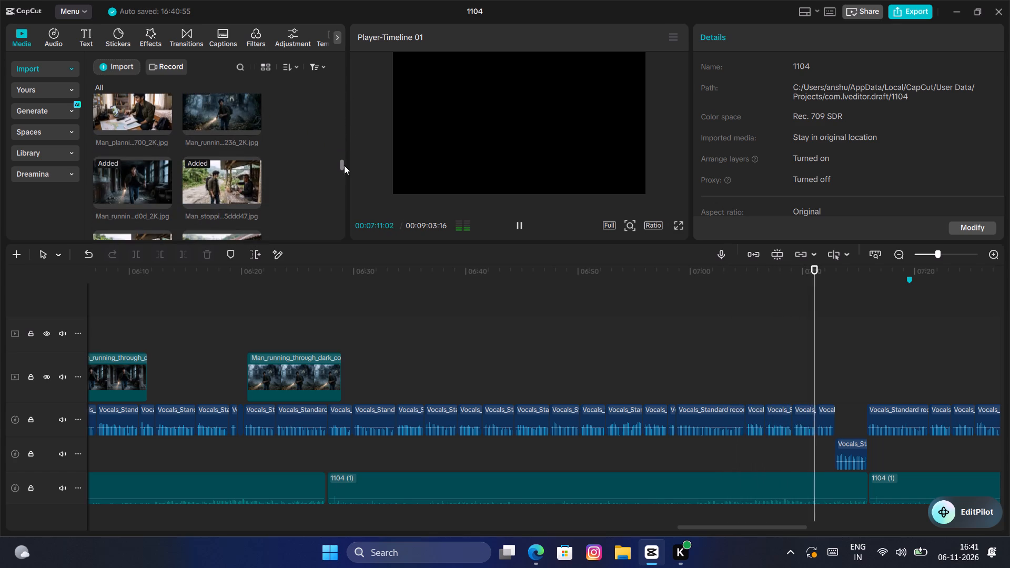
{"action": "left_click_drag", "start_coordinate": [344, 165], "coordinate": [343, 218]}
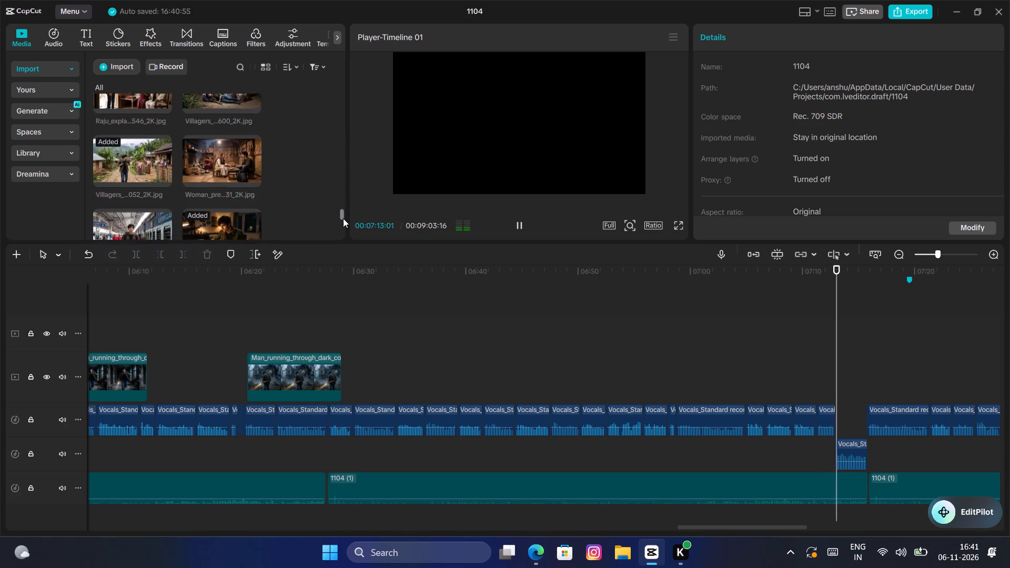
{"action": "left_click_drag", "start_coordinate": [343, 218], "coordinate": [342, 221]}
{"action": "key", "text": "space"}
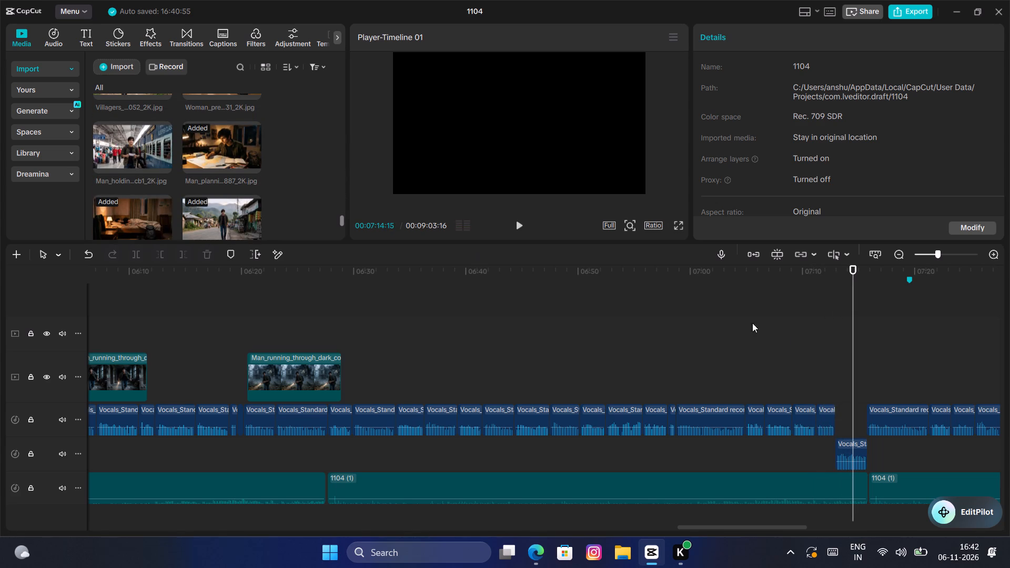
Add a timeline marker at 00:07:14:04, above the short vocals clip on the second audio track.
{"action": "key", "text": "space"}
{"action": "key", "text": "space"}
{"action": "left_click", "coordinate": [849, 379]}
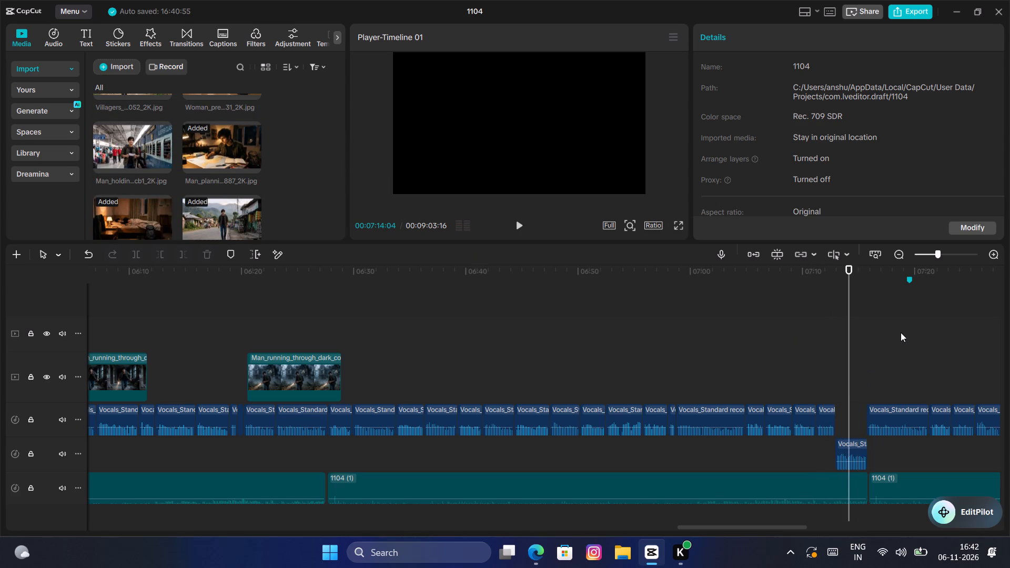
{"action": "key", "text": "m"}
Delete the timeline marker at 00:07:19:16.
{"action": "key", "text": "space"}
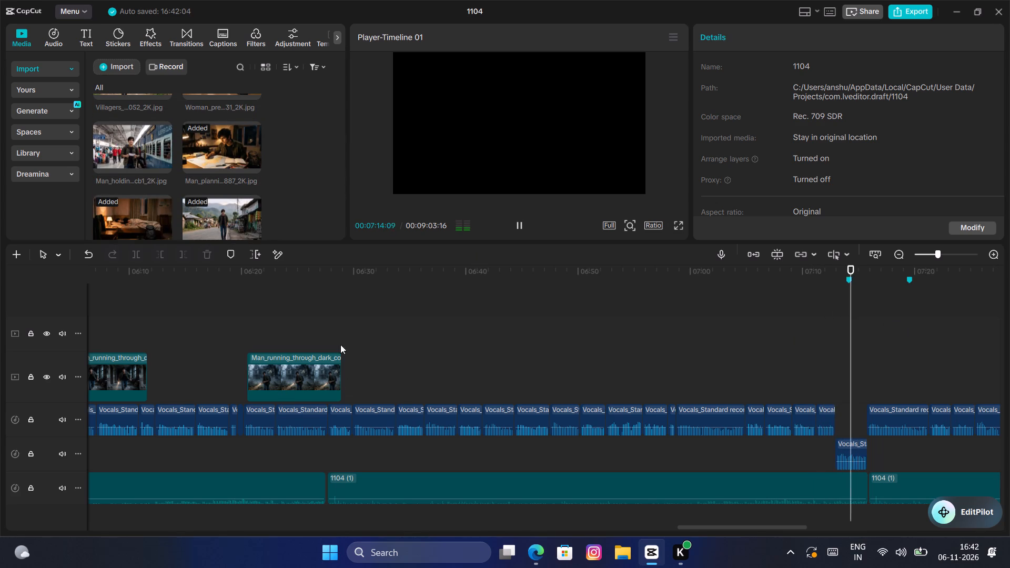
{"action": "left_click", "coordinate": [912, 281]}
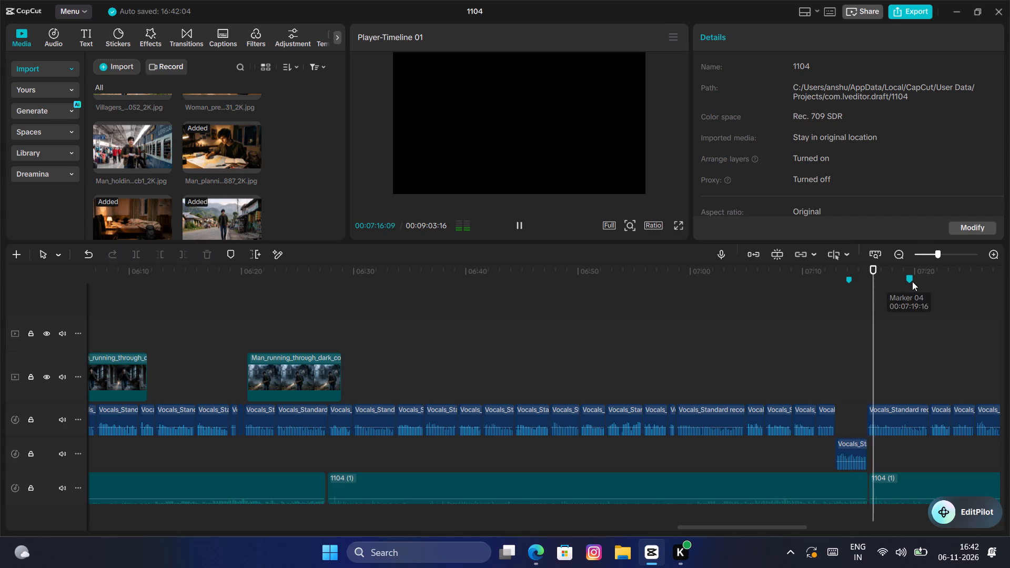
{"action": "key", "text": "m"}
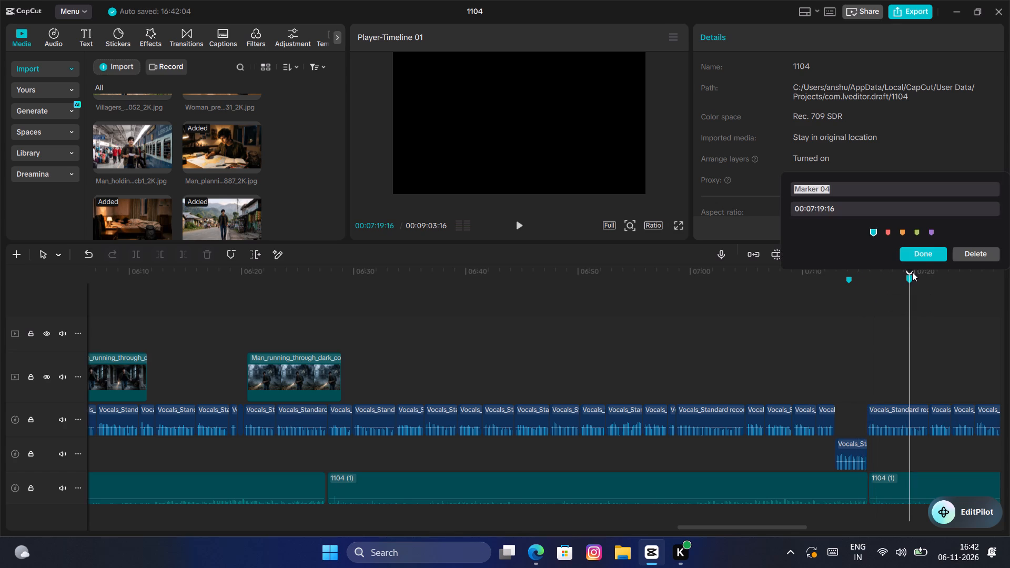
{"action": "left_click", "coordinate": [965, 250]}
Listen to the narration from 00:07:19 to about 00:07:29 while checking the library images, and preview the village humiliation image.
{"action": "key", "text": "space"}
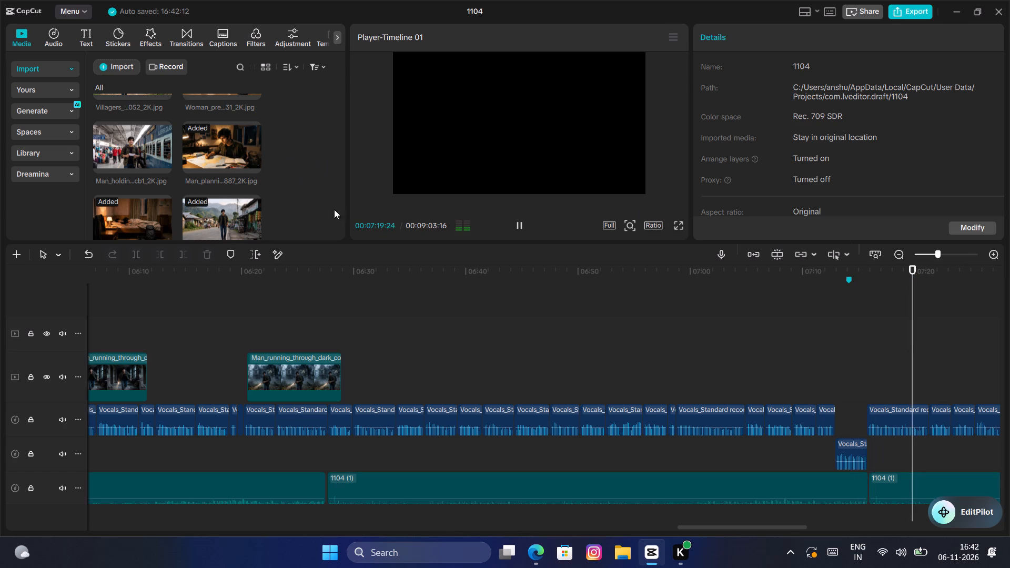
{"action": "left_click_drag", "start_coordinate": [342, 218], "coordinate": [343, 231]}
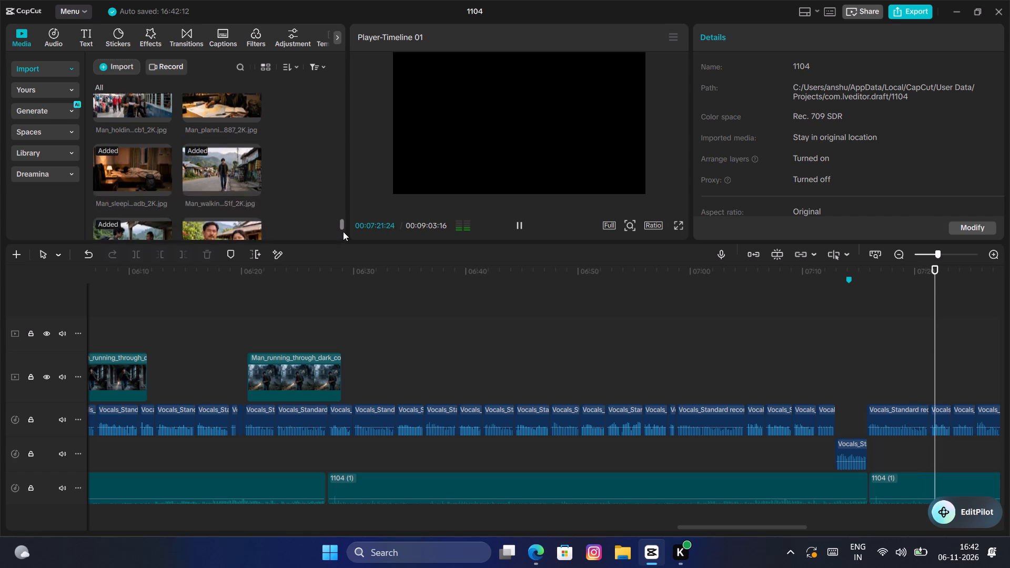
{"action": "left_click_drag", "start_coordinate": [343, 231], "coordinate": [344, 205]}
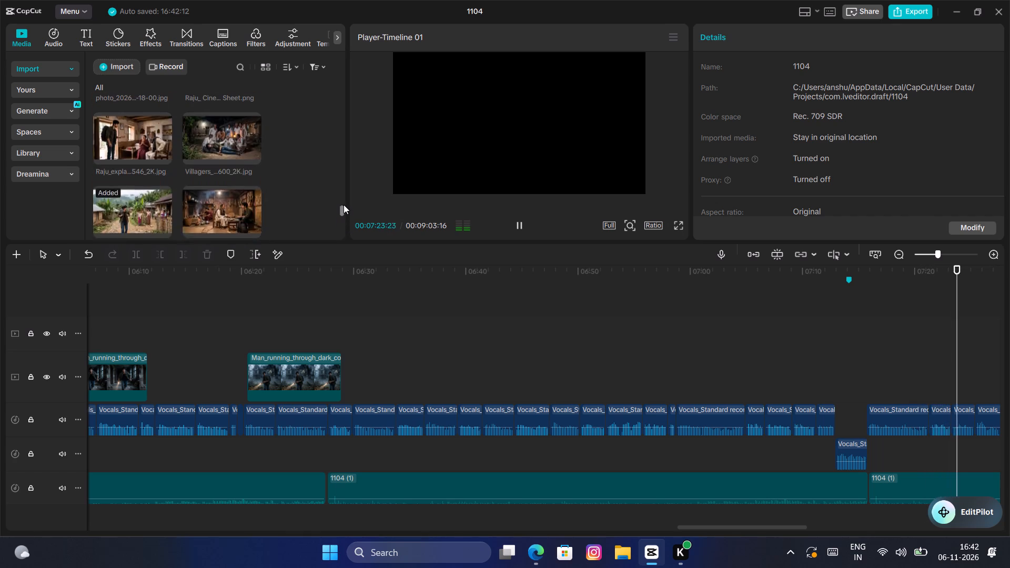
{"action": "left_click_drag", "start_coordinate": [344, 205], "coordinate": [348, 177]}
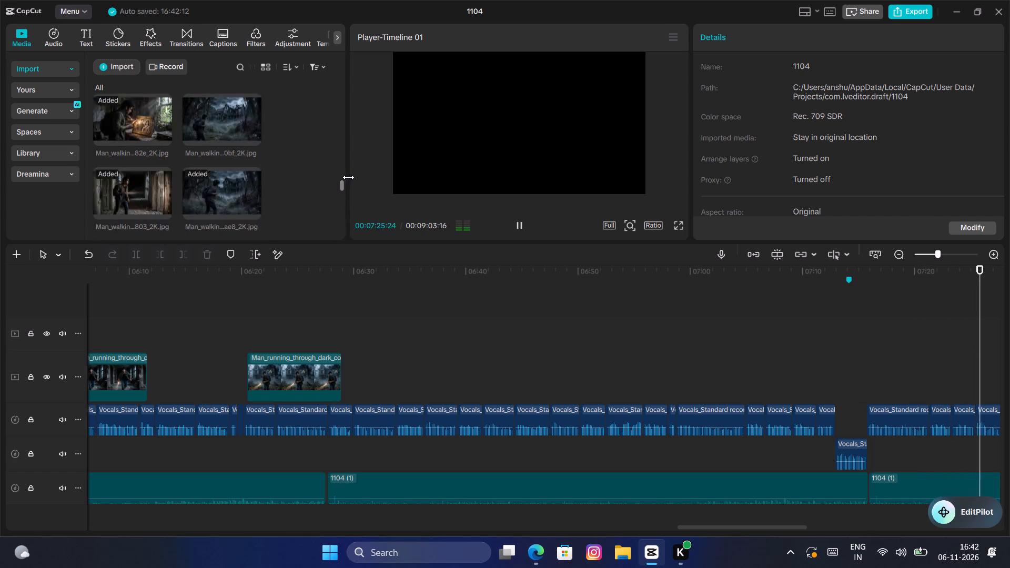
{"action": "left_click_drag", "start_coordinate": [348, 177], "coordinate": [360, 154]}
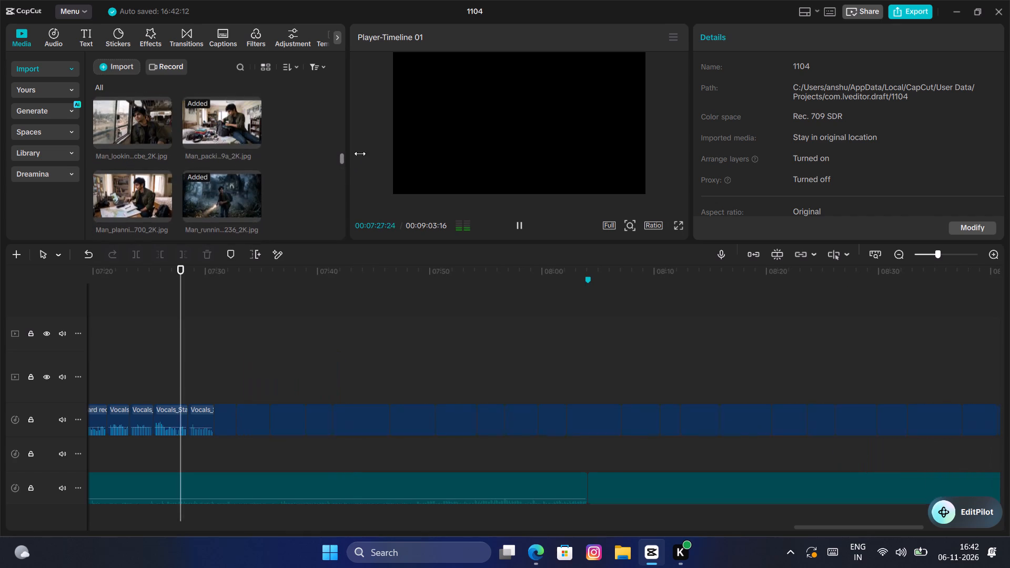
{"action": "left_click_drag", "start_coordinate": [360, 154], "coordinate": [361, 147]}
{"action": "key", "text": "space"}
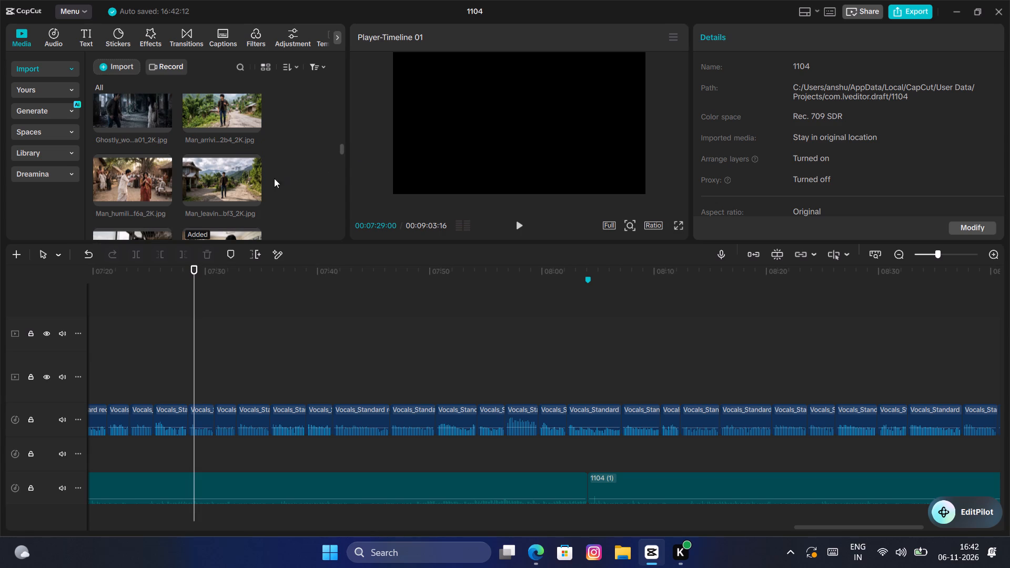
{"action": "left_click", "coordinate": [126, 177]}
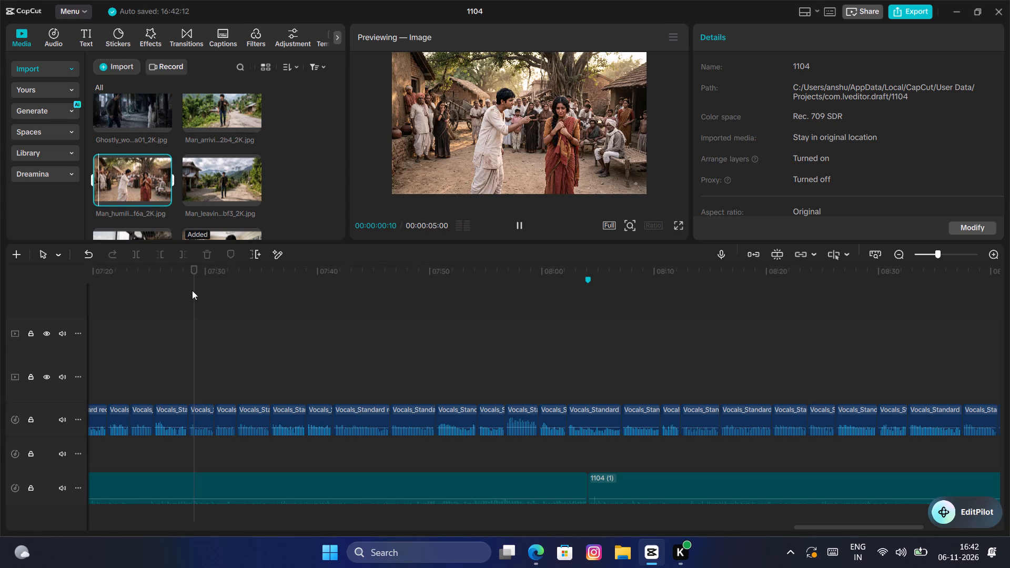
{"action": "left_click", "coordinate": [192, 300]}
{"action": "key", "text": "space"}
{"action": "key", "text": "space"}
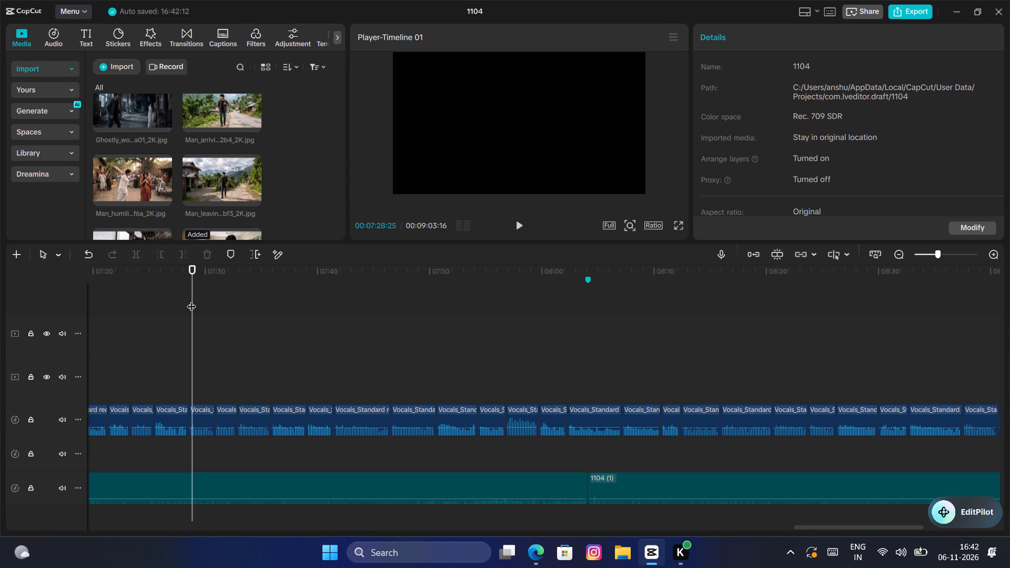
{"action": "key", "text": "space"}
Return the playhead to about 00:06:41 on the timeline.
{"action": "left_click", "coordinate": [136, 350]}
{"action": "left_click_drag", "start_coordinate": [136, 350], "coordinate": [30, 350]}
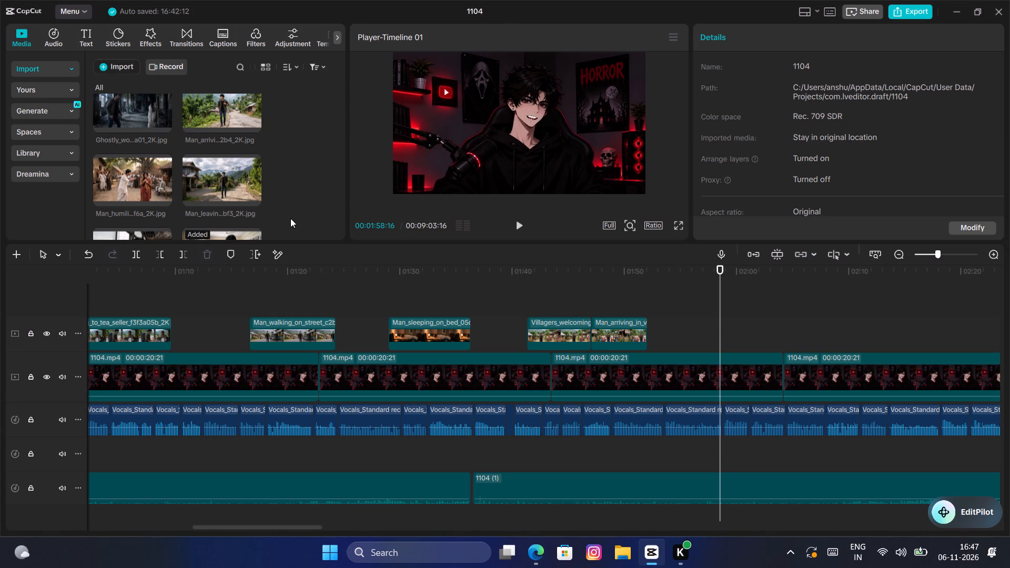
{"action": "left_click", "coordinate": [132, 91]}
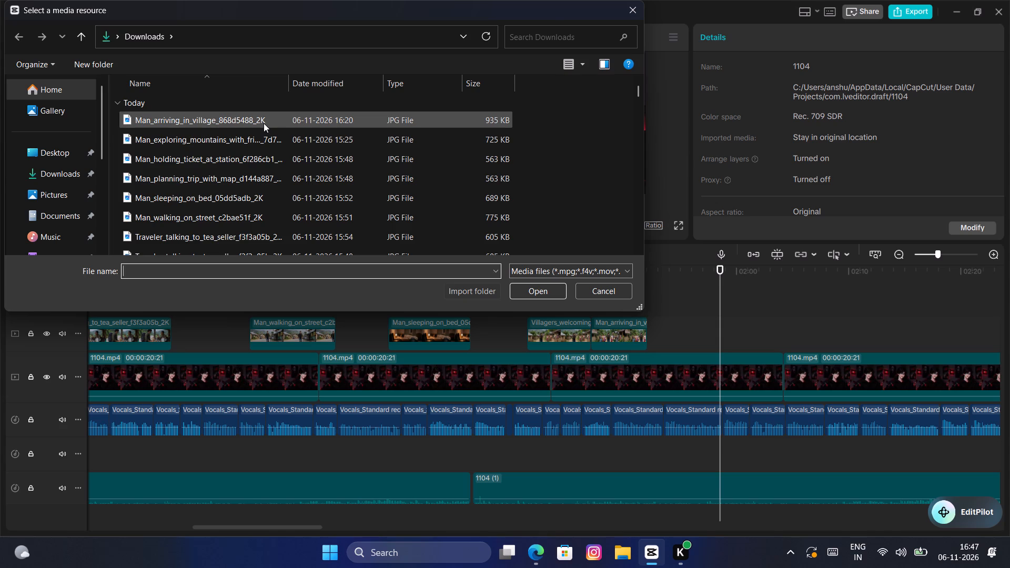
{"action": "scroll", "coordinate": [262, 176], "scroll_direction": "down", "scroll_amount": 2}
{"action": "left_click", "coordinate": [265, 189]}
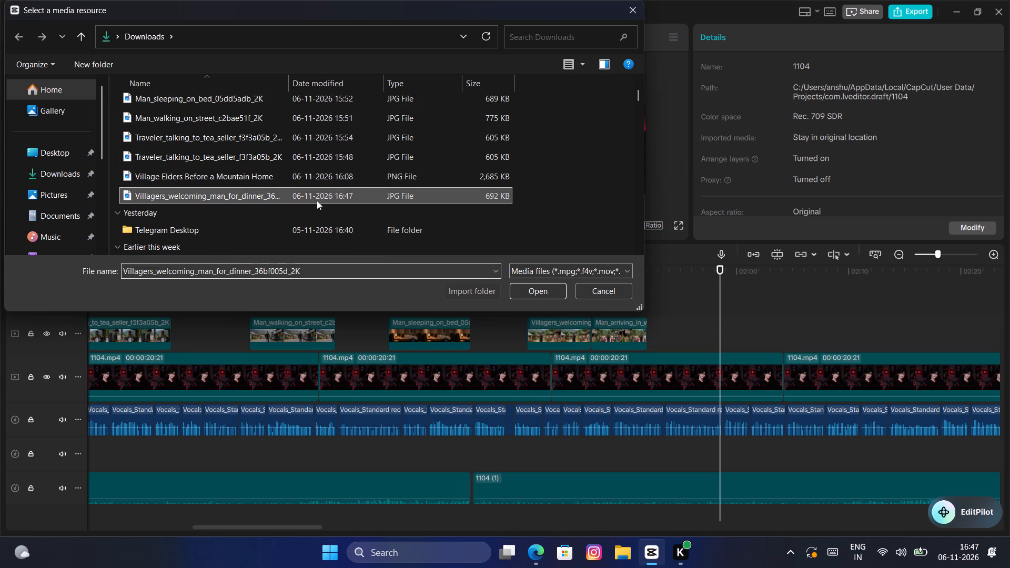
{"action": "left_click", "coordinate": [526, 286]}
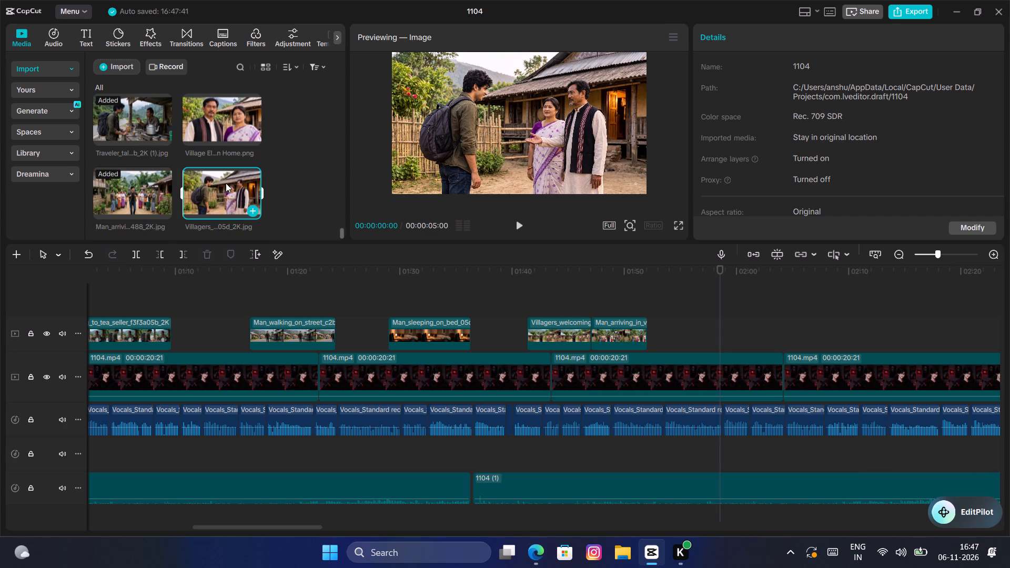
Place the dinner invitation image on the image track after the village arrival clip, starting at about 00:01:56.
{"action": "left_click_drag", "start_coordinate": [226, 183], "coordinate": [676, 328]}
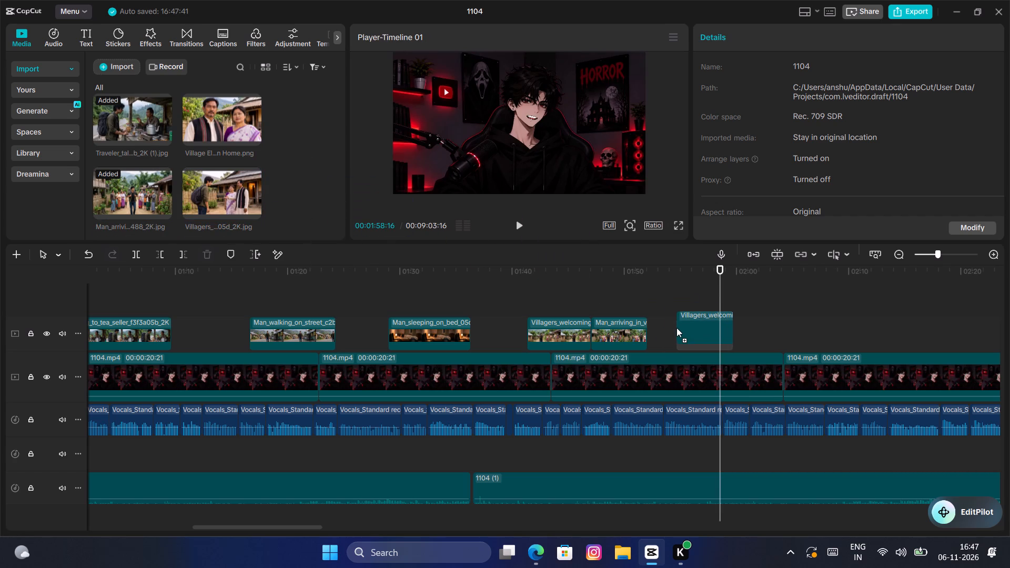
{"action": "left_click_drag", "start_coordinate": [676, 328], "coordinate": [690, 335]}
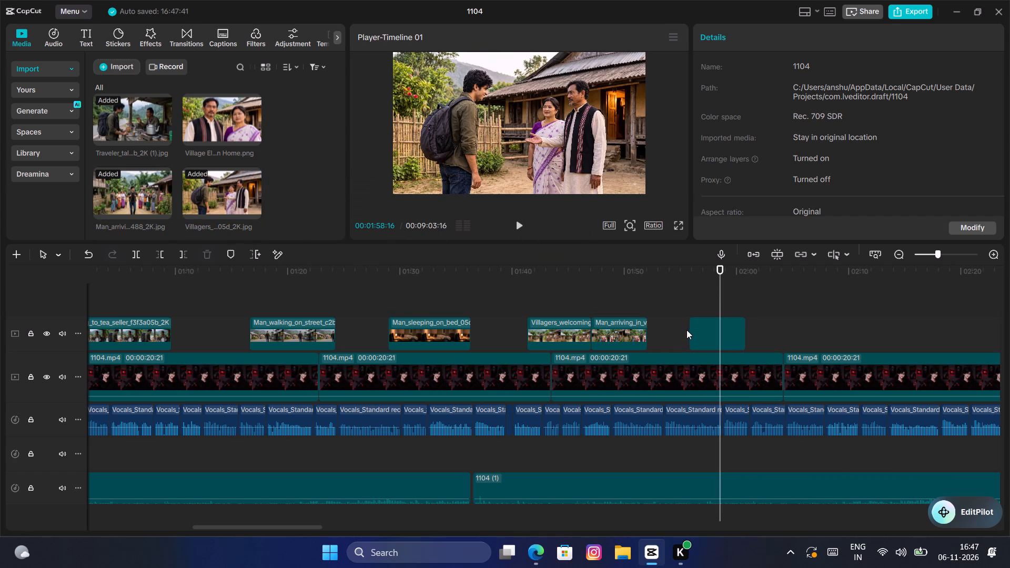
Play the narration around the dinner invitation clip and shift the clip to start at about 00:01:57.
{"action": "left_click", "coordinate": [674, 301]}
{"action": "key", "text": "space"}
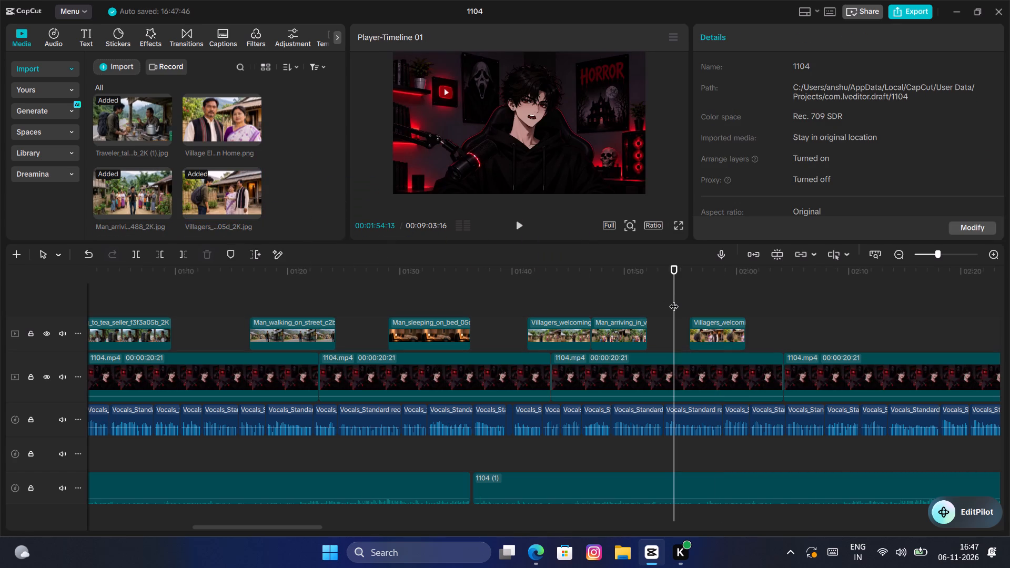
{"action": "key", "text": "space"}
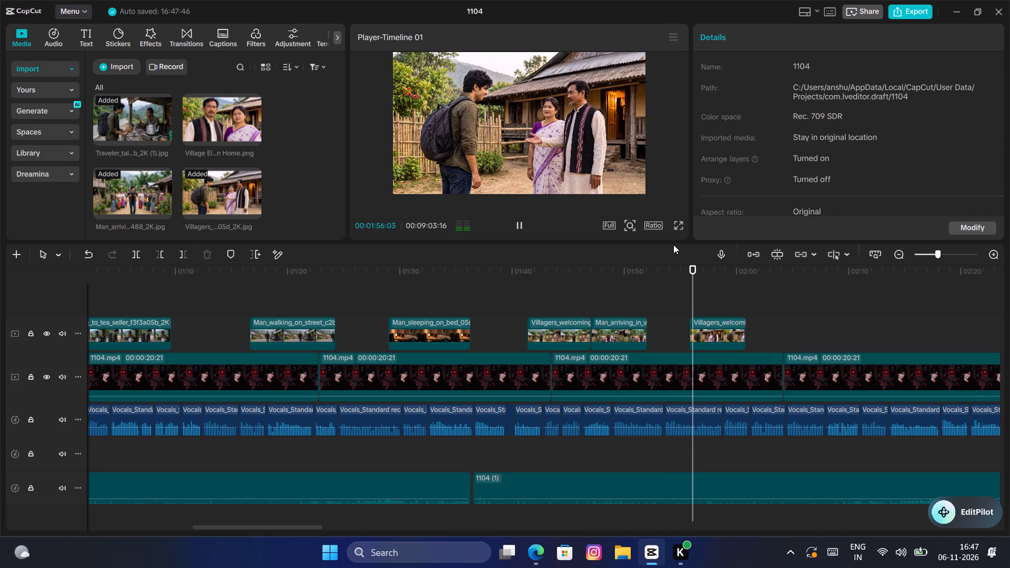
{"action": "key", "text": "space"}
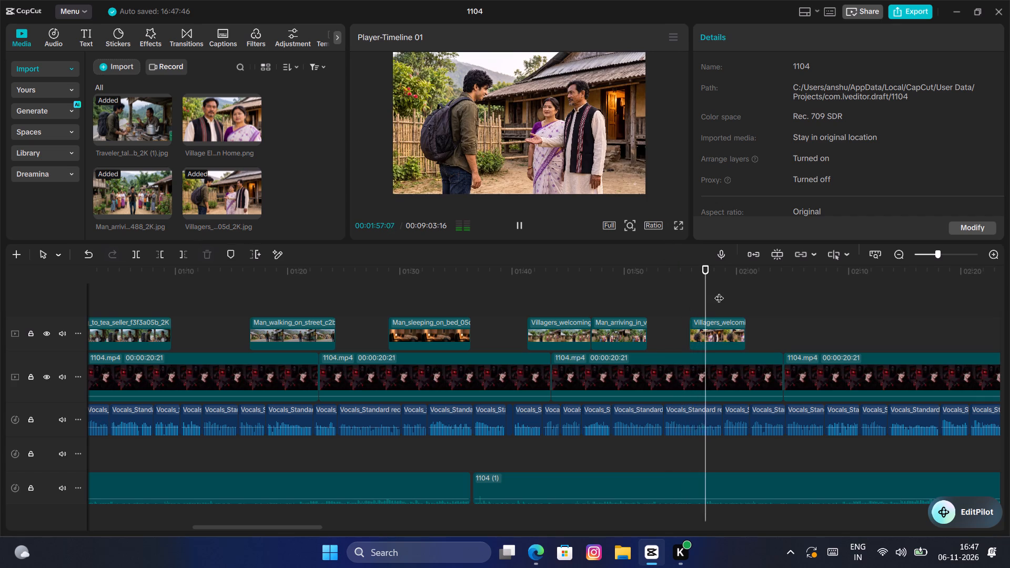
{"action": "key", "text": "space"}
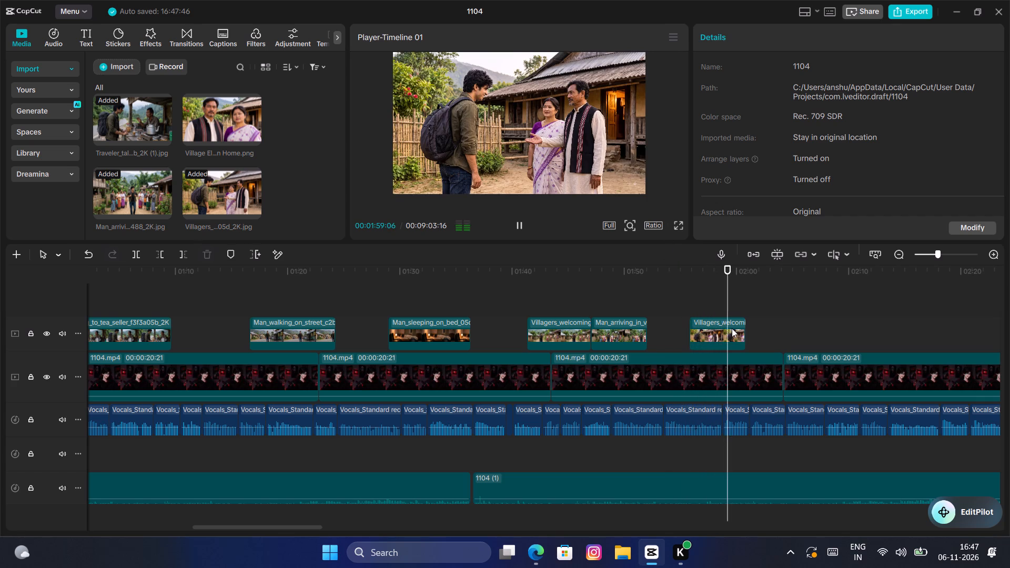
{"action": "left_click", "coordinate": [714, 328]}
{"action": "left_click_drag", "start_coordinate": [714, 328], "coordinate": [723, 327]}
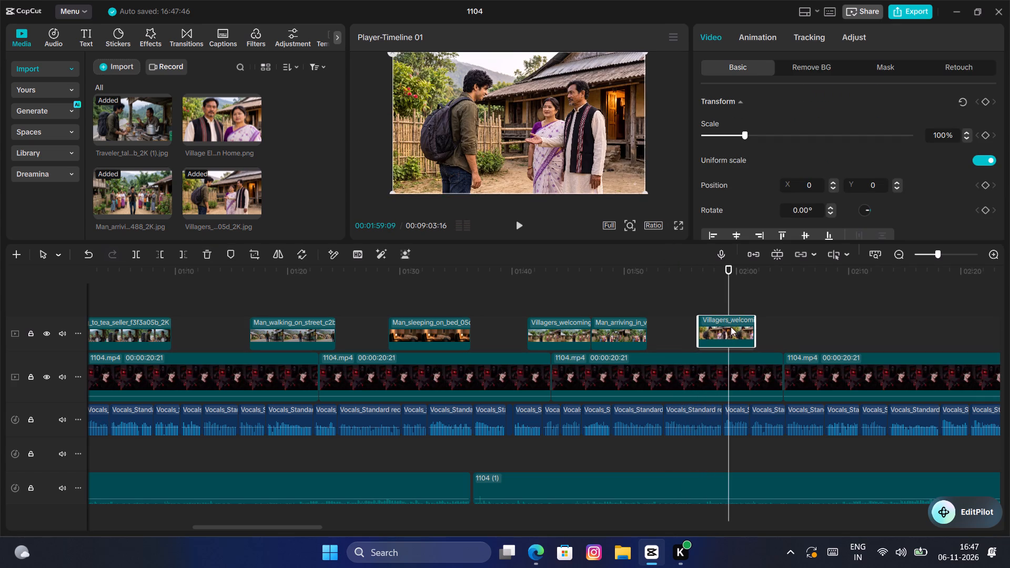
Adjust the dinner invitation clip's length against the narration so that it ends at about 00:02:02.
{"action": "left_click_drag", "start_coordinate": [756, 330], "coordinate": [773, 330]}
{"action": "key", "text": "space"}
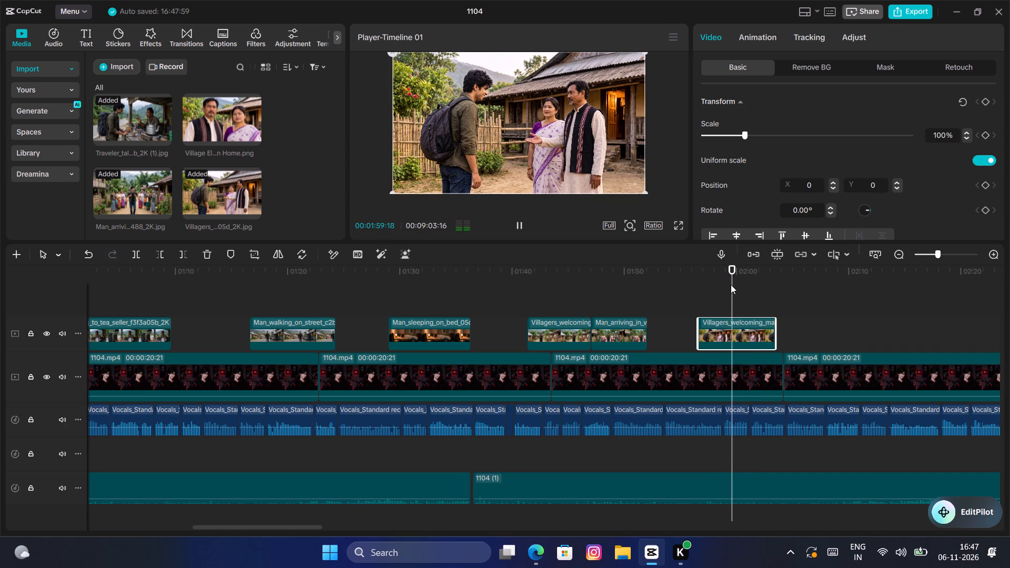
{"action": "key", "text": "space"}
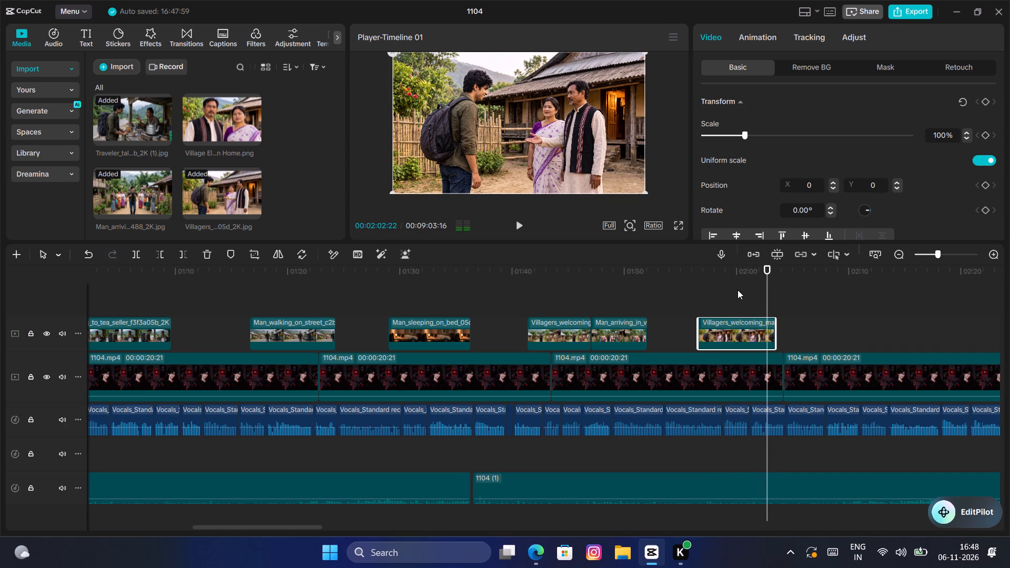
{"action": "left_click_drag", "start_coordinate": [774, 330], "coordinate": [759, 336]}
Add transform keyframes at the start and the end of the dinner invitation clip.
{"action": "left_click", "coordinate": [696, 301]}
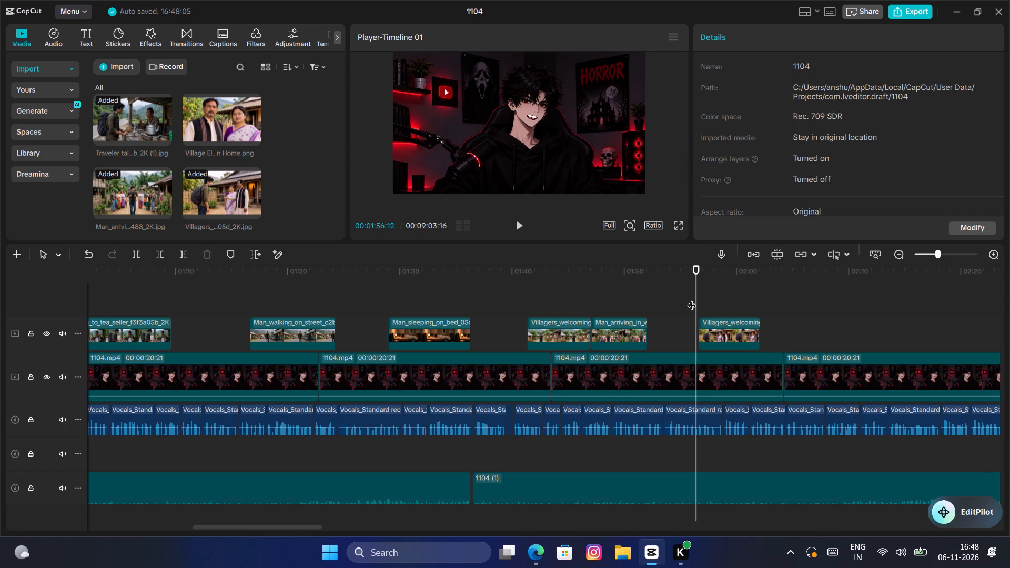
{"action": "left_click", "coordinate": [696, 296]}
{"action": "left_click", "coordinate": [716, 325]}
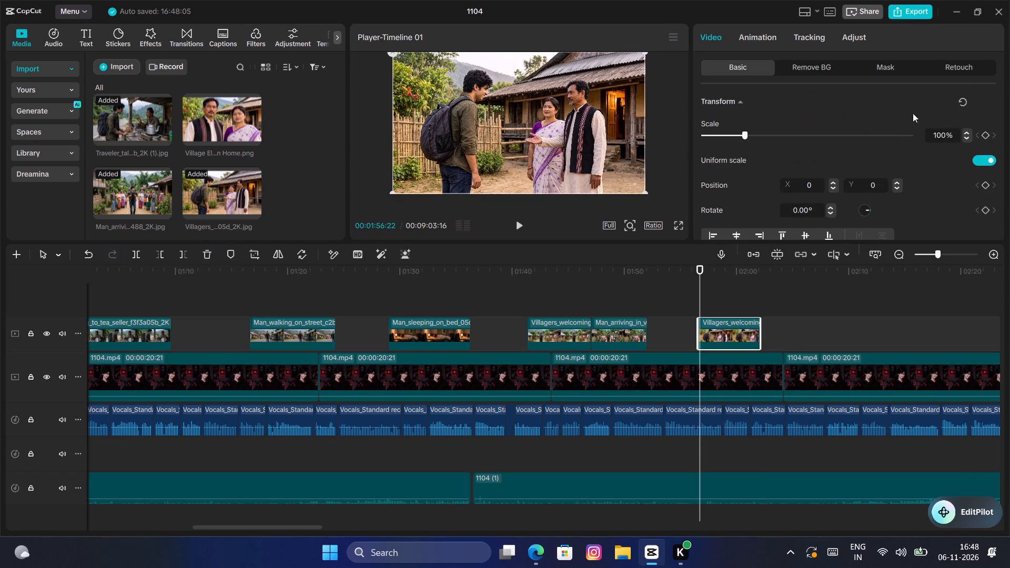
{"action": "left_click", "coordinate": [985, 100]}
{"action": "left_click_drag", "start_coordinate": [701, 299], "coordinate": [761, 305]}
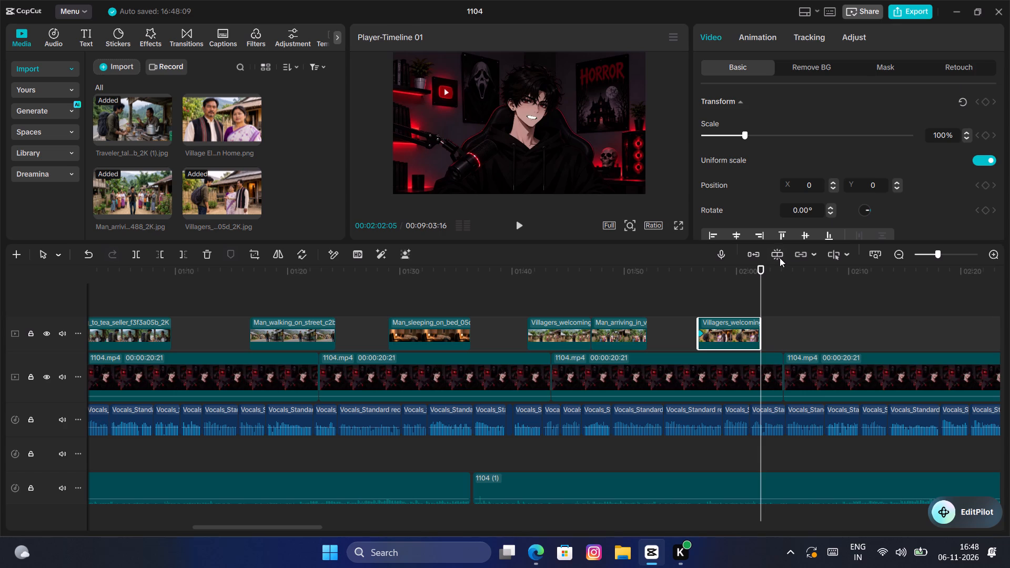
{"action": "key", "text": "Left"}
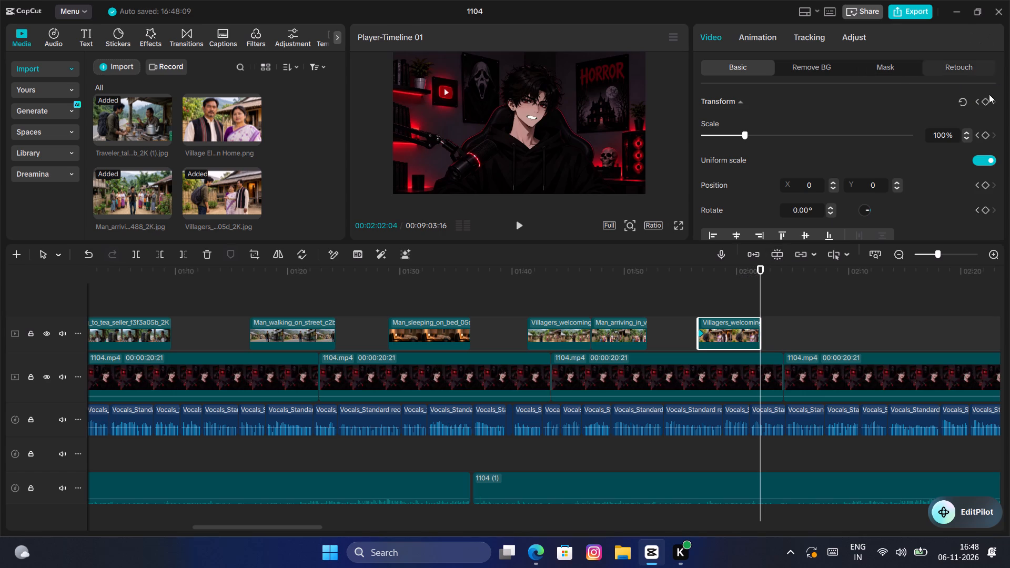
{"action": "left_click", "coordinate": [986, 100]}
Set the scale to 112% at the dinner invitation clip's first keyframe.
{"action": "left_click", "coordinate": [702, 332]}
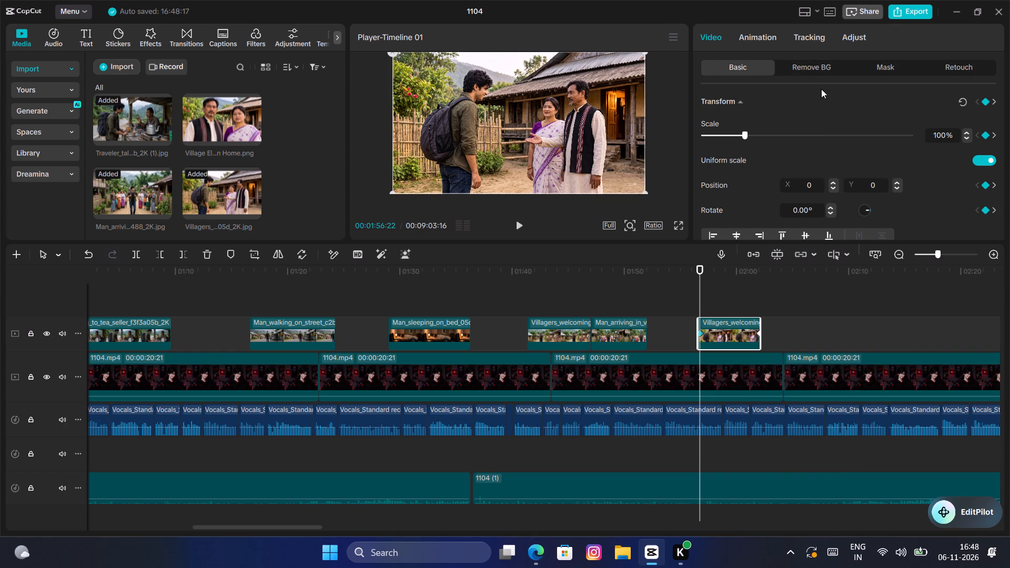
{"action": "left_click", "coordinate": [946, 132]}
{"action": "key", "text": "BackSpace"}
{"action": "key", "text": "BackSpace"}
{"action": "type", "text": "12"}
{"action": "key", "text": "Return"}
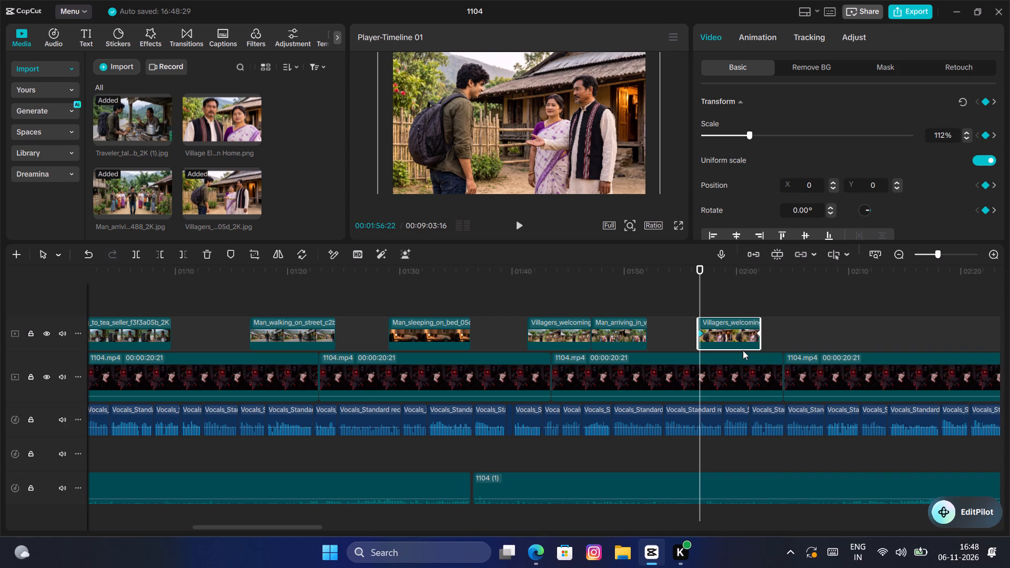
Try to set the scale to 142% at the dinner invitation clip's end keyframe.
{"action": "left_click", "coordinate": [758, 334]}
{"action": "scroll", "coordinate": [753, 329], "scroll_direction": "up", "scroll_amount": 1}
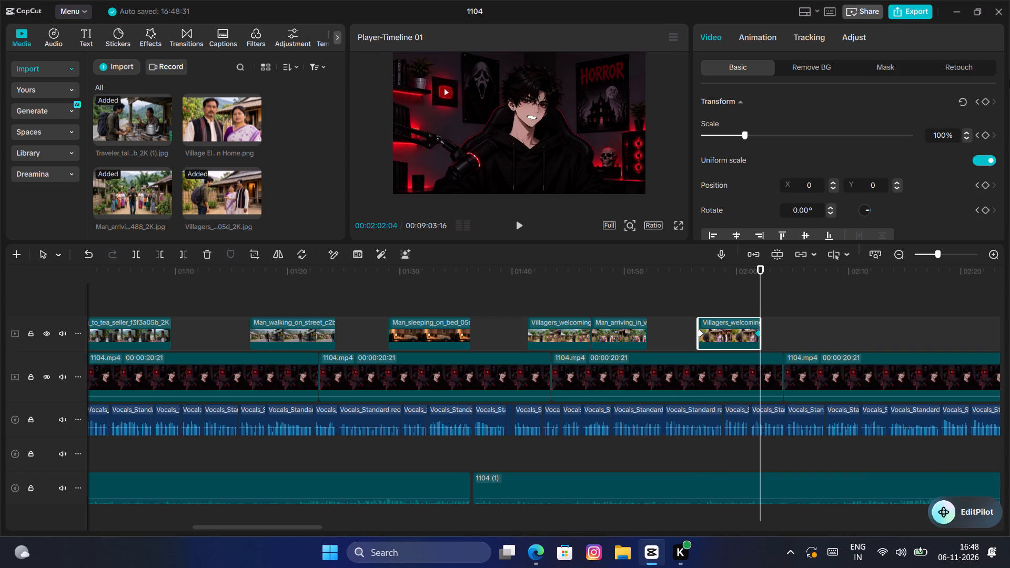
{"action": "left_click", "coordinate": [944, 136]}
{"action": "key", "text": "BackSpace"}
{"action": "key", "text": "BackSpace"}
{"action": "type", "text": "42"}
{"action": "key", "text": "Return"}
Move back a few frames to 00:02:02:01 and set the dinner invitation clip's scale to 132%.
{"action": "key", "text": "Left"}
{"action": "key", "text": "Left"}
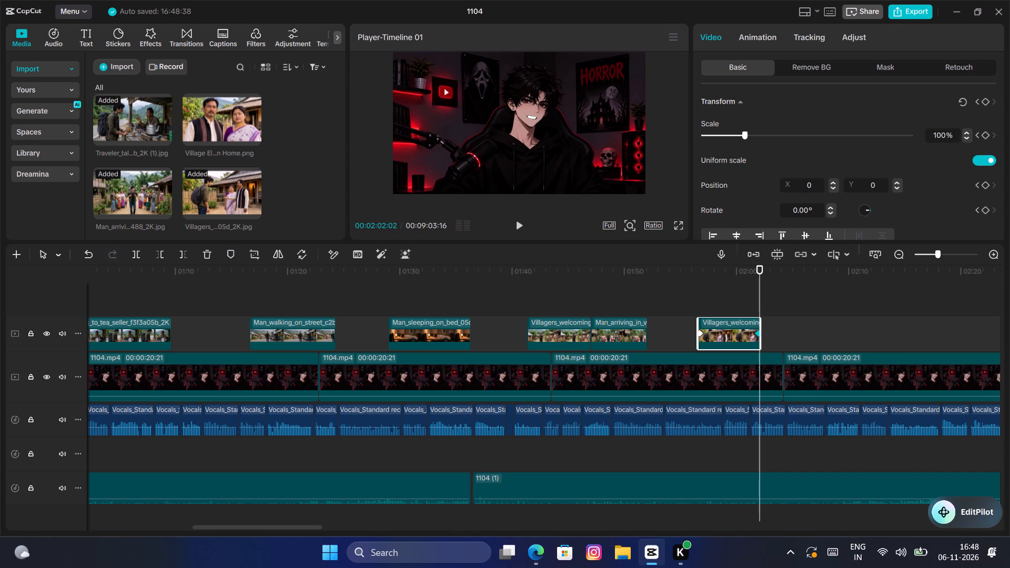
{"action": "key", "text": "Left"}
{"action": "left_click", "coordinate": [949, 134]}
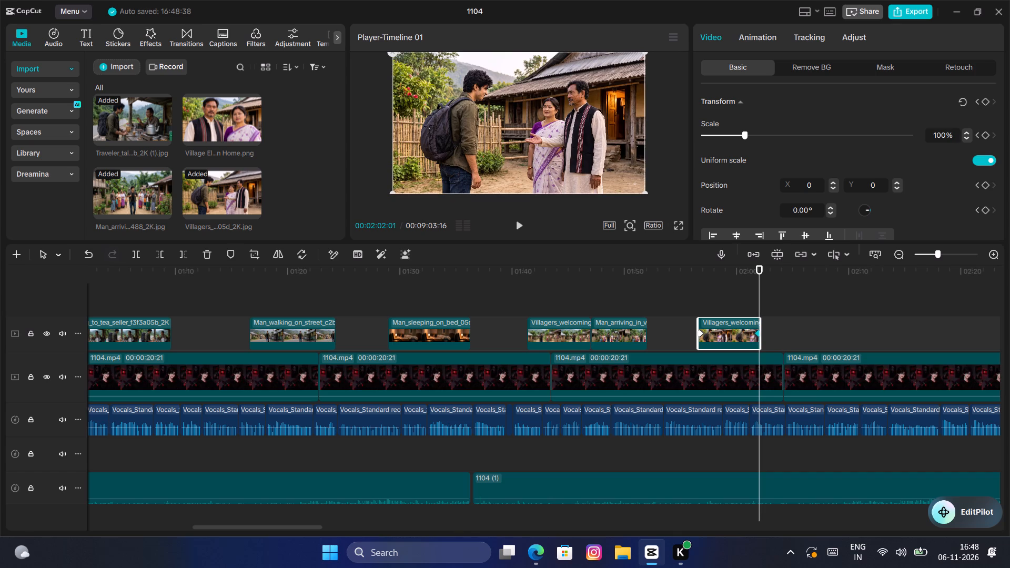
{"action": "key", "text": "BackSpace"}
{"action": "key", "text": "BackSpace"}
{"action": "type", "text": "32"}
{"action": "key", "text": "Return"}
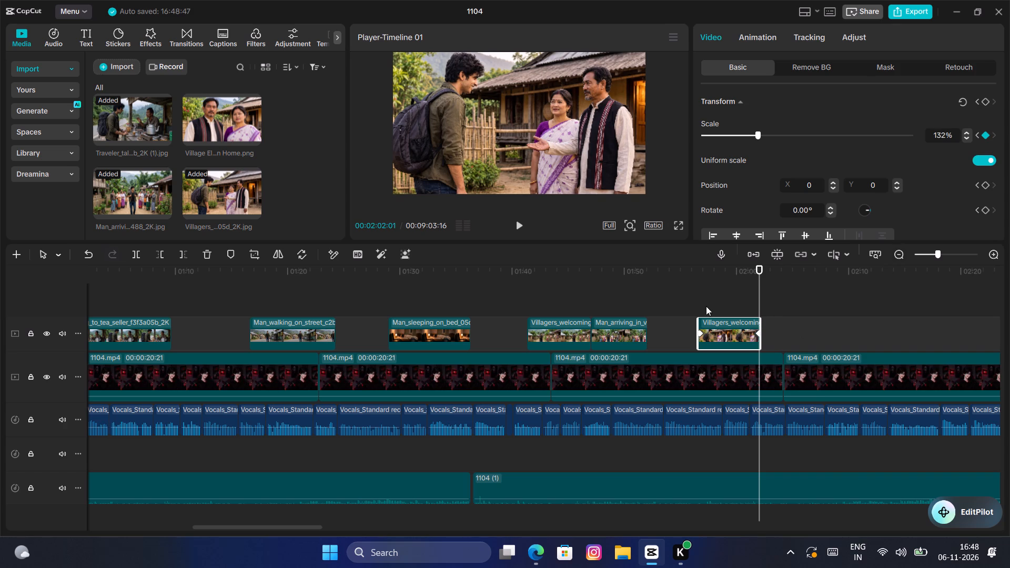
Play back the dinner invitation clip from its start to check the zoom against the narration.
{"action": "left_click", "coordinate": [696, 302]}
{"action": "key", "text": "space"}
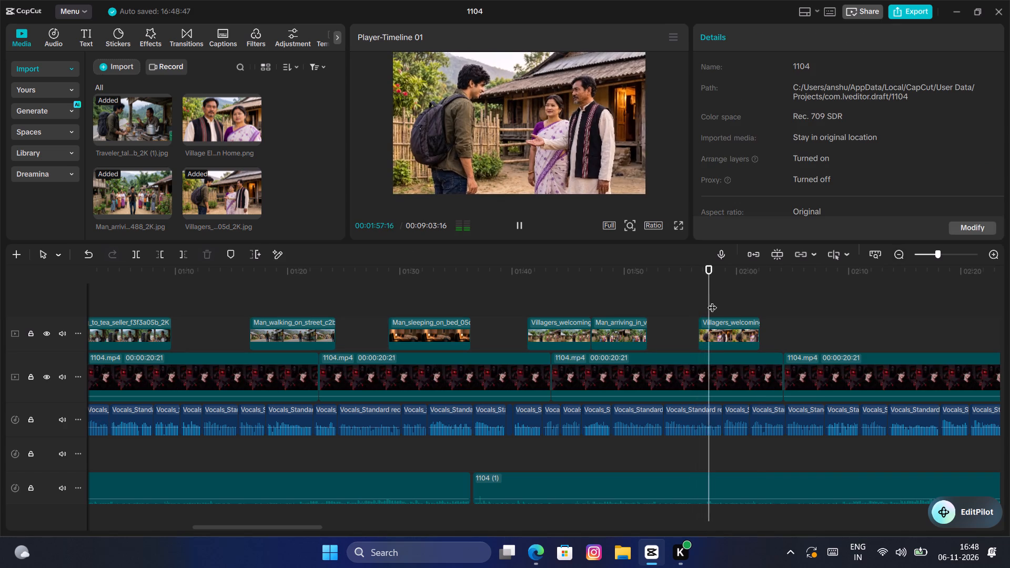
{"action": "key", "text": "space"}
{"action": "key", "text": "space"}
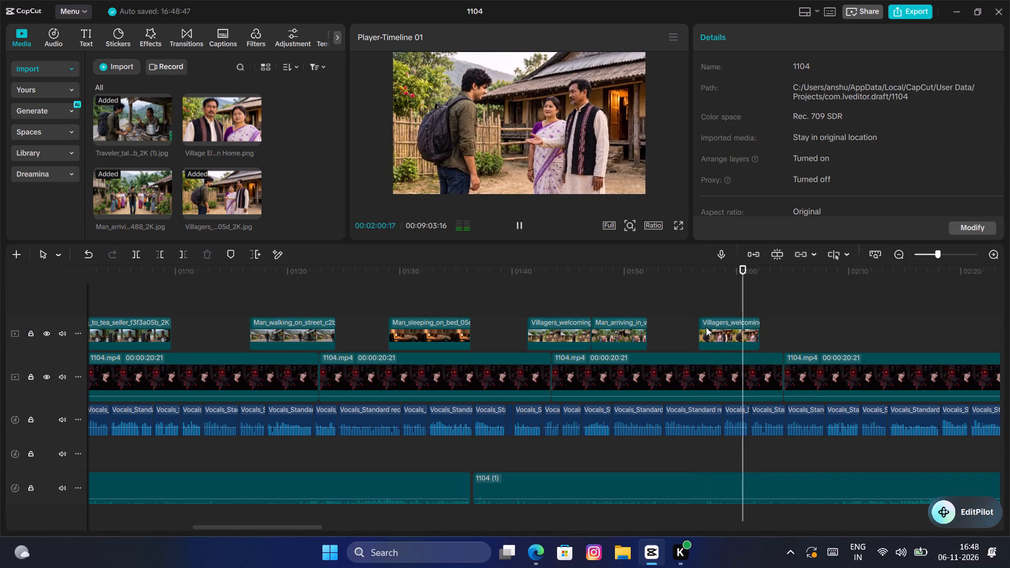
Inspect the dinner invitation clip's start and end keyframes and replay its opening to check the zoom.
{"action": "key", "text": "space"}
{"action": "left_click", "coordinate": [707, 326]}
{"action": "left_click", "coordinate": [696, 330]}
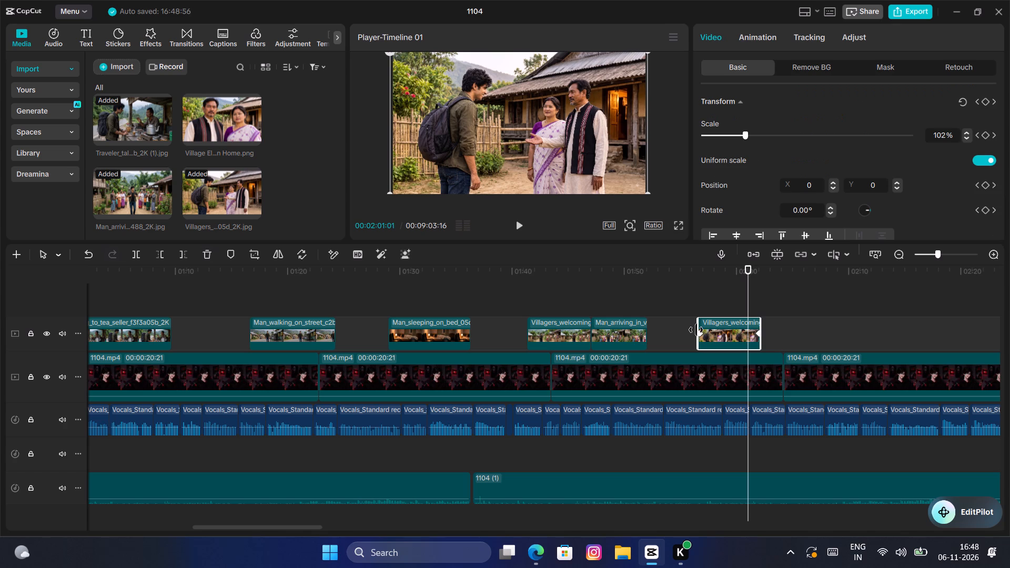
{"action": "left_click", "coordinate": [701, 334]}
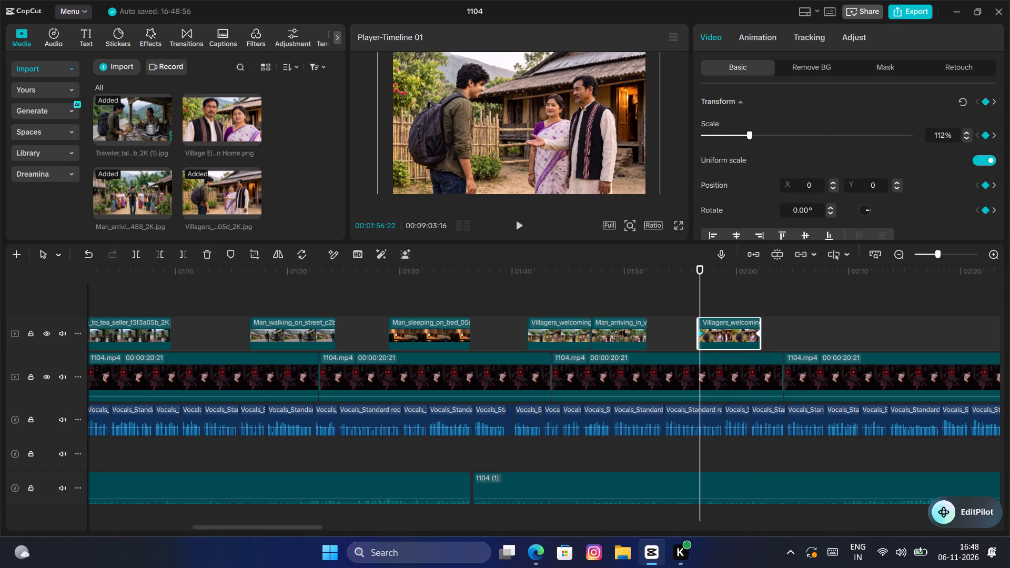
{"action": "left_click", "coordinate": [756, 332]}
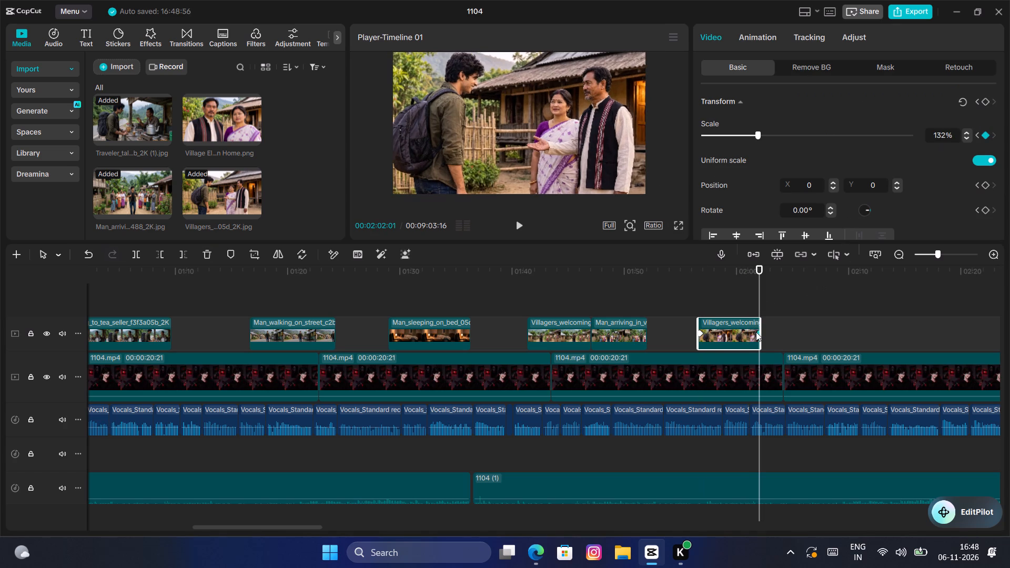
{"action": "left_click", "coordinate": [695, 287]}
{"action": "key", "text": "space"}
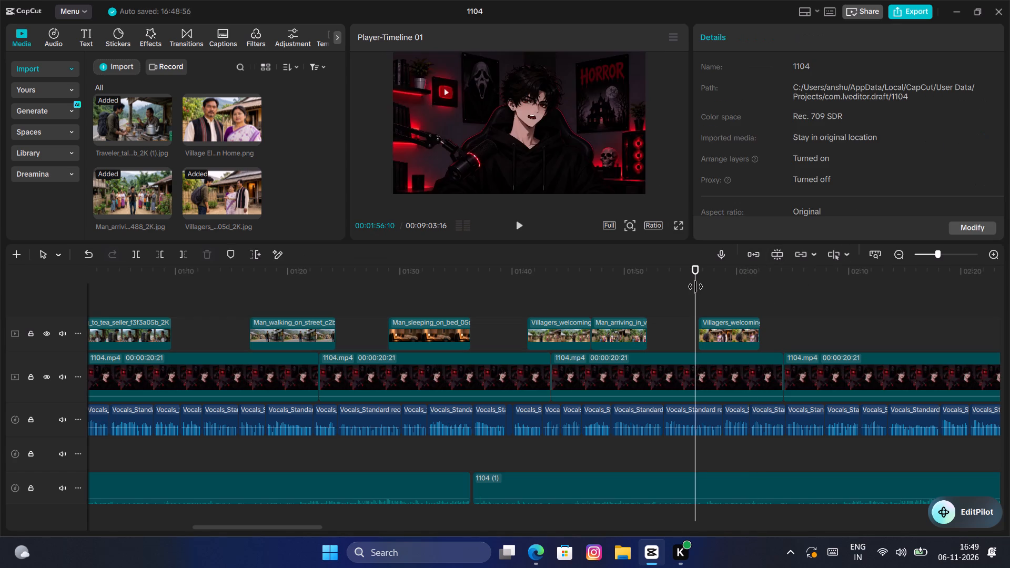
{"action": "left_click", "coordinate": [715, 321]}
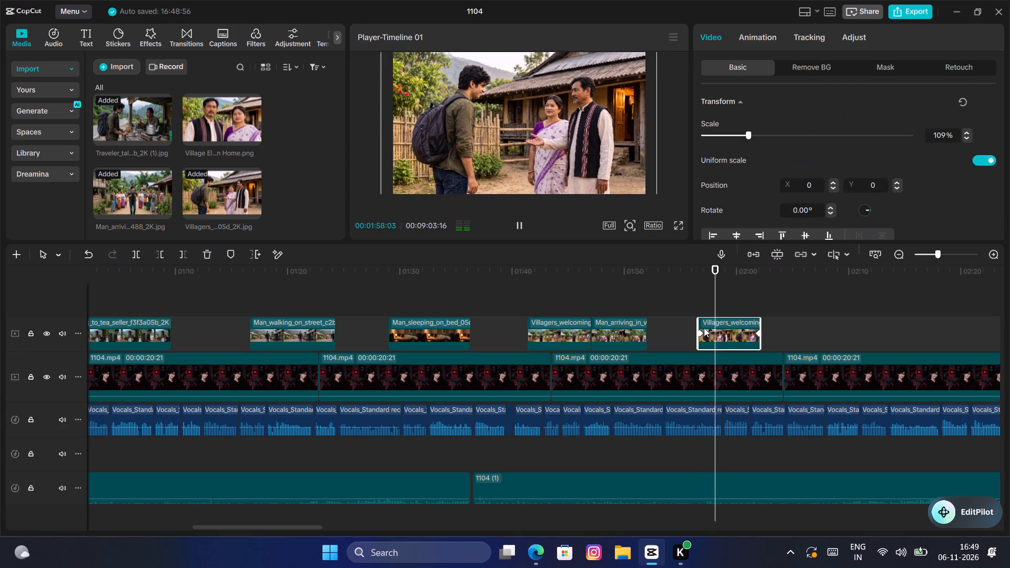
Delete the dinner invitation clip's first keyframe at 00:01:56:22.
{"action": "left_click", "coordinate": [701, 330]}
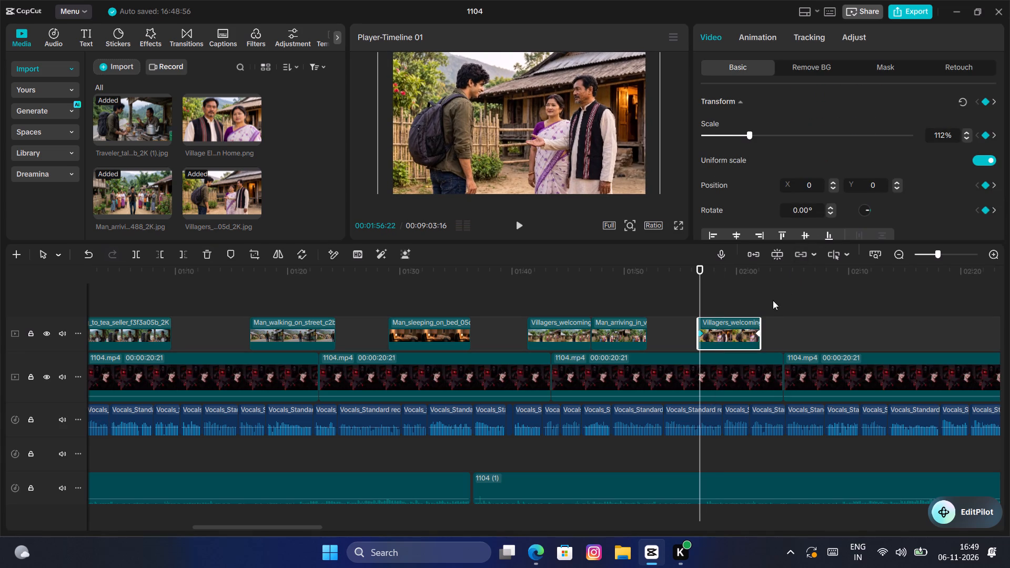
{"action": "key", "text": "BackSpace"}
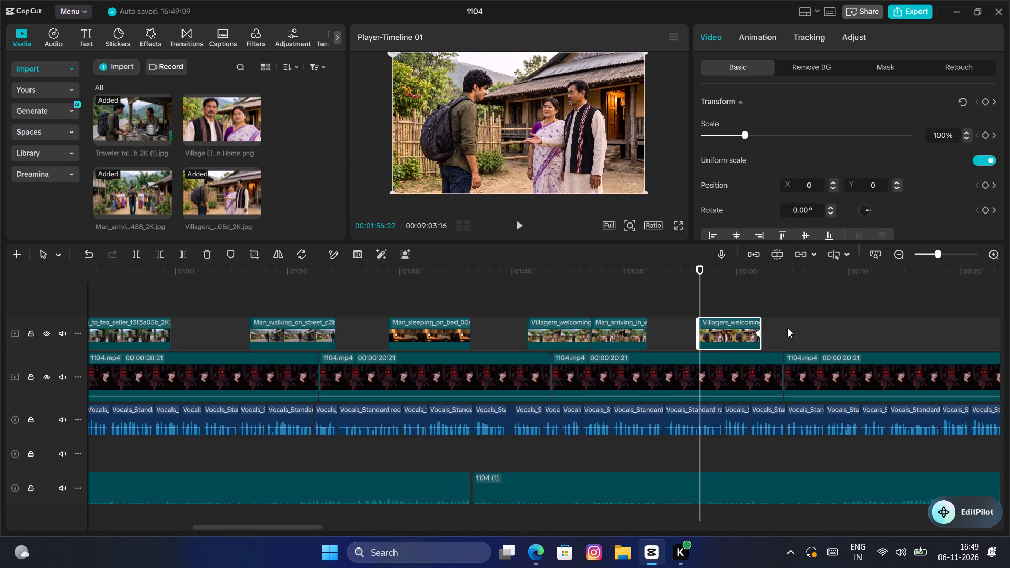
Add a transform keyframe at 00:01:56:19, at the dinner invitation clip's start, and set the scale there to 112%.
{"action": "left_click", "coordinate": [699, 293]}
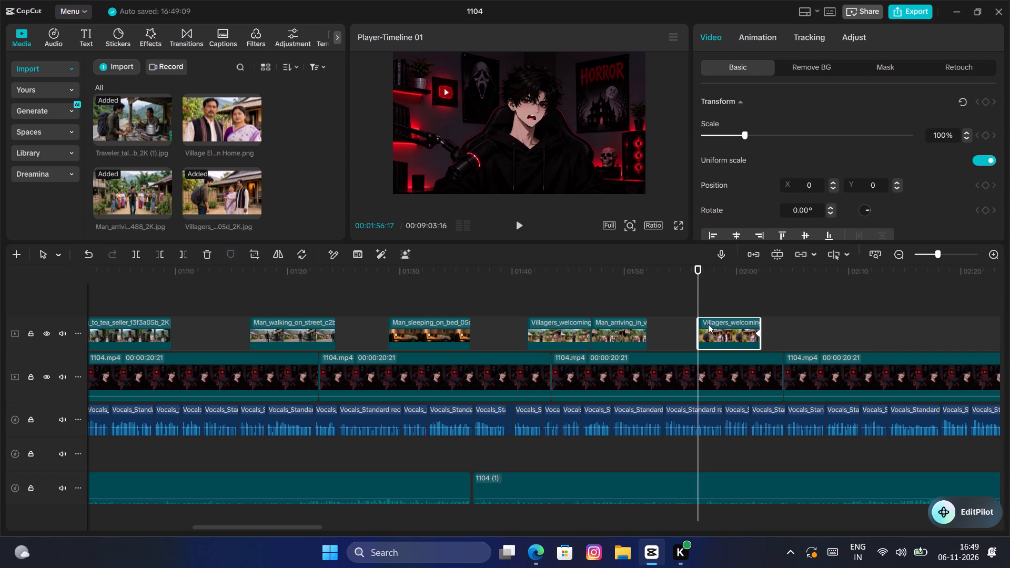
{"action": "key", "text": "Right"}
{"action": "key", "text": "Down"}
{"action": "key", "text": "Right"}
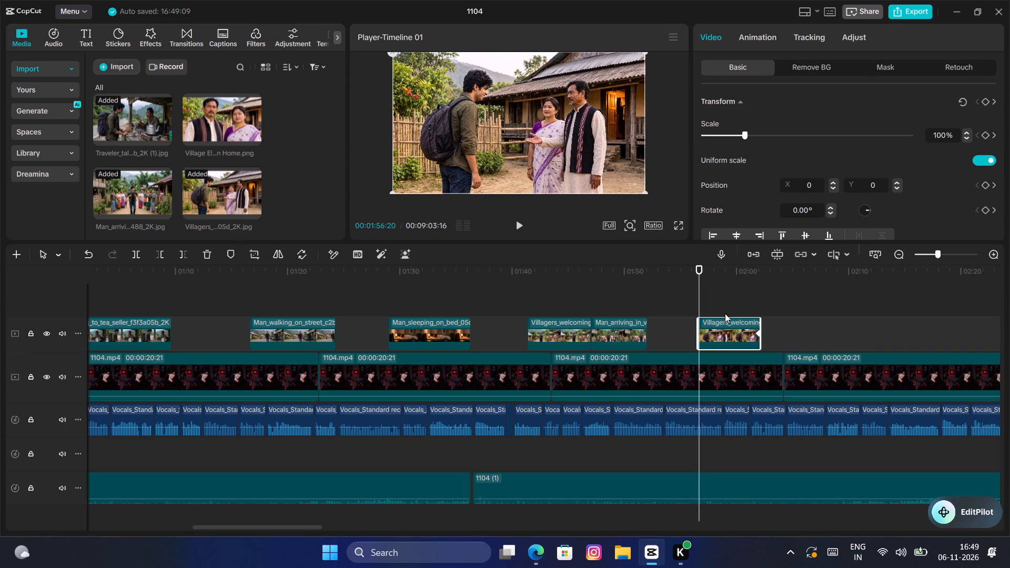
{"action": "key", "text": "Left"}
{"action": "key", "text": "Left"}
{"action": "key", "text": "Right"}
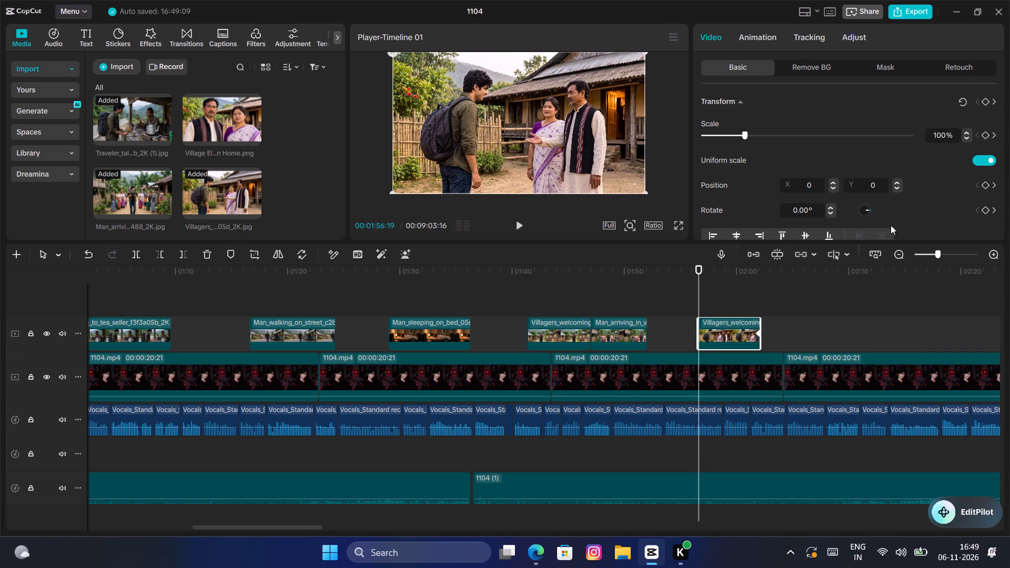
{"action": "left_click", "coordinate": [987, 97]}
{"action": "left_click", "coordinate": [946, 133]}
{"action": "key", "text": "BackSpace"}
{"action": "key", "text": "BackSpace"}
{"action": "type", "text": "12"}
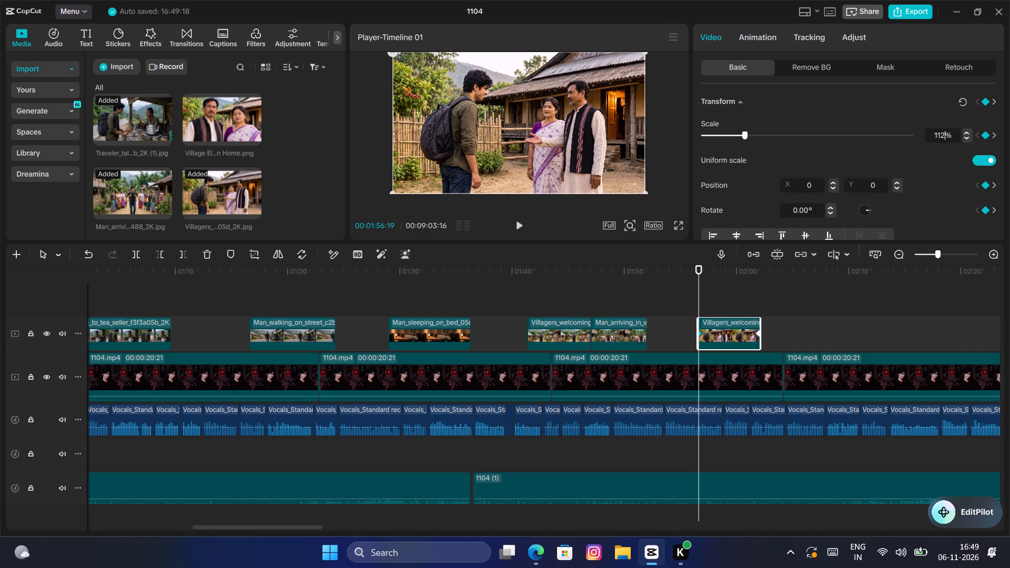
{"action": "key", "text": "Return"}
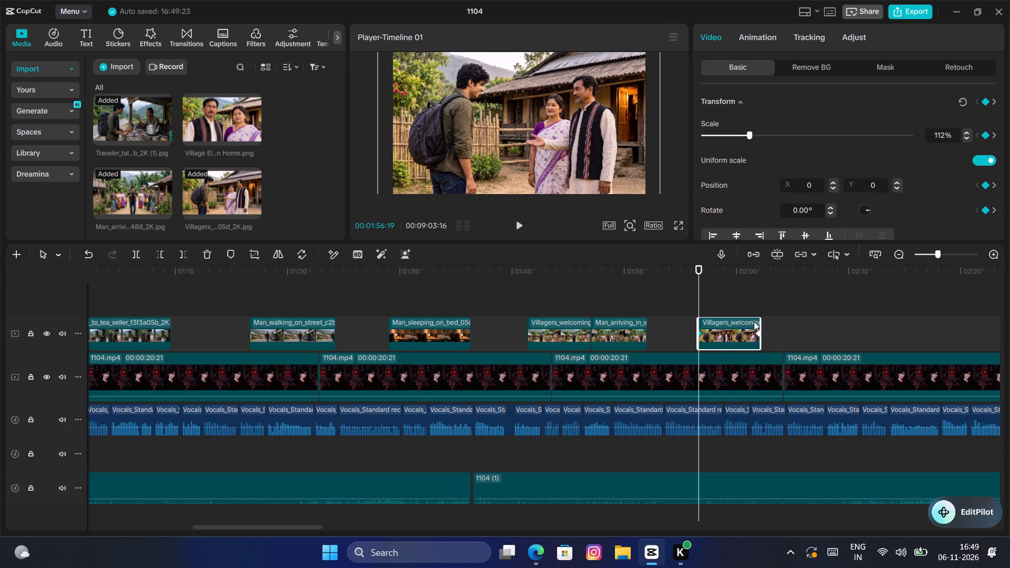
Play back the dinner invitation clip from its start to past its end to check the zoom.
{"action": "left_click", "coordinate": [757, 334]}
{"action": "left_click", "coordinate": [697, 303]}
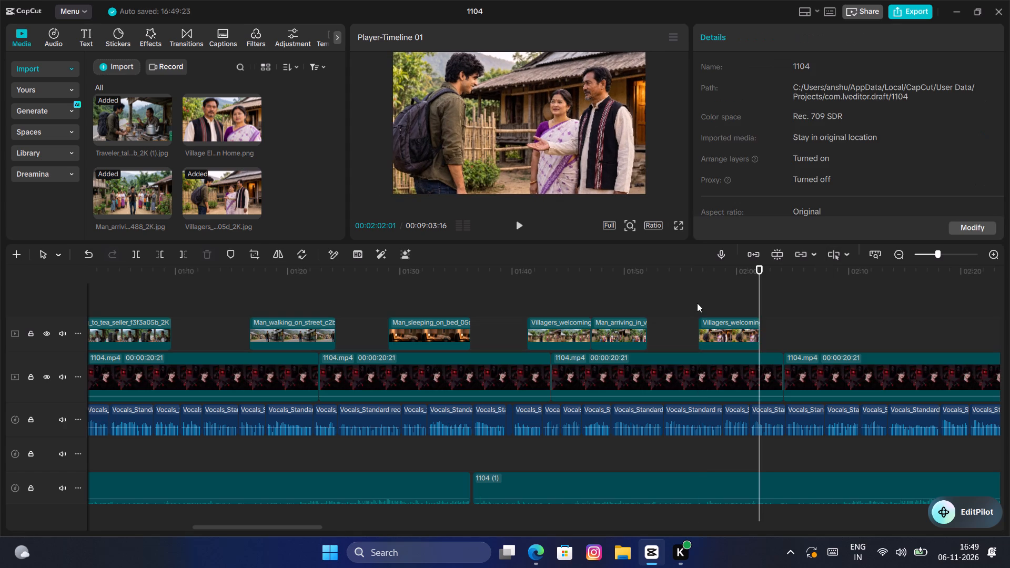
{"action": "key", "text": "c"}
{"action": "key", "text": "space"}
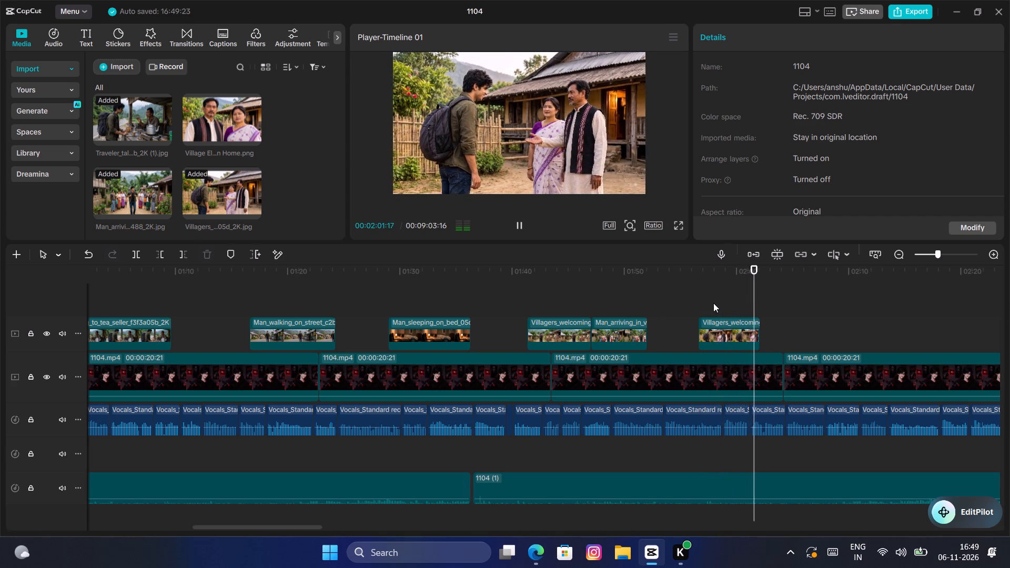
{"action": "key", "text": "space"}
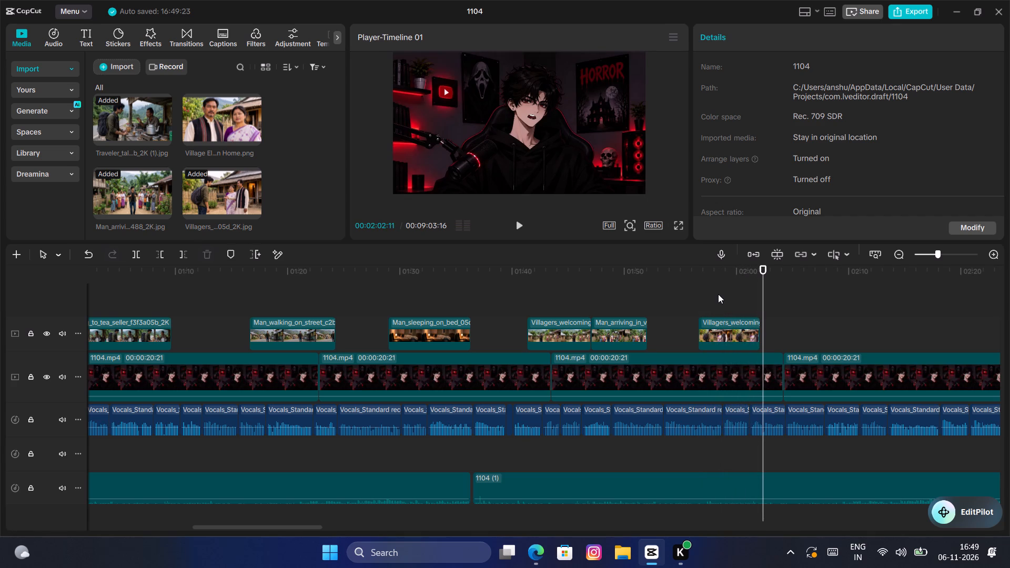
Remove the dinner invitation clip's extra scale keyframe at 00:02:02:01.
{"action": "left_click", "coordinate": [726, 333]}
{"action": "left_click", "coordinate": [756, 332]}
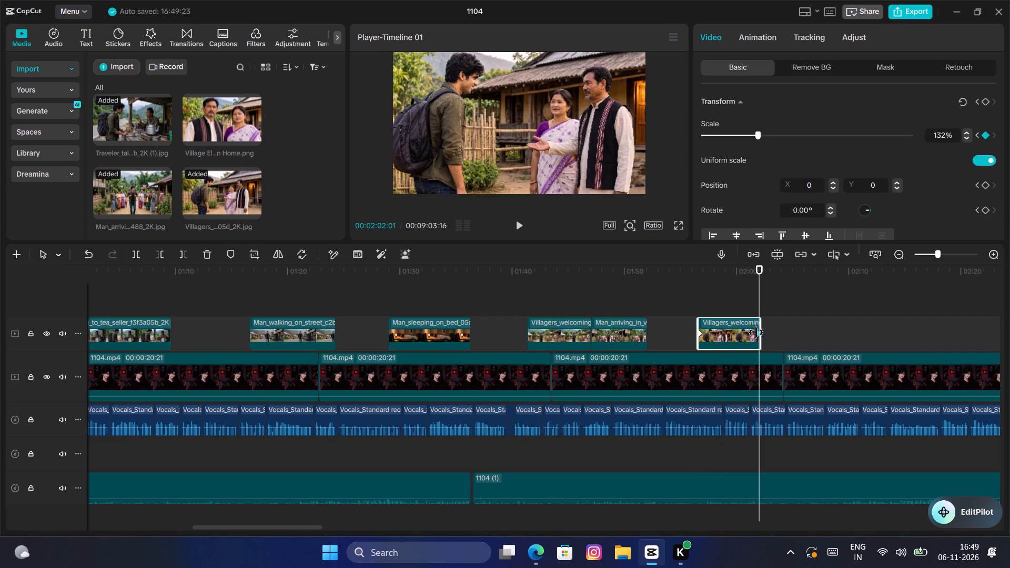
{"action": "left_click", "coordinate": [984, 134]}
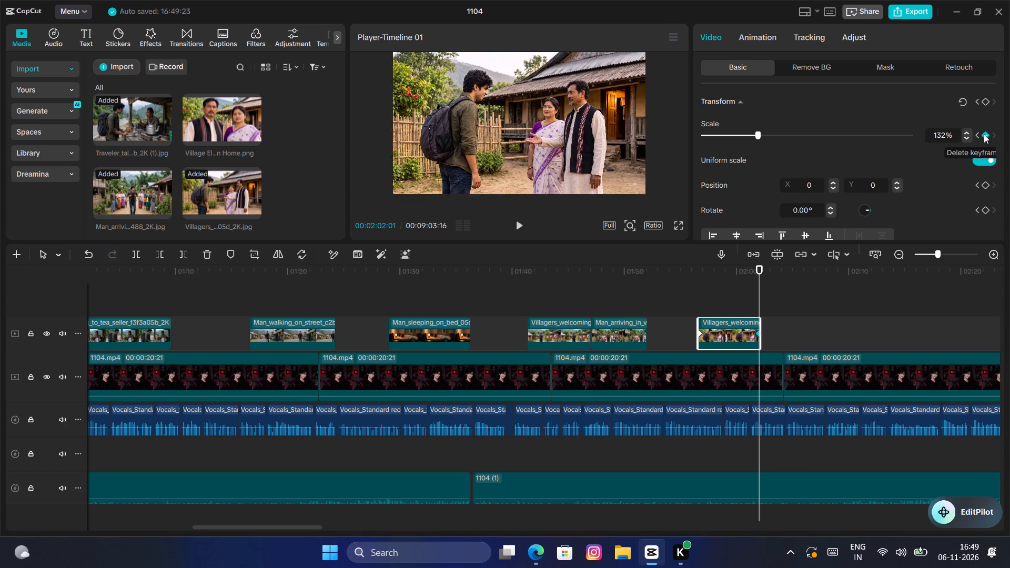
Set the scale to 132% at the dinner invitation clip's remaining end keyframe at 00:02:01:29.
{"action": "left_click", "coordinate": [696, 296]}
{"action": "key", "text": "space"}
{"action": "left_click", "coordinate": [752, 338]}
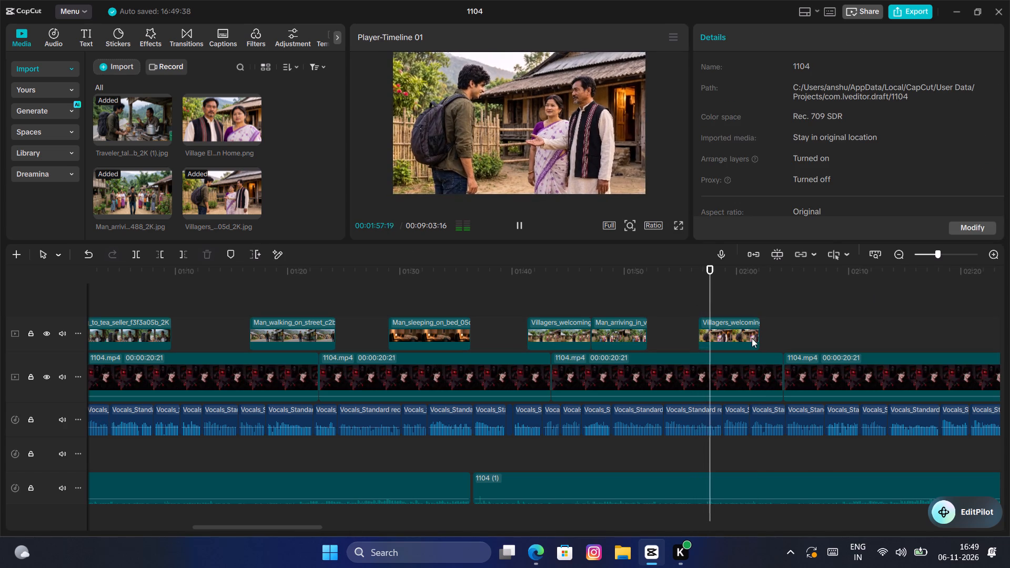
{"action": "left_click", "coordinate": [756, 334]}
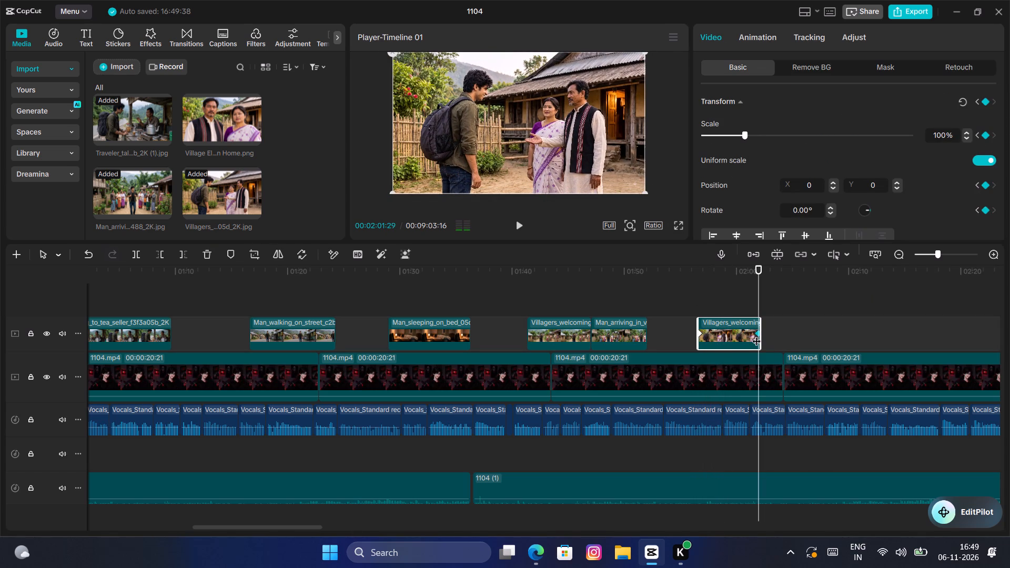
{"action": "left_click", "coordinate": [946, 133]}
{"action": "key", "text": "BackSpace"}
{"action": "key", "text": "BackSpace"}
{"action": "type", "text": "32"}
{"action": "key", "text": "Return"}
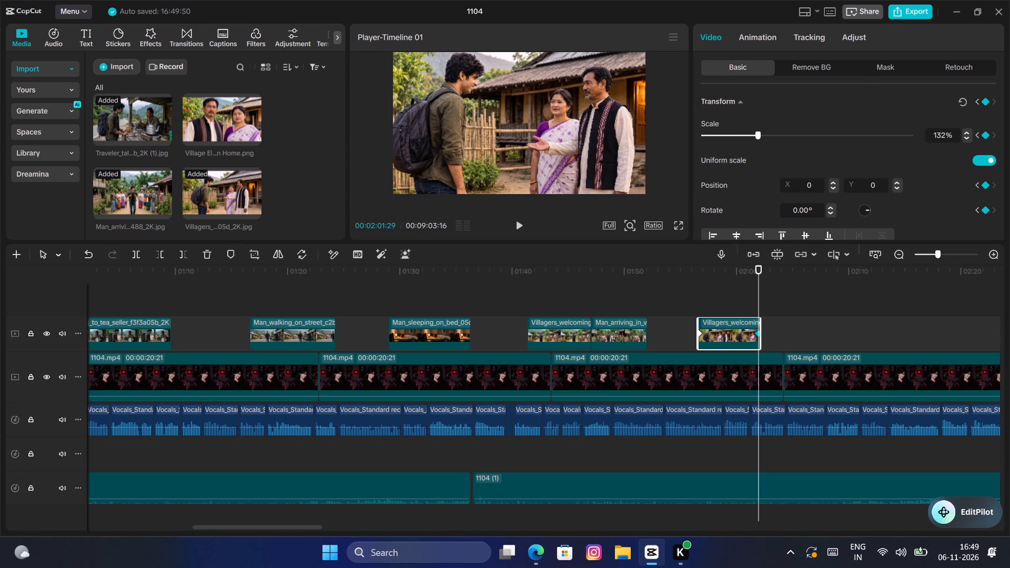
Play back from just before the dinner invitation clip to about 00:02:14 to check the zoom and hear the following narration.
{"action": "left_click", "coordinate": [694, 302]}
{"action": "key", "text": "space"}
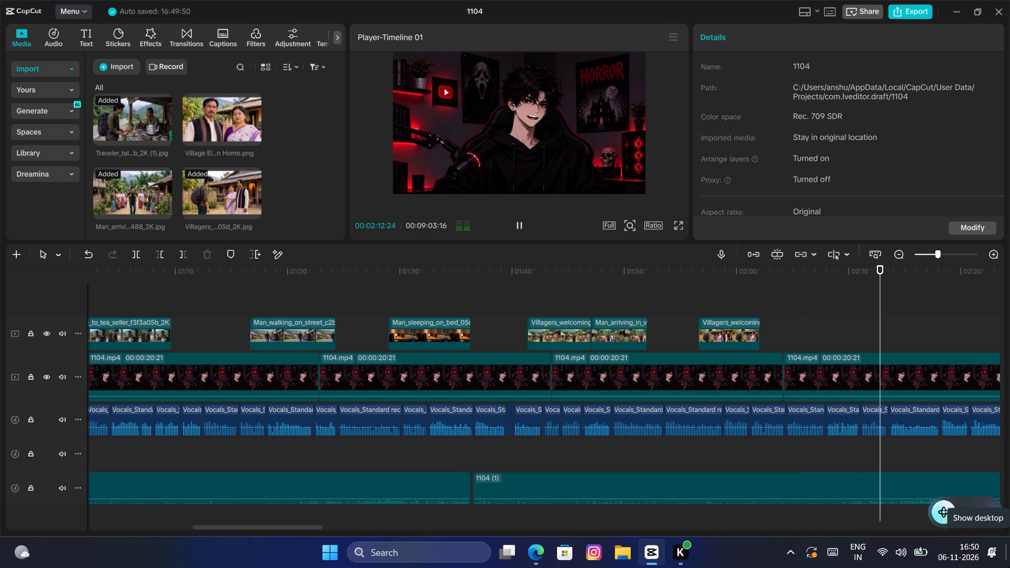
{"action": "key", "text": "space"}
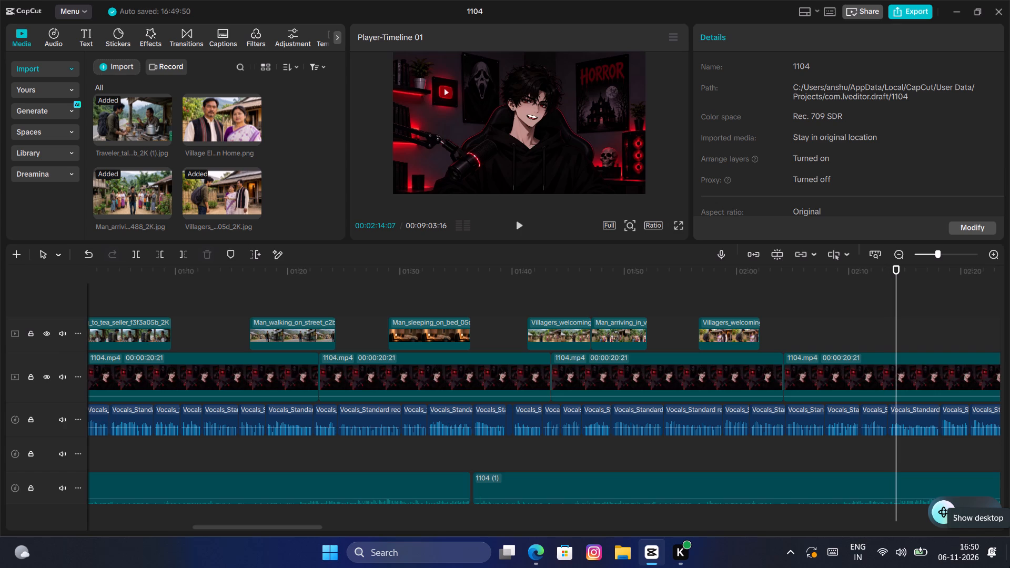
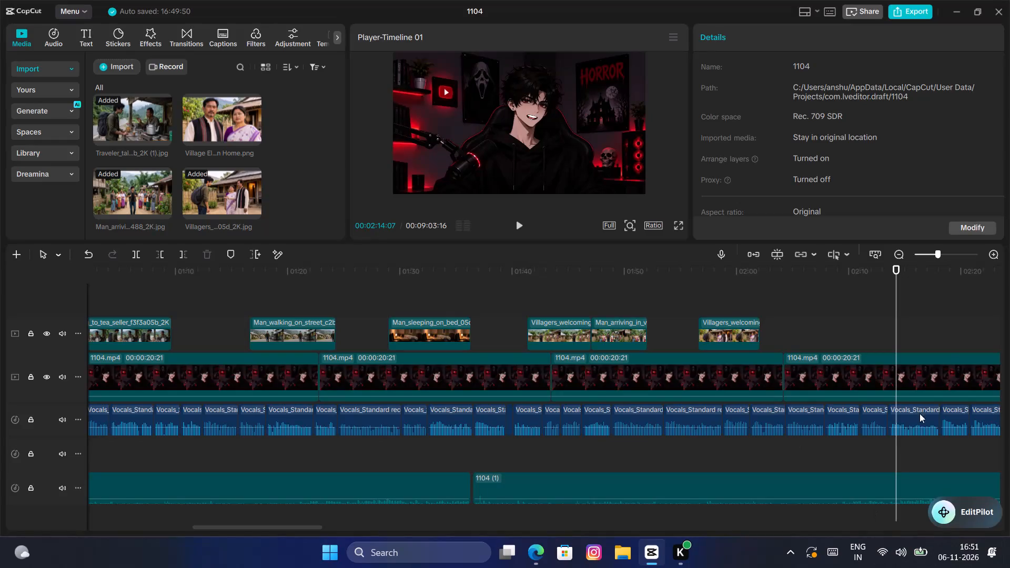
Play back the narration from the dinner invitation clip at about 01:59 to 02:12, pausing between sentences.
{"action": "left_click", "coordinate": [730, 289]}
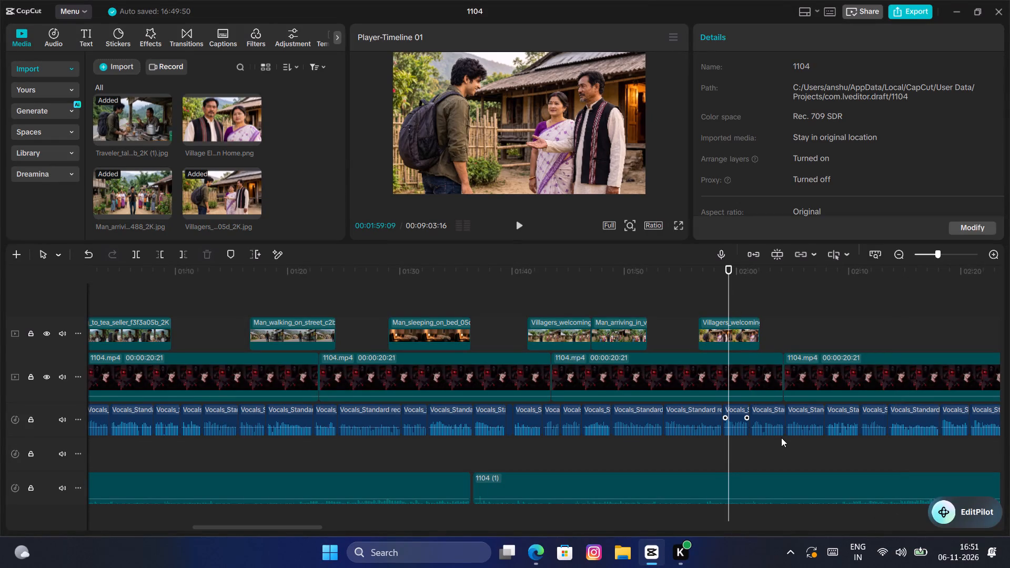
{"action": "key", "text": "space"}
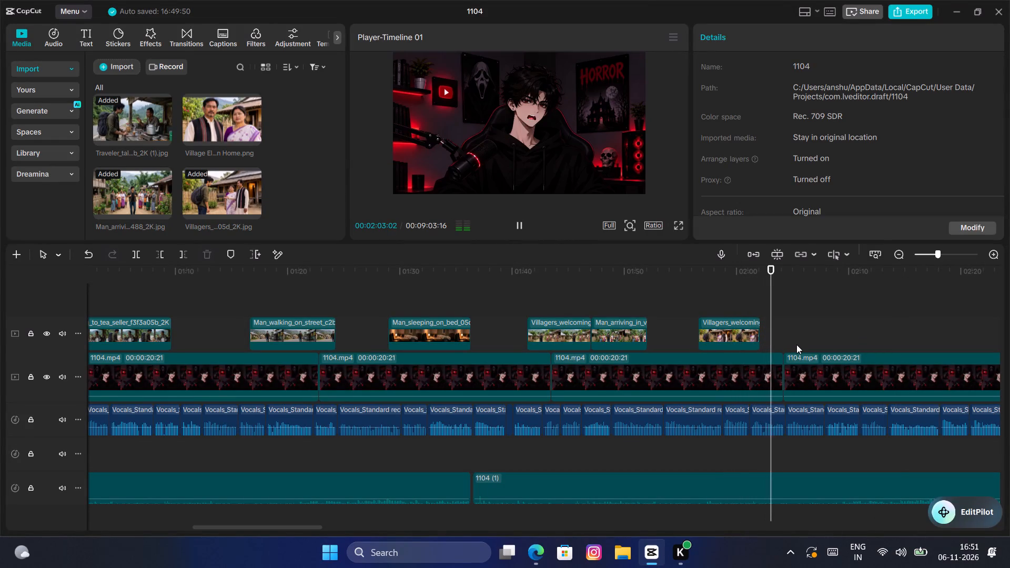
{"action": "key", "text": "space"}
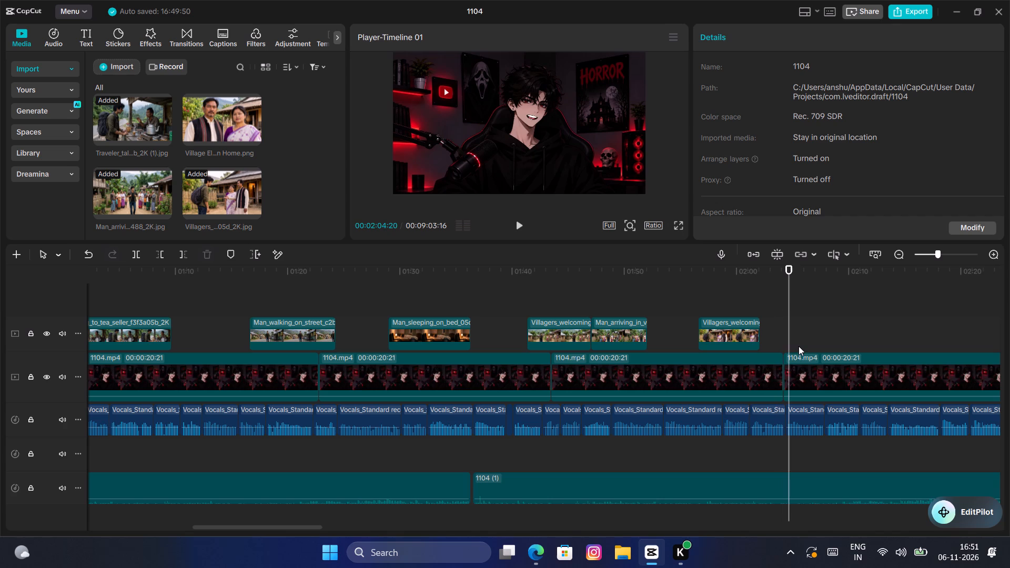
{"action": "key", "text": "space"}
{"action": "key", "text": "space"}
{"action": "key", "text": "space"}
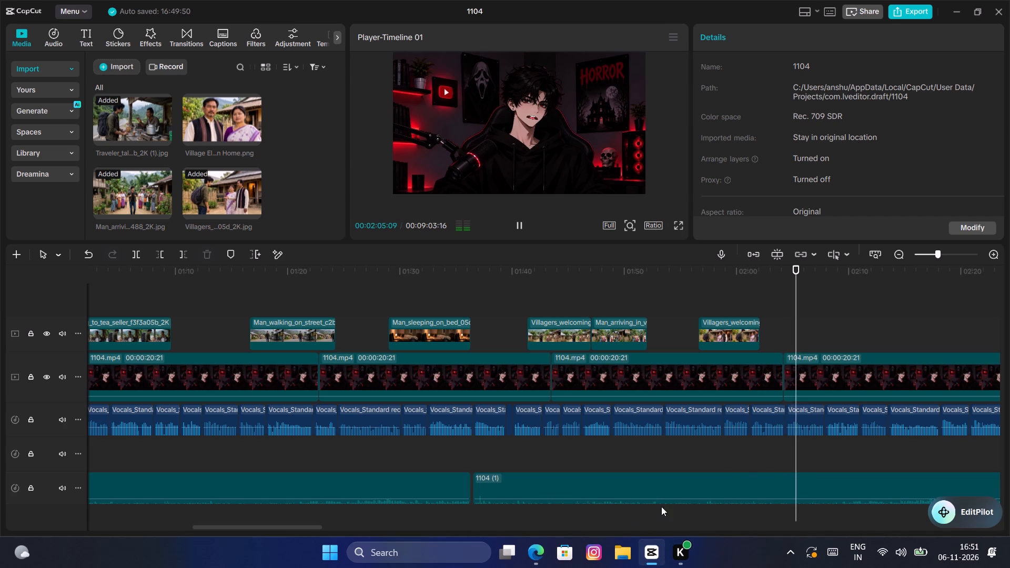
{"action": "key", "text": "space"}
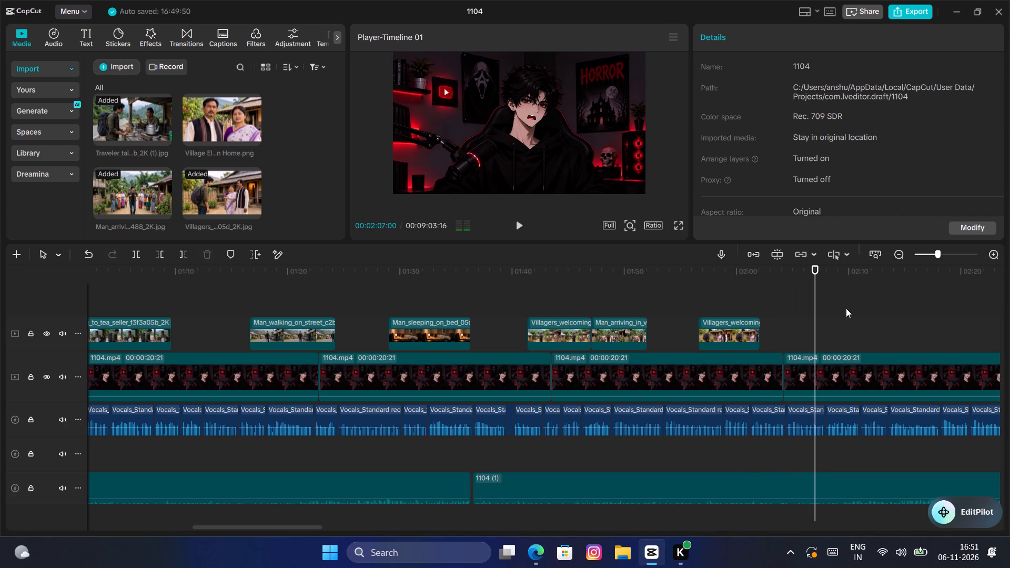
{"action": "key", "text": "space"}
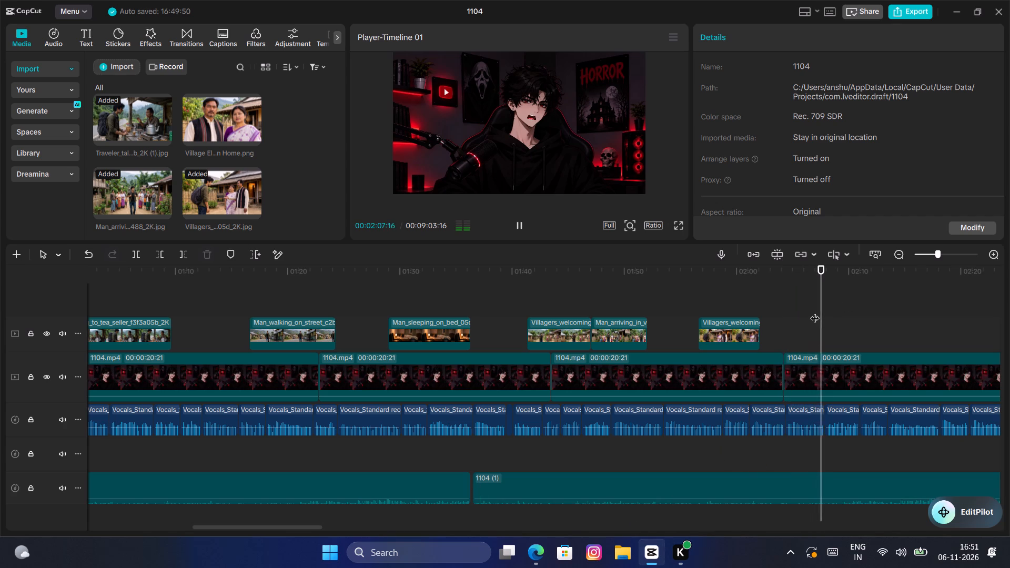
{"action": "key", "text": "space"}
{"action": "key", "text": "space"}
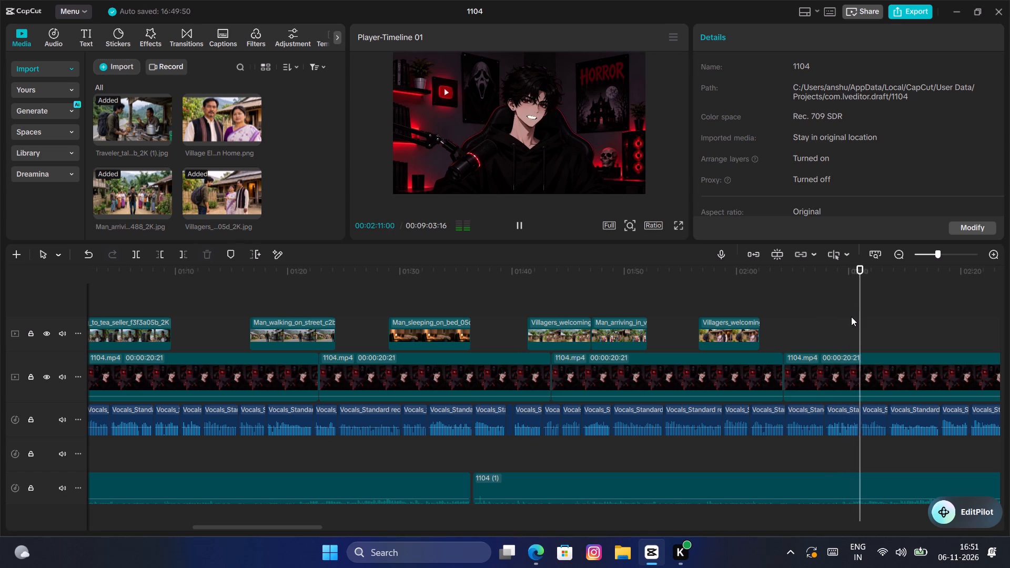
{"action": "key", "text": "space"}
{"action": "key", "text": "space"}
{"action": "key", "text": "space"}
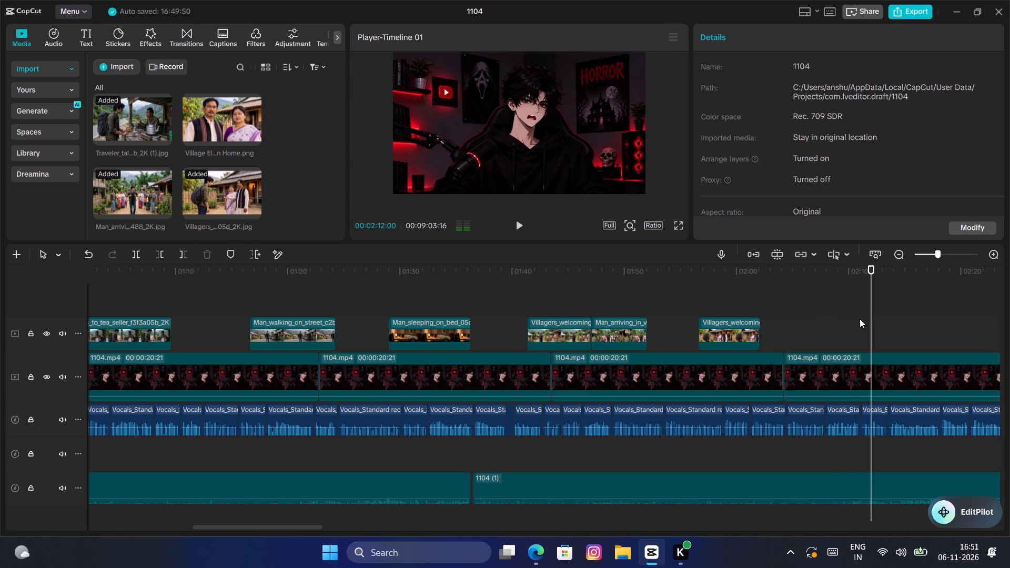
Replay the narration from about 02:04 to 02:13 to identify the vocal segment that should go.
{"action": "left_click", "coordinate": [783, 320]}
{"action": "key", "text": "space"}
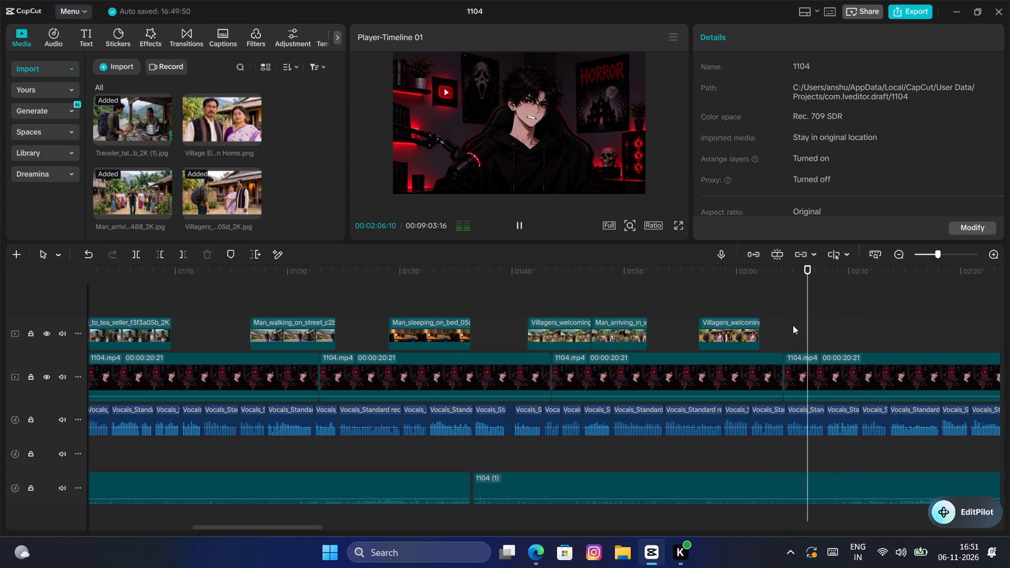
{"action": "key", "text": "space"}
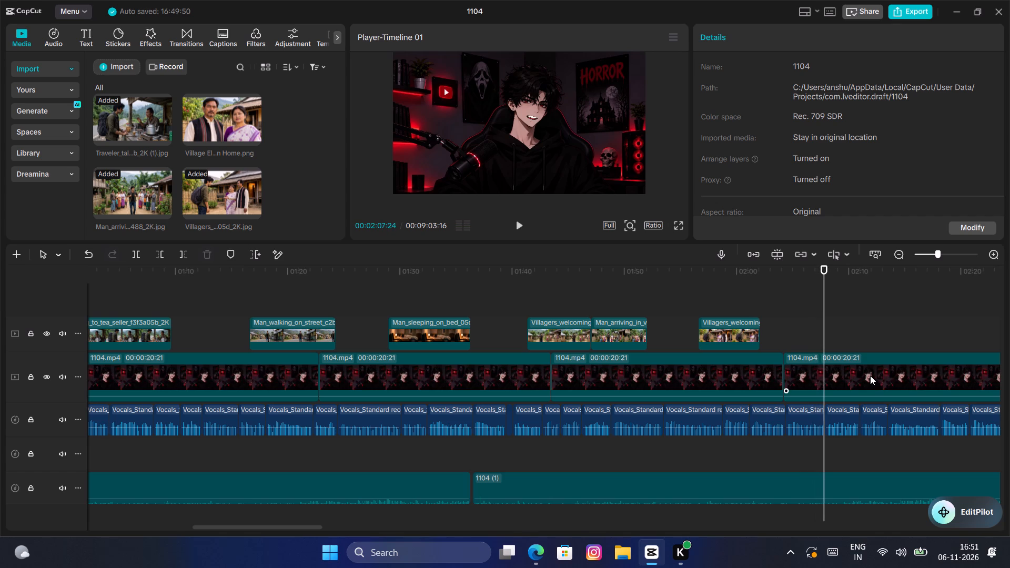
{"action": "key", "text": "space"}
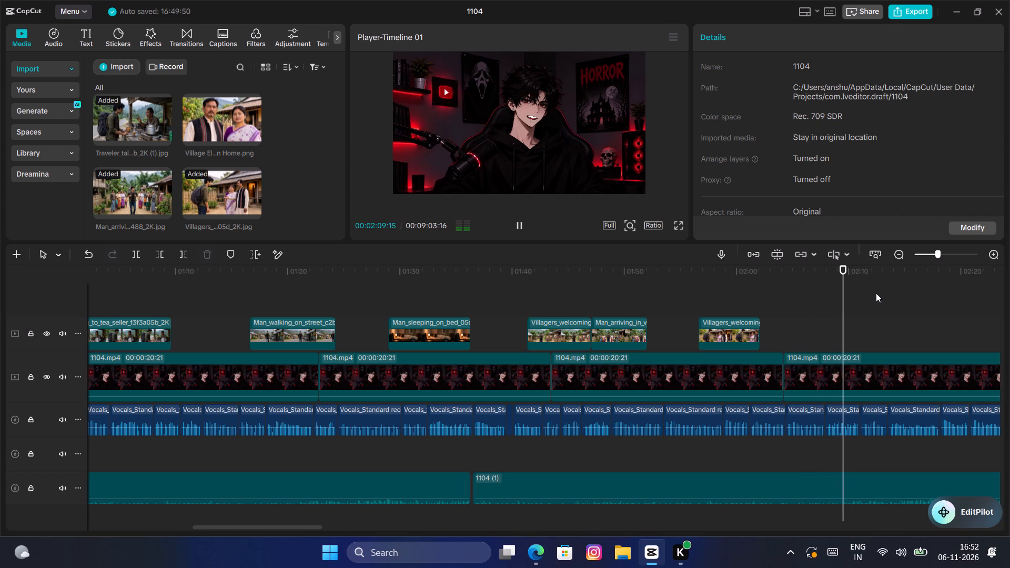
{"action": "key", "text": "space"}
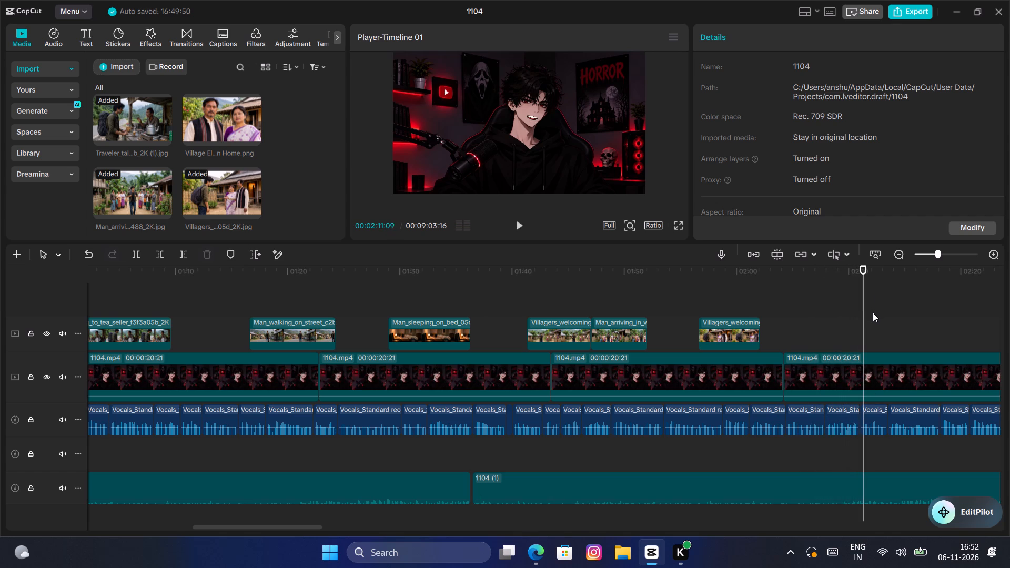
{"action": "key", "text": "space"}
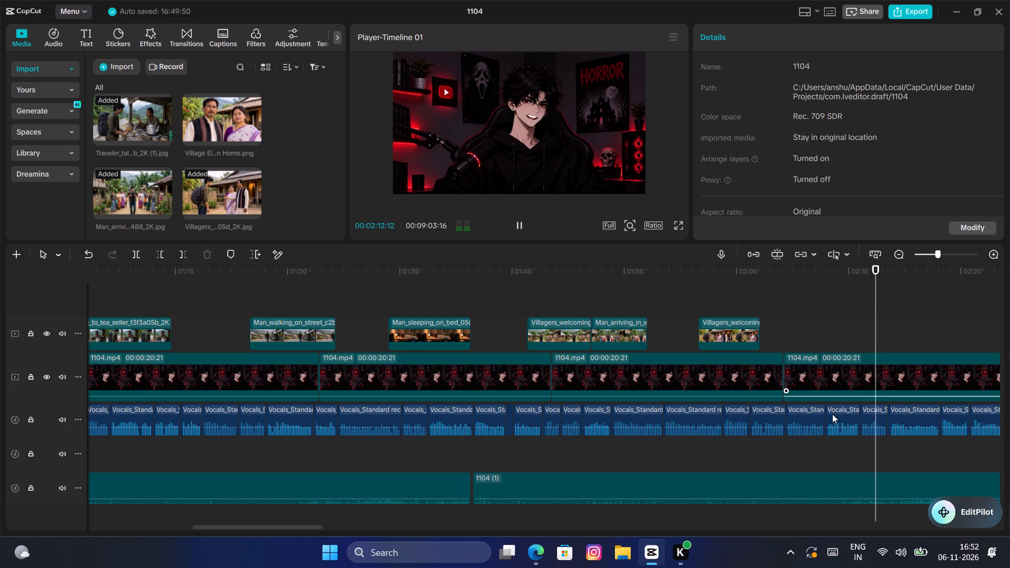
{"action": "key", "text": "space"}
Delete the vocal segment between about 02:08 and 02:11 from the narration track.
{"action": "left_click", "coordinate": [843, 422]}
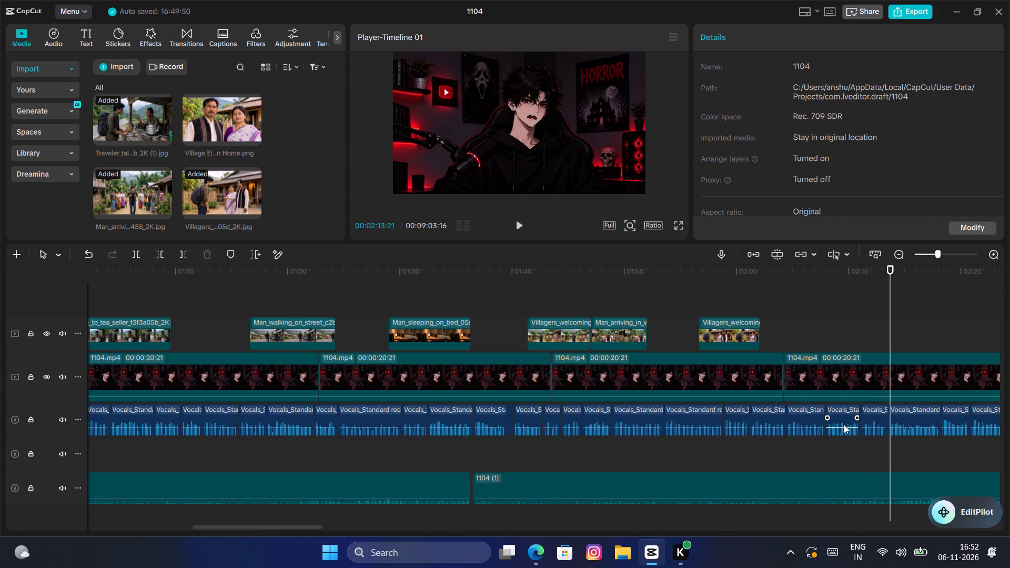
{"action": "key", "text": "BackSpace"}
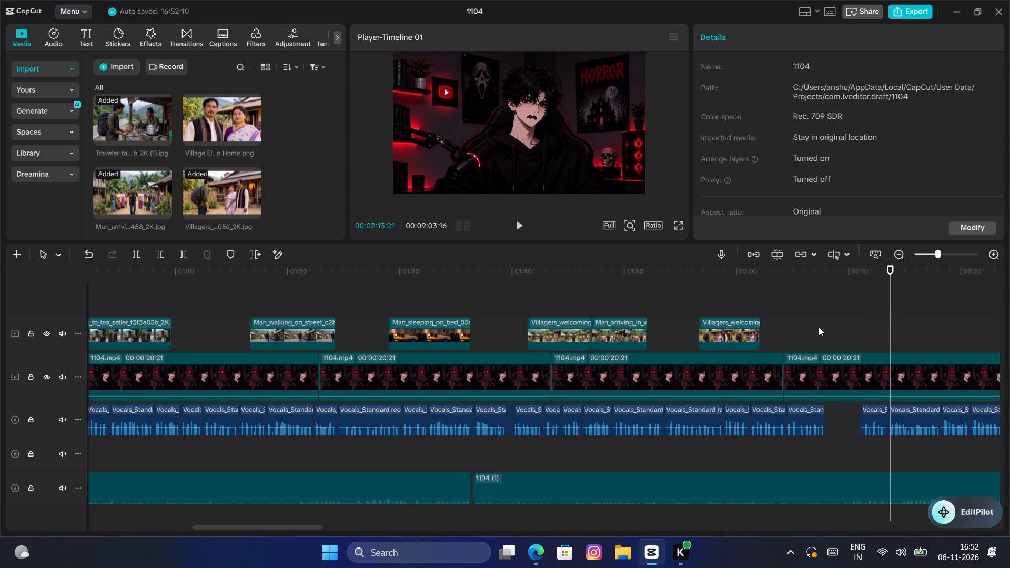
Play back the narration from about 02:09, inside the gap of the deleted vocal segment, to 02:21.
{"action": "left_click", "coordinate": [843, 312]}
{"action": "key", "text": "space"}
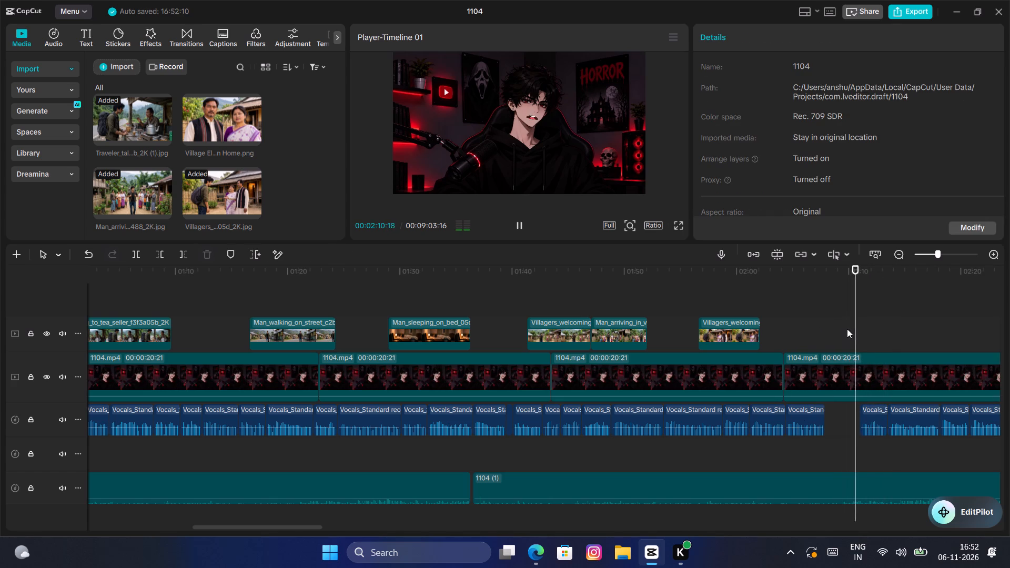
{"action": "key", "text": "space"}
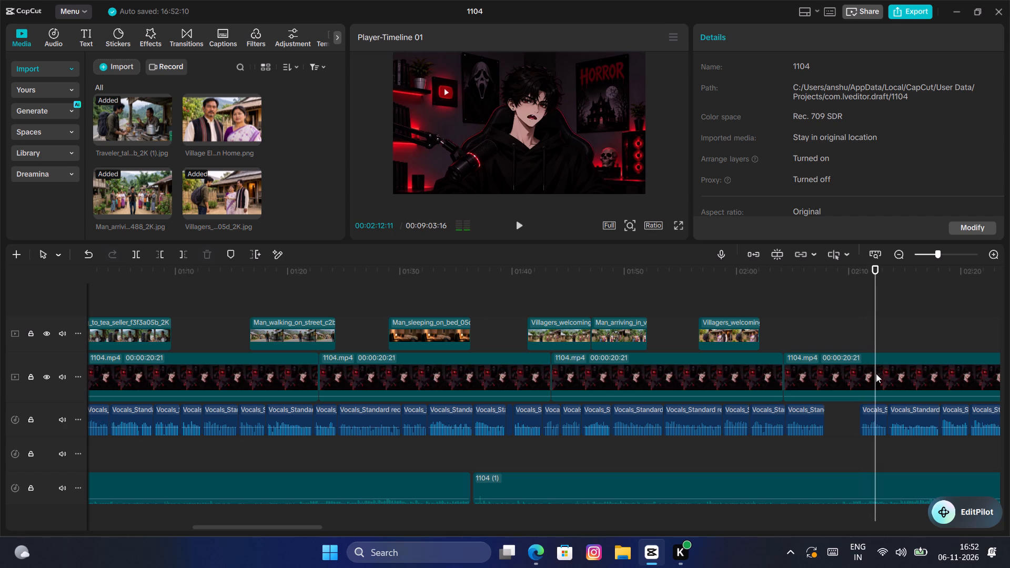
{"action": "key", "text": "space"}
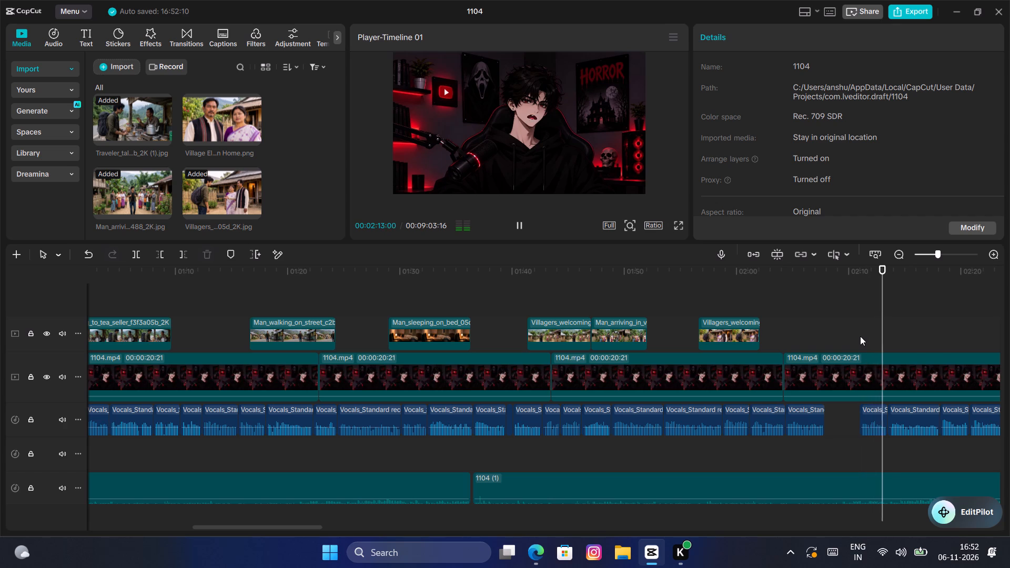
{"action": "key", "text": "space"}
{"action": "key", "text": "space"}
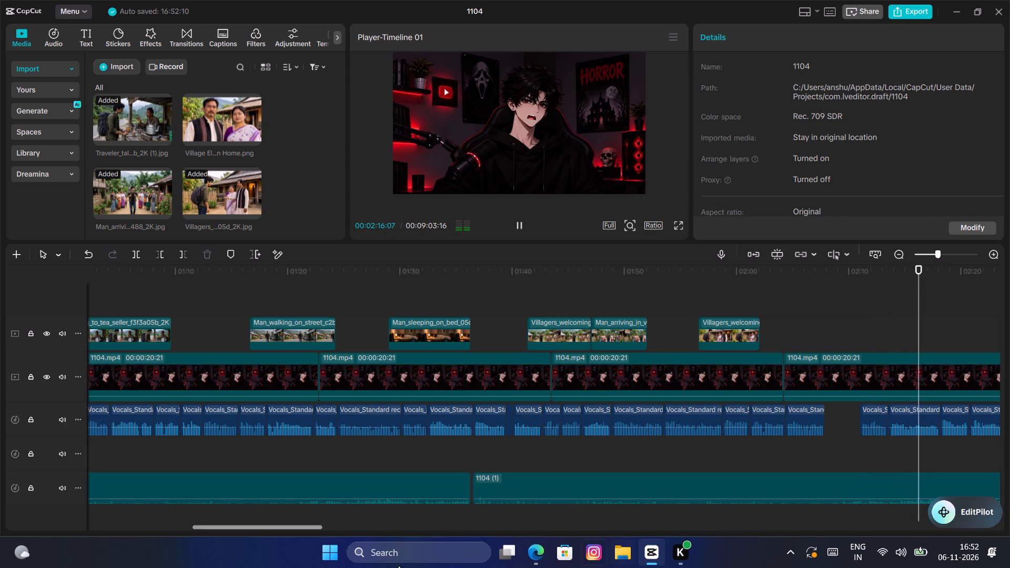
{"action": "left_click_drag", "start_coordinate": [306, 525], "coordinate": [330, 529]}
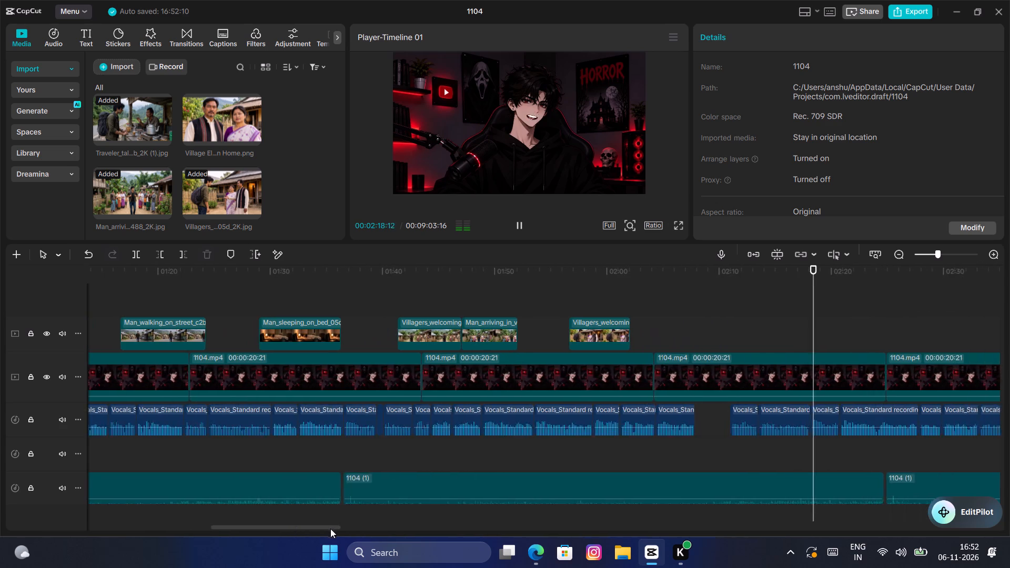
{"action": "left_click_drag", "start_coordinate": [330, 529], "coordinate": [360, 538]}
{"action": "key", "text": "space"}
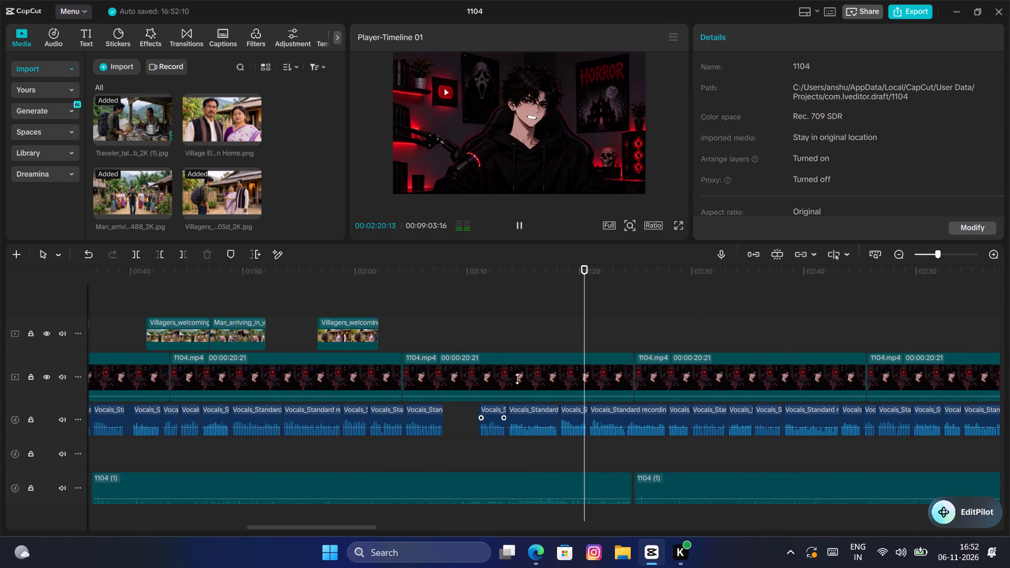
{"action": "key", "text": "space"}
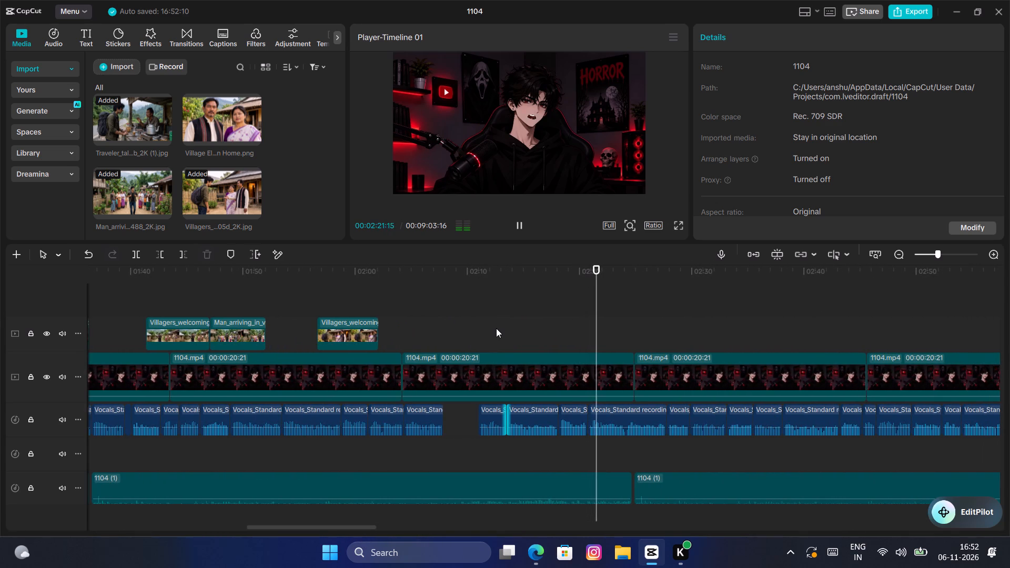
{"action": "key", "text": "space"}
Replay across the narration gap from before 02:07 to about 02:12 to check how the sentences join.
{"action": "left_click", "coordinate": [469, 318]}
{"action": "left_click_drag", "start_coordinate": [469, 318], "coordinate": [393, 329]}
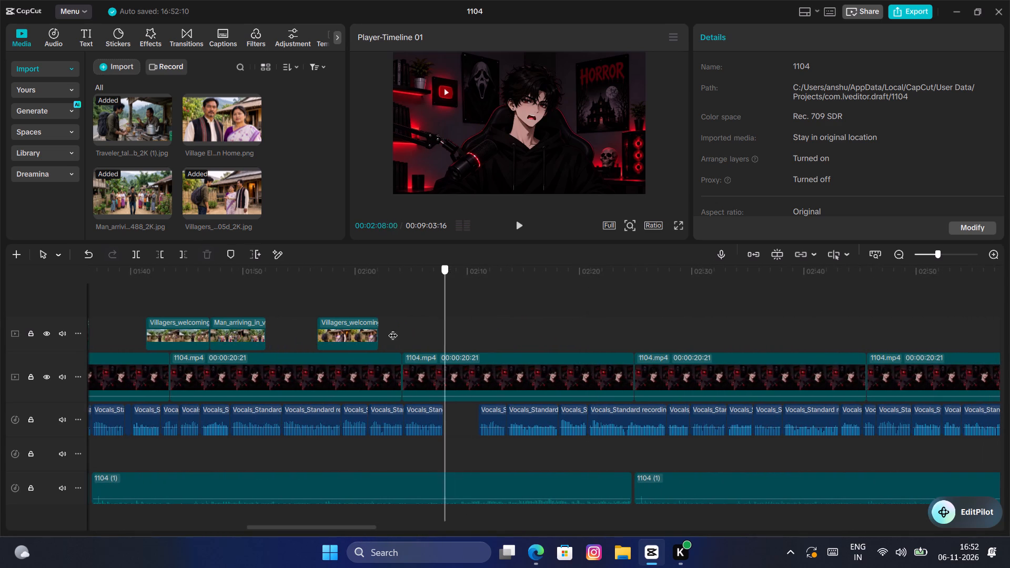
{"action": "left_click_drag", "start_coordinate": [393, 329], "coordinate": [381, 331]}
{"action": "key", "text": "space"}
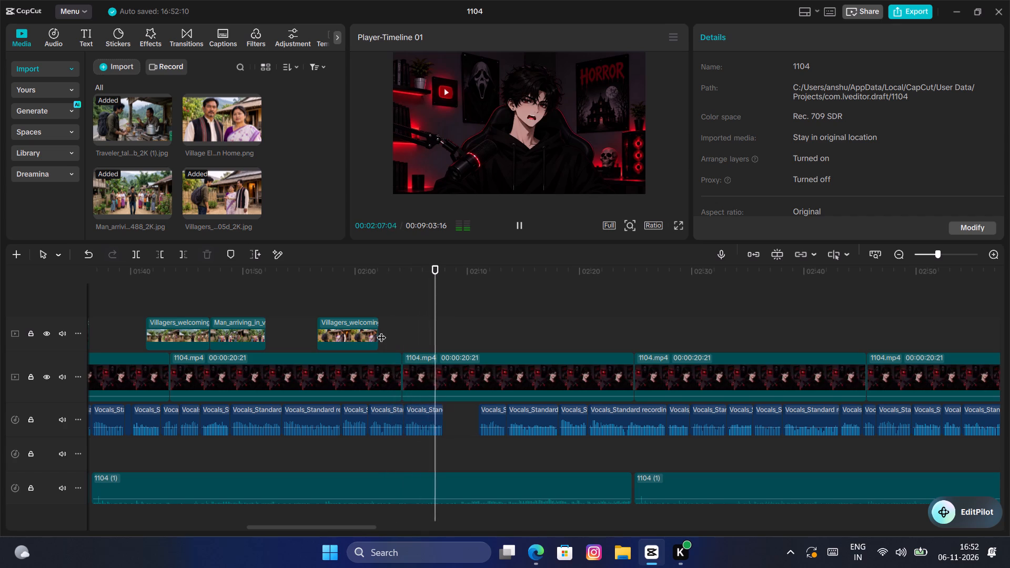
{"action": "key", "text": "space"}
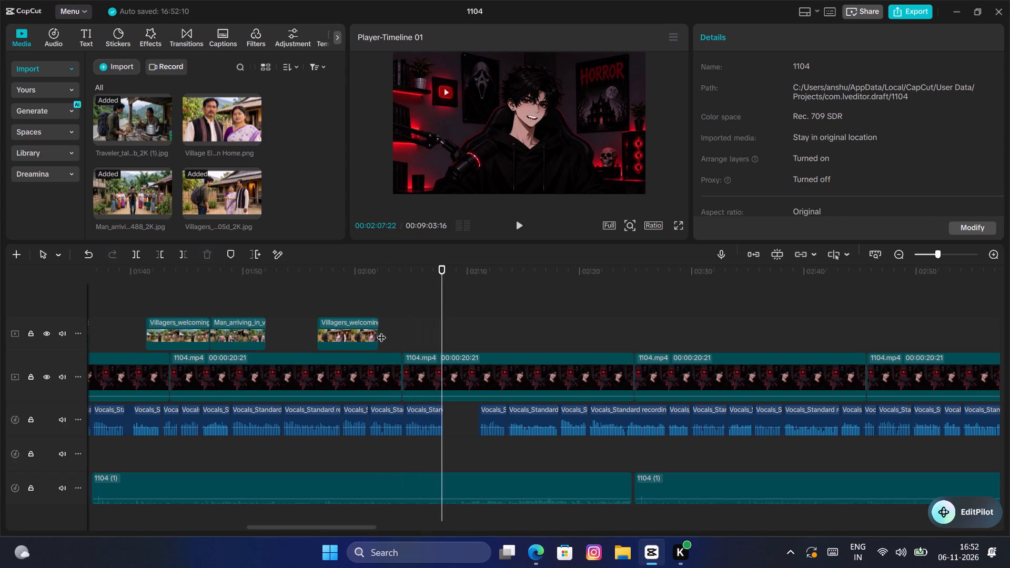
{"action": "key", "text": "space"}
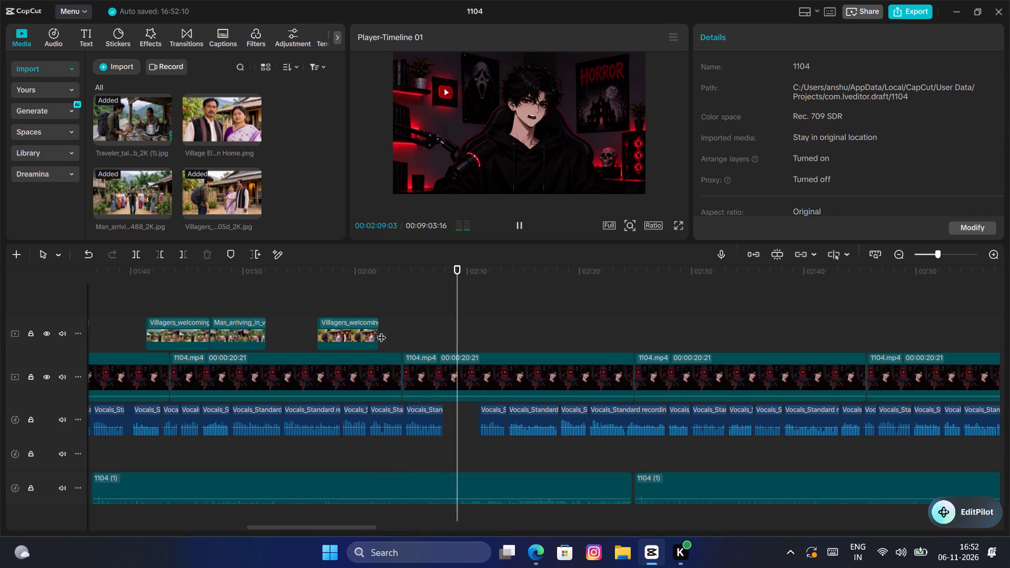
{"action": "key", "text": "space"}
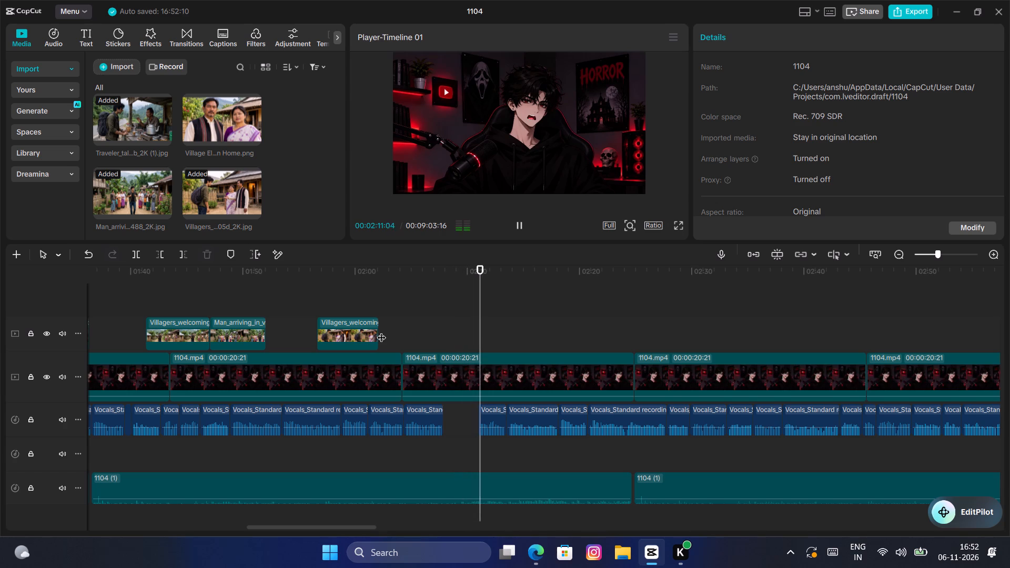
{"action": "key", "text": "space"}
{"action": "key", "text": "space"}
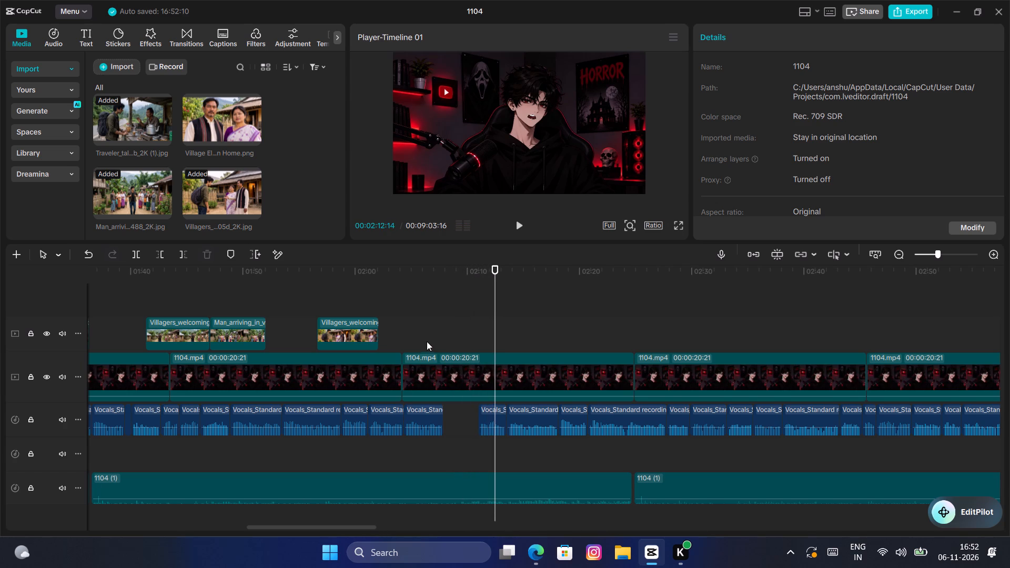
Split the 1104.mp4 narrator video at 00:02:07:25, where the narration gap begins.
{"action": "left_click", "coordinate": [438, 331]}
{"action": "left_click_drag", "start_coordinate": [438, 331], "coordinate": [443, 333]}
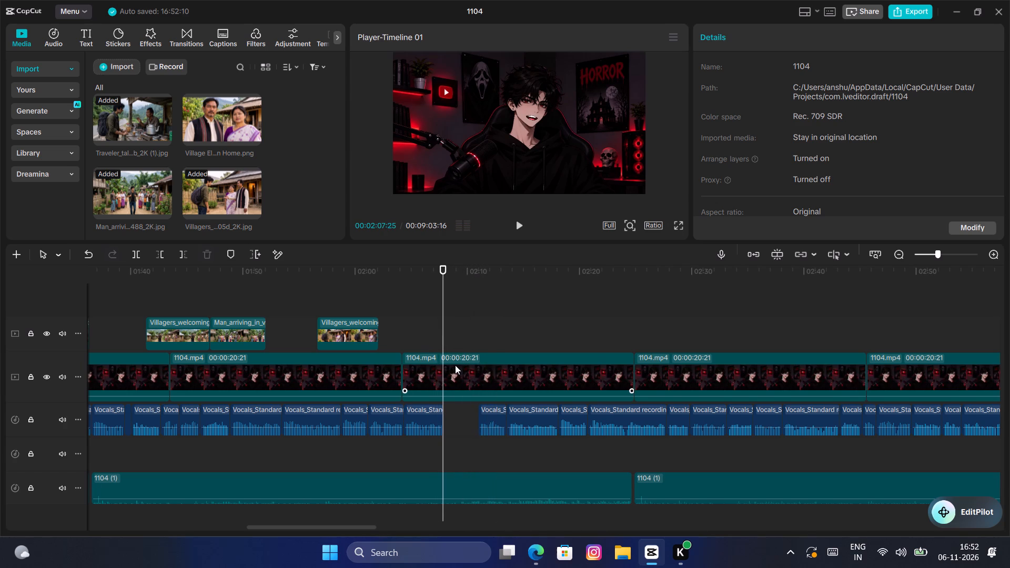
{"action": "left_click", "coordinate": [455, 365]}
{"action": "left_click", "coordinate": [130, 255]}
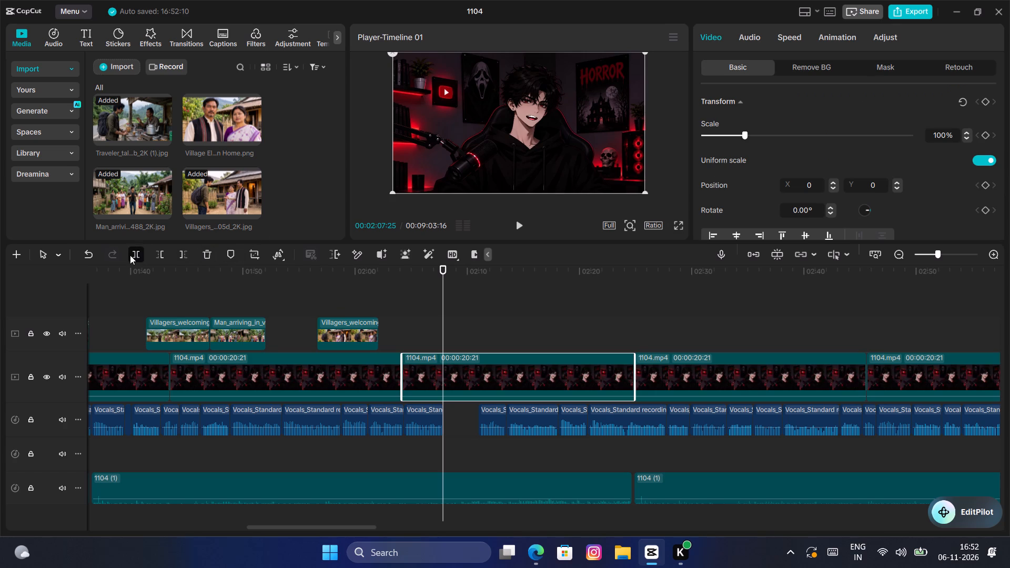
Trim the start of the later 1104.mp4 piece to 00:02:11:03, where the narration resumes.
{"action": "key", "text": "Right"}
{"action": "key", "text": "Right"}
{"action": "key", "text": "Right"}
{"action": "key", "text": "Right"}
{"action": "key", "text": "Right"}
{"action": "key", "text": "Right"}
{"action": "key", "text": "Right"}
{"action": "key", "text": "Right"}
{"action": "key", "text": "Right"}
{"action": "key", "text": "Right"}
{"action": "key", "text": "Right"}
{"action": "key", "text": "Right"}
{"action": "key", "text": "Right"}
{"action": "key", "text": "Right"}
{"action": "key", "text": "Right"}
{"action": "key", "text": "Right"}
{"action": "key", "text": "Right"}
{"action": "key", "text": "Right"}
{"action": "key", "text": "Right"}
{"action": "key", "text": "Right"}
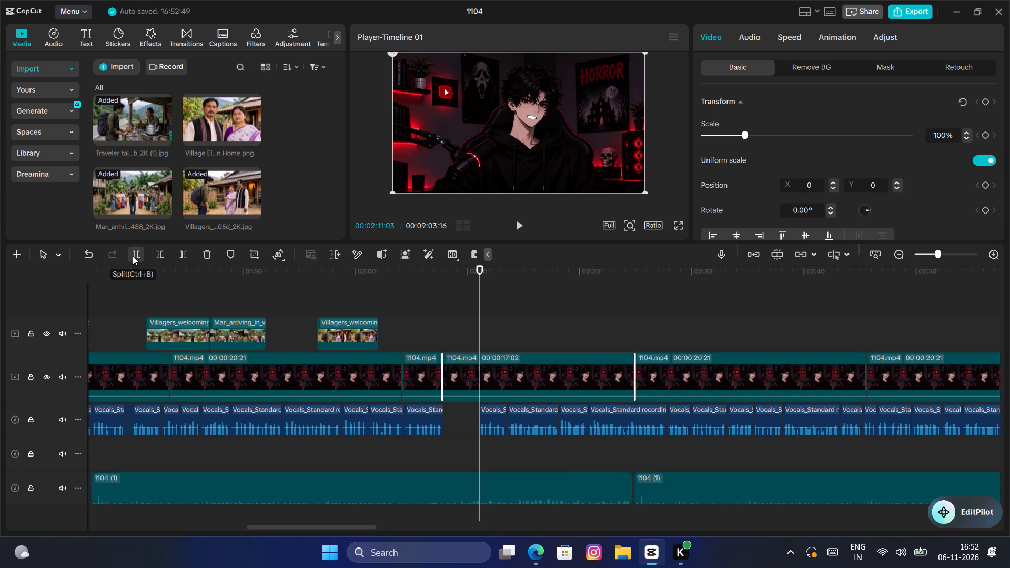
{"action": "key", "text": "q"}
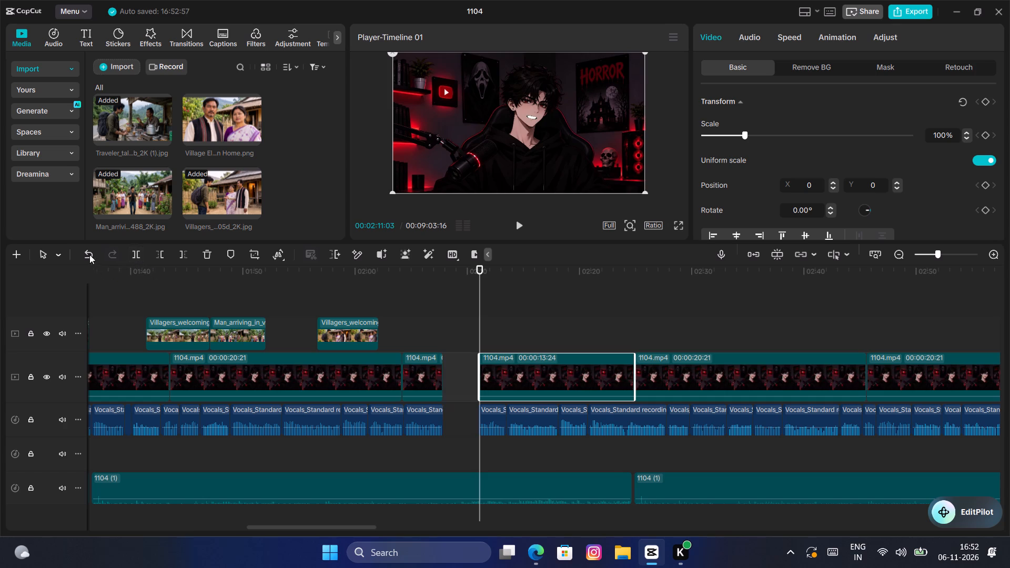
Shift all narration, narrator video and image clips after the 02:07 gap earlier by about 2.6 seconds, leaving the 1104 (1) track in place.
{"action": "double_click", "coordinate": [896, 257]}
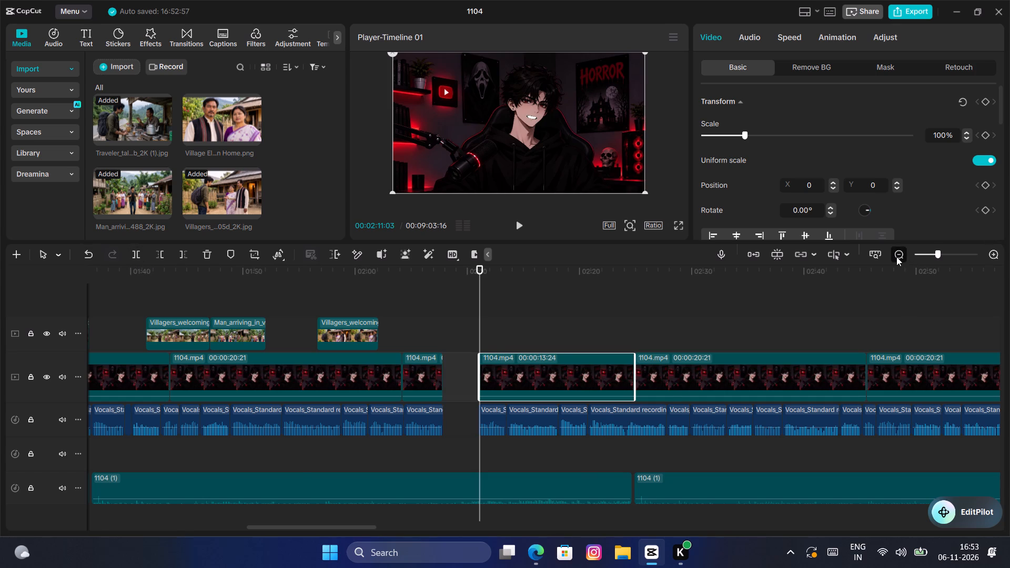
{"action": "left_click", "coordinate": [896, 257]}
{"action": "left_click", "coordinate": [896, 257]}
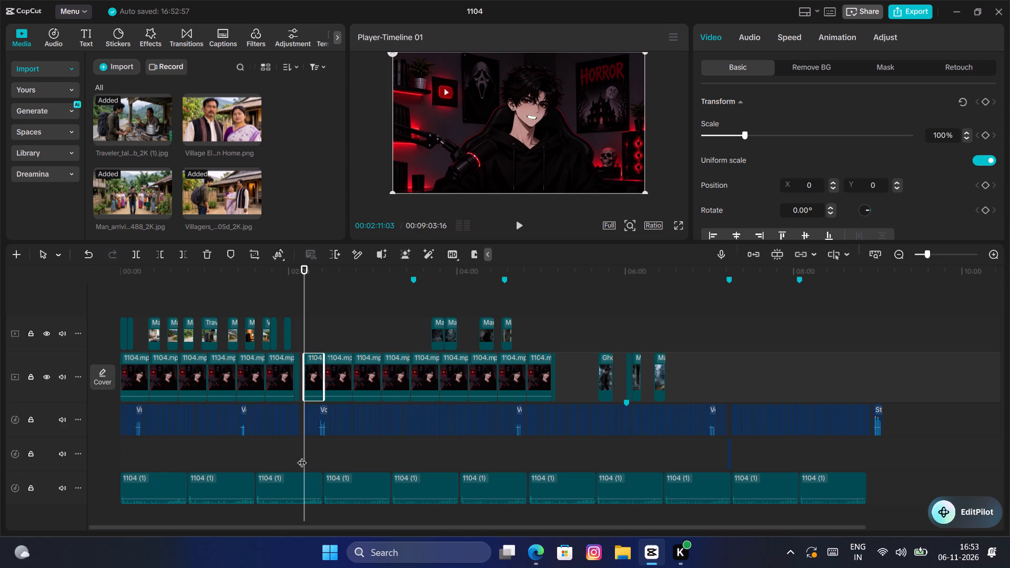
{"action": "left_click", "coordinate": [294, 453]}
{"action": "left_click", "coordinate": [308, 449]}
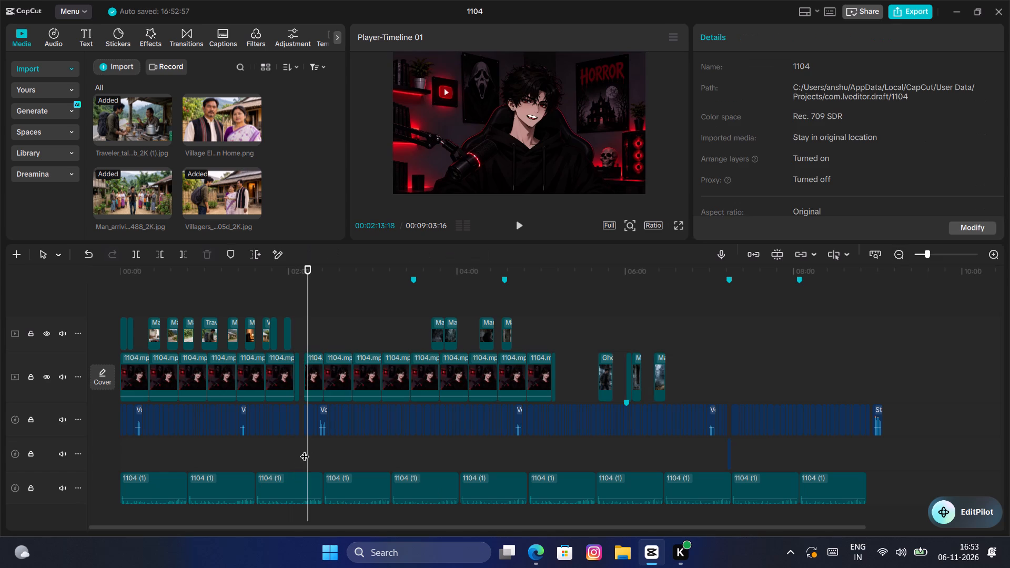
{"action": "left_click_drag", "start_coordinate": [302, 449], "coordinate": [385, 406]}
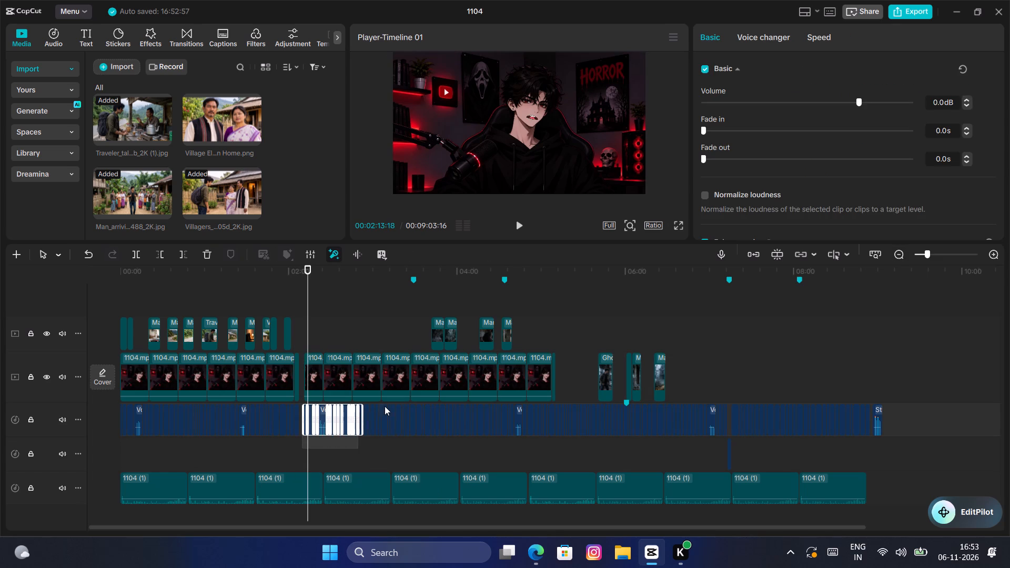
{"action": "left_click_drag", "start_coordinate": [385, 406], "coordinate": [829, 397]}
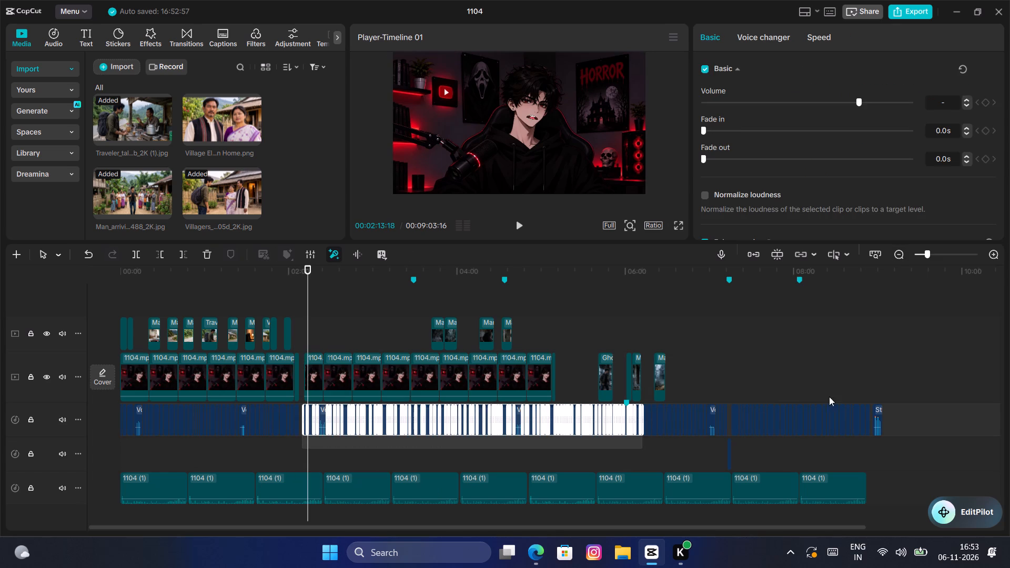
{"action": "left_click_drag", "start_coordinate": [829, 397], "coordinate": [931, 360]}
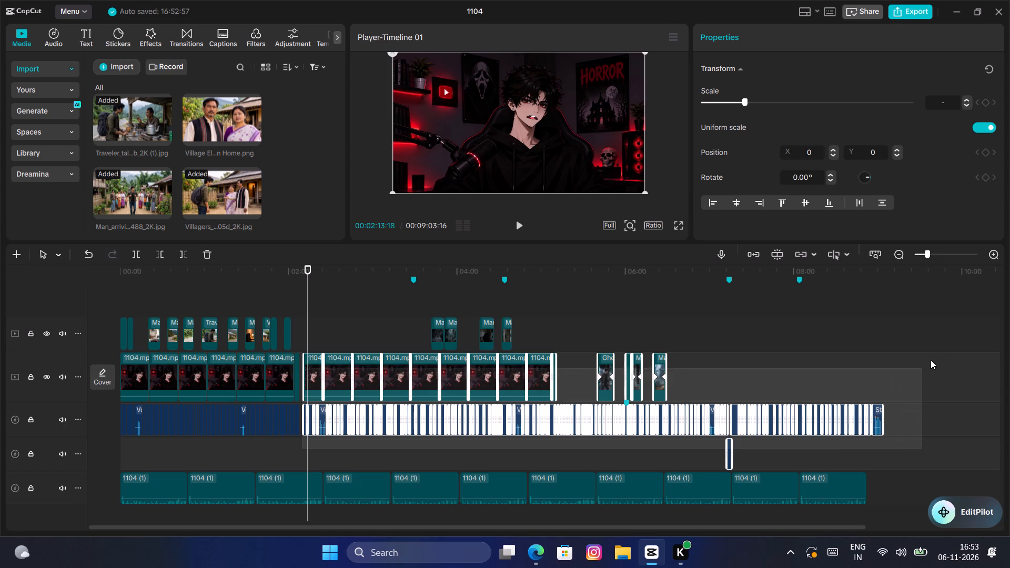
{"action": "left_click_drag", "start_coordinate": [931, 360], "coordinate": [920, 314]}
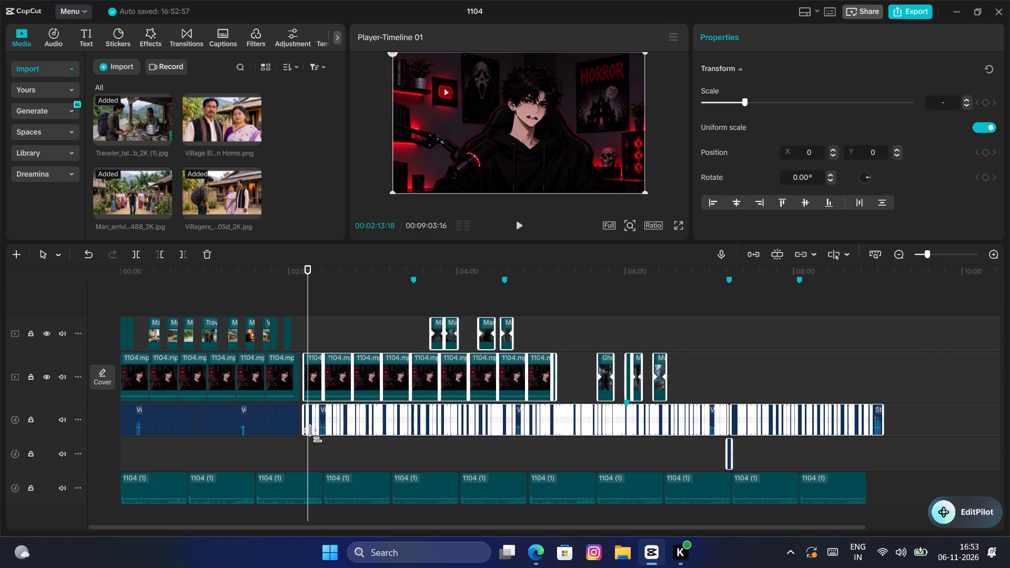
{"action": "left_click", "coordinate": [340, 368]}
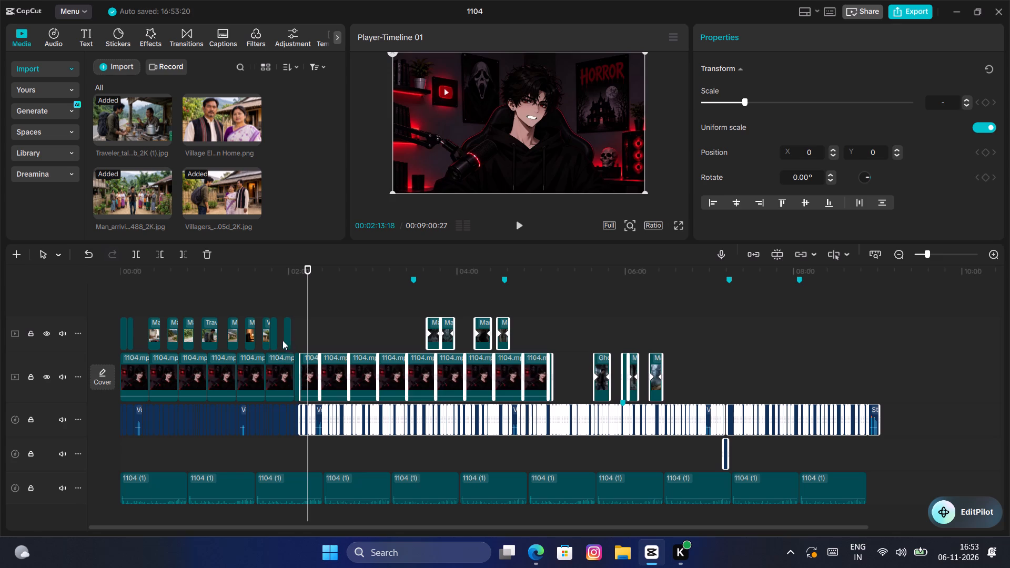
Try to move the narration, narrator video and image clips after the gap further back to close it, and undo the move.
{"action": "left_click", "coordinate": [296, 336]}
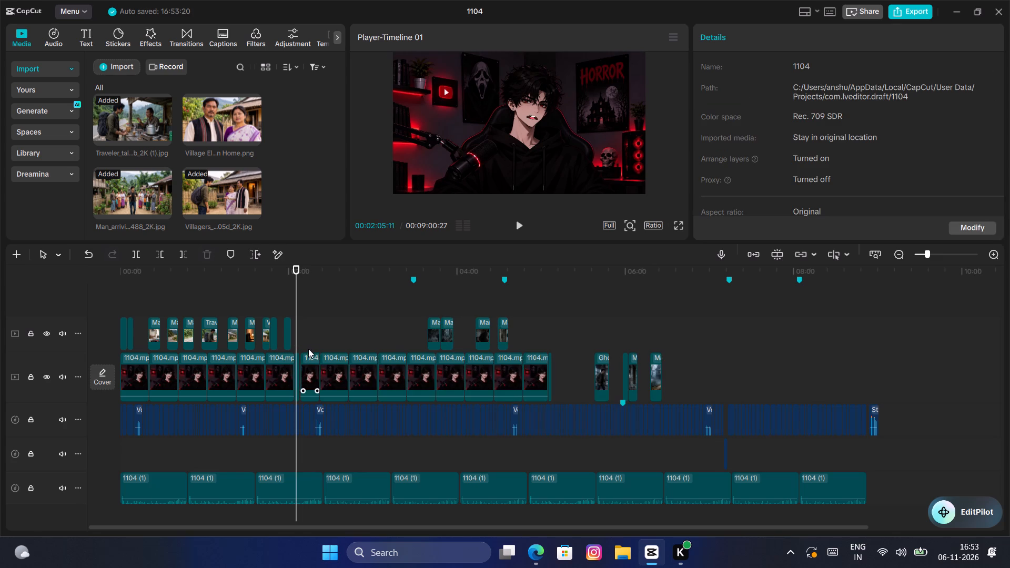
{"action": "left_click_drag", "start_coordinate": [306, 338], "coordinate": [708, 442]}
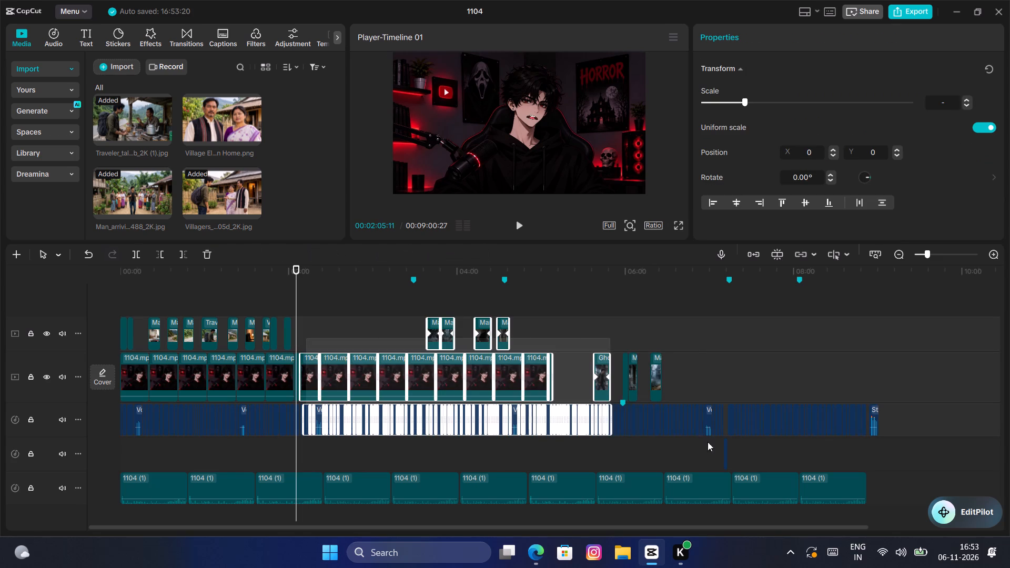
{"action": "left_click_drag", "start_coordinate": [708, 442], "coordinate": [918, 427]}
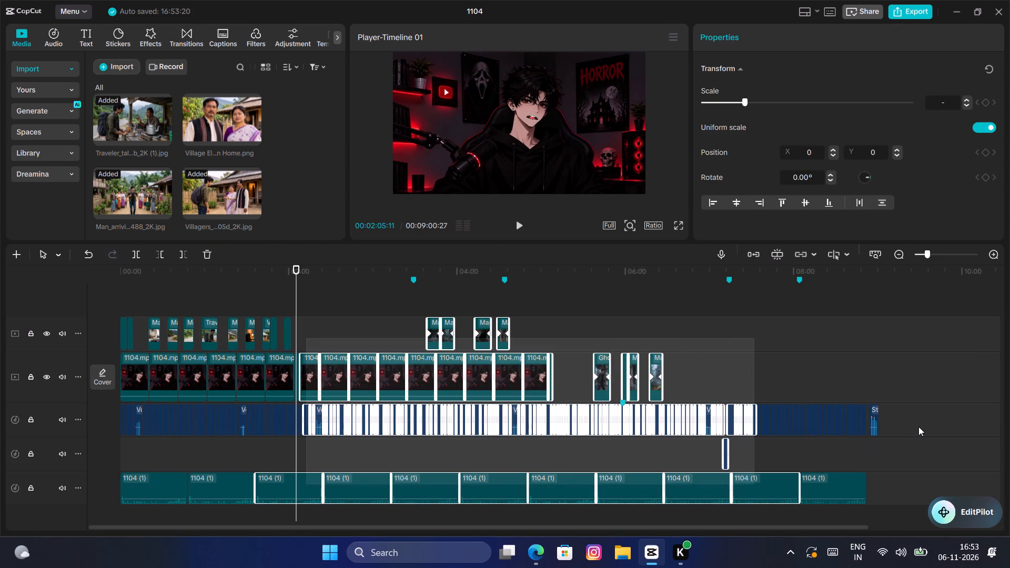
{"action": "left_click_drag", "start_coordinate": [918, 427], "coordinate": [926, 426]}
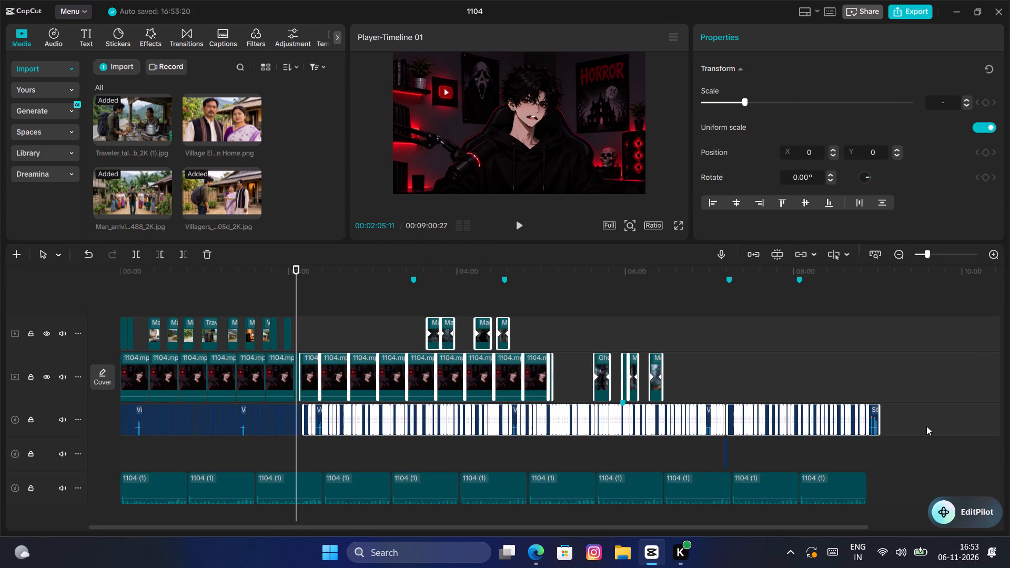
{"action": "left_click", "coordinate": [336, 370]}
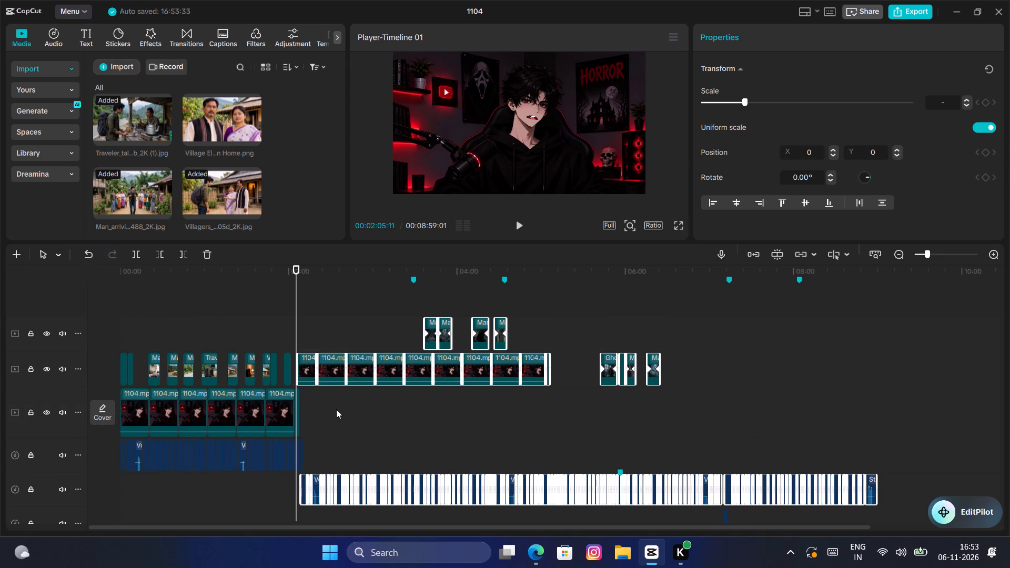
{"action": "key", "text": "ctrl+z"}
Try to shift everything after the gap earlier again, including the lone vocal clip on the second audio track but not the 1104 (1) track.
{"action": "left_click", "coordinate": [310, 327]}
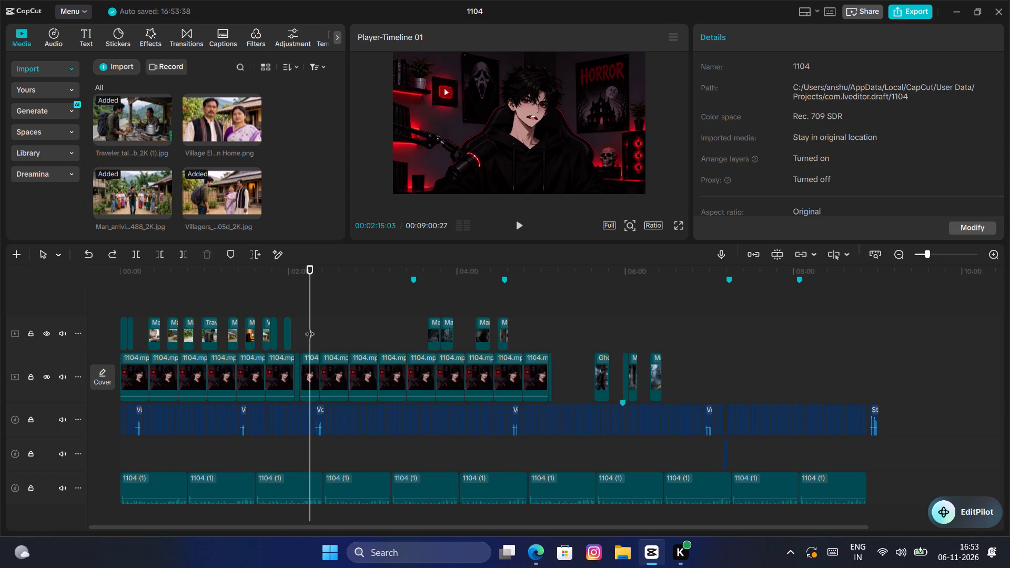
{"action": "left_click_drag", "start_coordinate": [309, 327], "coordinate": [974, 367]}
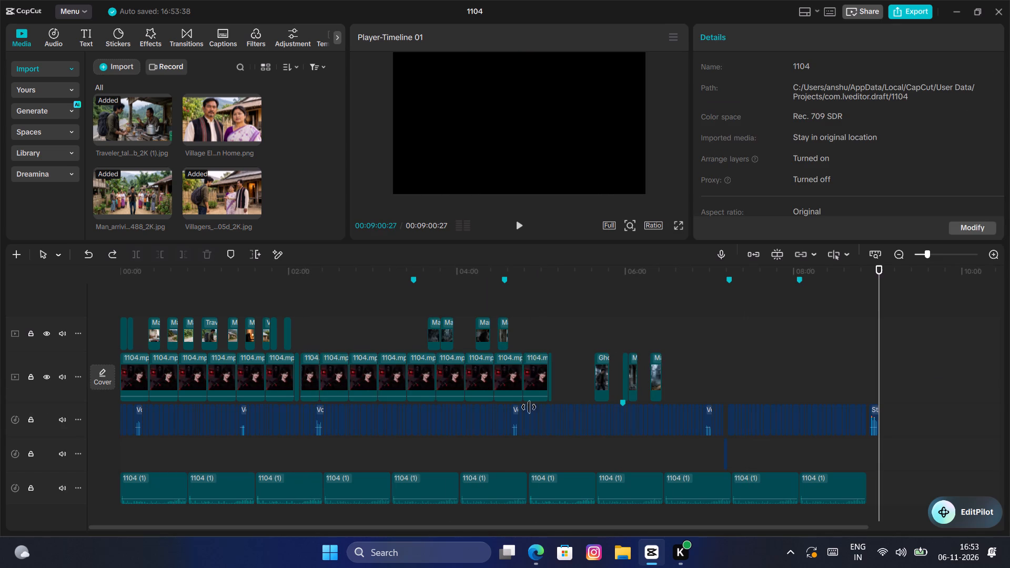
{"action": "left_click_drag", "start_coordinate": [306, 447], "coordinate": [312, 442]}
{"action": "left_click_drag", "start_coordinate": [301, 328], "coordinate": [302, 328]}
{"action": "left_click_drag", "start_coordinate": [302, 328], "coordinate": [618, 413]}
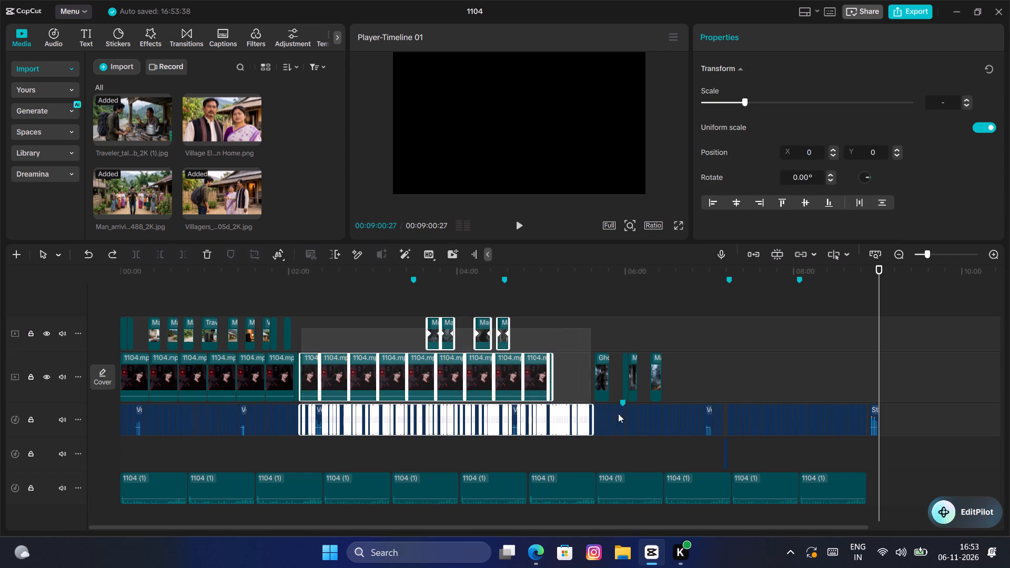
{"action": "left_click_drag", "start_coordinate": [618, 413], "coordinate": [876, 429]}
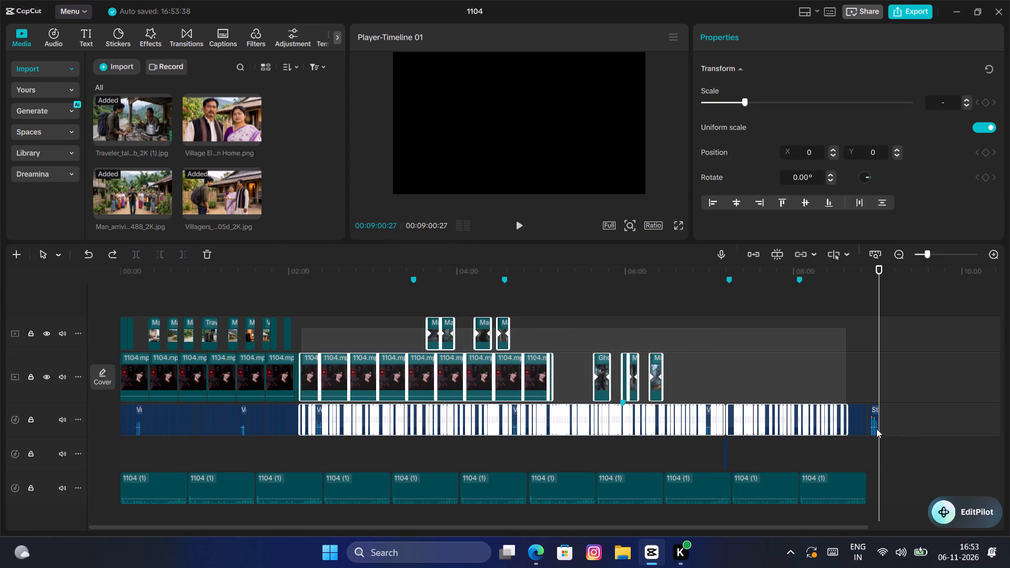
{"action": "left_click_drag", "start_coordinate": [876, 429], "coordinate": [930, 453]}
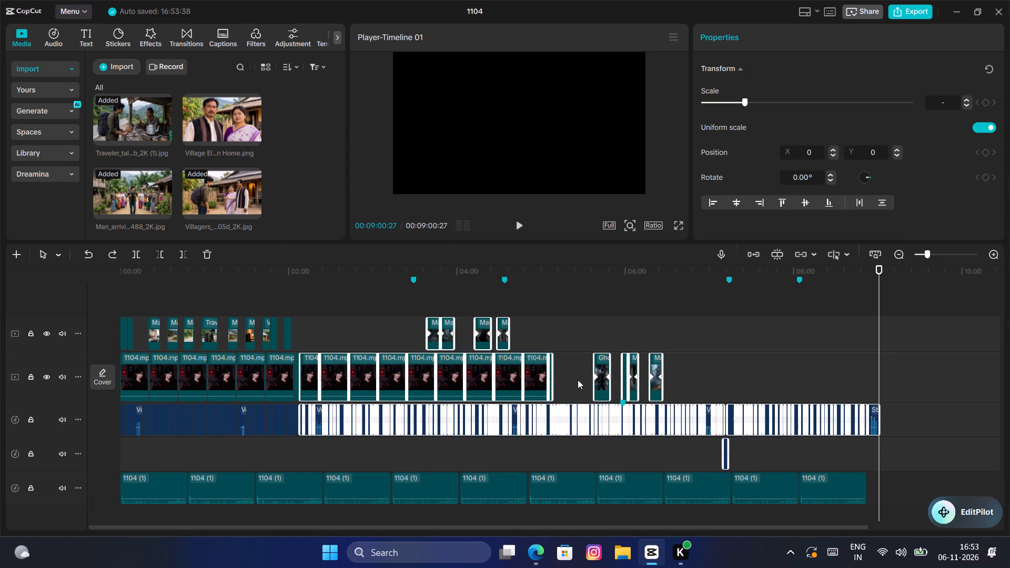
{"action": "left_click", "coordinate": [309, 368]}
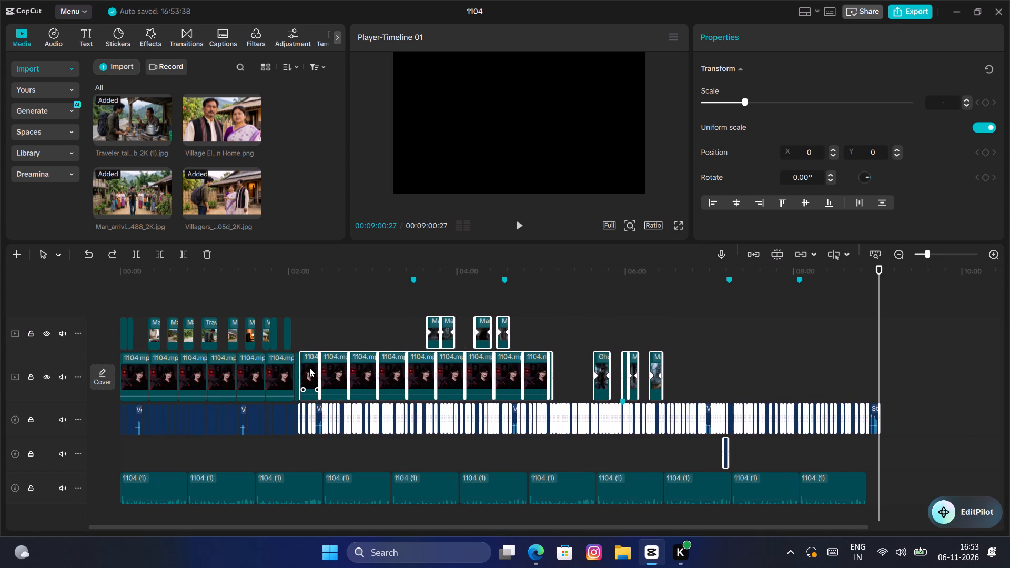
Play back the narration across the narrowed gap from about 02:05 to 02:08.
{"action": "left_click", "coordinate": [299, 328]}
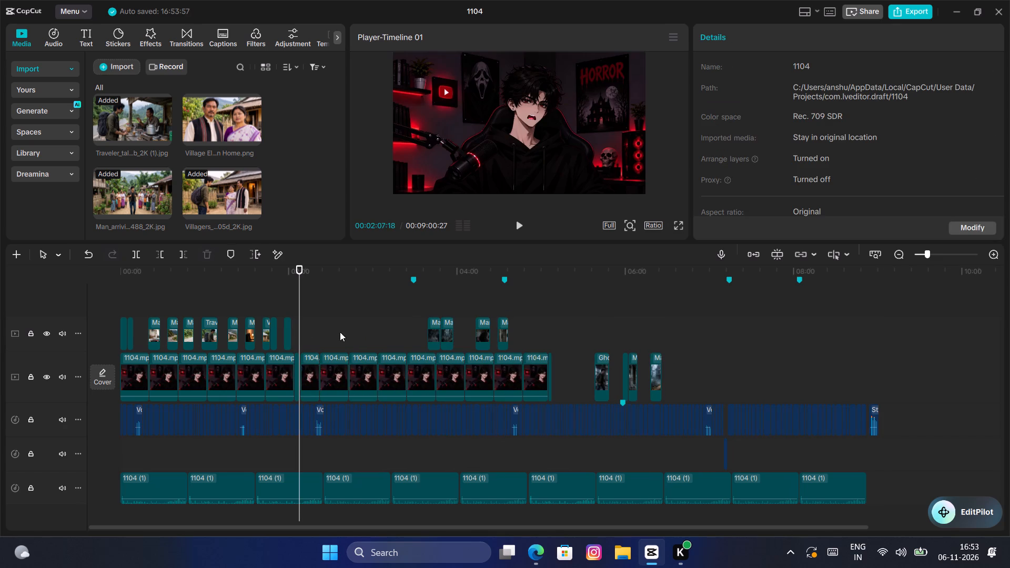
{"action": "left_click", "coordinate": [296, 328]}
{"action": "key", "text": "space"}
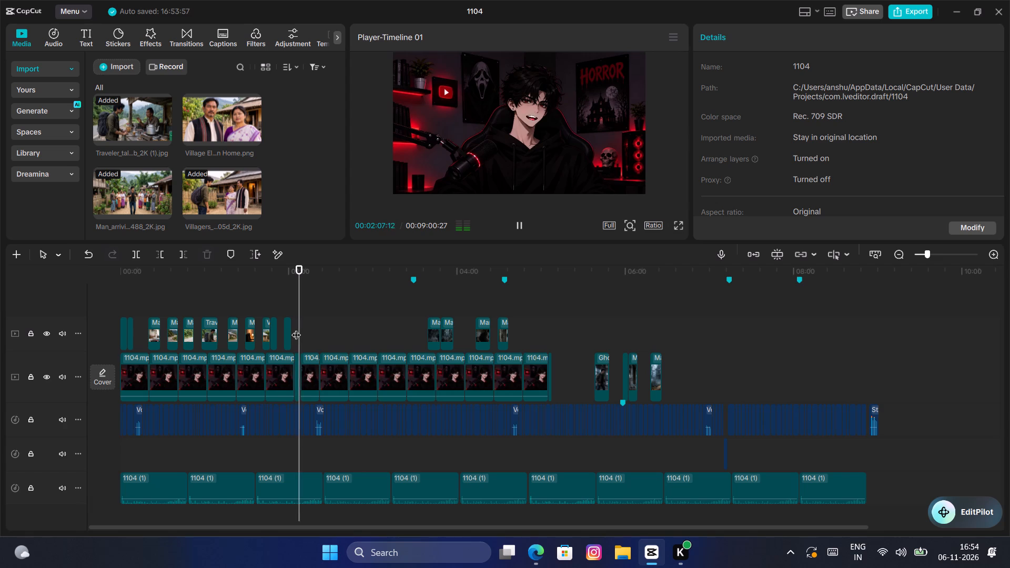
{"action": "key", "text": "space"}
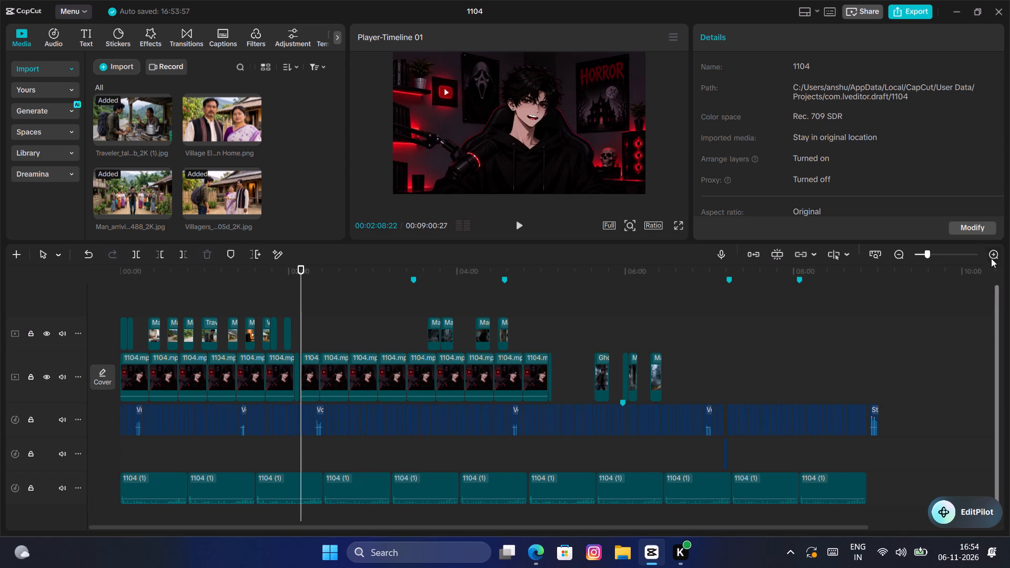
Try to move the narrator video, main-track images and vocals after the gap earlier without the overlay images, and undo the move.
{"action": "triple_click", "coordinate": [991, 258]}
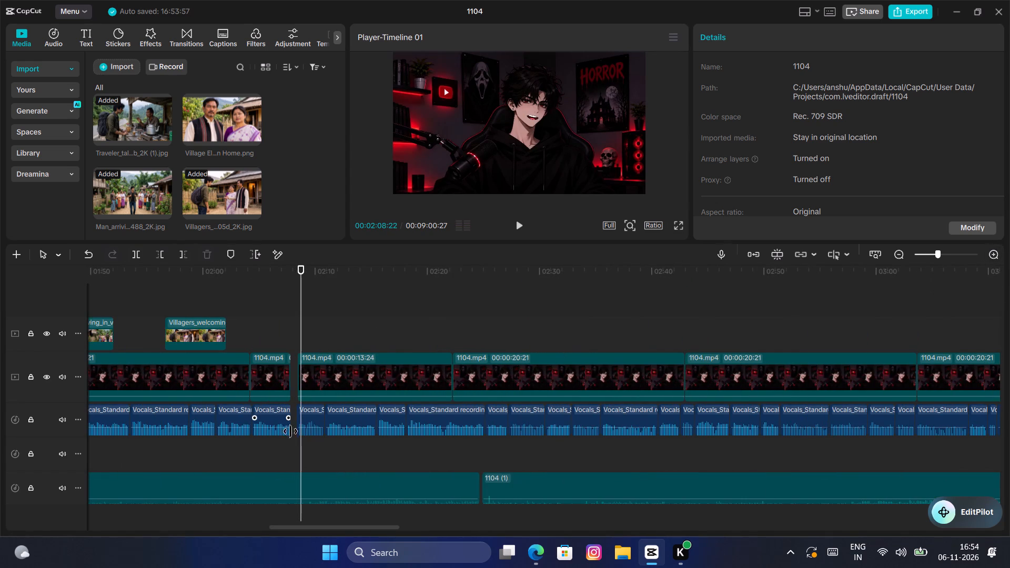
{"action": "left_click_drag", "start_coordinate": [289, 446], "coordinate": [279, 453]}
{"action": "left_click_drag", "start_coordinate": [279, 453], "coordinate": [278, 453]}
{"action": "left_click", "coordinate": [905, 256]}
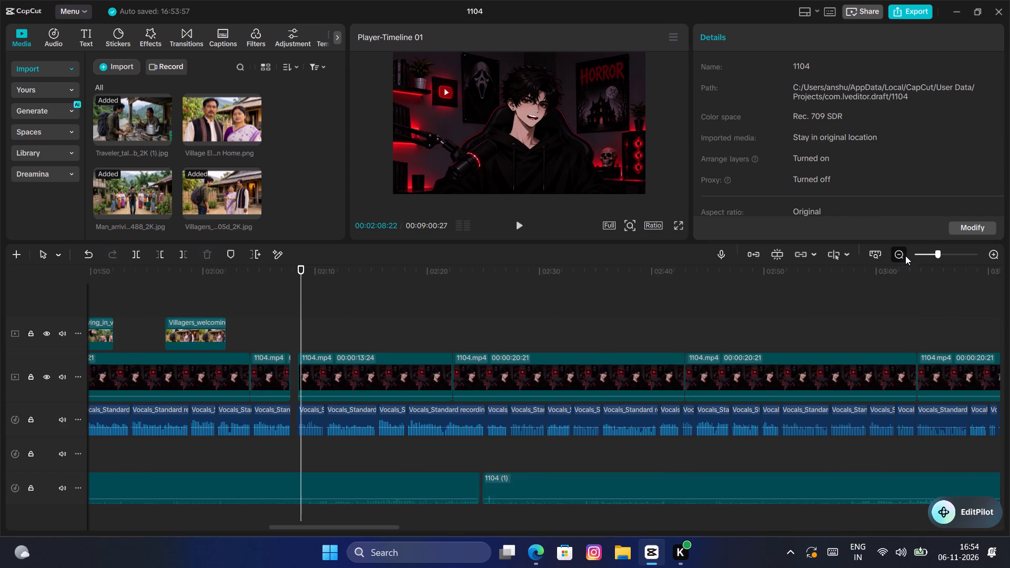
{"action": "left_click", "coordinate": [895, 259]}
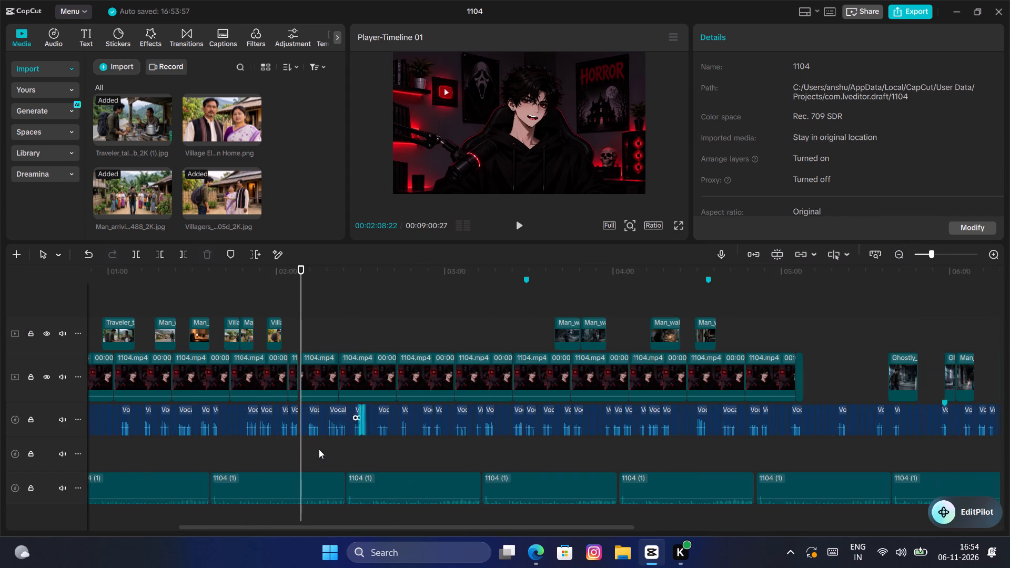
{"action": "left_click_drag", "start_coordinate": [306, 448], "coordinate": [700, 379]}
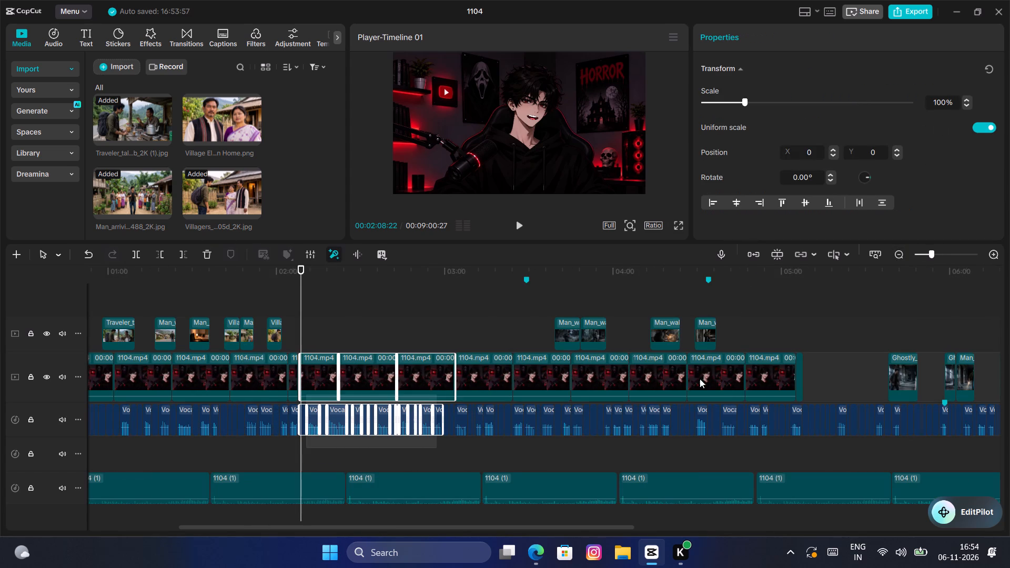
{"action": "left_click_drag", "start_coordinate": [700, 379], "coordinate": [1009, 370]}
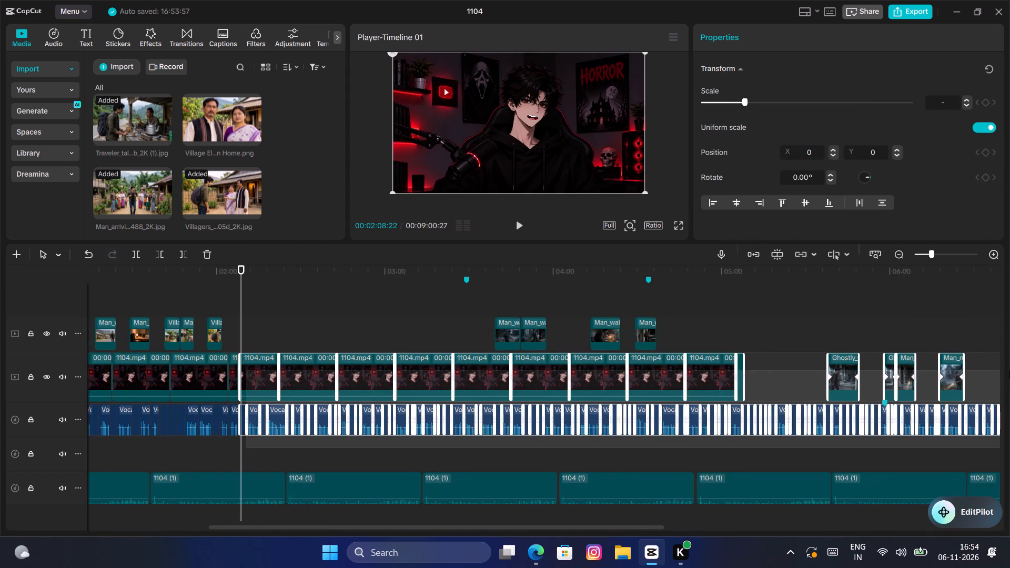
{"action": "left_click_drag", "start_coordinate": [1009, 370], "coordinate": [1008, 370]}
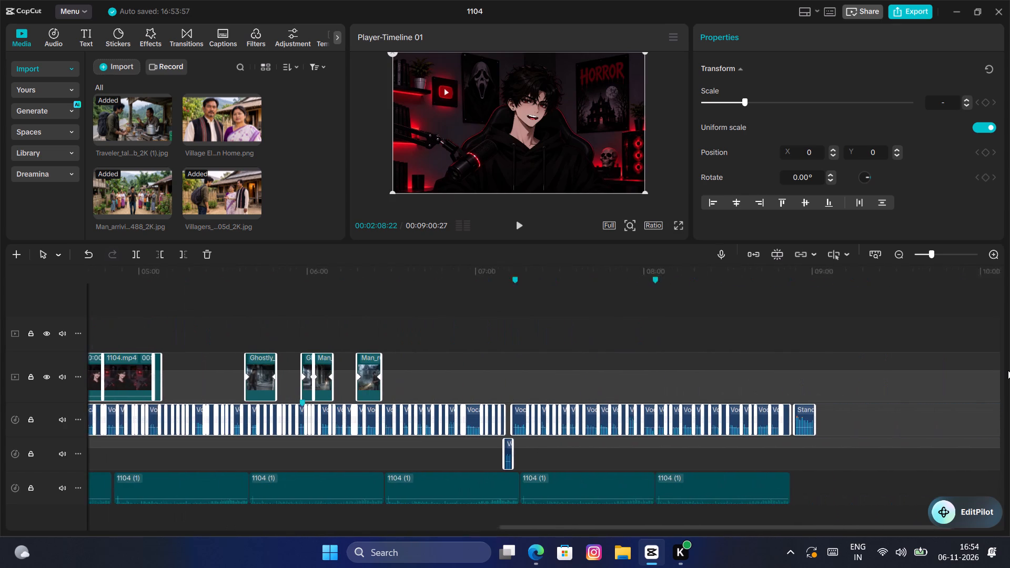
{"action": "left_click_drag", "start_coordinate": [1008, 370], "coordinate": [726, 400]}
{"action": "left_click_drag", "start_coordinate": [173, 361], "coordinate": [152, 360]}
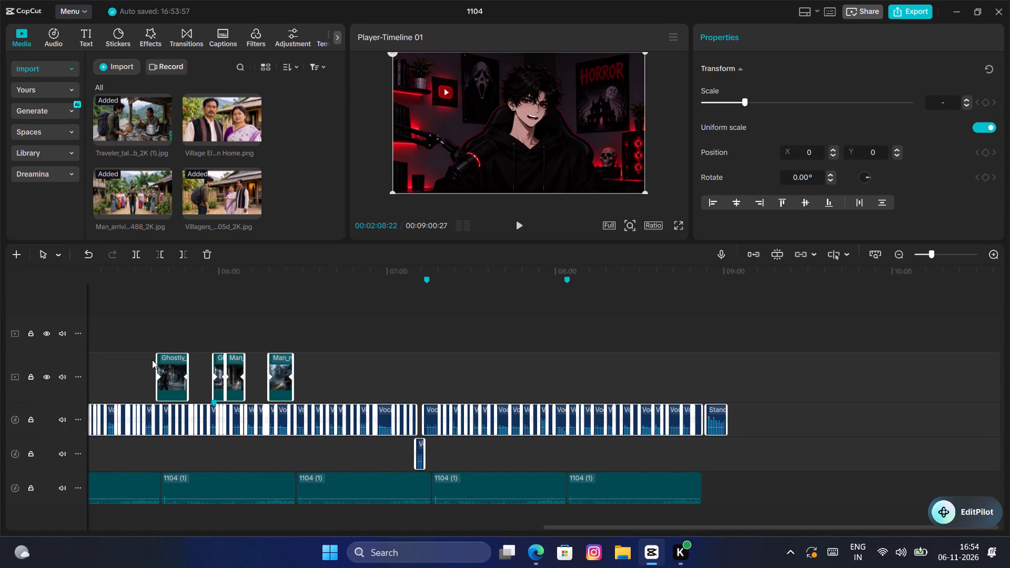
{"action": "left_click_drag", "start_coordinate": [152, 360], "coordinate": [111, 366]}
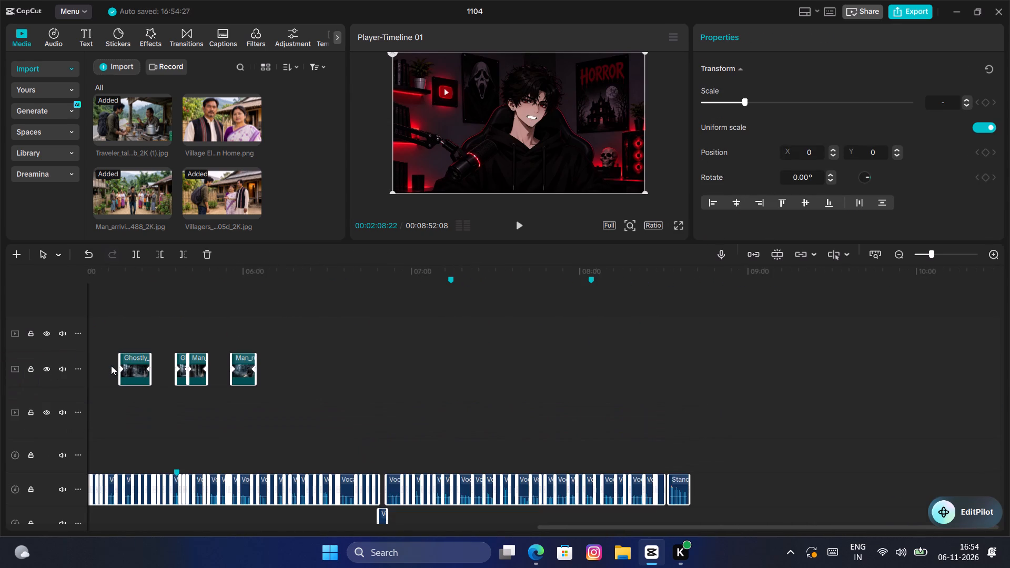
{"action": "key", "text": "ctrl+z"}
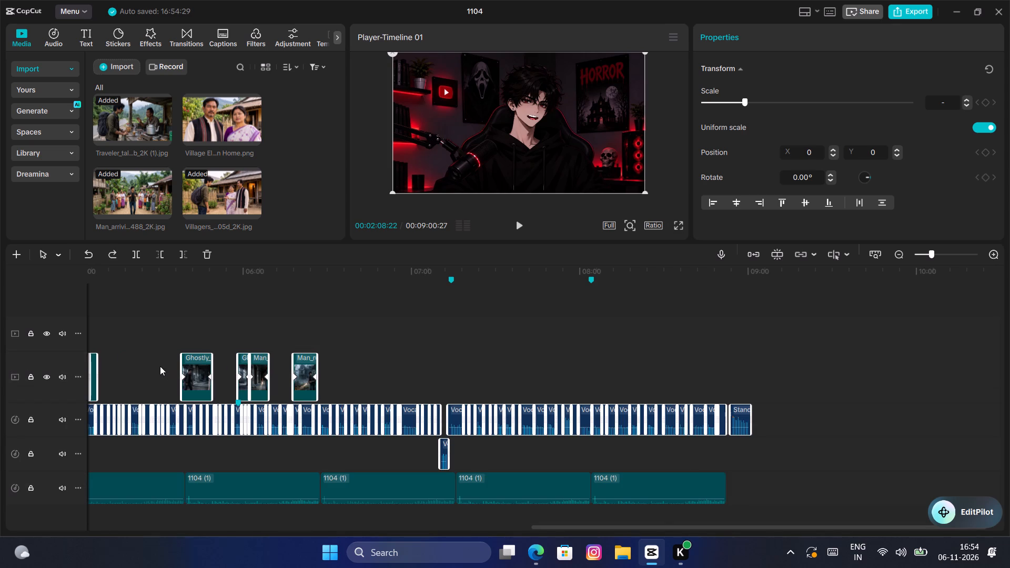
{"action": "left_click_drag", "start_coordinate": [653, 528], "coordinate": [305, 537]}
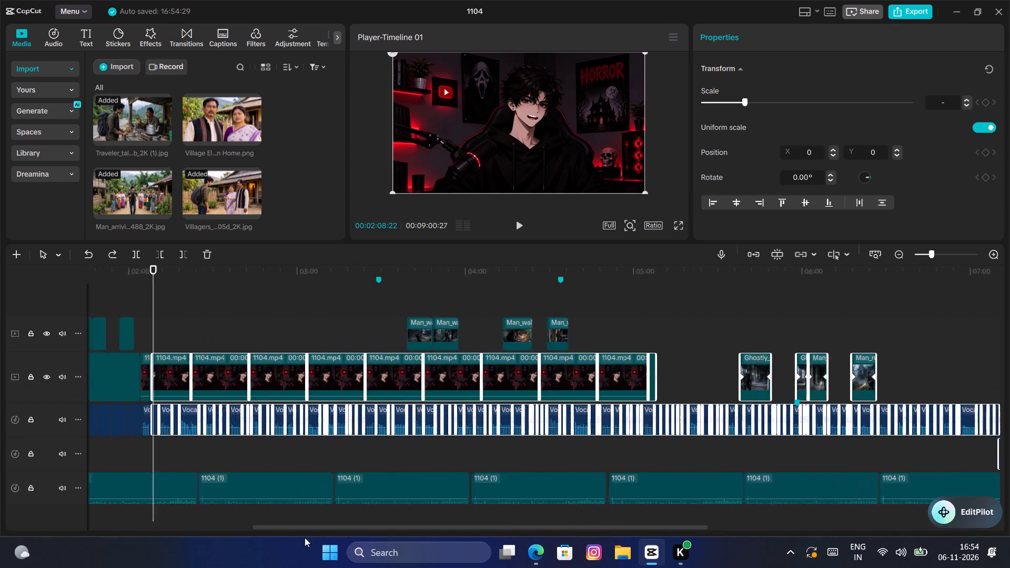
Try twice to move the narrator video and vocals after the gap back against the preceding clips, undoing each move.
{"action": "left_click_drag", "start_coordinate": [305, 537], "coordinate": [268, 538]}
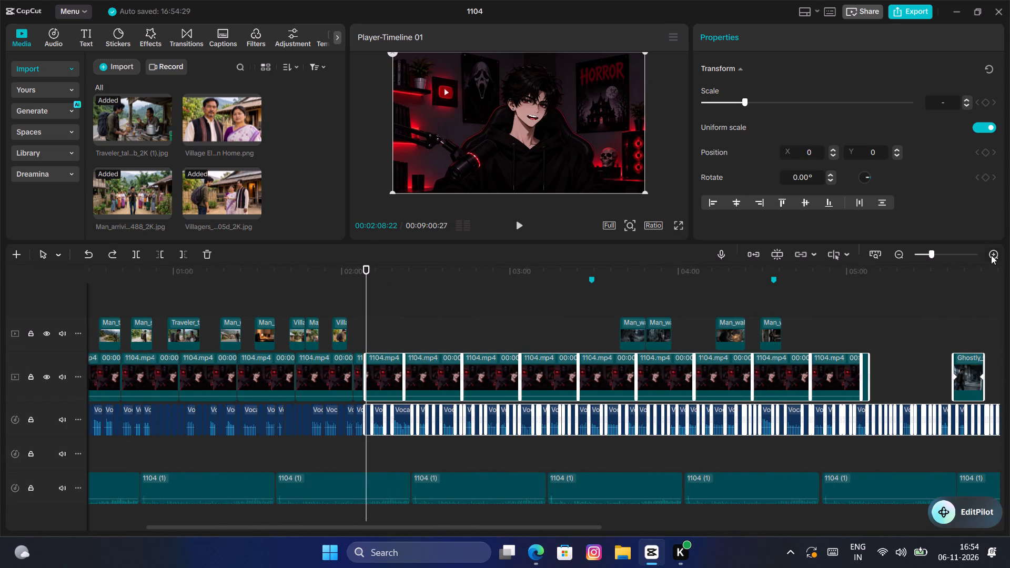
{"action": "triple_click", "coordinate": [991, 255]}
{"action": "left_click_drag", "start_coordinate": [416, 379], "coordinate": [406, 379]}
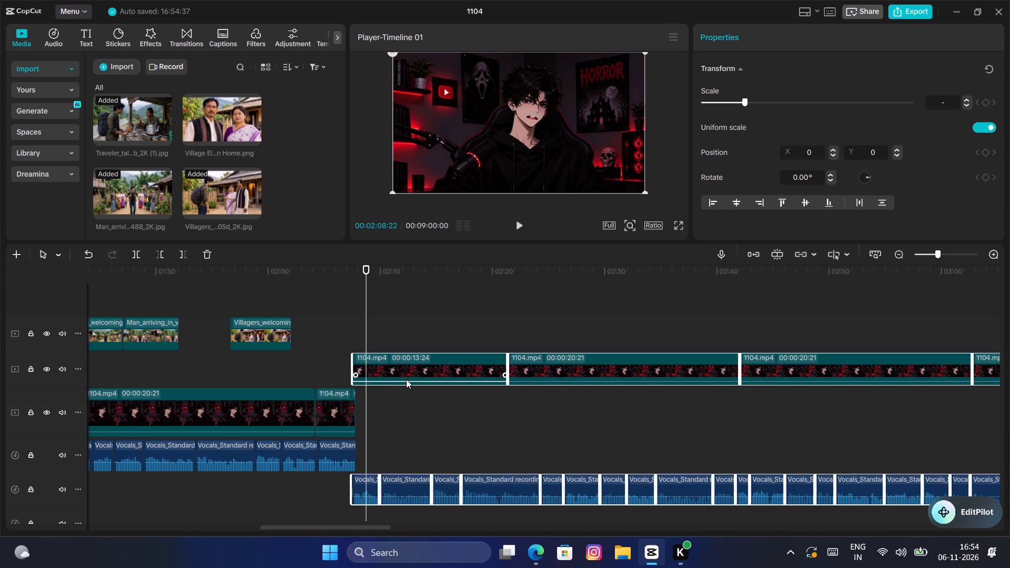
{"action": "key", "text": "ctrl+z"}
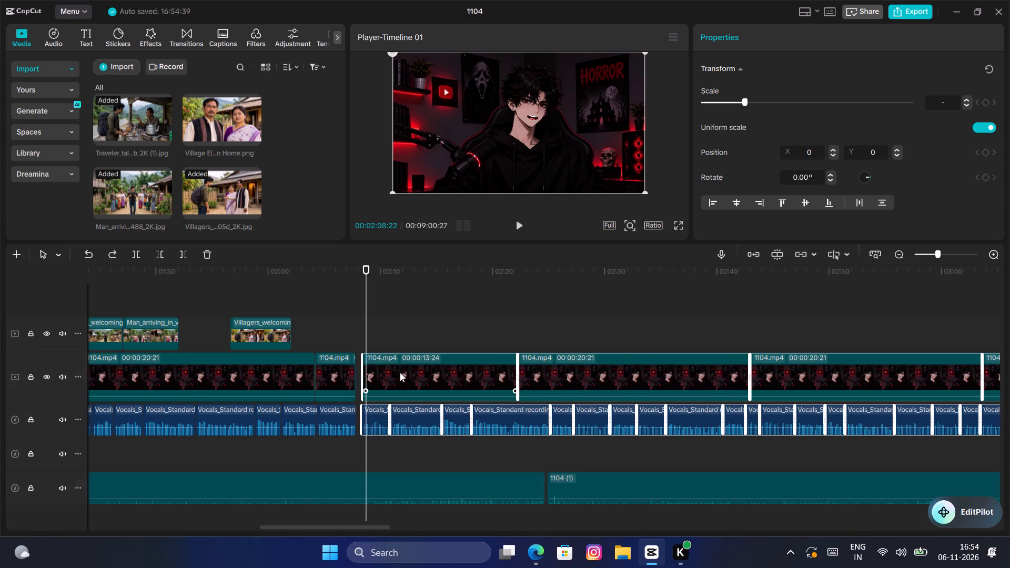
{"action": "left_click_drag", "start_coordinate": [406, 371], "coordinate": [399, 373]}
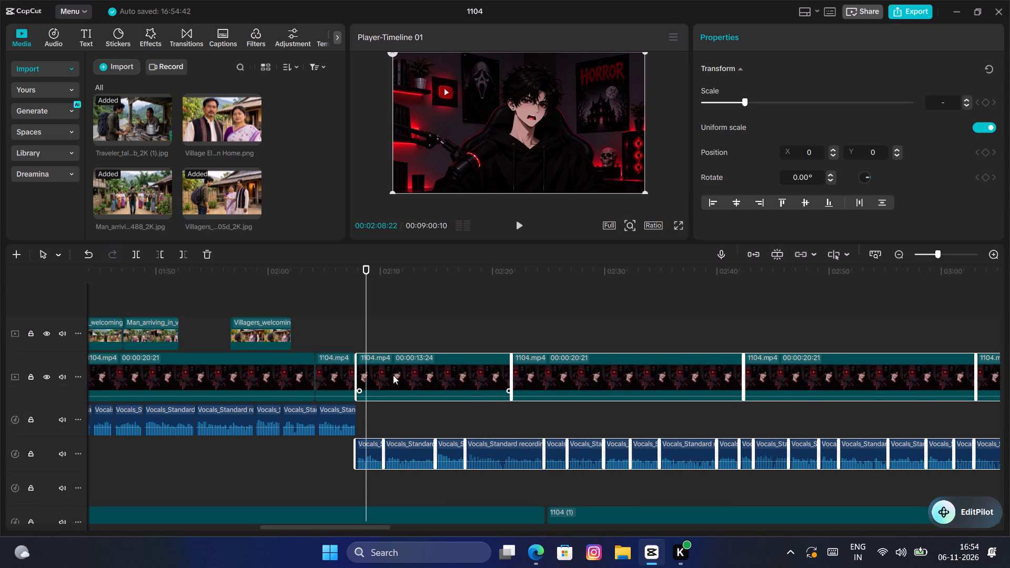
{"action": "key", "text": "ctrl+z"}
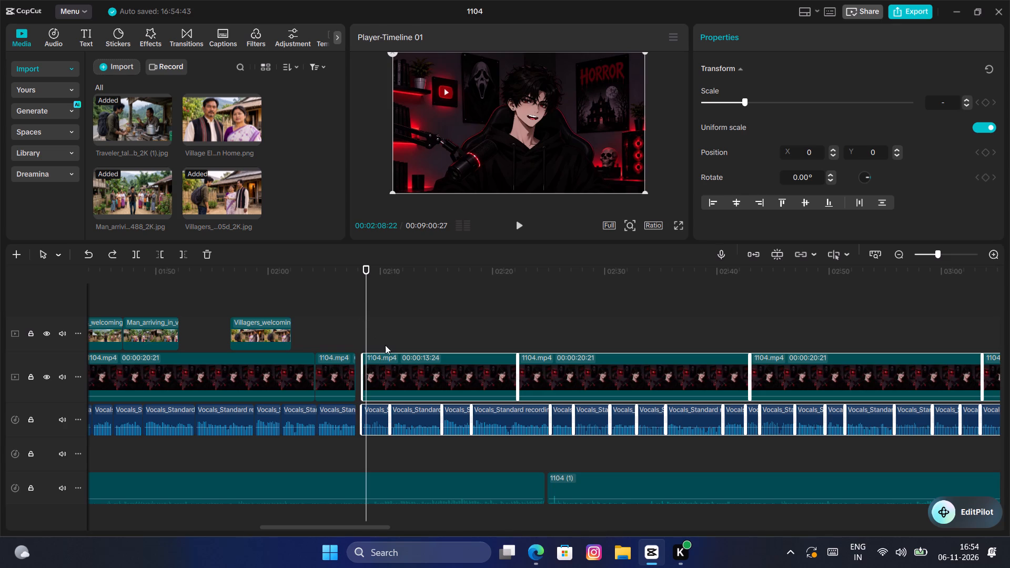
Move the selected narrator video, main-track images and vocals after the gap about 10 frames earlier on their existing tracks.
{"action": "left_click", "coordinate": [393, 361]}
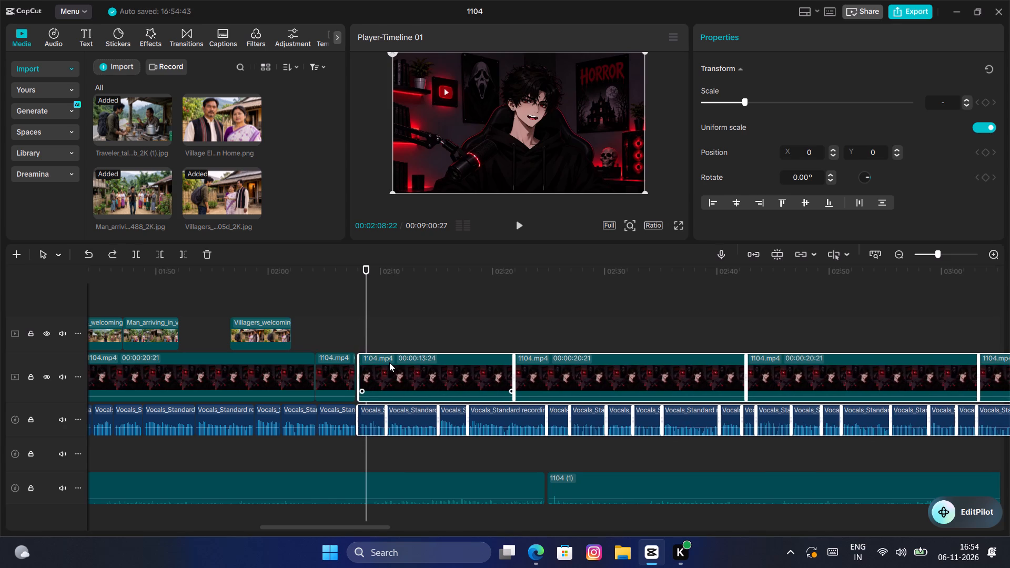
{"action": "left_click_drag", "start_coordinate": [367, 307], "coordinate": [357, 315]}
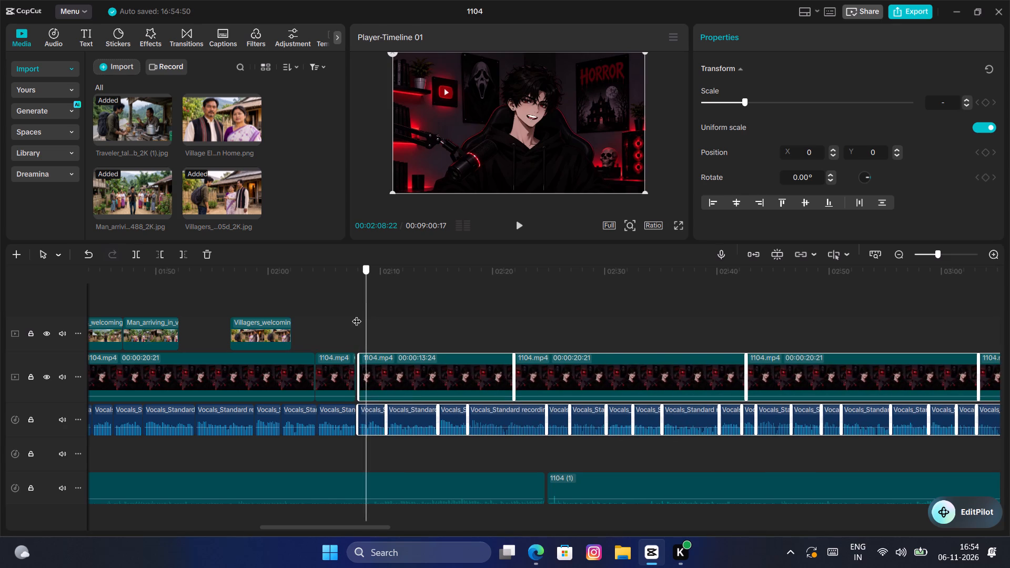
{"action": "left_click_drag", "start_coordinate": [357, 315], "coordinate": [352, 325]}
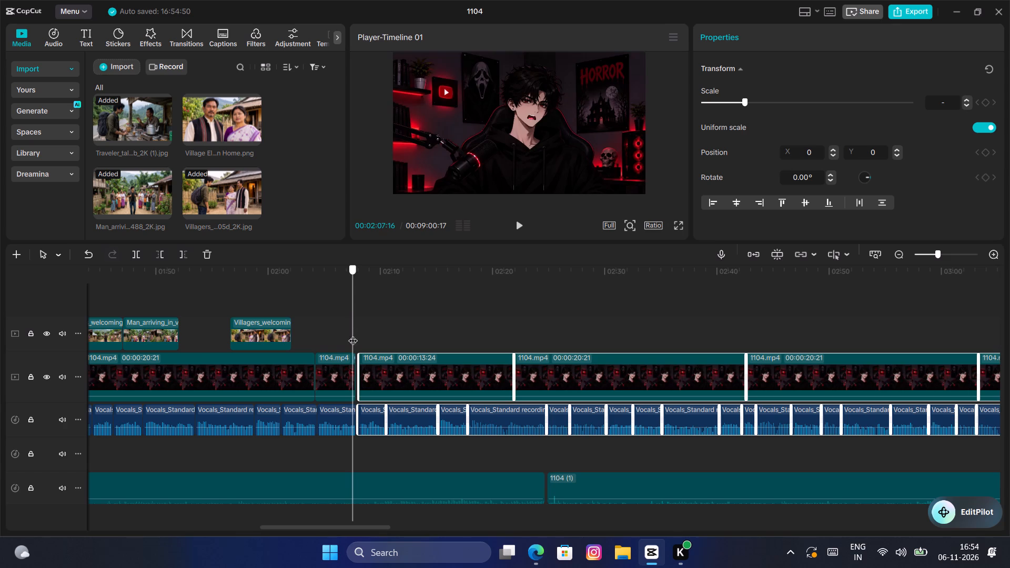
Extend the start of the first 1104.mp4 clip after the gap back to the preceding clip, making it 00:00:14:03 long.
{"action": "left_click_drag", "start_coordinate": [357, 362], "coordinate": [355, 362]}
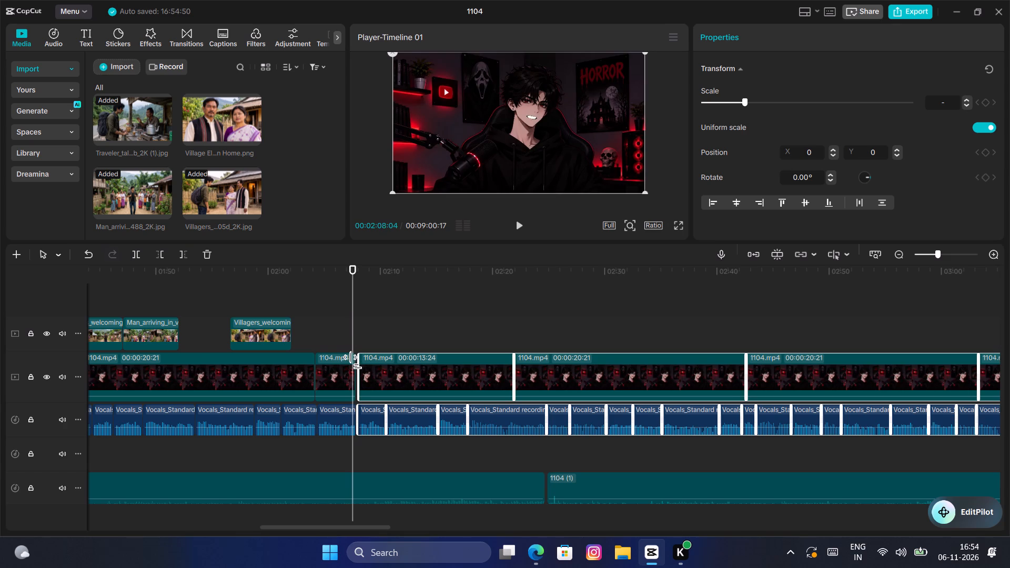
{"action": "left_click_drag", "start_coordinate": [355, 362], "coordinate": [349, 362]}
{"action": "left_click_drag", "start_coordinate": [349, 362], "coordinate": [336, 367]}
{"action": "left_click", "coordinate": [375, 305]}
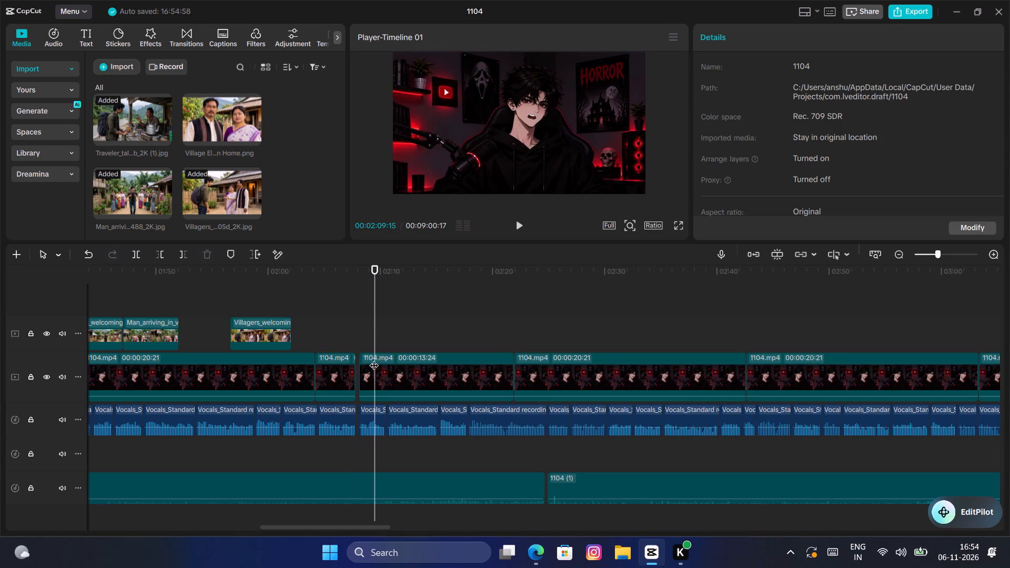
{"action": "left_click", "coordinate": [368, 377]}
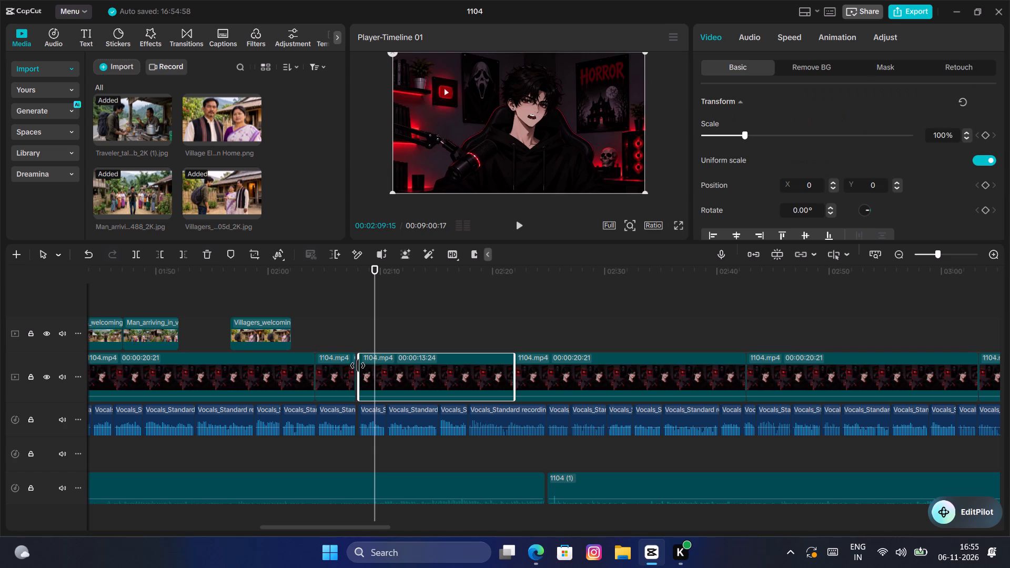
{"action": "left_click_drag", "start_coordinate": [358, 366], "coordinate": [353, 368]}
{"action": "left_click", "coordinate": [340, 317]}
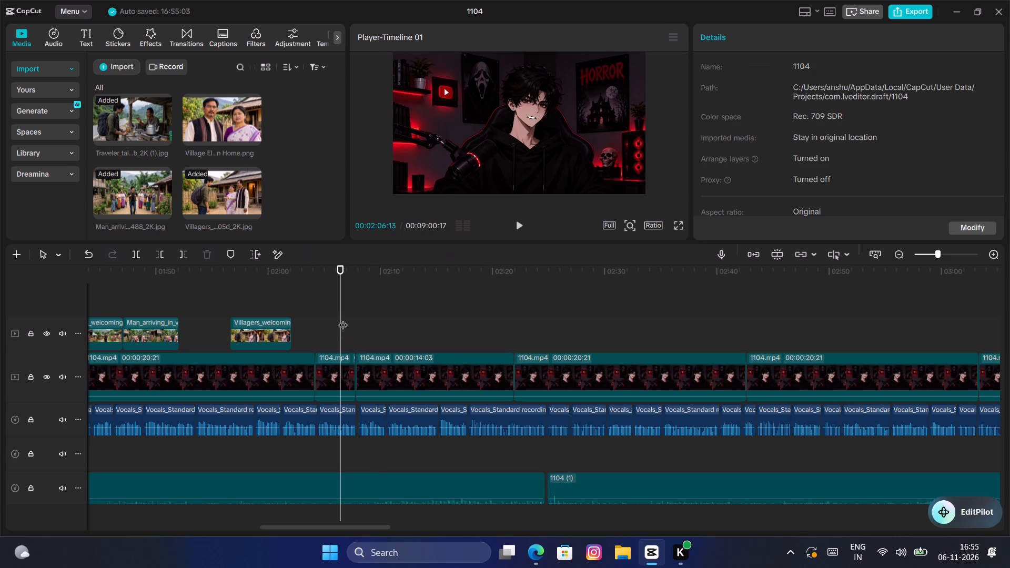
{"action": "left_click", "coordinate": [350, 321]}
{"action": "key", "text": "space"}
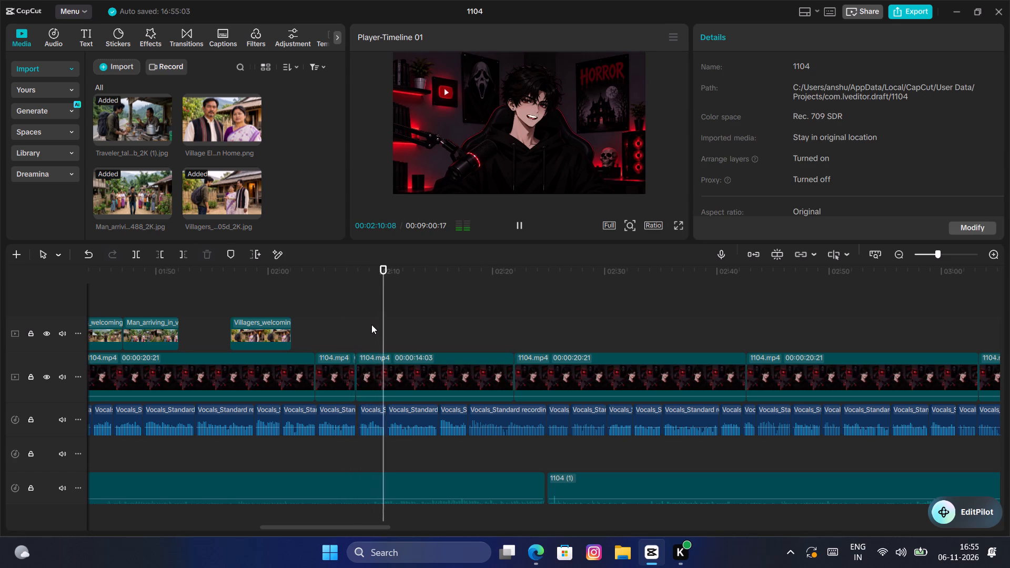
{"action": "key", "text": "space"}
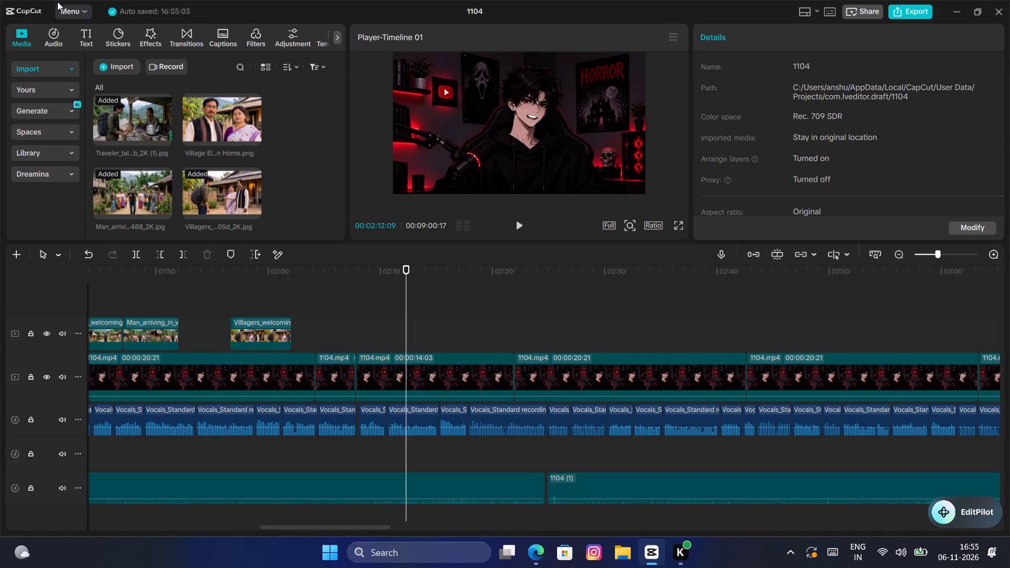
{"action": "left_click", "coordinate": [324, 316]}
{"action": "key", "text": "space"}
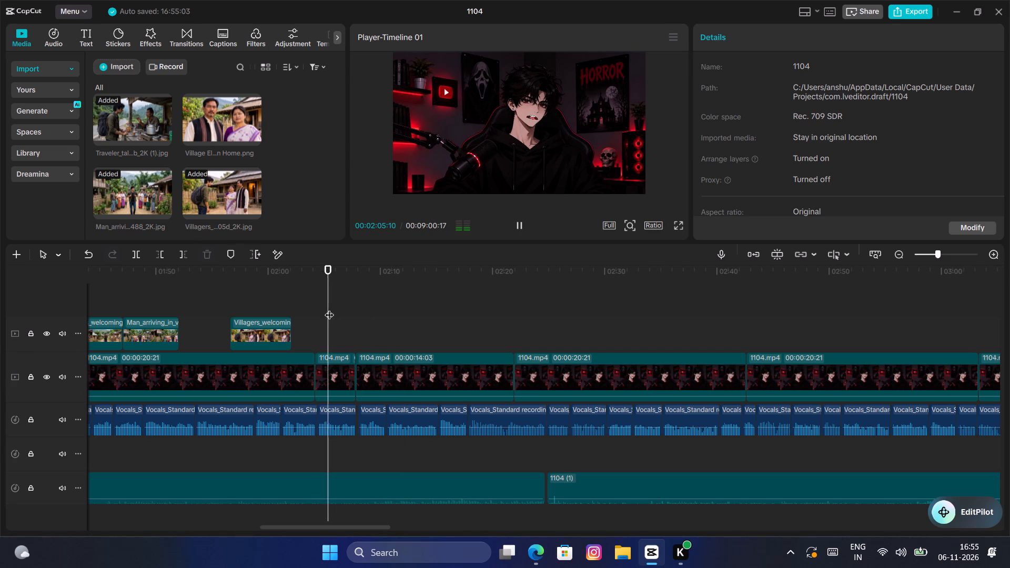
{"action": "left_click", "coordinate": [285, 296]}
{"action": "key", "text": "space"}
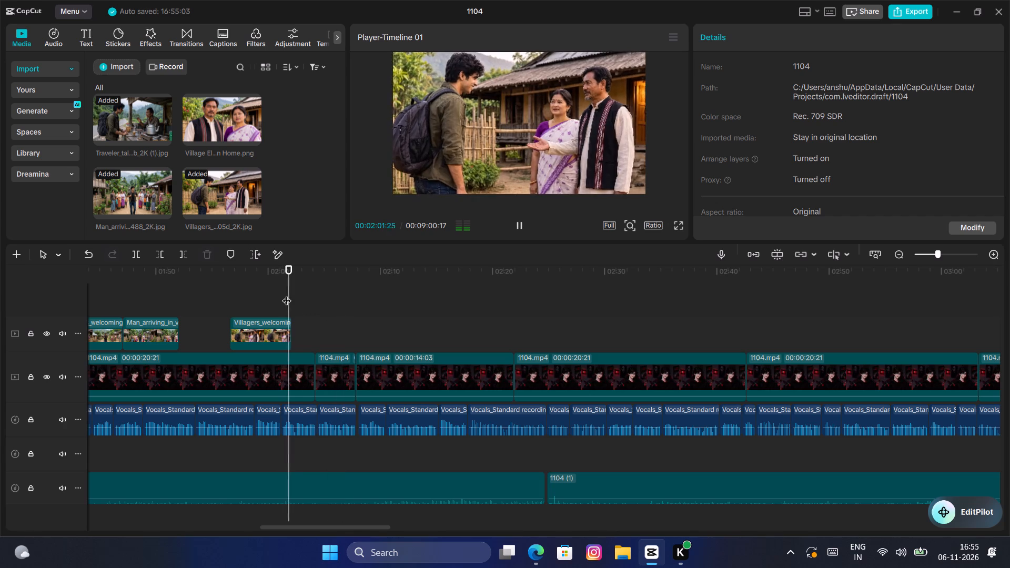
{"action": "key", "text": "space"}
{"action": "key", "text": "space"}
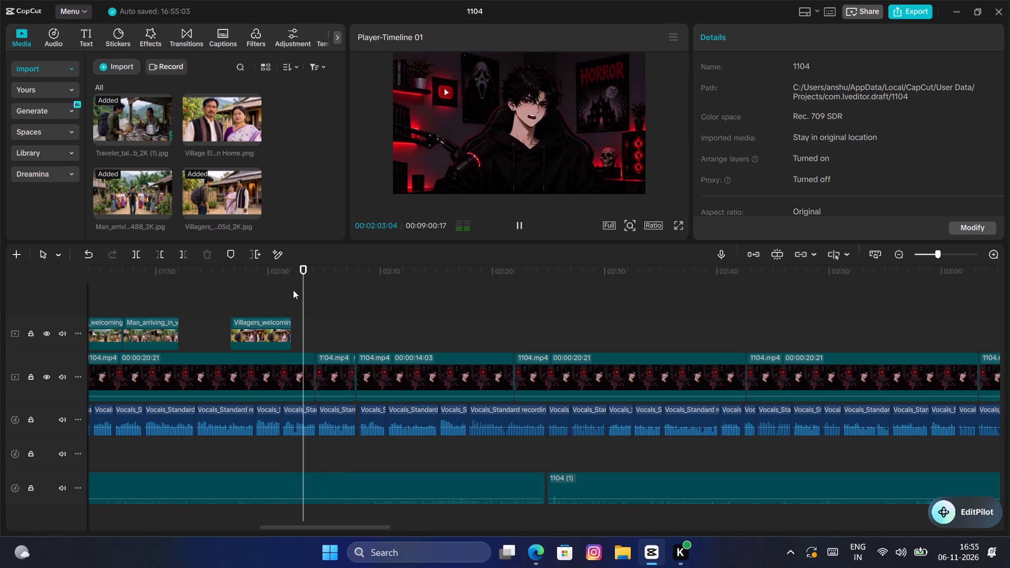
{"action": "key", "text": "space"}
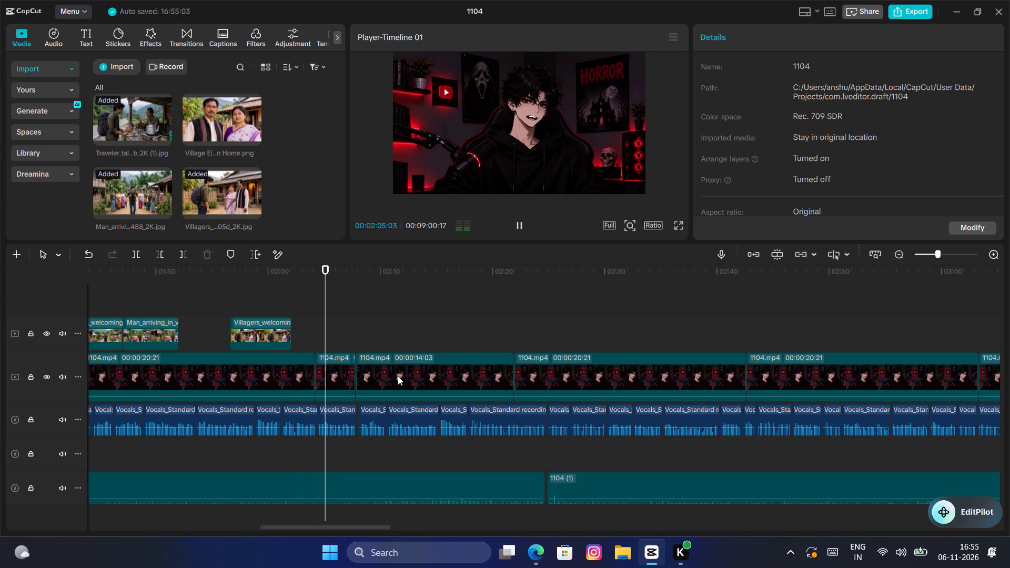
{"action": "key", "text": "space"}
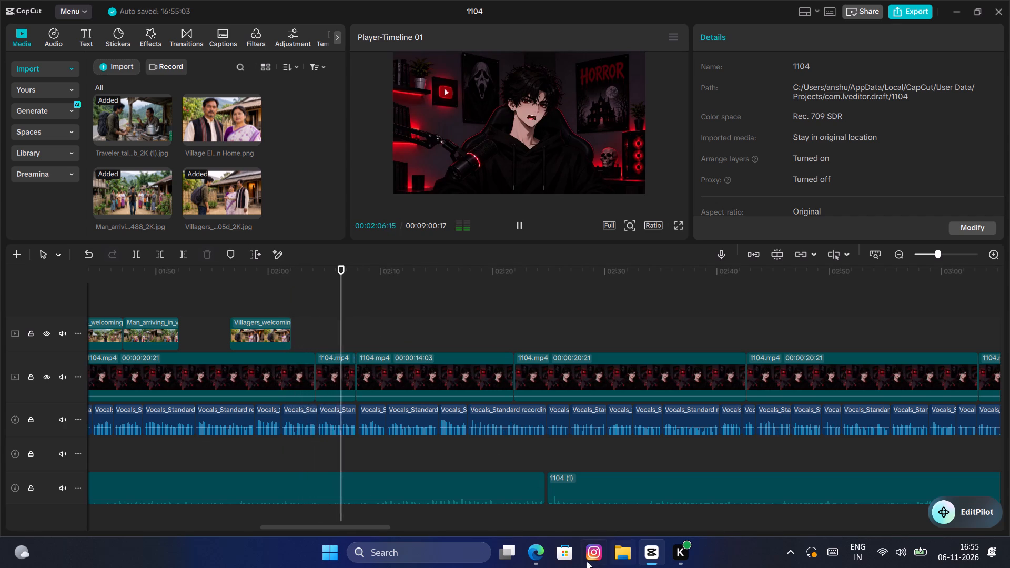
{"action": "left_click", "coordinate": [544, 550]}
{"action": "key", "text": "space"}
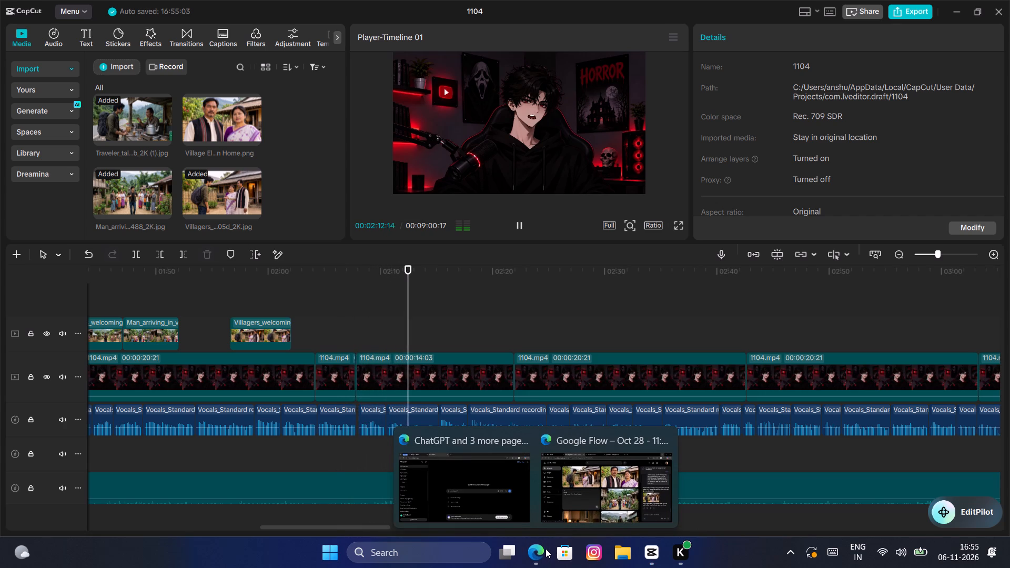
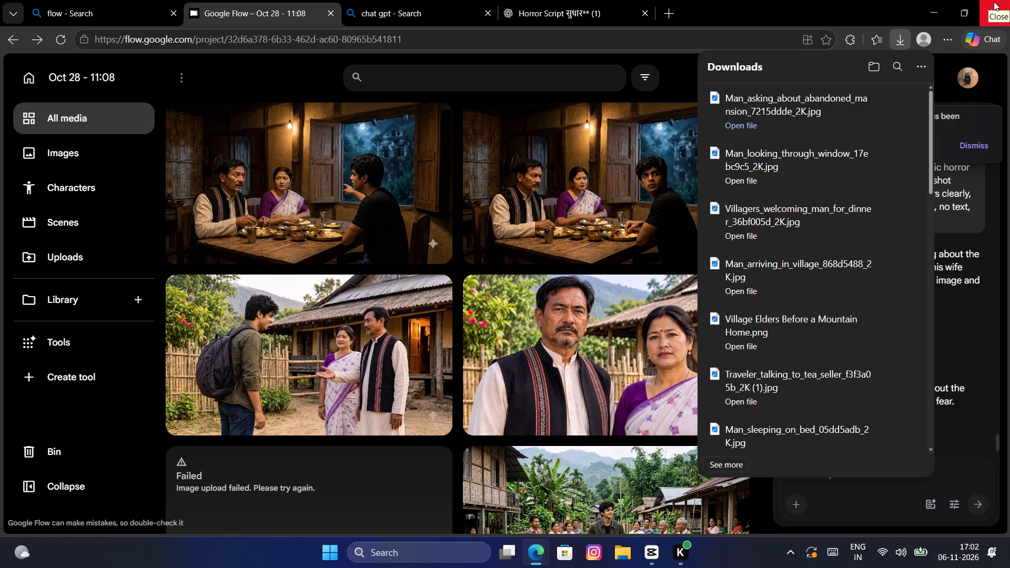
Switch to CapCut and play the narration from the end of the last Villagers_welcoming clip, stopping at about 02:07.
{"action": "left_click", "coordinate": [927, 4]}
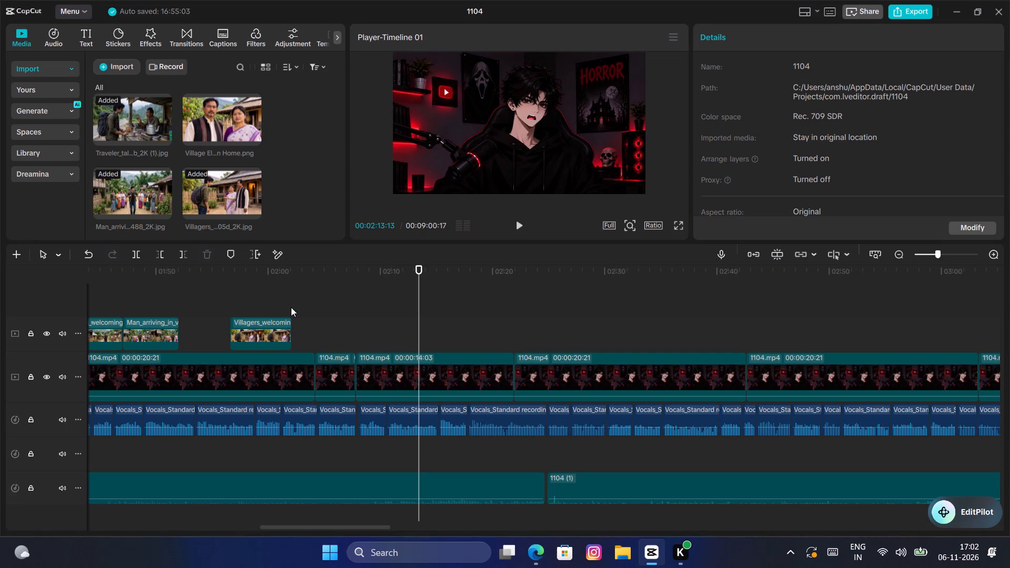
{"action": "left_click", "coordinate": [291, 307]}
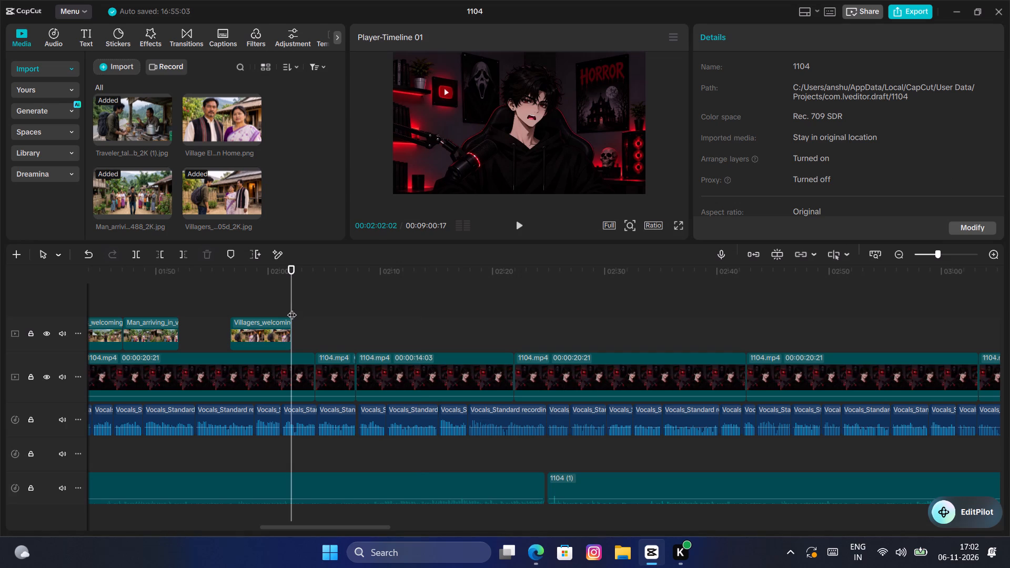
{"action": "key", "text": "space"}
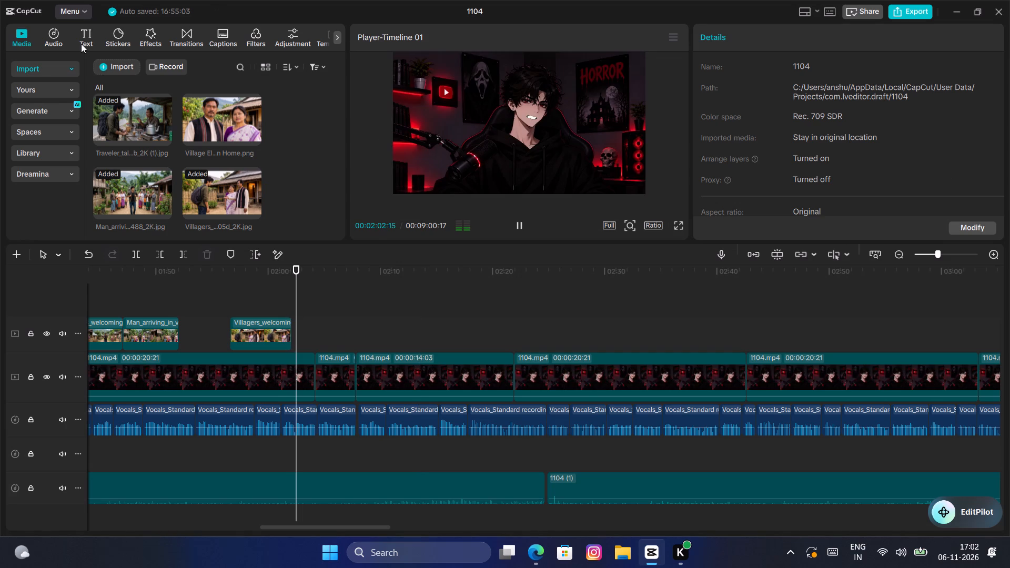
{"action": "left_click", "coordinate": [102, 61]}
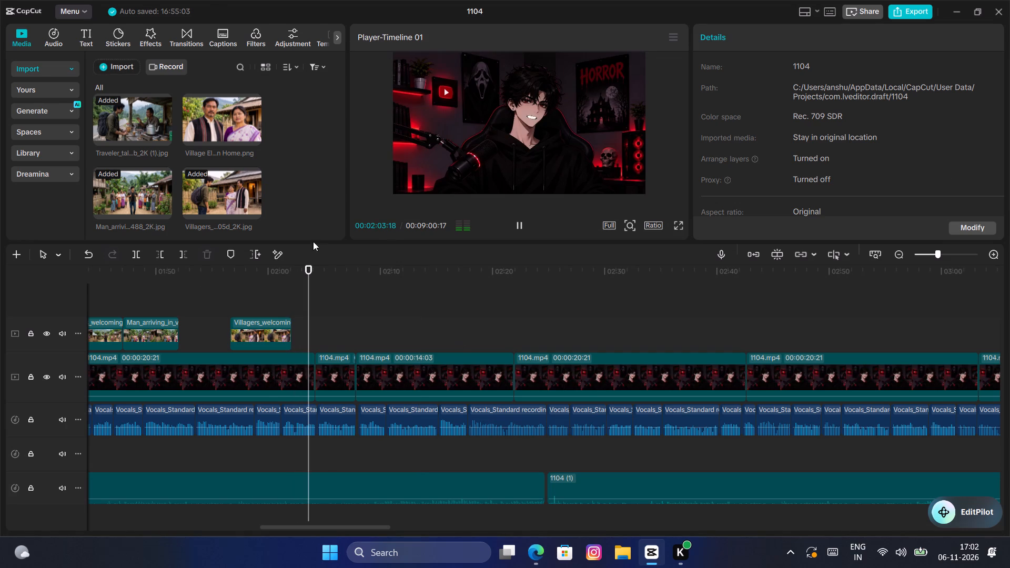
{"action": "left_click", "coordinate": [350, 299]}
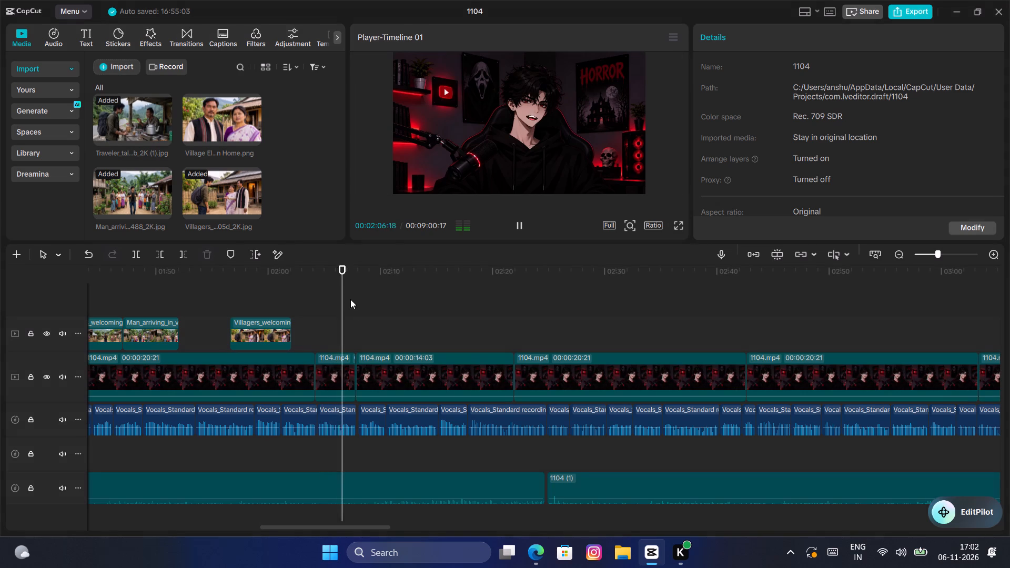
{"action": "left_click", "coordinate": [350, 299]}
{"action": "key", "text": "space"}
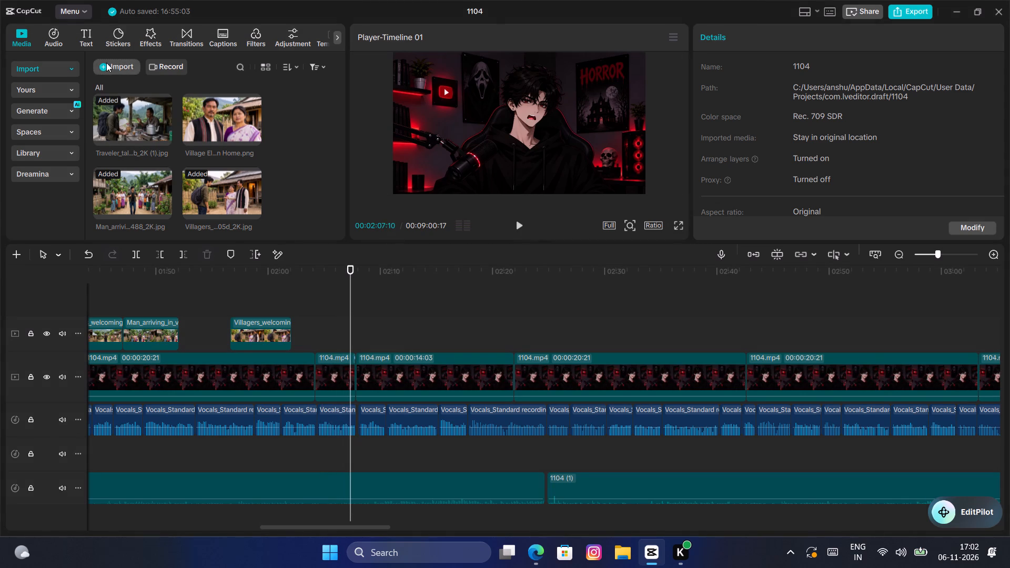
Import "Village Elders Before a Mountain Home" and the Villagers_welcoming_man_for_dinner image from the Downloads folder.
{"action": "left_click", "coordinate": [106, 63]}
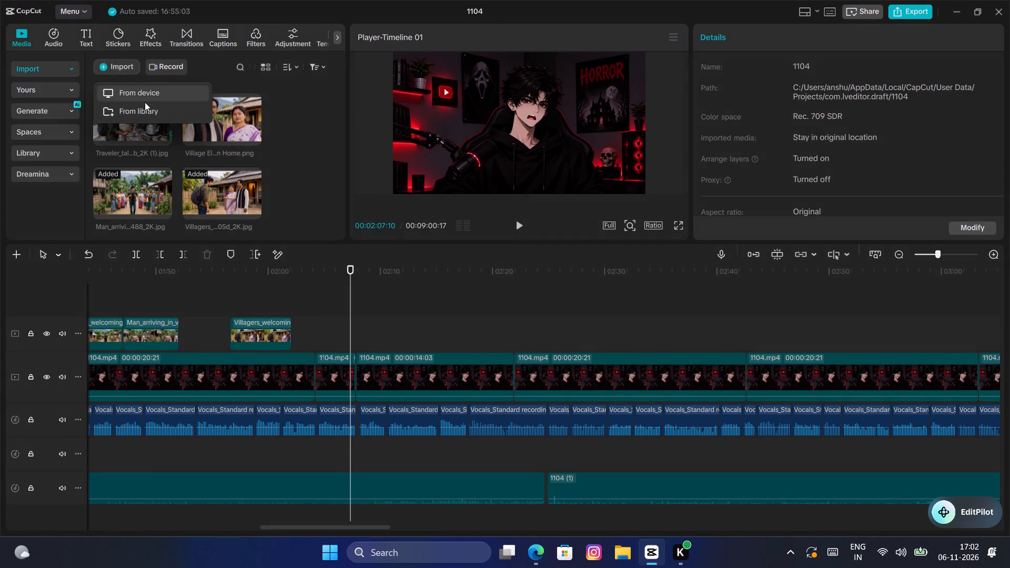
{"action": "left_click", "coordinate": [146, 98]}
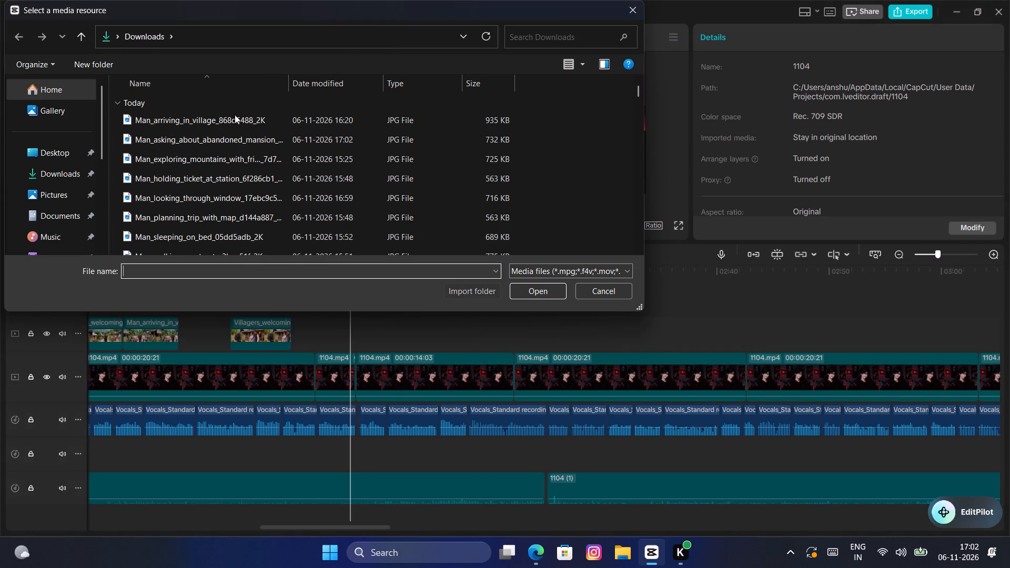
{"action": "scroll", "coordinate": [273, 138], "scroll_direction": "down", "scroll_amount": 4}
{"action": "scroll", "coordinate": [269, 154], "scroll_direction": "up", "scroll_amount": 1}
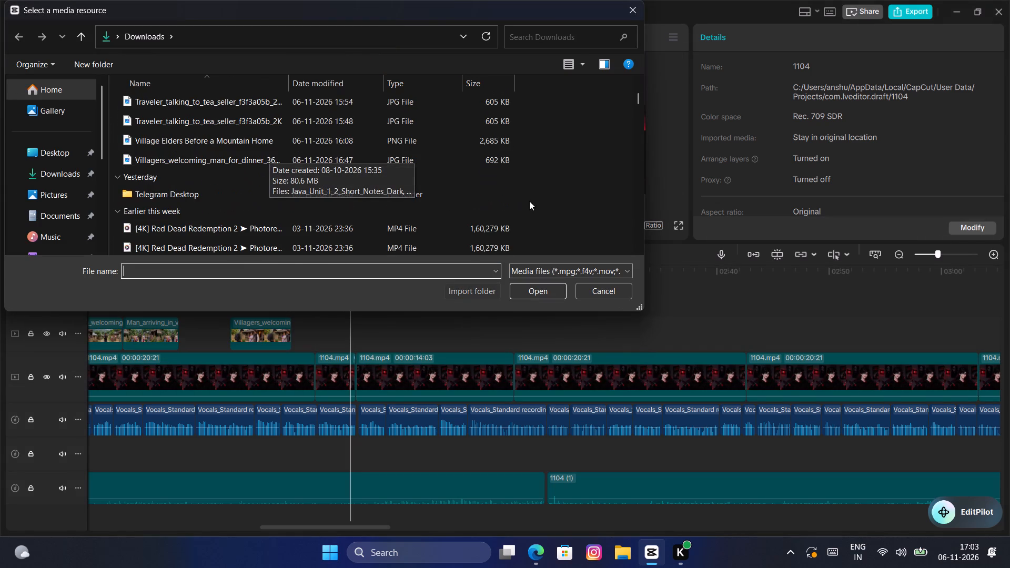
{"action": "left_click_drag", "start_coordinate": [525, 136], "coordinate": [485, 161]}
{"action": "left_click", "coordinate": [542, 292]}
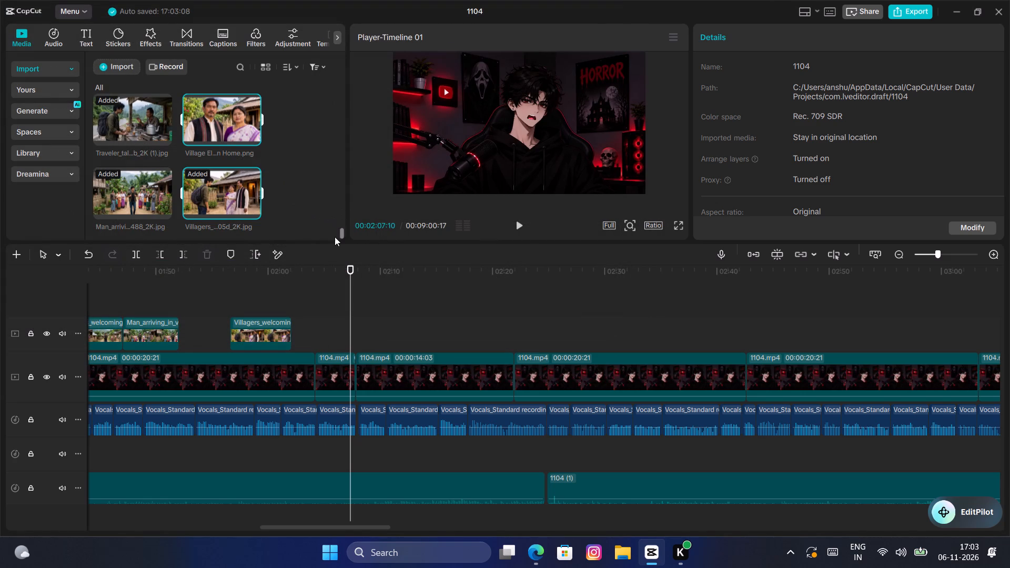
Import the Man_asking_about_abandoned_mansion_7215ddde_2K image from the Downloads folder into the project media.
{"action": "left_click_drag", "start_coordinate": [342, 235], "coordinate": [344, 238]}
{"action": "left_click_drag", "start_coordinate": [344, 238], "coordinate": [344, 241]}
{"action": "left_click", "coordinate": [126, 67]}
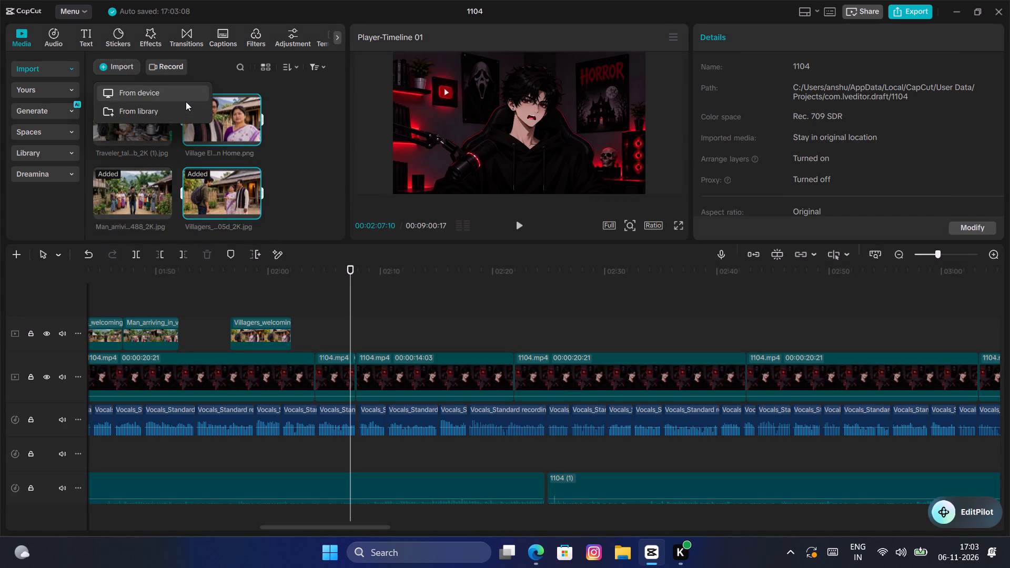
{"action": "left_click", "coordinate": [186, 102]}
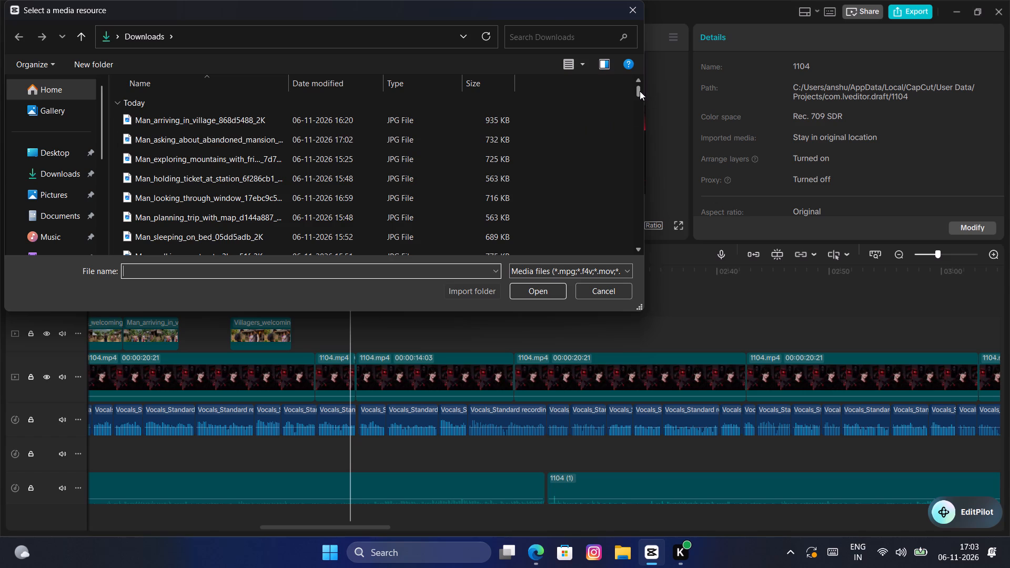
{"action": "left_click_drag", "start_coordinate": [534, 116], "coordinate": [495, 129]}
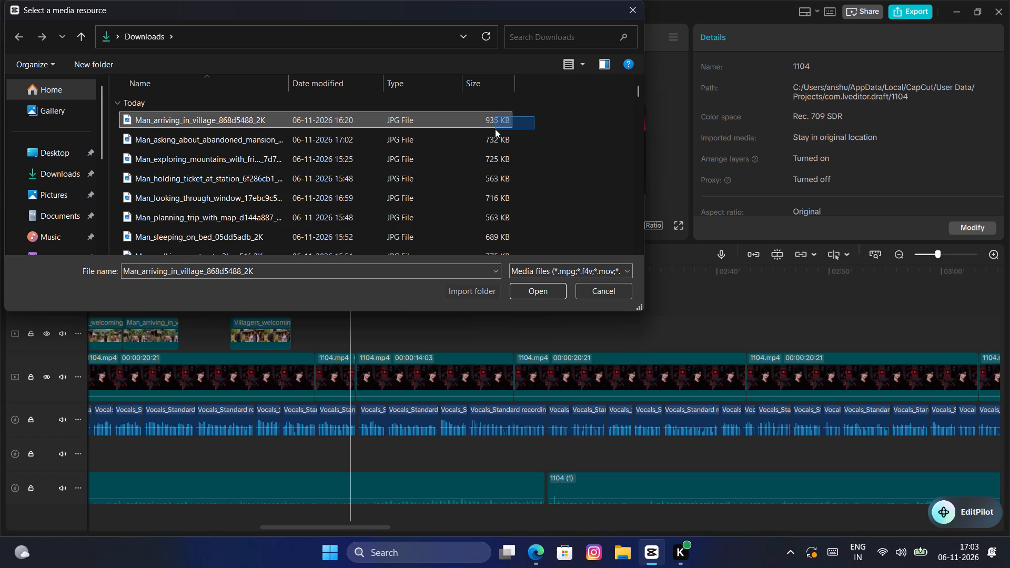
{"action": "left_click_drag", "start_coordinate": [495, 129], "coordinate": [521, 121]}
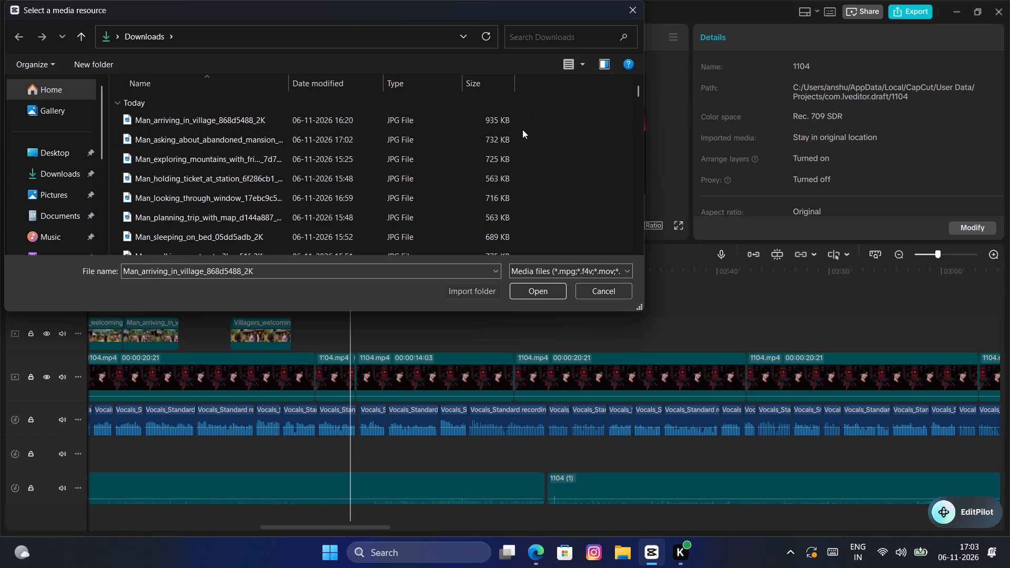
{"action": "left_click_drag", "start_coordinate": [524, 139], "coordinate": [479, 157]}
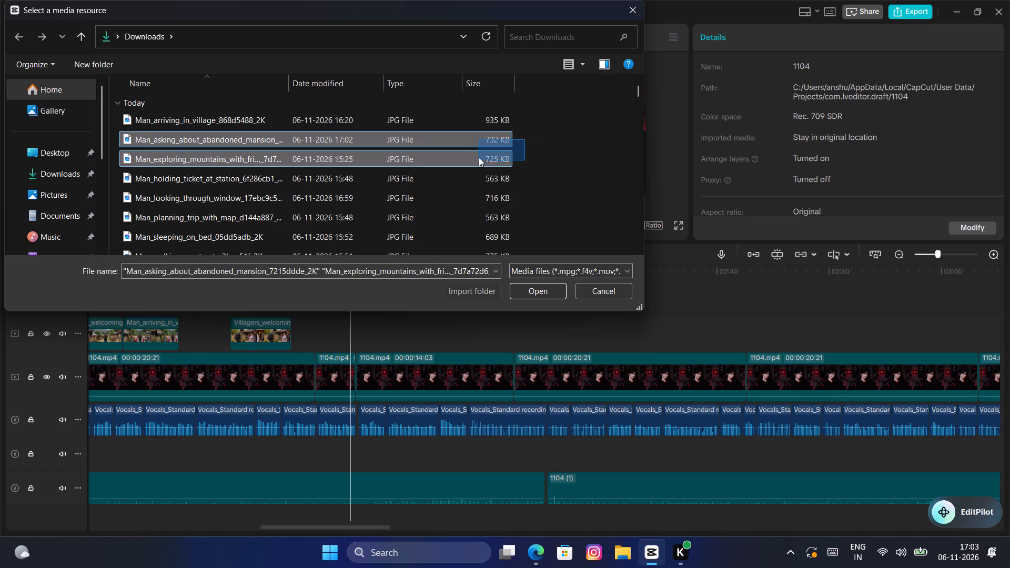
{"action": "left_click_drag", "start_coordinate": [479, 157], "coordinate": [494, 139]}
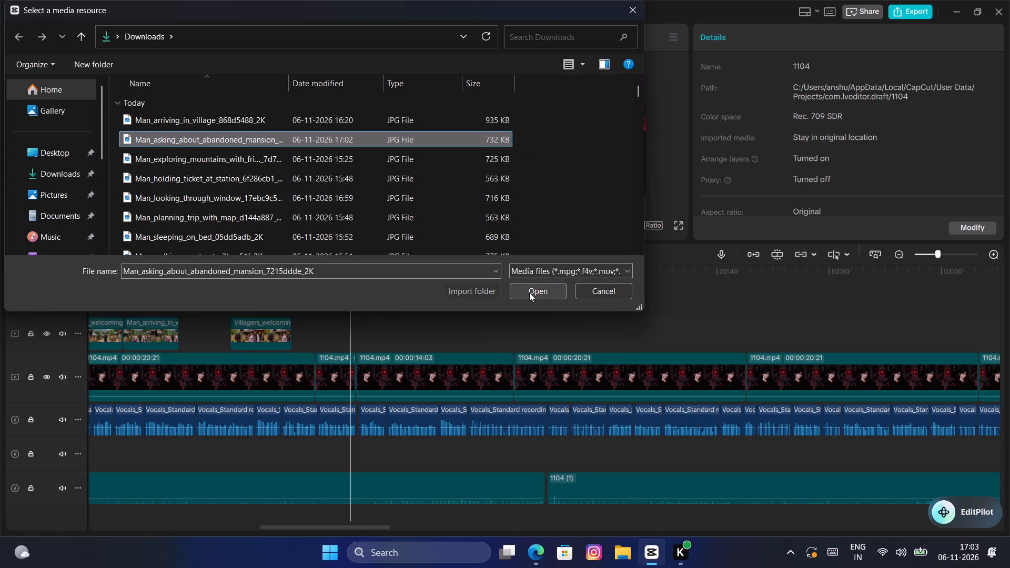
{"action": "left_click", "coordinate": [529, 292]}
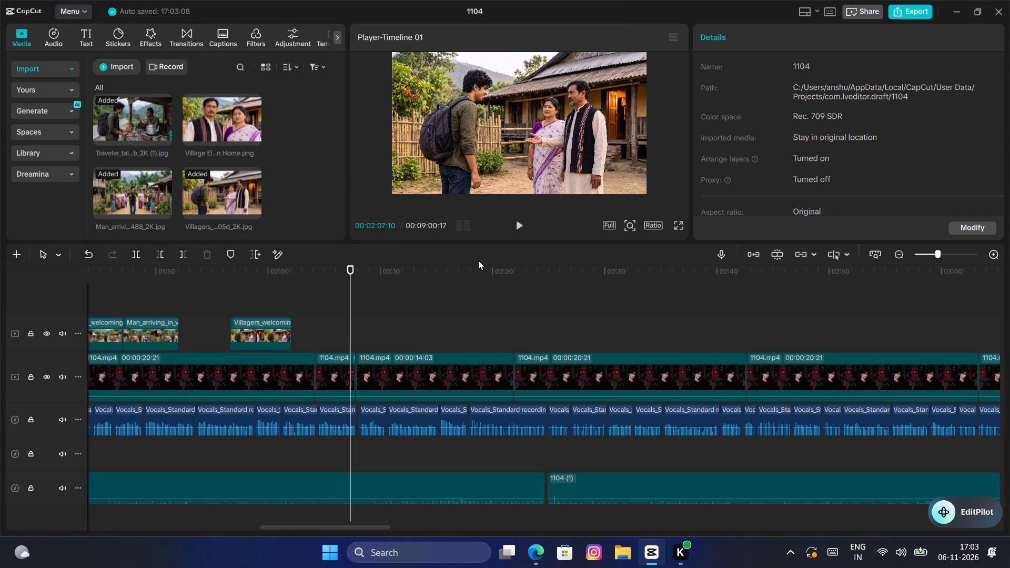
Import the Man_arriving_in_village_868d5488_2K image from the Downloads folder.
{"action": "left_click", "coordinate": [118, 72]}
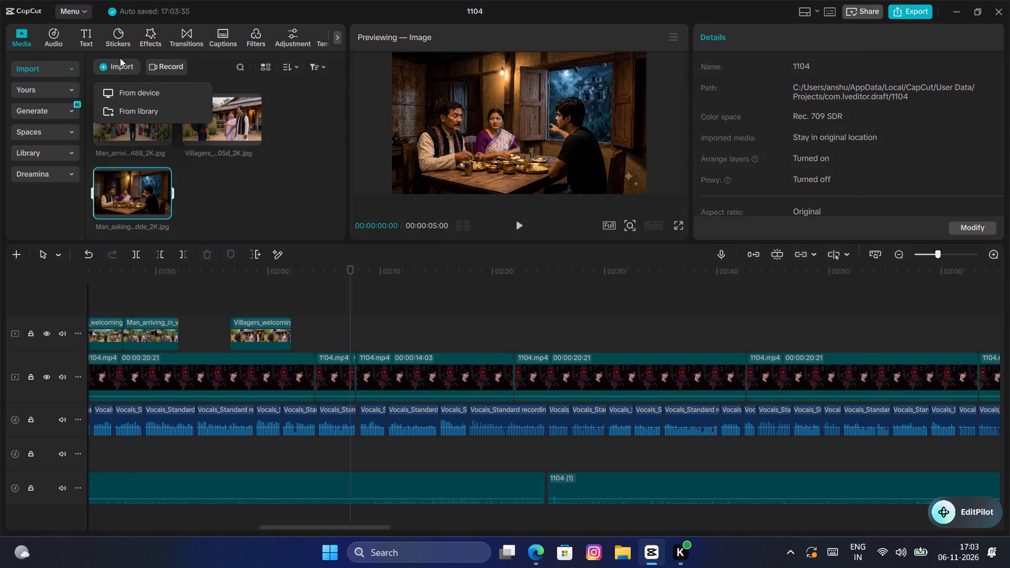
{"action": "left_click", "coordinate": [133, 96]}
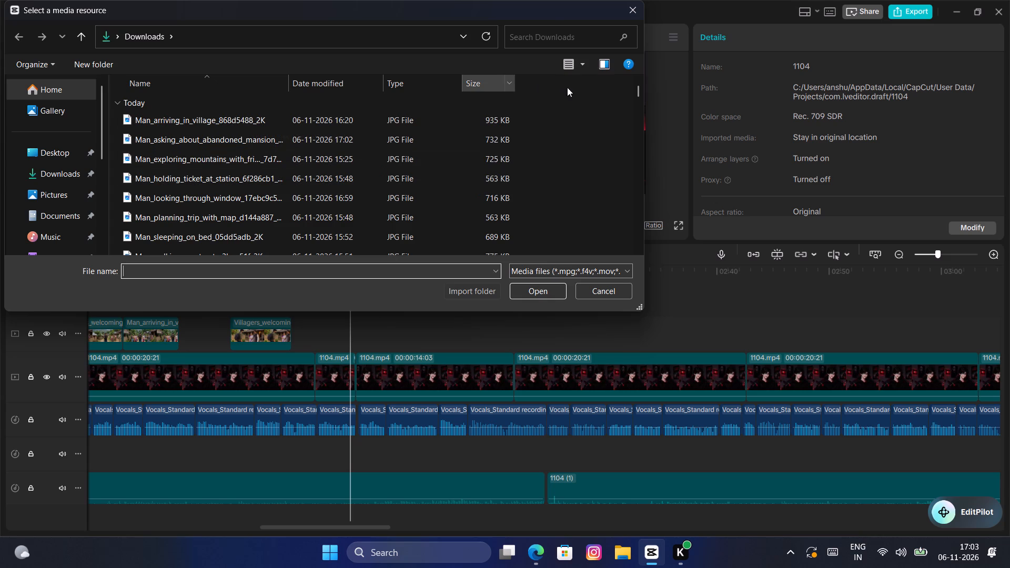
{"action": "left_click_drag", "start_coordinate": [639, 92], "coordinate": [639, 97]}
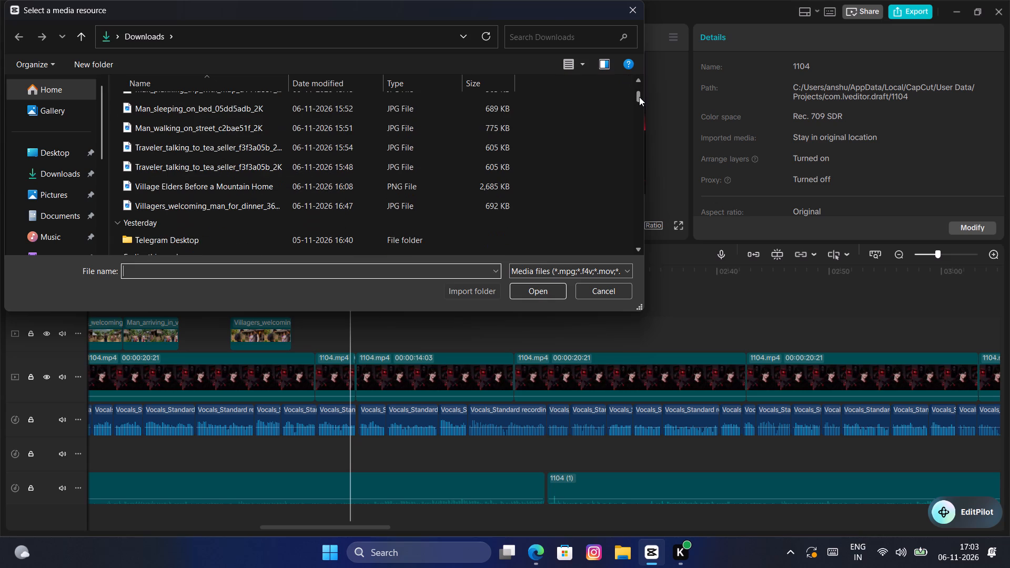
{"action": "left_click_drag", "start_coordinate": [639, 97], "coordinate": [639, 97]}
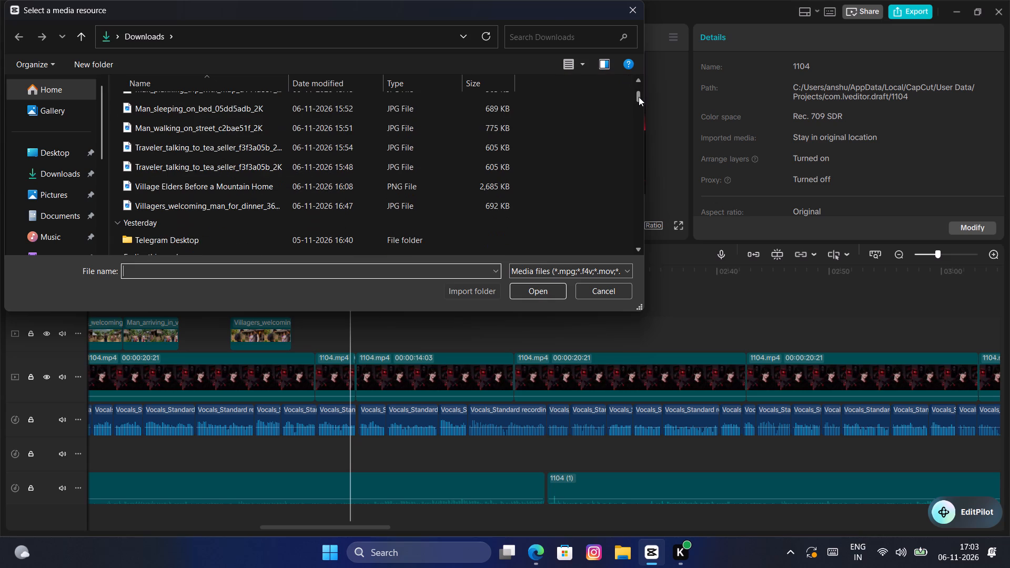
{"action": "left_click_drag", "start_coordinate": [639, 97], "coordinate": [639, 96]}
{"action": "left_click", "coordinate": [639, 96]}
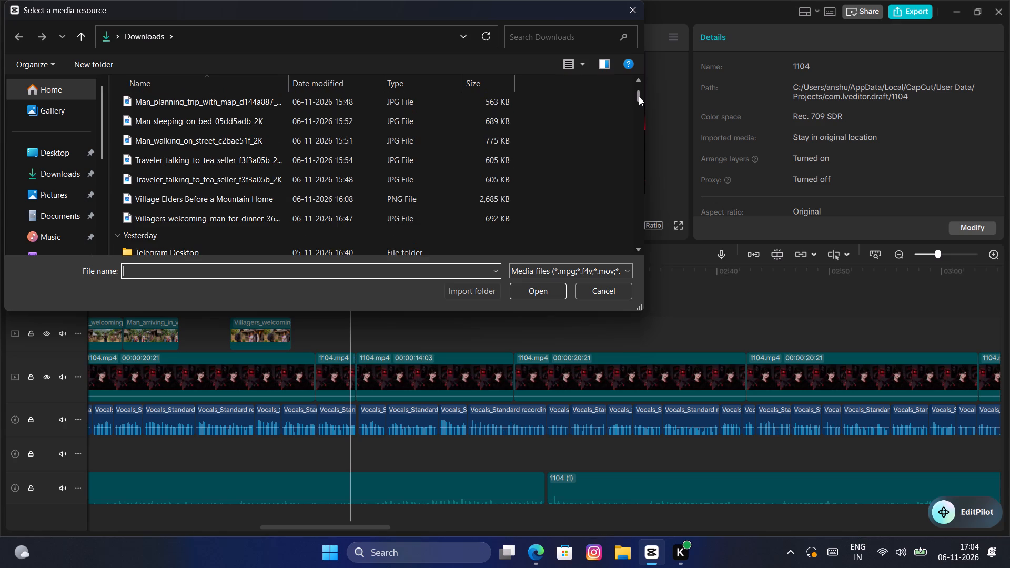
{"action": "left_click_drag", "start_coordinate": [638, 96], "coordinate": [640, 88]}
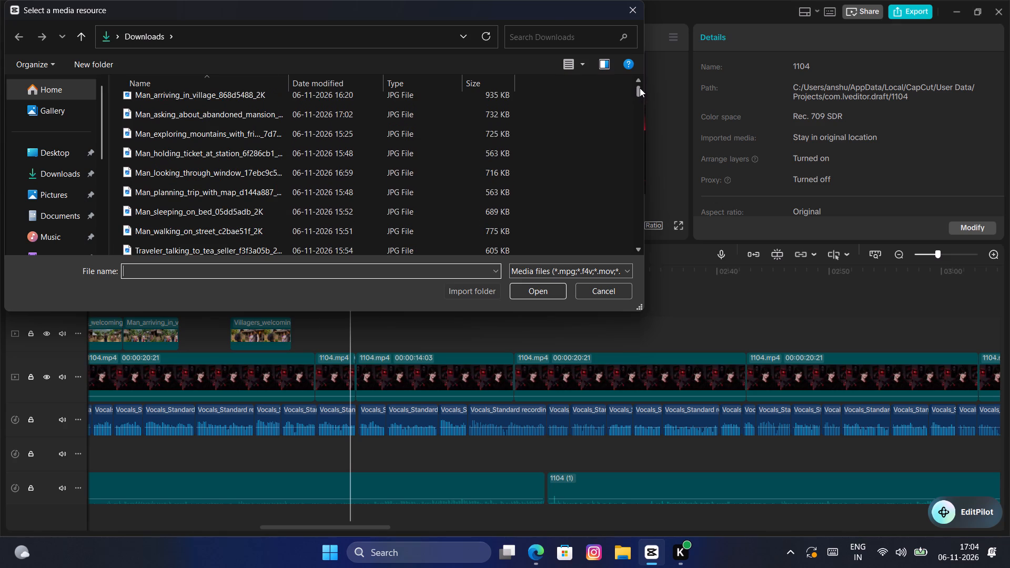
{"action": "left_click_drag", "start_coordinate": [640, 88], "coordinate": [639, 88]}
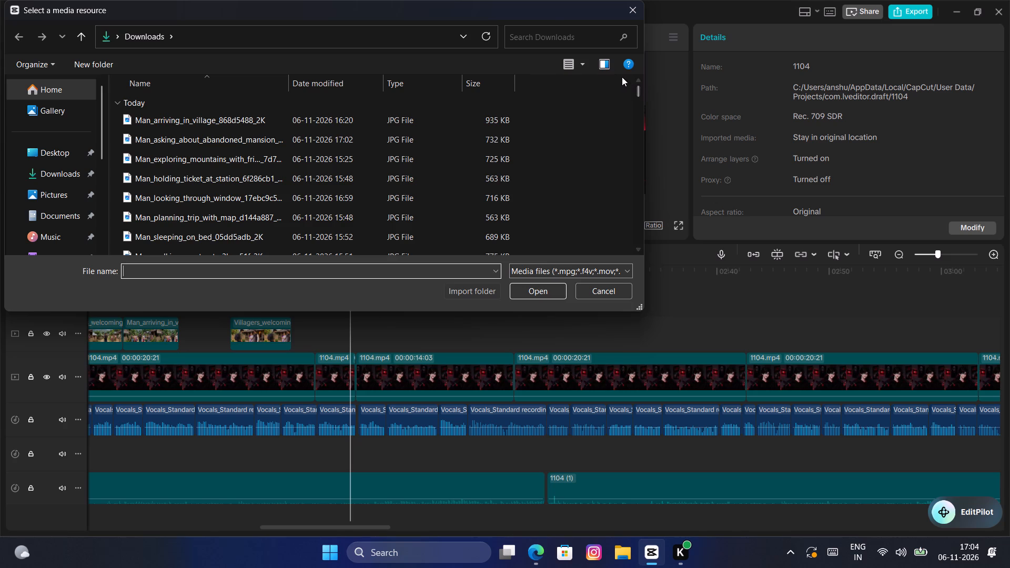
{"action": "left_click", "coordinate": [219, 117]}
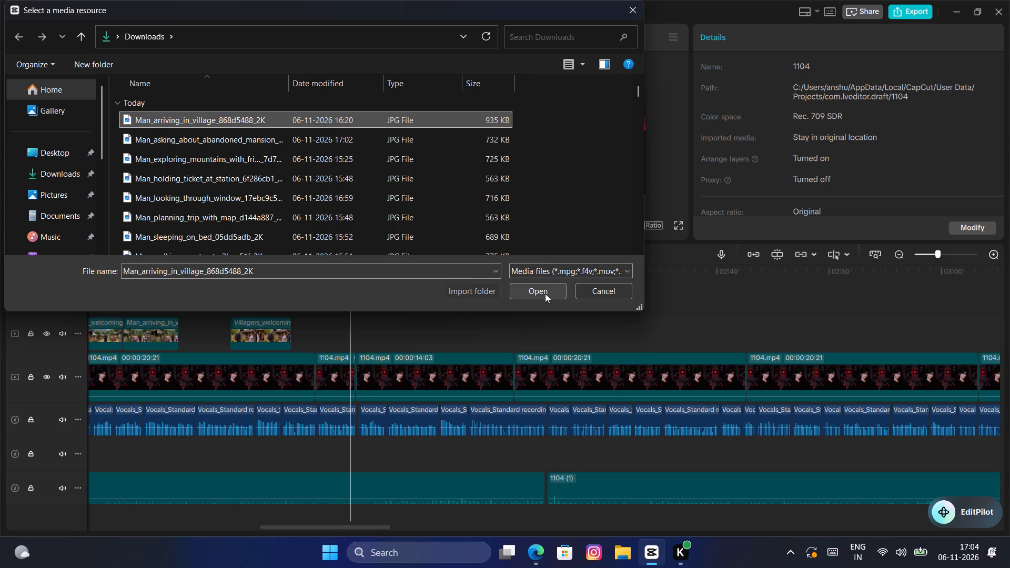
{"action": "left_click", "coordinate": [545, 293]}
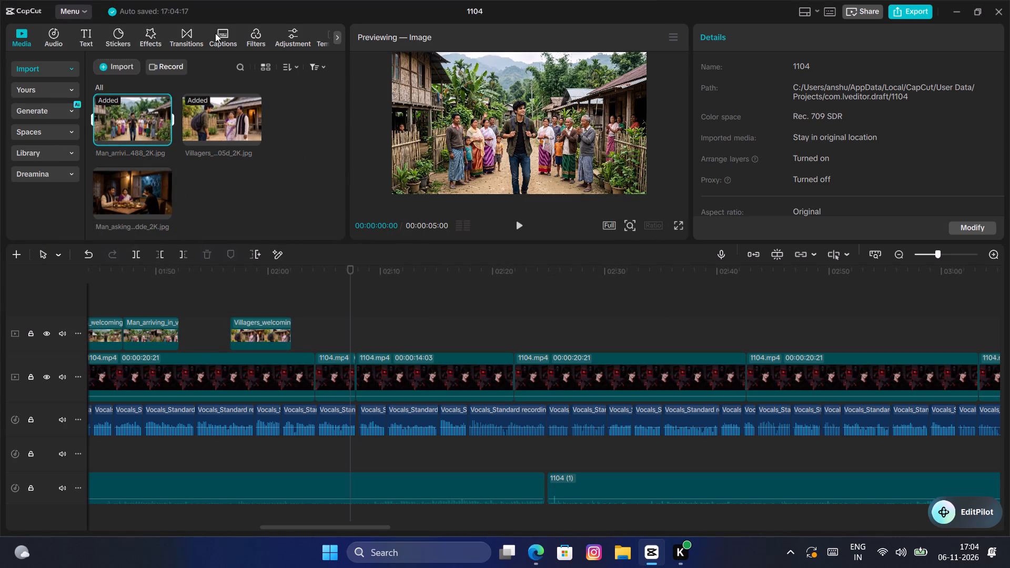
Switch to the Google Flow window in Edge and check the file names in the browser's recent downloads.
{"action": "left_click", "coordinate": [100, 72]}
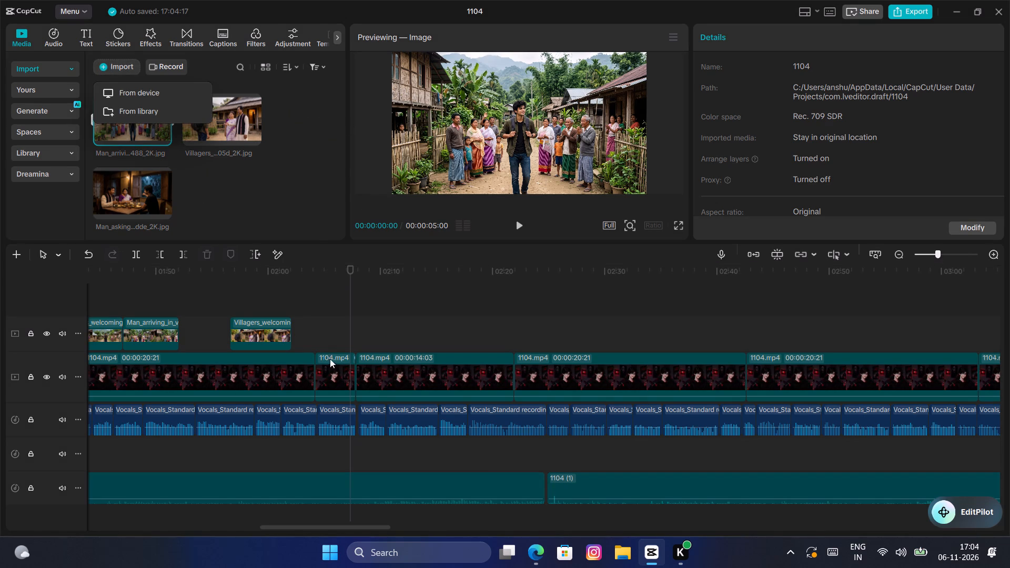
{"action": "left_click", "coordinate": [532, 555]}
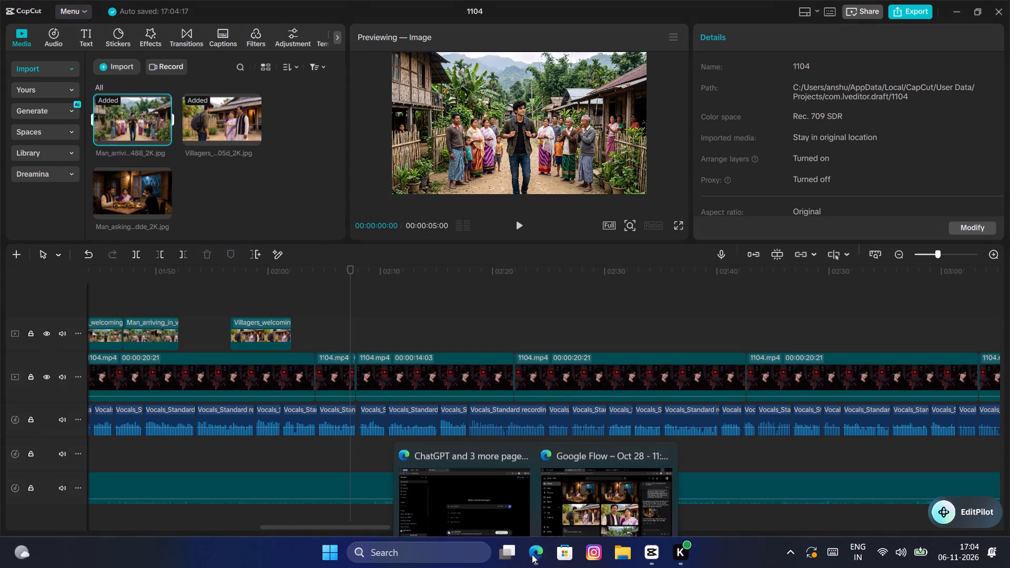
{"action": "left_click", "coordinate": [584, 506]}
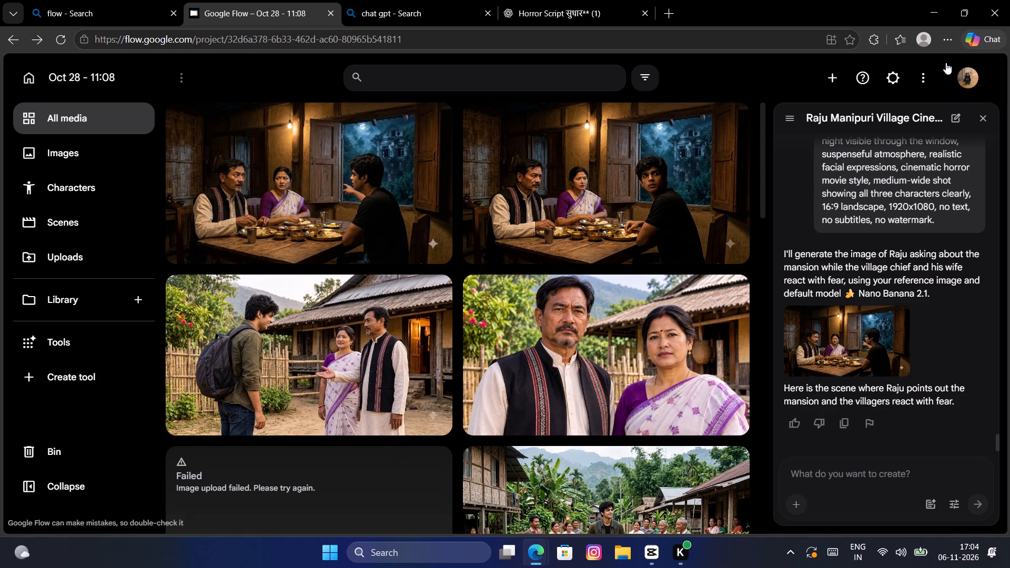
{"action": "left_click", "coordinate": [950, 46]}
{"action": "left_click", "coordinate": [852, 234]}
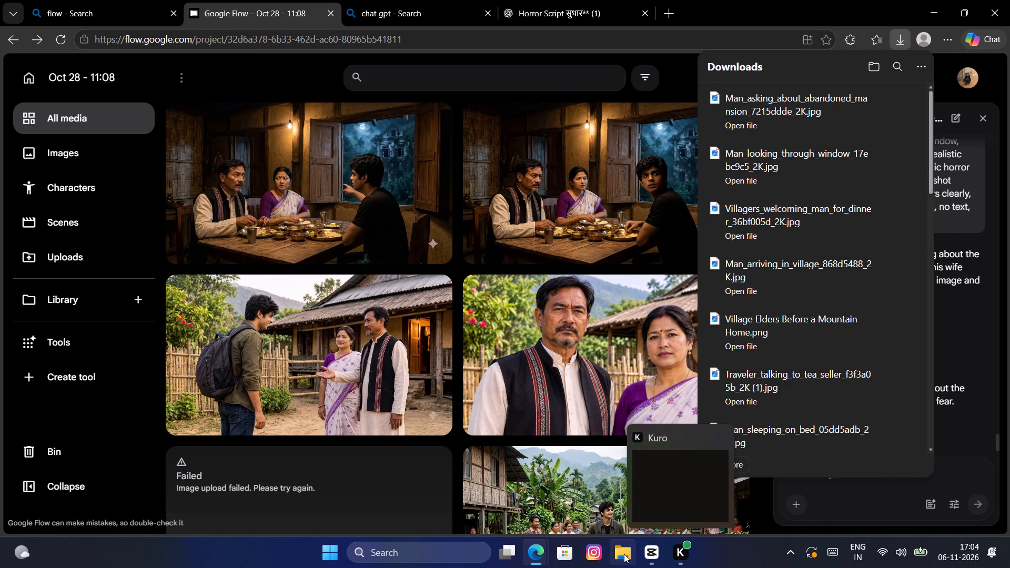
Switch to CapCut and import the Man_looking_through_window_17ebc9c5_2K image from the Downloads folder.
{"action": "left_click", "coordinate": [656, 560]}
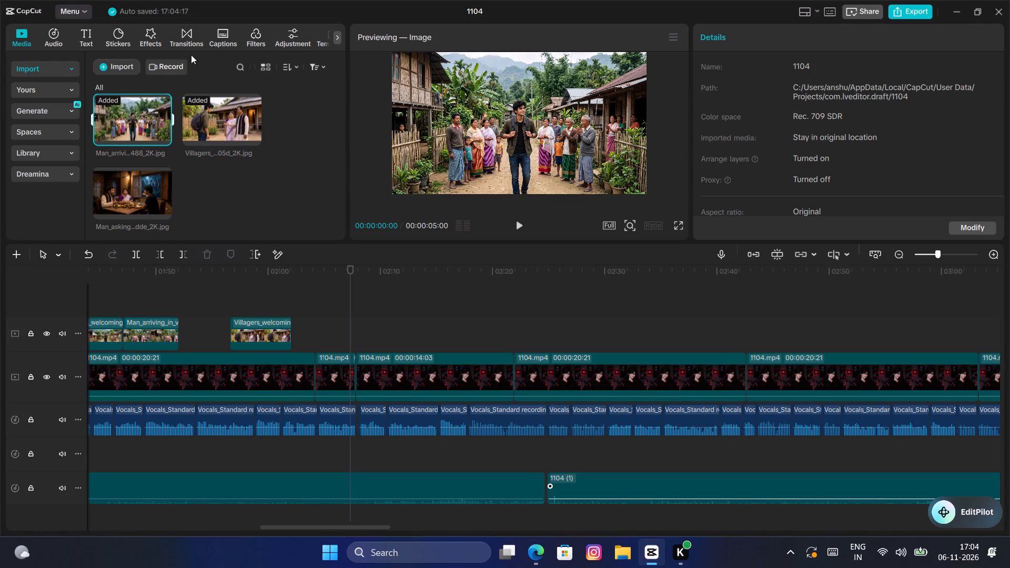
{"action": "left_click", "coordinate": [107, 67]}
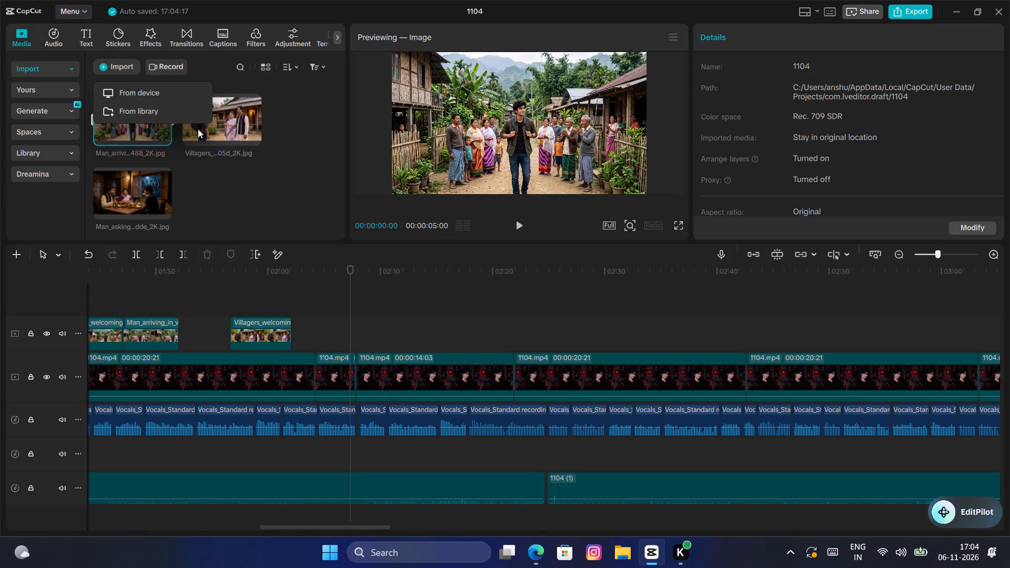
{"action": "left_click", "coordinate": [164, 97]}
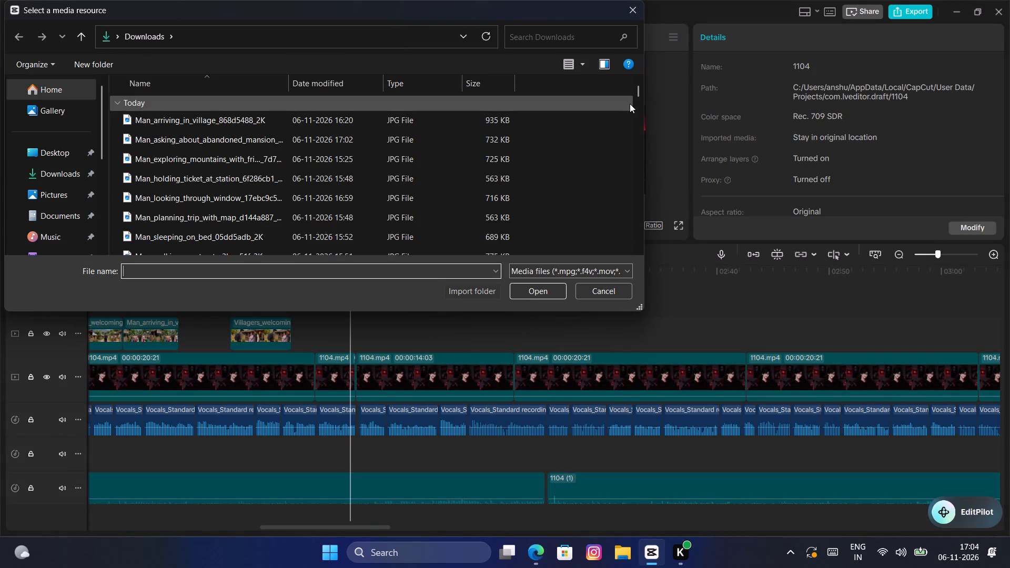
{"action": "left_click", "coordinate": [417, 202]}
{"action": "left_click", "coordinate": [533, 292]}
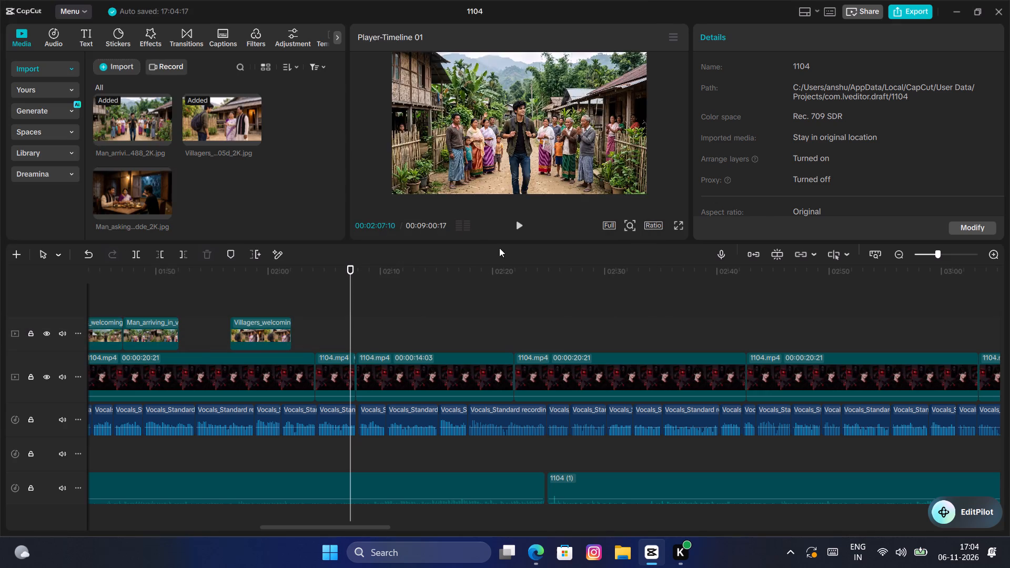
Place the Man_looking_through_window image on the overlay track at about 02:05, checking the start against the narration.
{"action": "left_click_drag", "start_coordinate": [208, 180], "coordinate": [330, 340]}
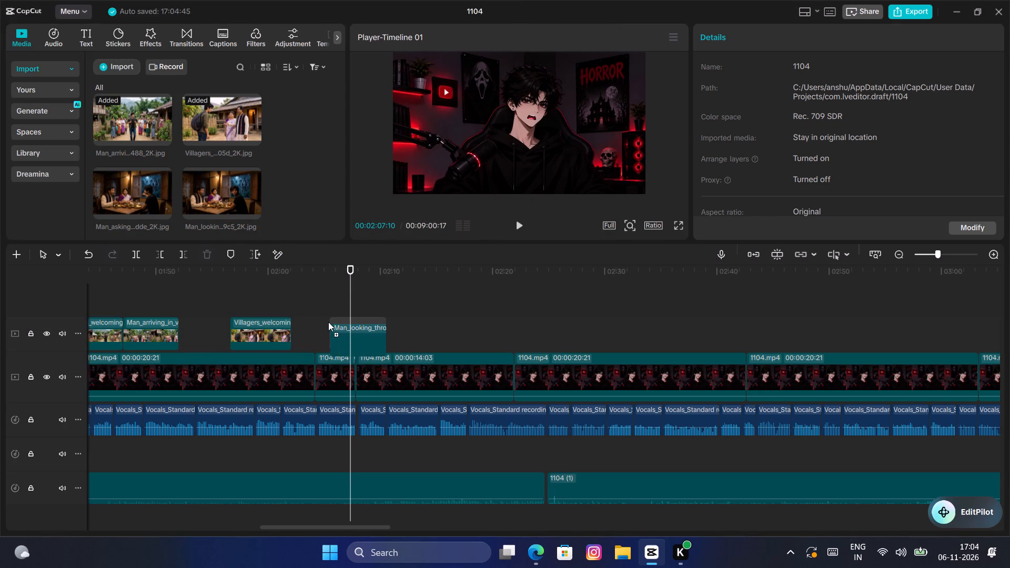
{"action": "left_click", "coordinate": [319, 287]}
{"action": "left_click", "coordinate": [319, 287]}
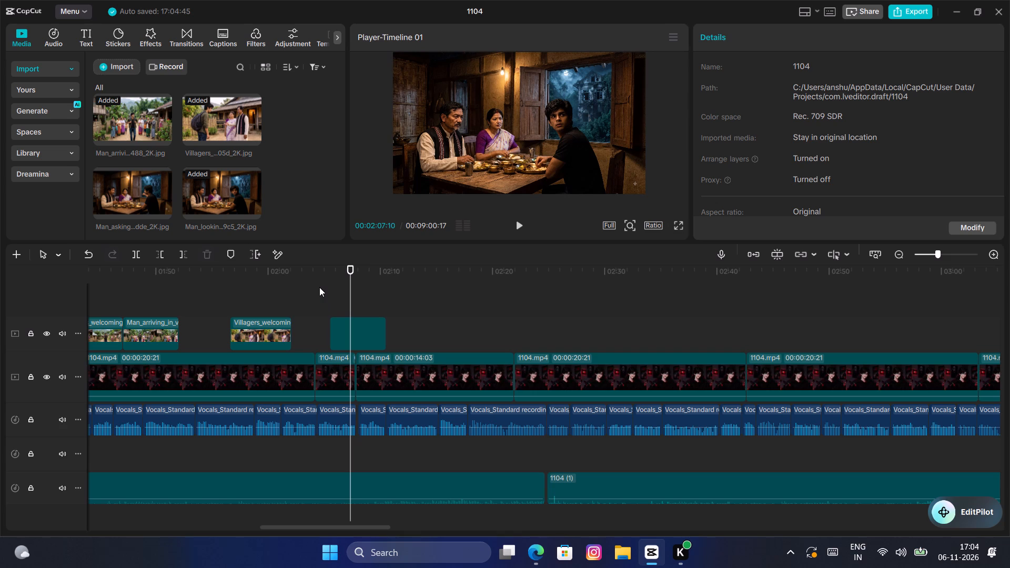
{"action": "key", "text": "space"}
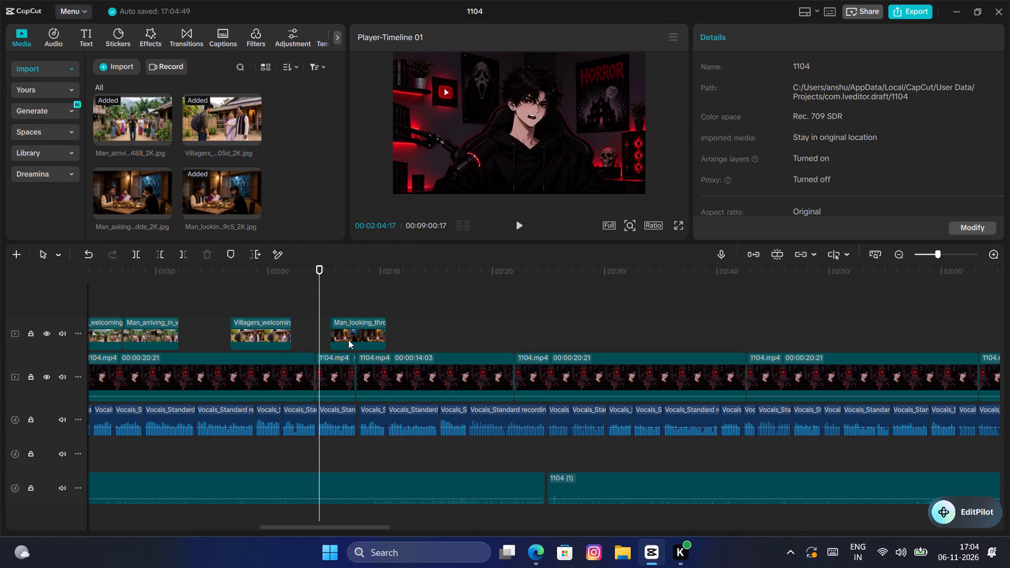
{"action": "key", "text": "space"}
{"action": "left_click", "coordinate": [339, 334]}
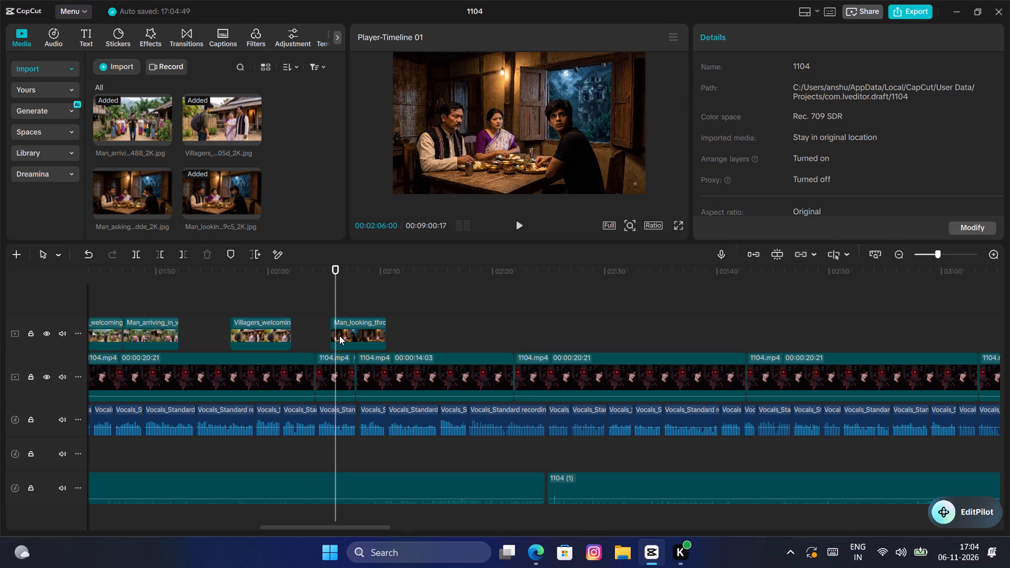
{"action": "left_click", "coordinate": [329, 330]}
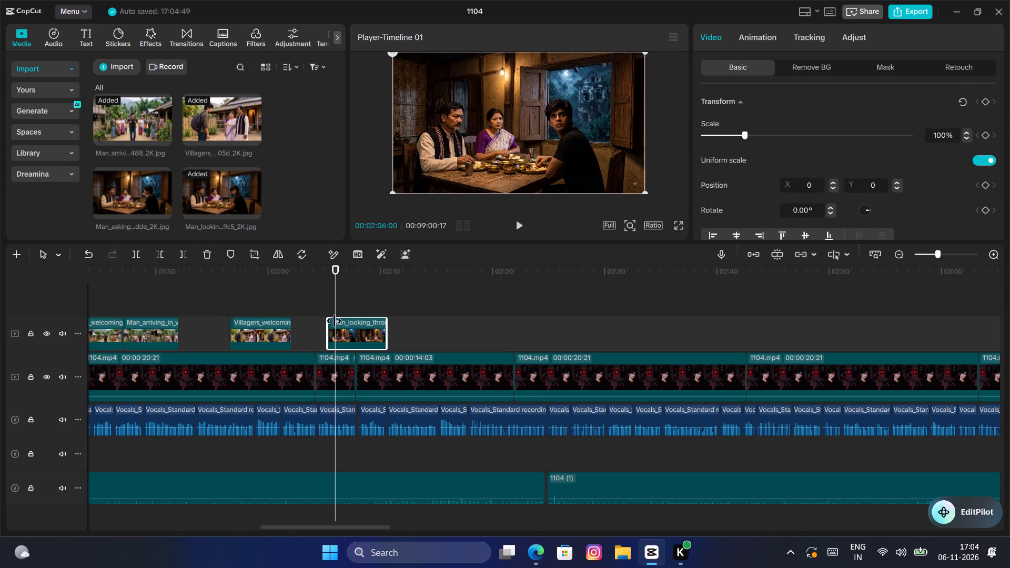
Add a Transform keyframe at the start of the Man_looking_through_window clip with the scale set to 112%.
{"action": "left_click_drag", "start_coordinate": [337, 308], "coordinate": [327, 313]}
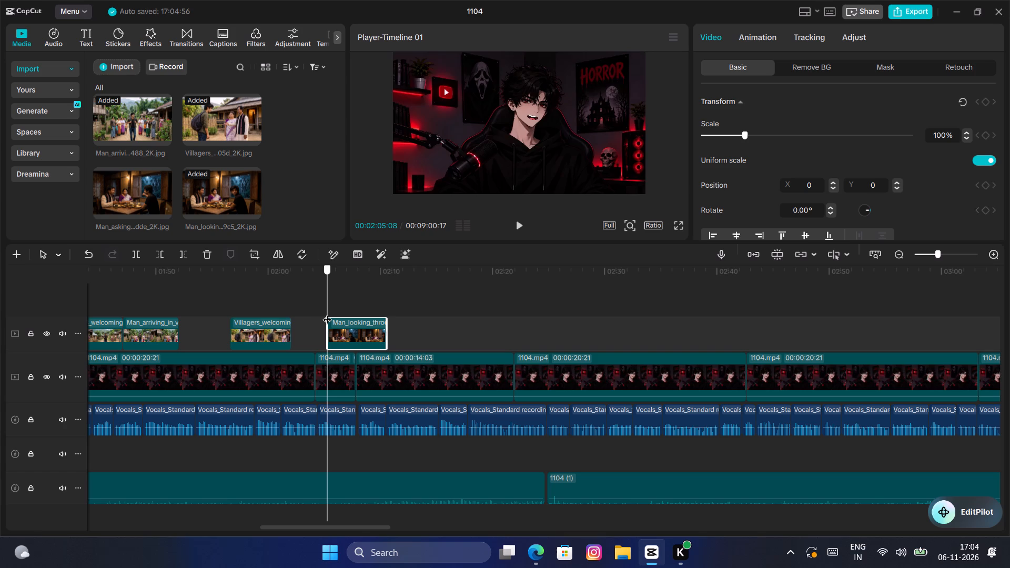
{"action": "left_click_drag", "start_coordinate": [327, 313], "coordinate": [329, 313]}
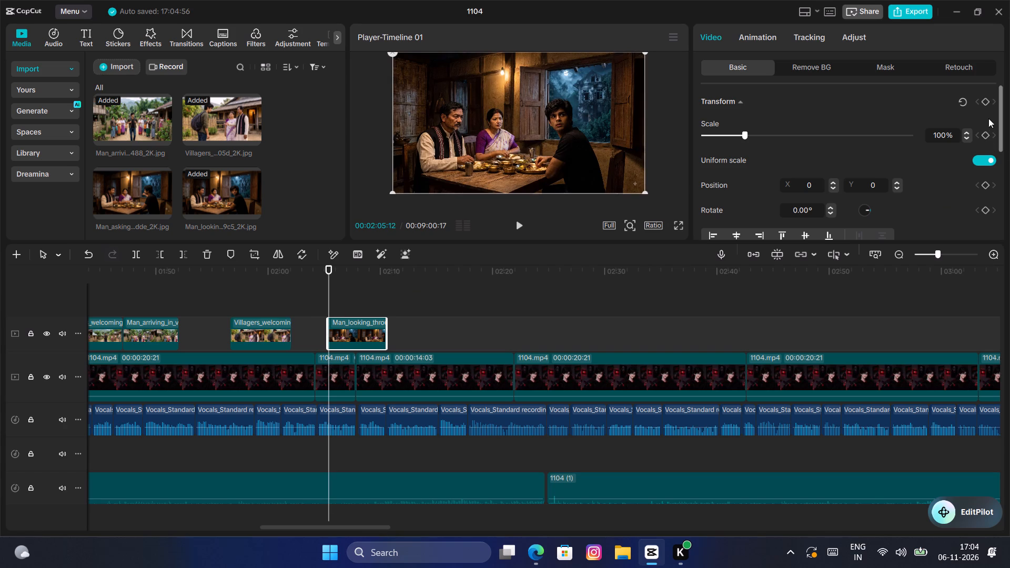
{"action": "left_click", "coordinate": [985, 103]}
{"action": "left_click", "coordinate": [945, 131]}
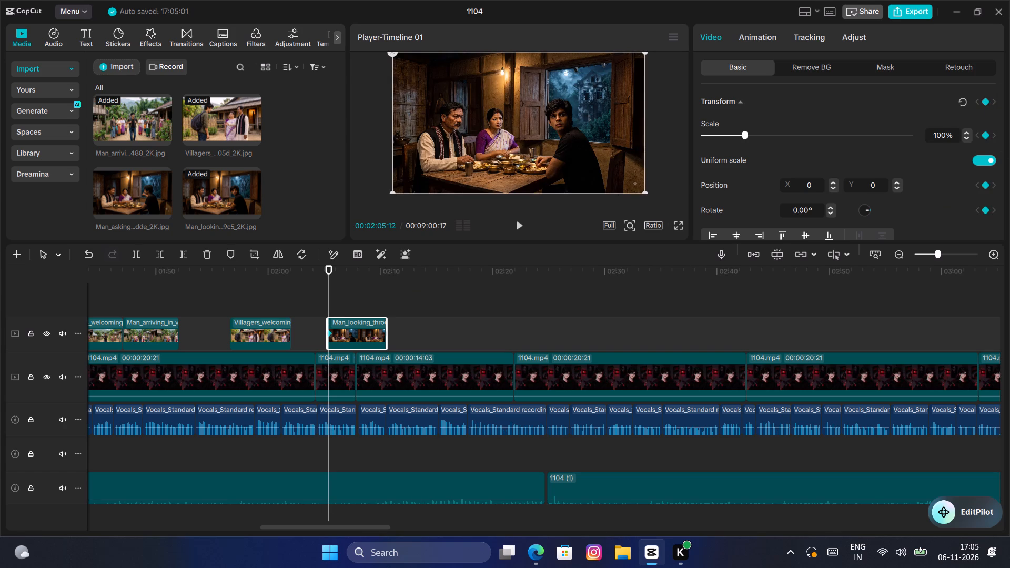
{"action": "key", "text": "BackSpace"}
{"action": "key", "text": "BackSpace"}
{"action": "type", "text": "12"}
{"action": "key", "text": "Return"}
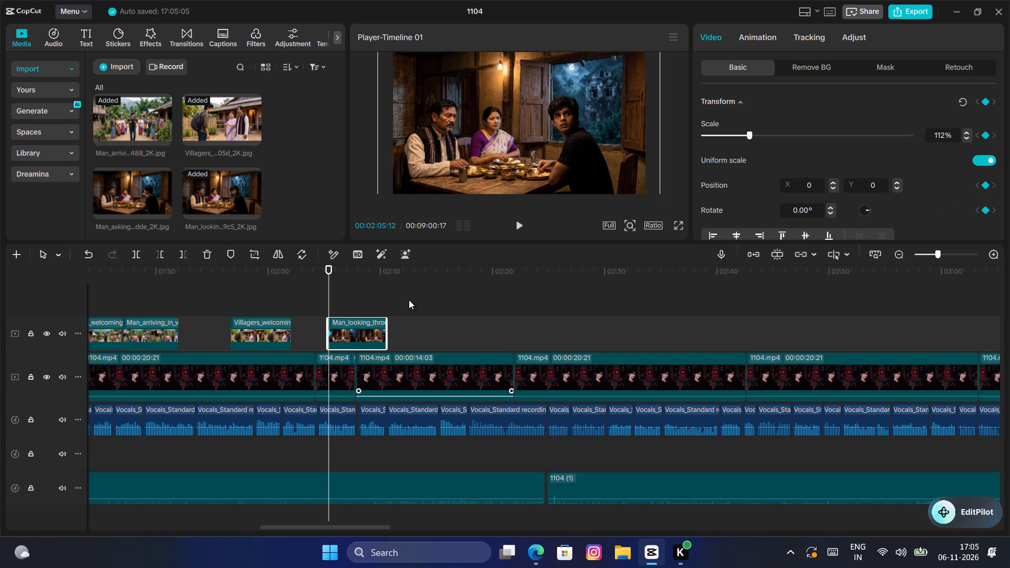
Set the scale to 132% near the end of the Man_looking_through_window clip to create a slow zoom-in.
{"action": "double_click", "coordinate": [381, 297]}
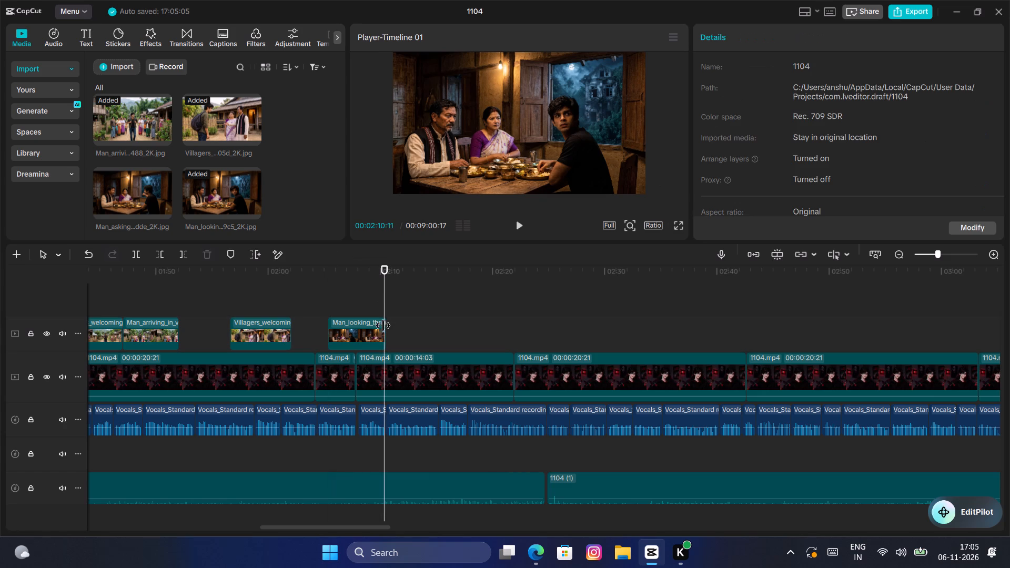
{"action": "left_click", "coordinate": [382, 327]}
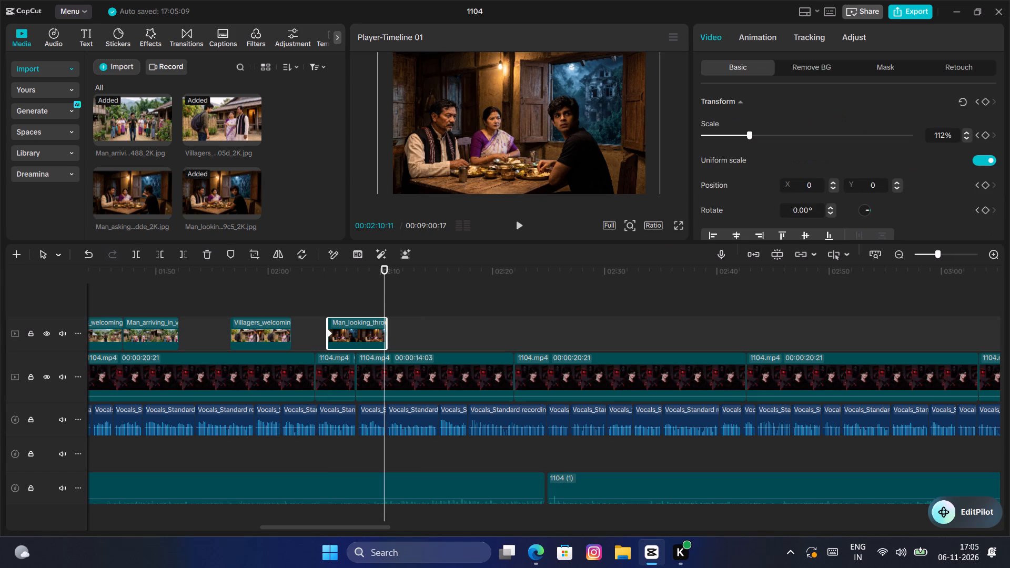
{"action": "left_click", "coordinate": [945, 133]}
{"action": "key", "text": "BackSpace"}
{"action": "key", "text": "BackSpace"}
{"action": "type", "text": "32"}
{"action": "key", "text": "Return"}
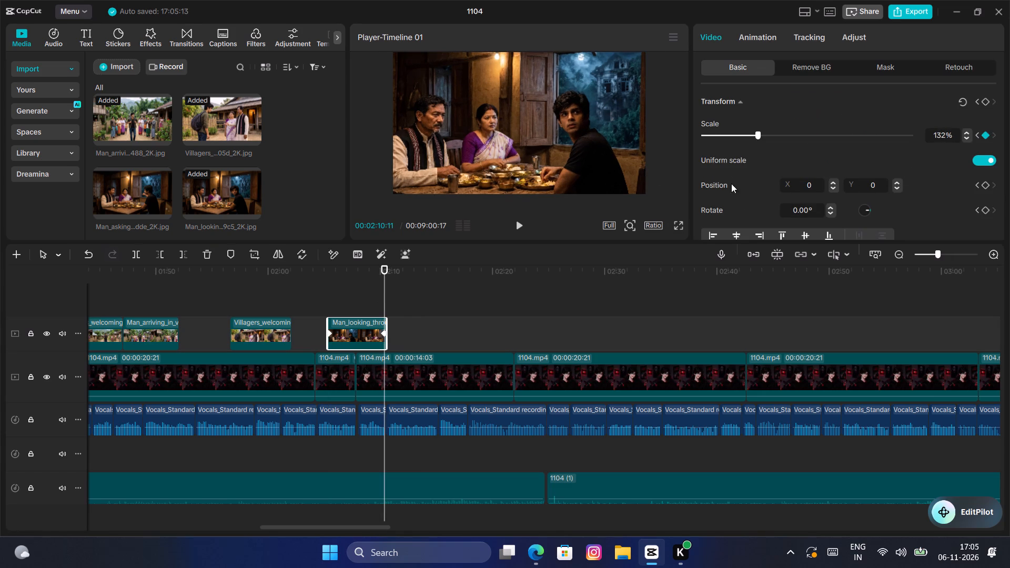
Play the narration past the window clip, place the Man_asking_about_abandoned_mansion image at about 02:17 on the overlay track, and lengthen it slightly.
{"action": "left_click", "coordinate": [326, 312]}
{"action": "key", "text": "space"}
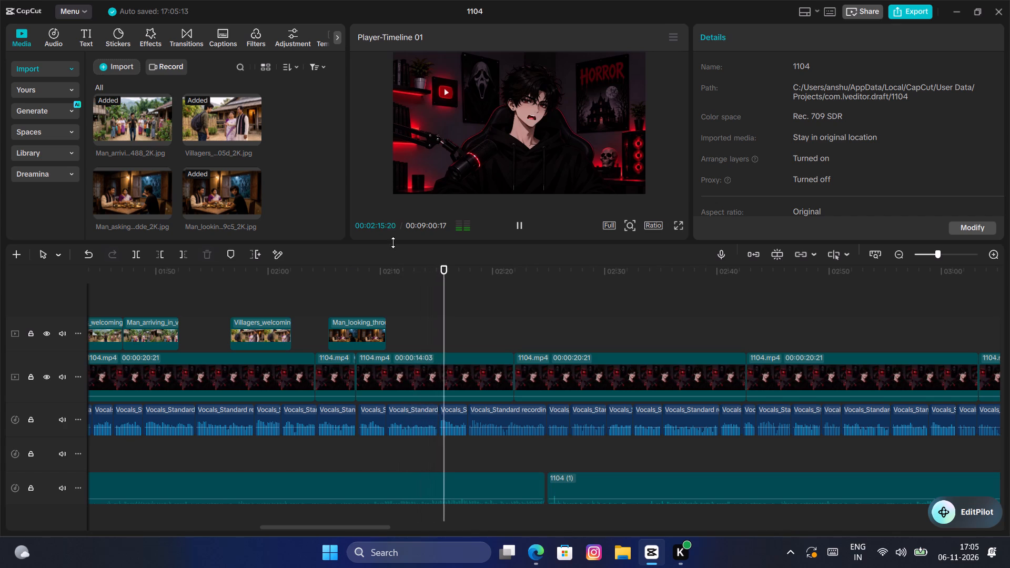
{"action": "key", "text": "space"}
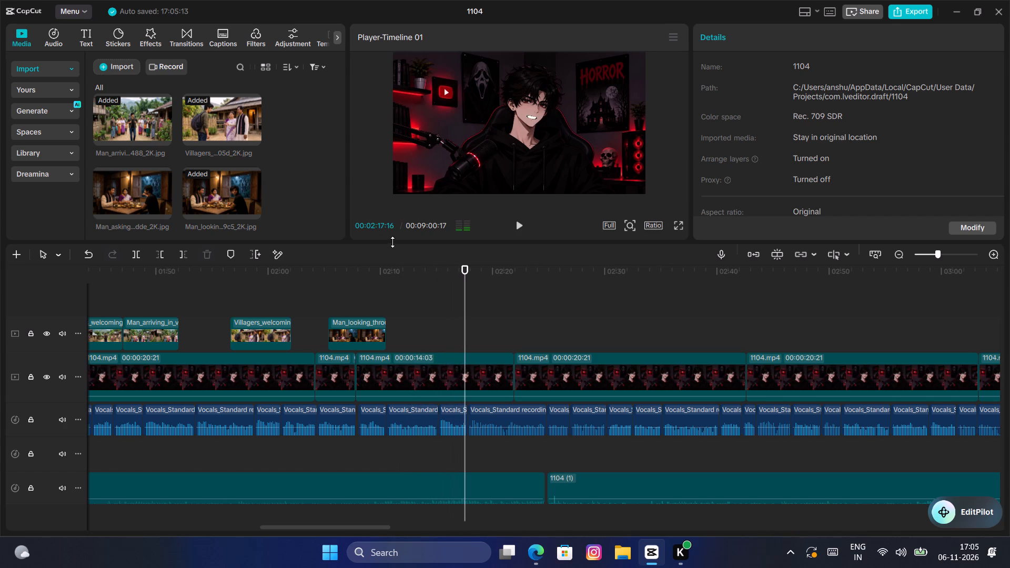
{"action": "left_click_drag", "start_coordinate": [469, 302], "coordinate": [448, 314]}
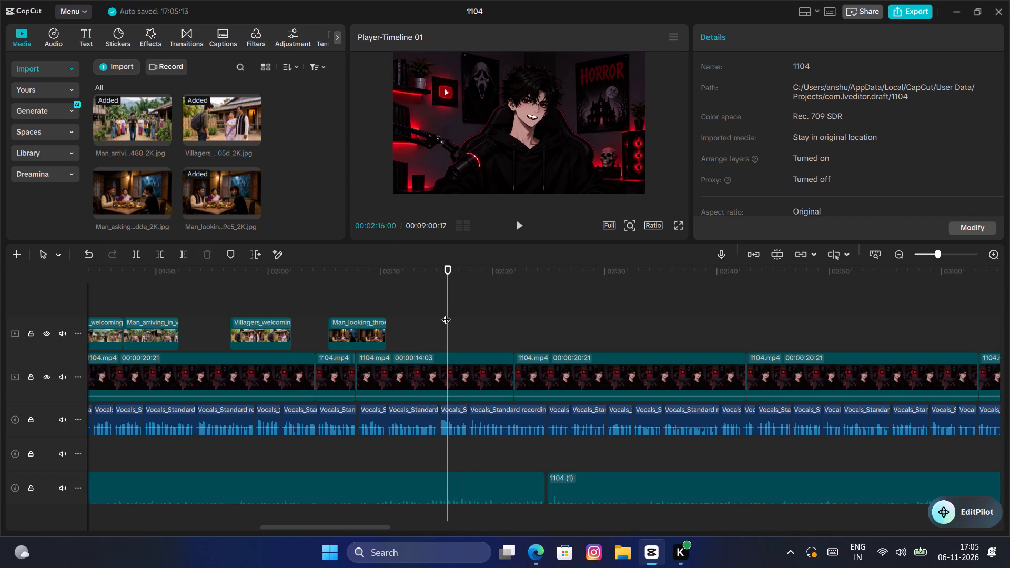
{"action": "left_click", "coordinate": [134, 192]}
{"action": "left_click_drag", "start_coordinate": [134, 192], "coordinate": [464, 318]}
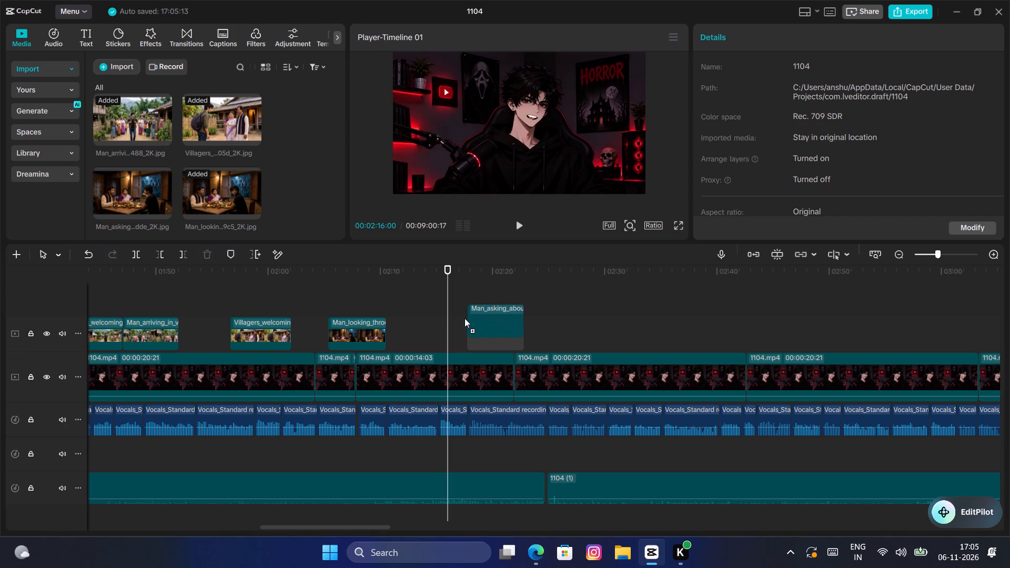
{"action": "left_click_drag", "start_coordinate": [464, 318], "coordinate": [456, 325]}
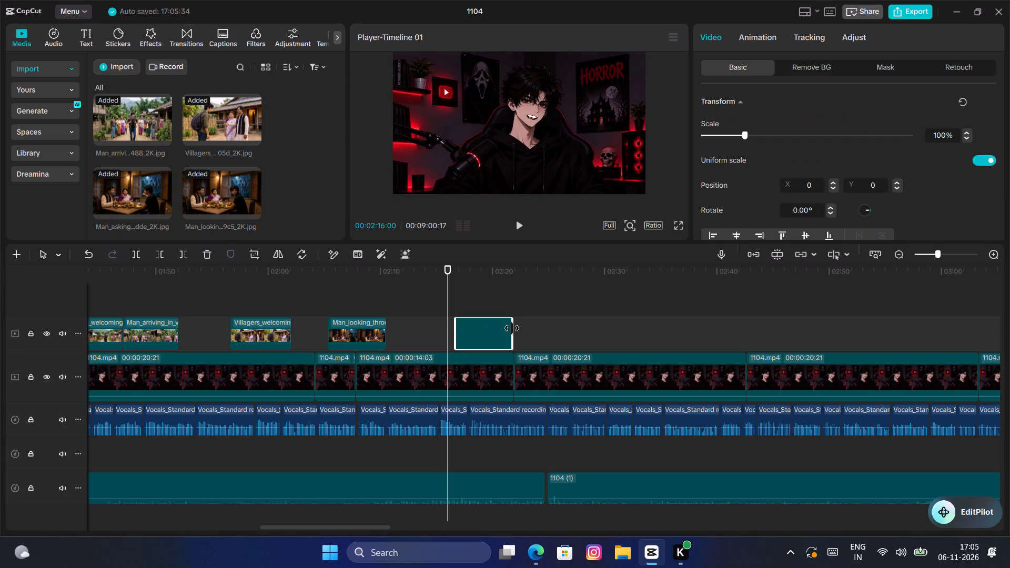
{"action": "left_click_drag", "start_coordinate": [512, 329], "coordinate": [526, 333]}
Listen to the narration and shift the Man_asking_about_abandoned_mansion clip later so it starts at about 02:23.
{"action": "key", "text": "space"}
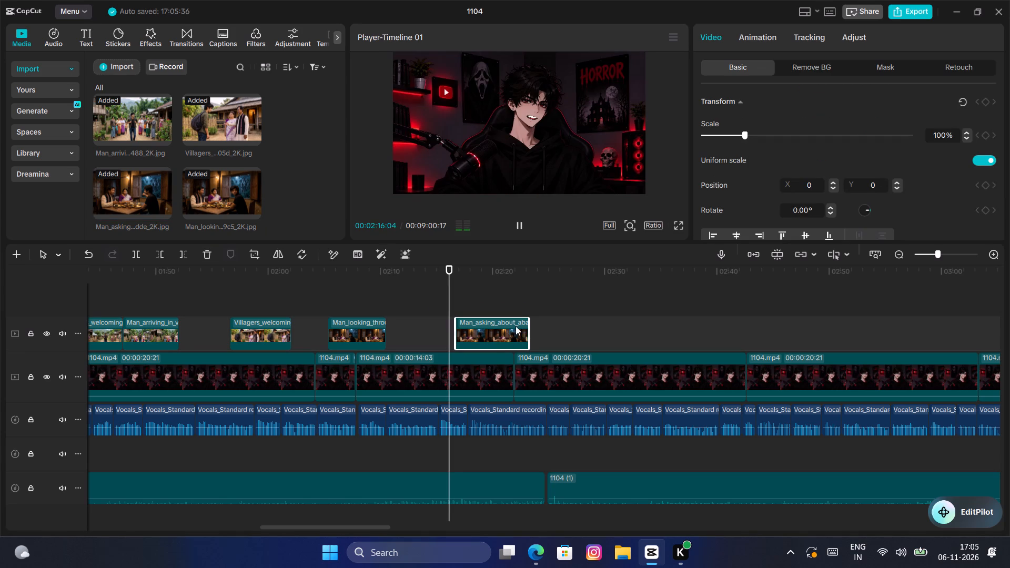
{"action": "key", "text": "space"}
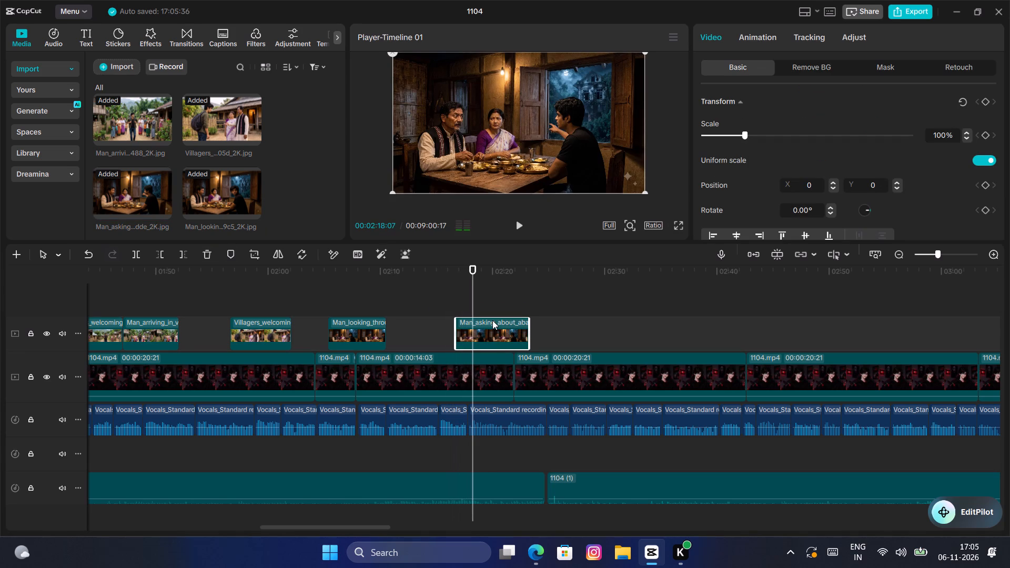
{"action": "left_click_drag", "start_coordinate": [492, 320], "coordinate": [501, 320]}
{"action": "left_click", "coordinate": [496, 322]}
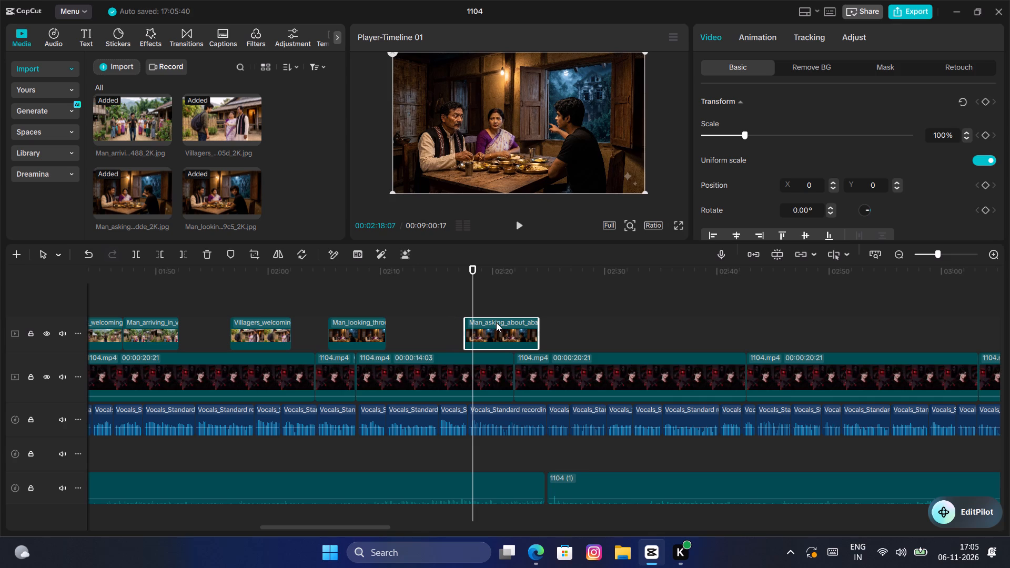
{"action": "left_click", "coordinate": [452, 298]}
{"action": "key", "text": "space"}
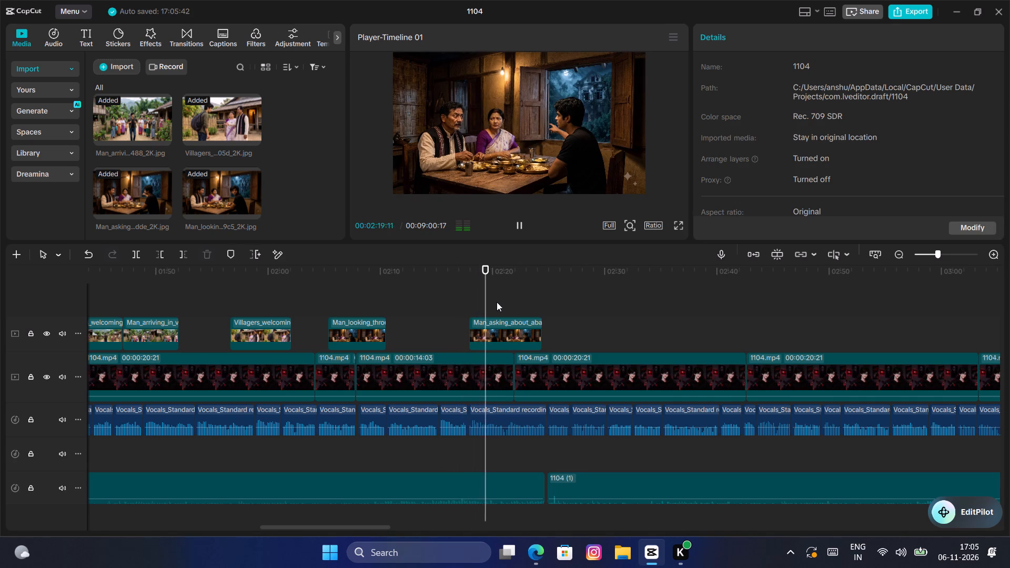
{"action": "key", "text": "space"}
{"action": "double_click", "coordinate": [491, 329]}
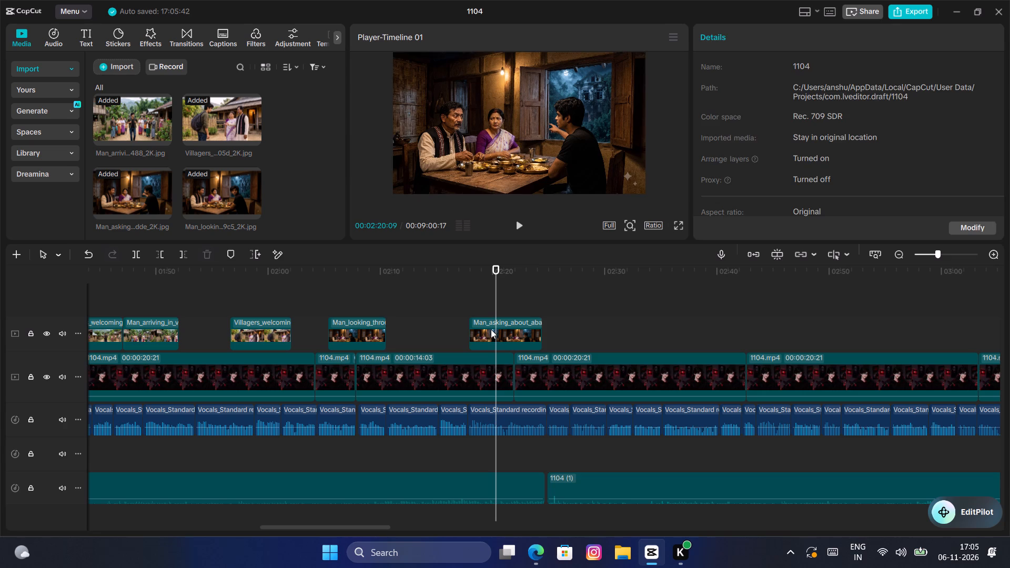
{"action": "left_click_drag", "start_coordinate": [491, 329], "coordinate": [523, 331]}
{"action": "key", "text": "space"}
{"action": "left_click_drag", "start_coordinate": [519, 327], "coordinate": [527, 327]}
{"action": "key", "text": "space"}
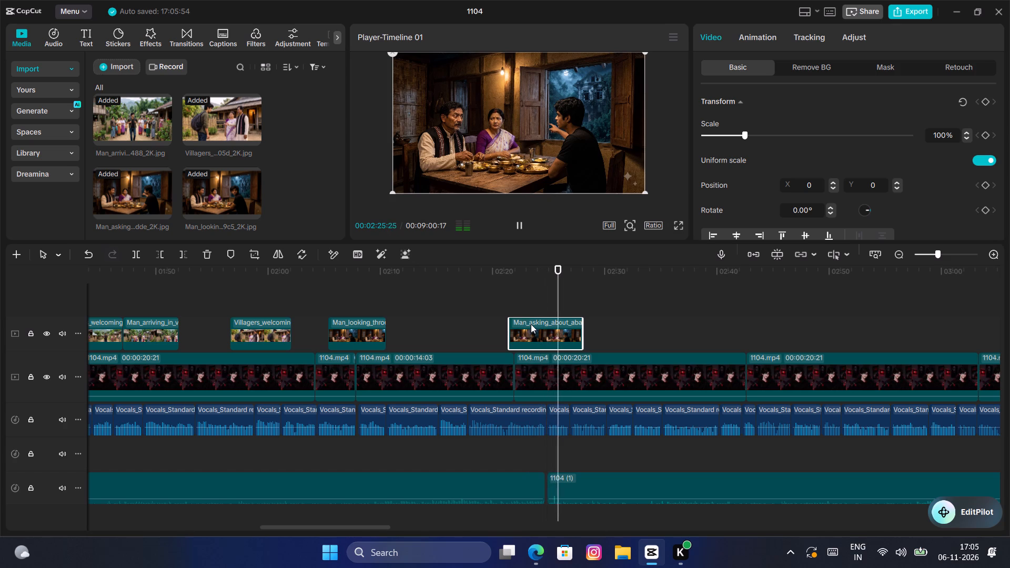
{"action": "left_click_drag", "start_coordinate": [531, 324], "coordinate": [552, 324]}
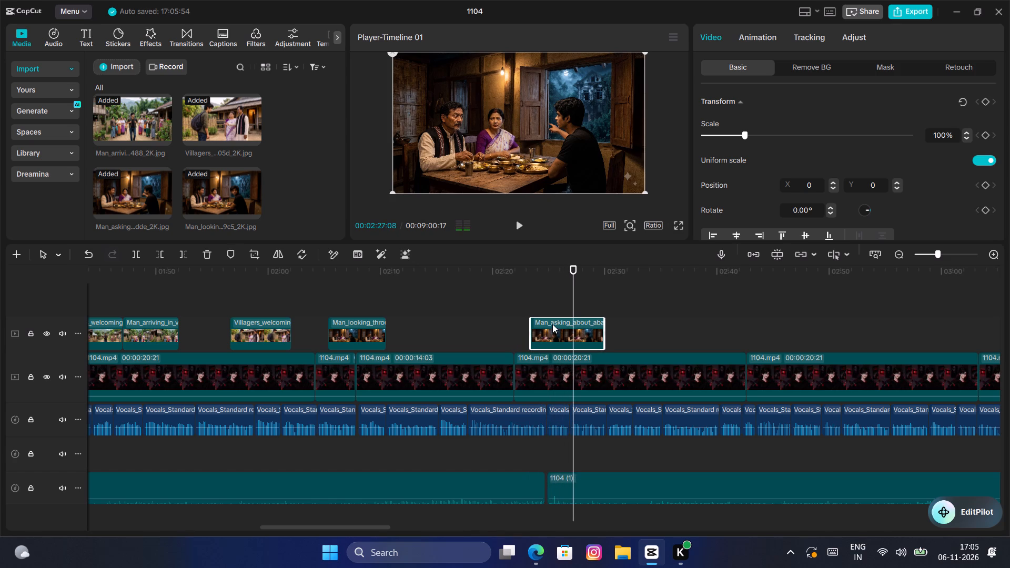
Extend the end of the Man_asking_about_abandoned_mansion clip to about 02:32.
{"action": "left_click_drag", "start_coordinate": [604, 332], "coordinate": [626, 333]}
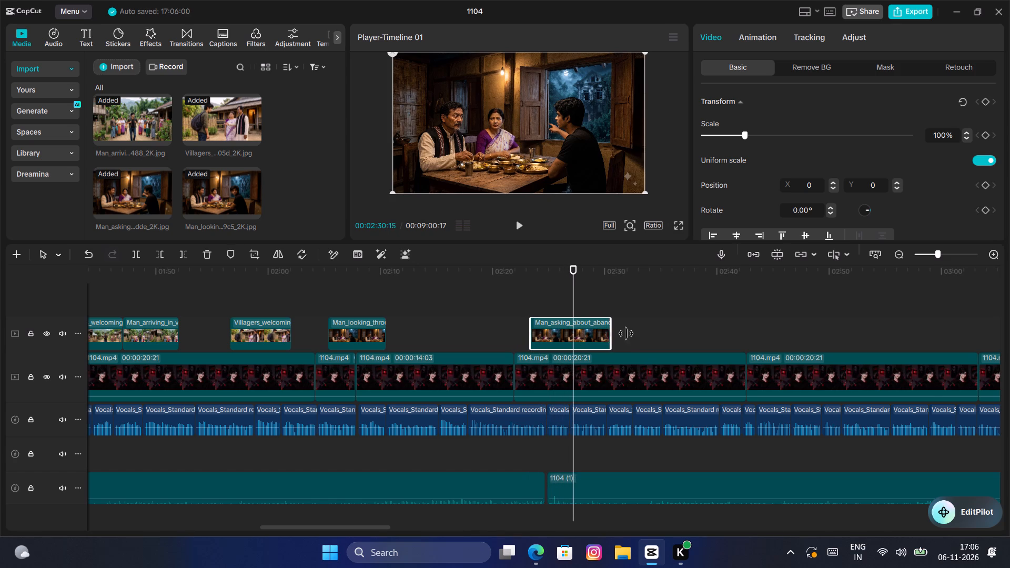
{"action": "left_click_drag", "start_coordinate": [626, 333], "coordinate": [630, 334]}
Play back the narration around the clip's start and shift the Man_asking_about_abandoned_mansion clip to begin at about 02:24.
{"action": "key", "text": "space"}
{"action": "left_click", "coordinate": [522, 290]}
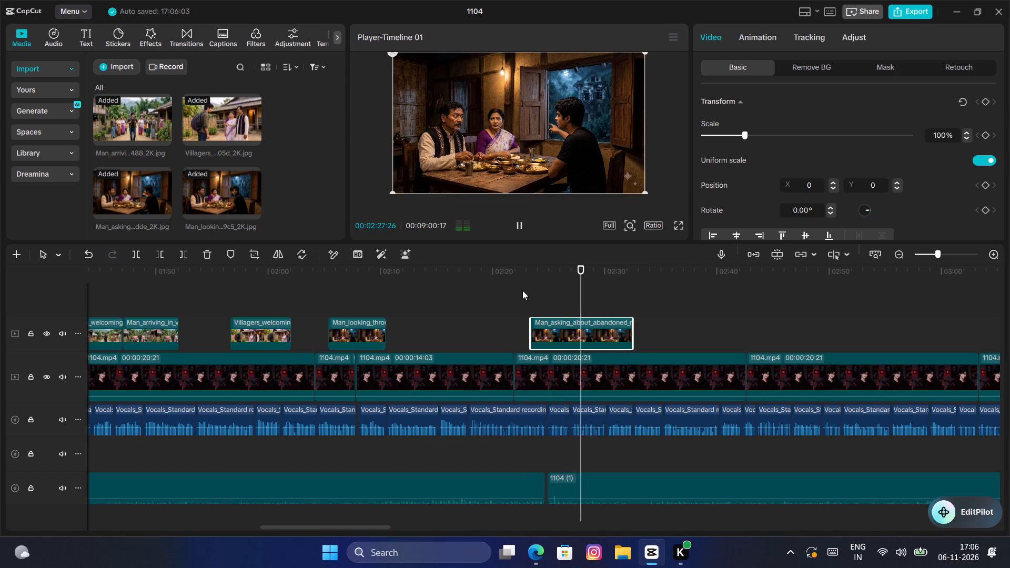
{"action": "key", "text": "space"}
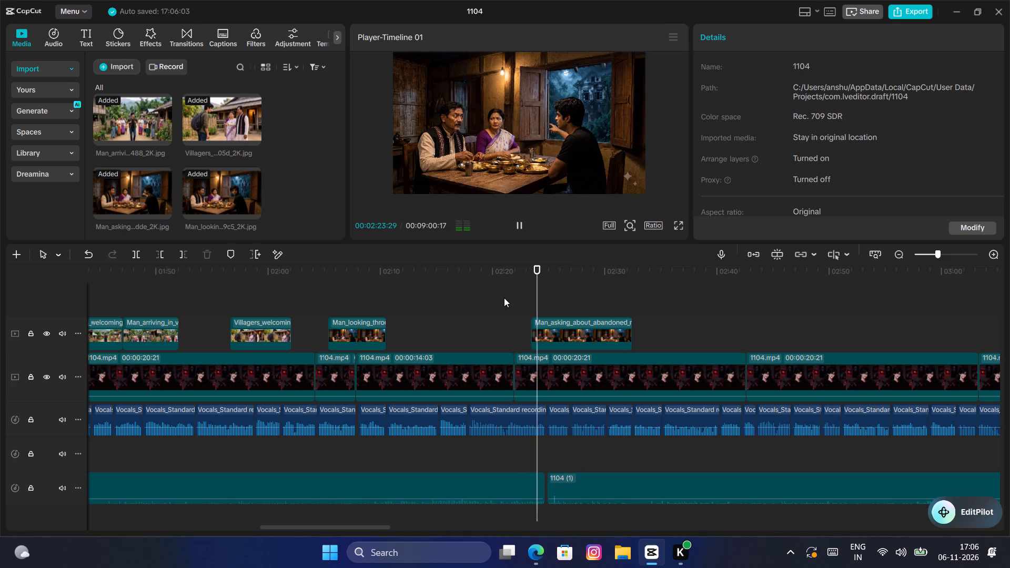
{"action": "key", "text": "space"}
{"action": "left_click", "coordinate": [538, 330]}
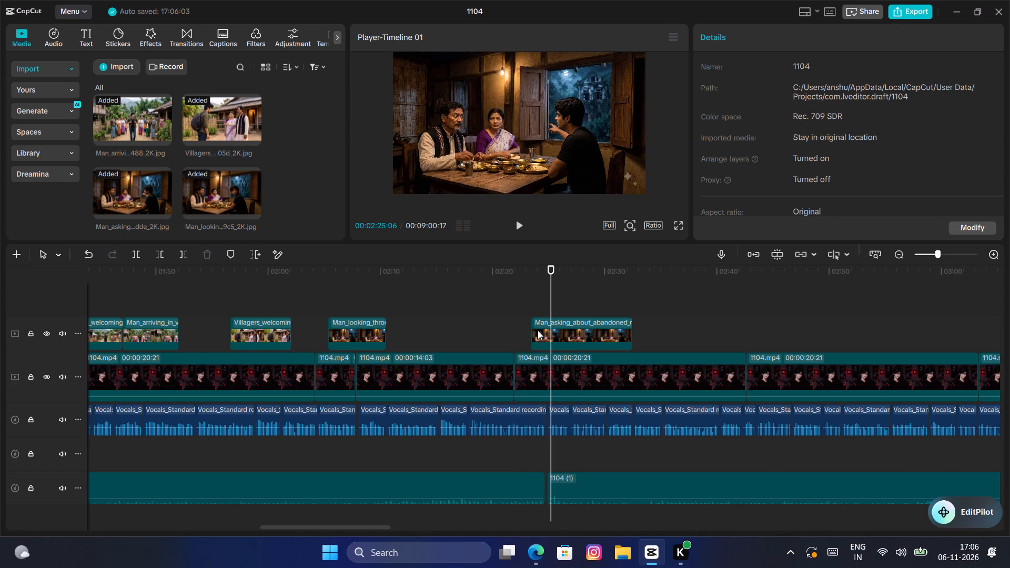
{"action": "left_click_drag", "start_coordinate": [538, 330], "coordinate": [545, 330]}
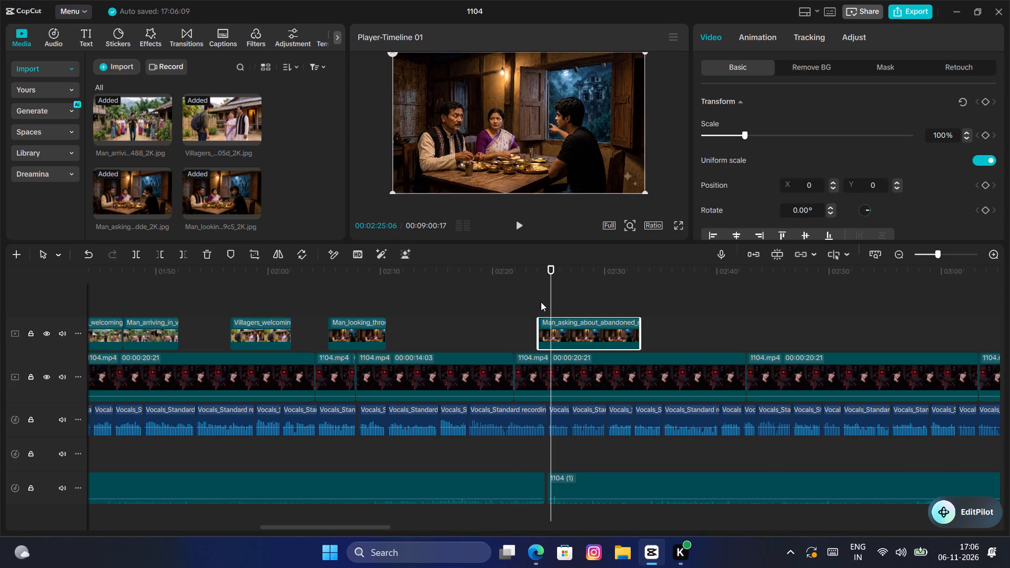
Add a transform keyframe at the start of the Man_asking_about_abandoned_mansion clip and set its scale to 112%.
{"action": "left_click", "coordinate": [541, 302]}
{"action": "left_click", "coordinate": [548, 336]}
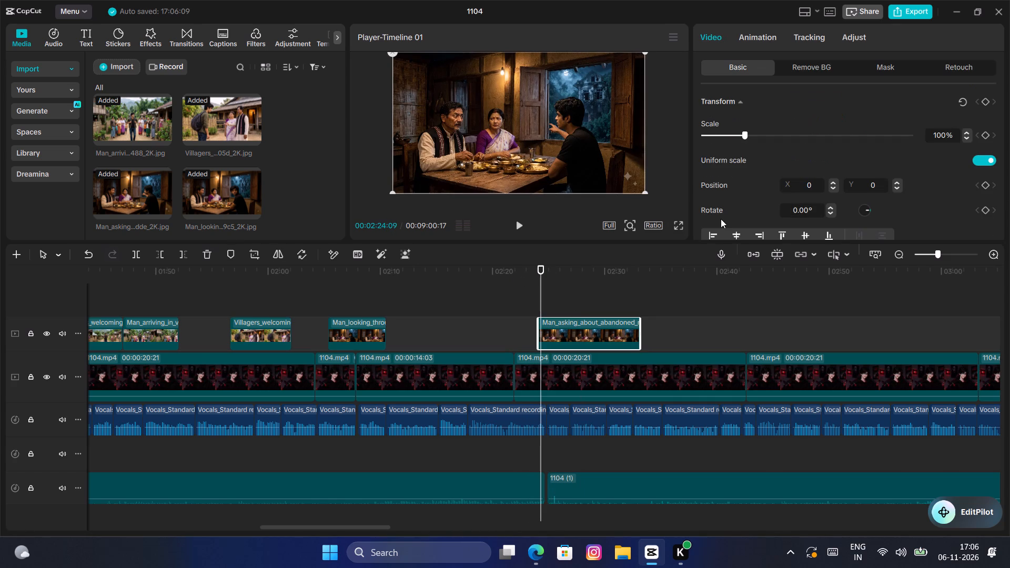
{"action": "left_click", "coordinate": [988, 99]}
{"action": "left_click", "coordinate": [946, 137]}
{"action": "key", "text": "BackSpace"}
{"action": "key", "text": "BackSpace"}
{"action": "type", "text": "12"}
{"action": "key", "text": "Return"}
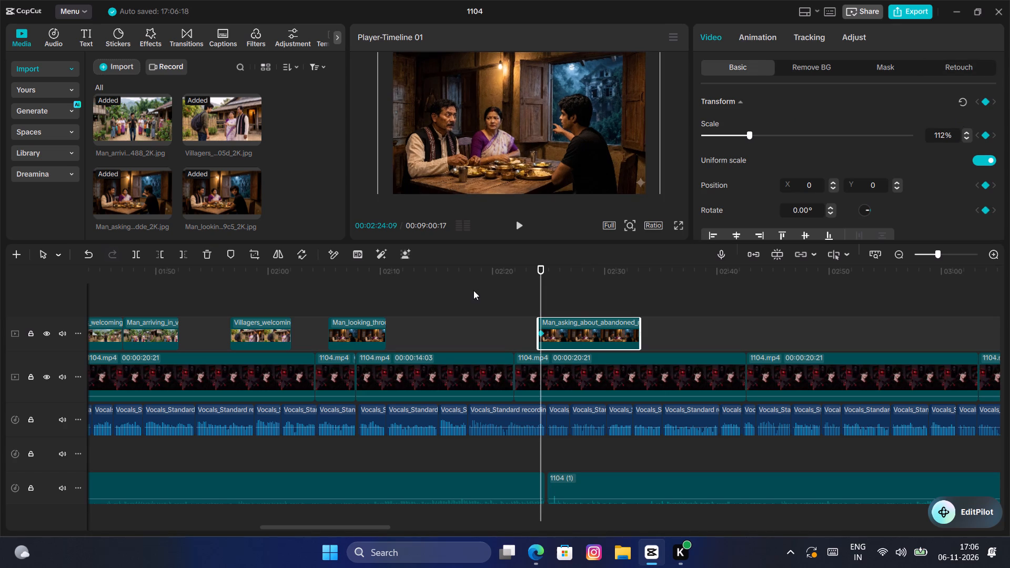
Set the scale to 132% at the end of the Man_asking_about_abandoned_mansion clip, at about 02:32, to complete the zoom-in.
{"action": "left_click", "coordinate": [638, 305]}
{"action": "left_click", "coordinate": [633, 325]}
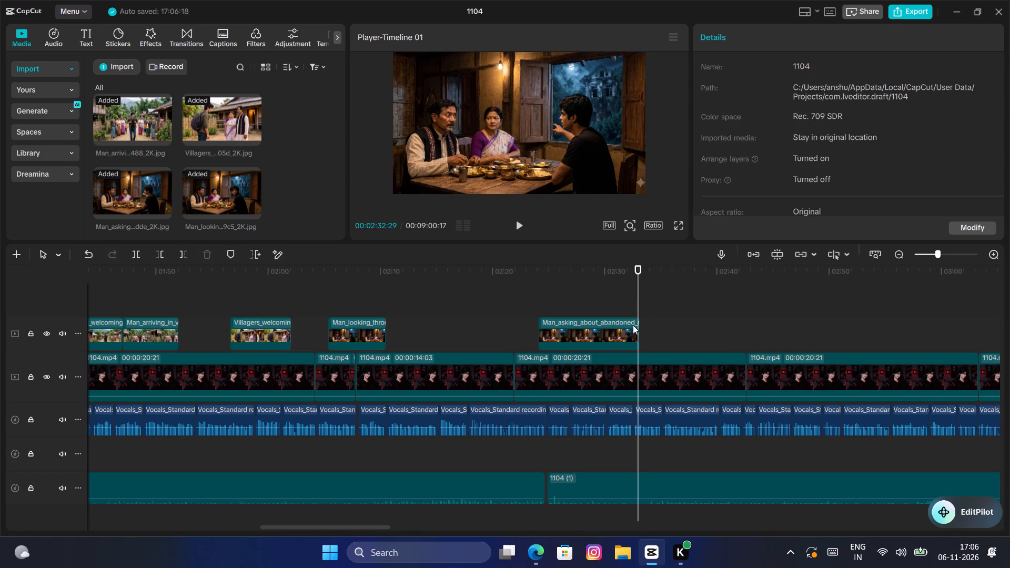
{"action": "left_click", "coordinate": [946, 136]}
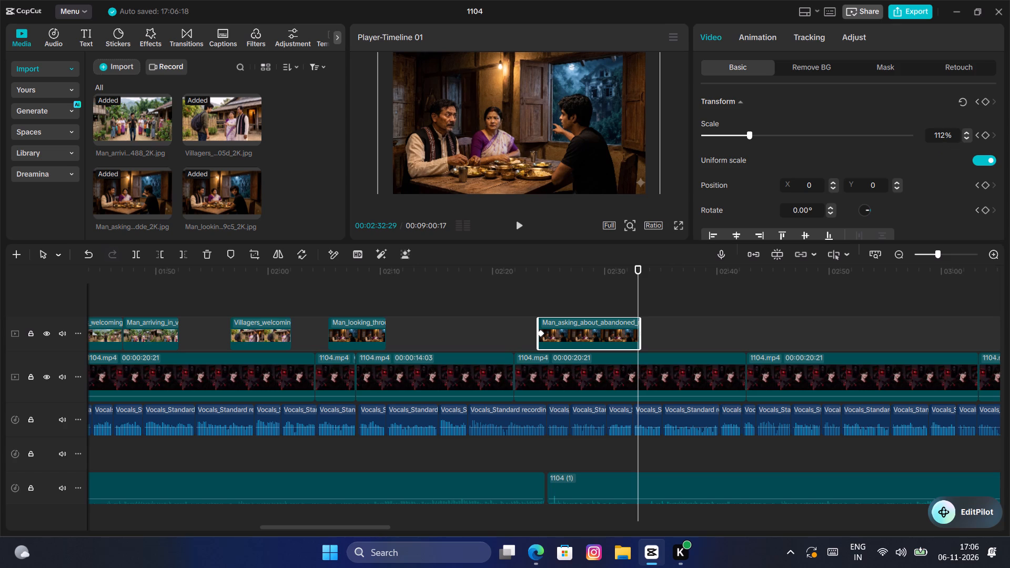
{"action": "key", "text": "BackSpace"}
{"action": "key", "text": "BackSpace"}
{"action": "type", "text": "32"}
{"action": "key", "text": "Return"}
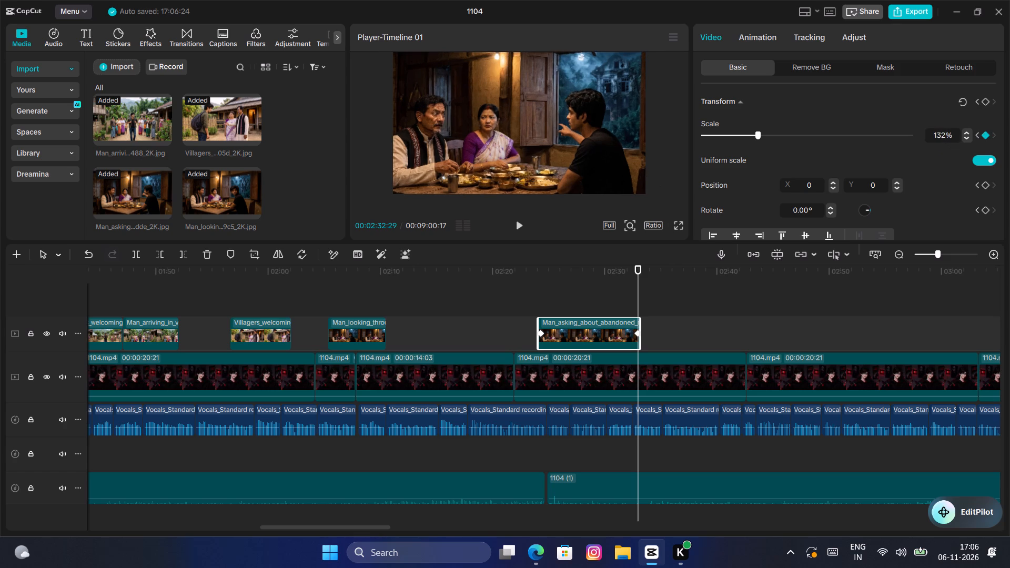
Play the narration from the start of the Man_asking_about_abandoned_mansion clip to about 02:52, pausing between passages.
{"action": "left_click", "coordinate": [537, 295]}
{"action": "key", "text": "space"}
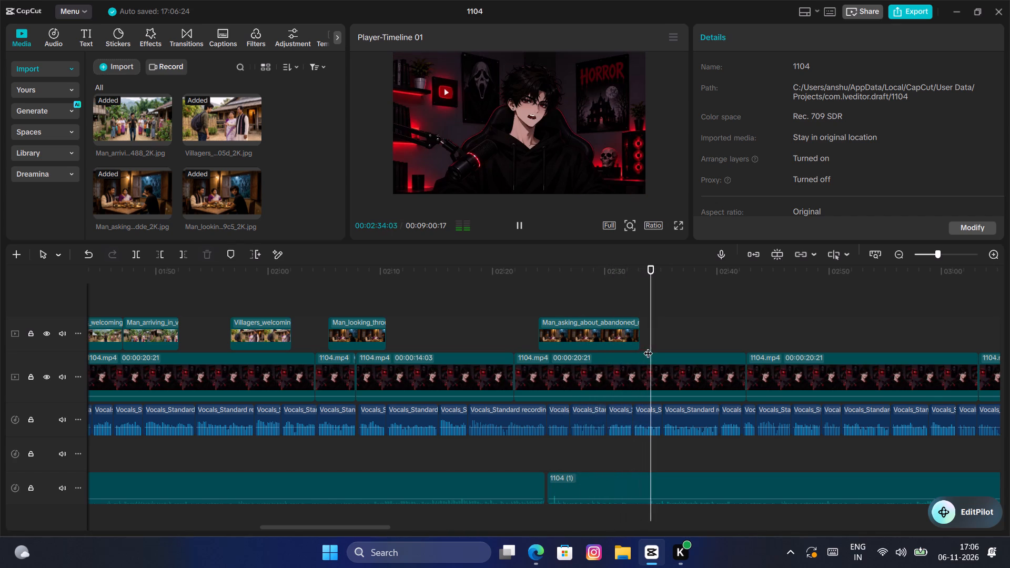
{"action": "key", "text": "space"}
{"action": "key", "text": "space"}
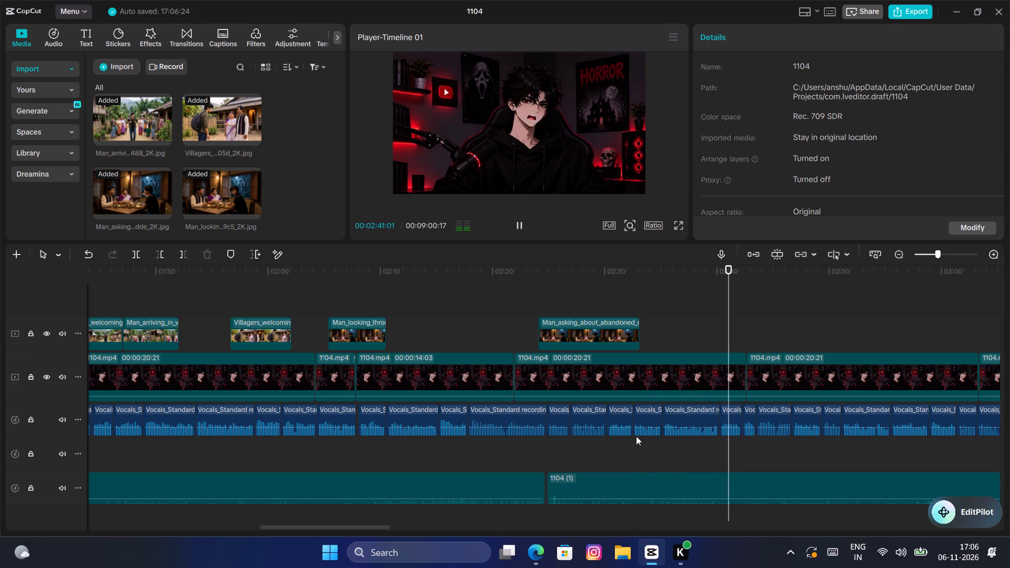
{"action": "key", "text": "space"}
{"action": "key", "text": "space"}
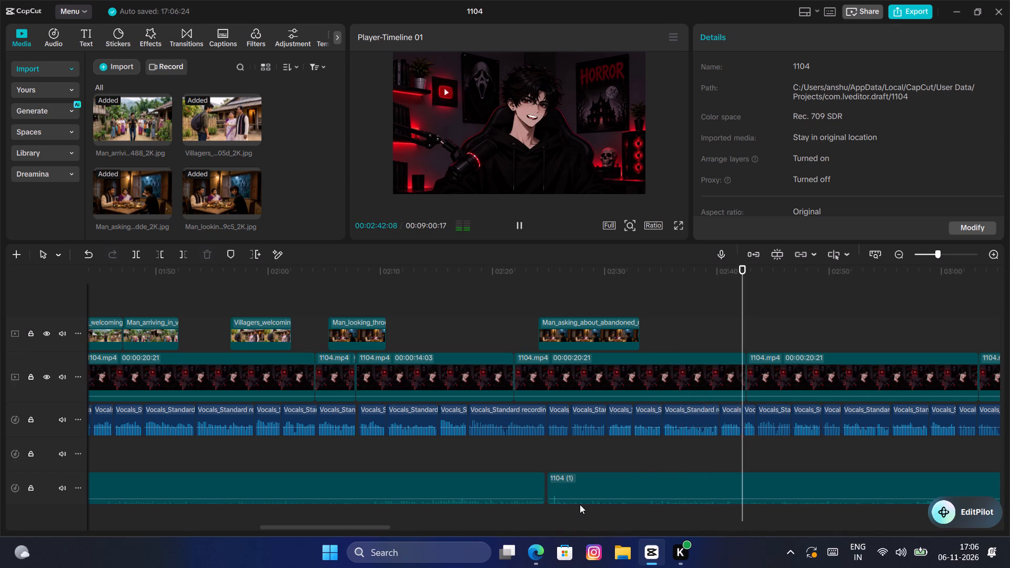
{"action": "key", "text": "space"}
{"action": "key", "text": "space"}
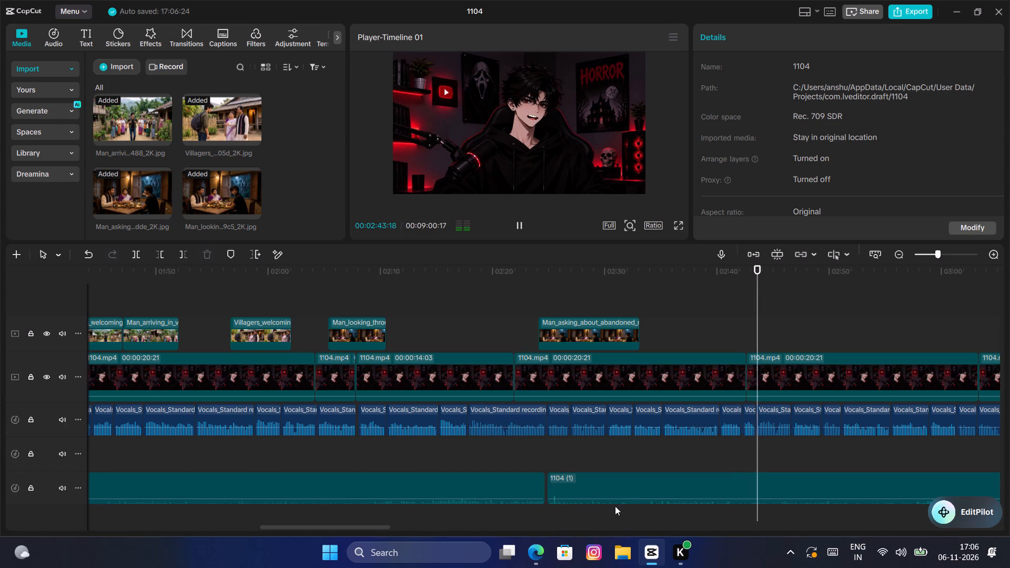
{"action": "key", "text": "space"}
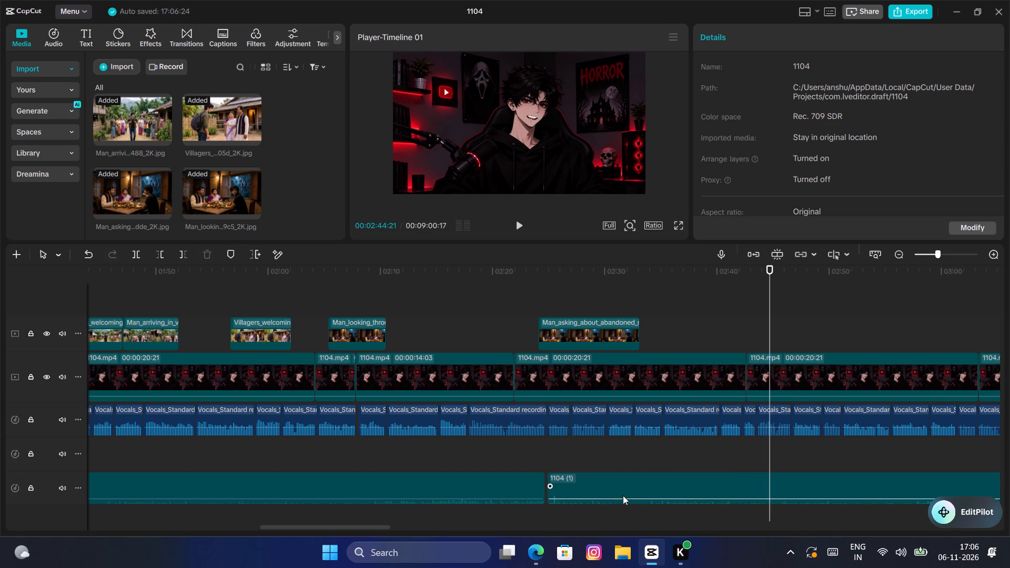
{"action": "key", "text": "space"}
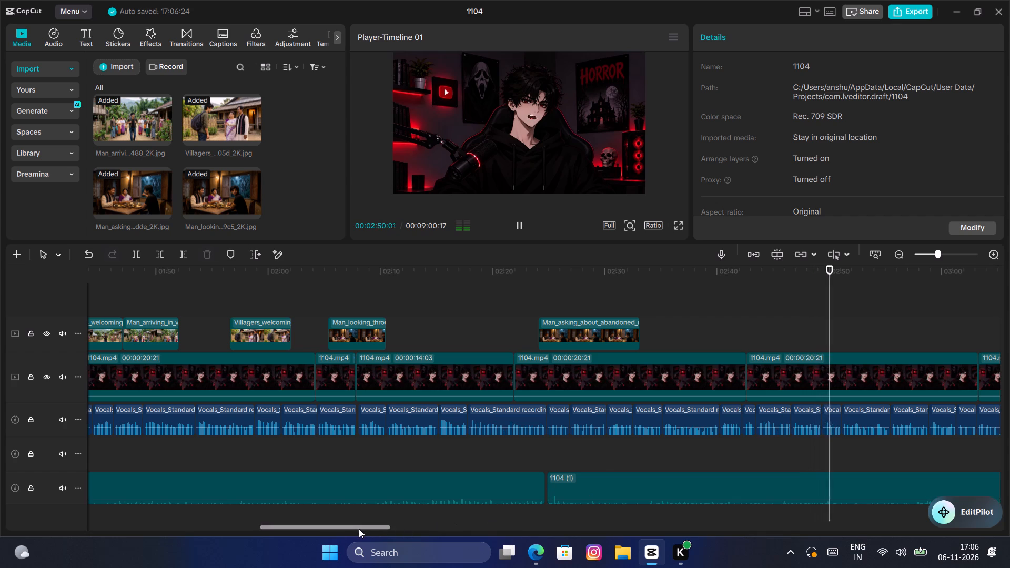
{"action": "left_click_drag", "start_coordinate": [359, 529], "coordinate": [368, 529]}
{"action": "left_click_drag", "start_coordinate": [357, 528], "coordinate": [364, 528]}
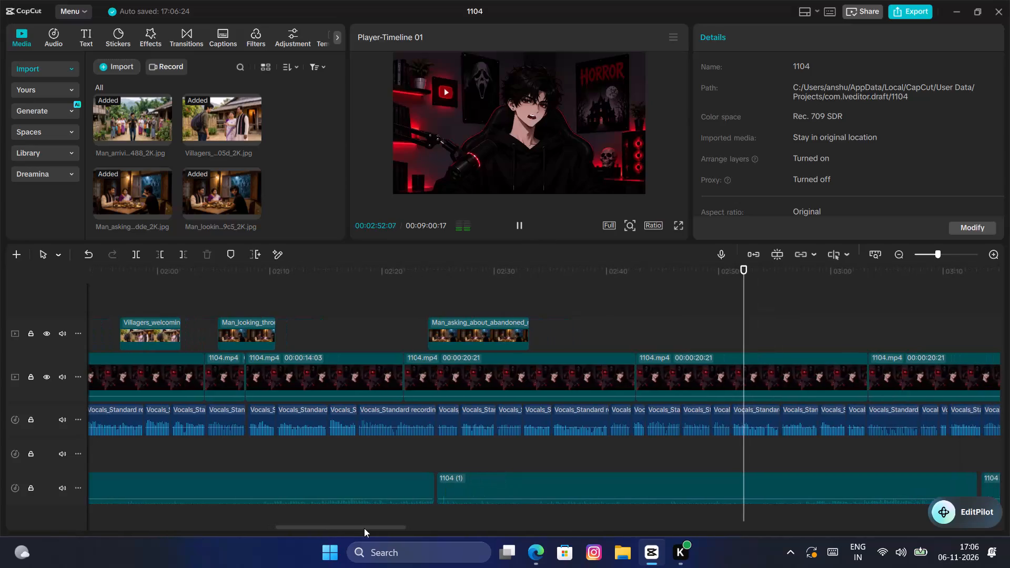
Replay the narration from about 02:36 to 02:51 to work out what the next scene image should show.
{"action": "left_click", "coordinate": [566, 314]}
{"action": "key", "text": "space"}
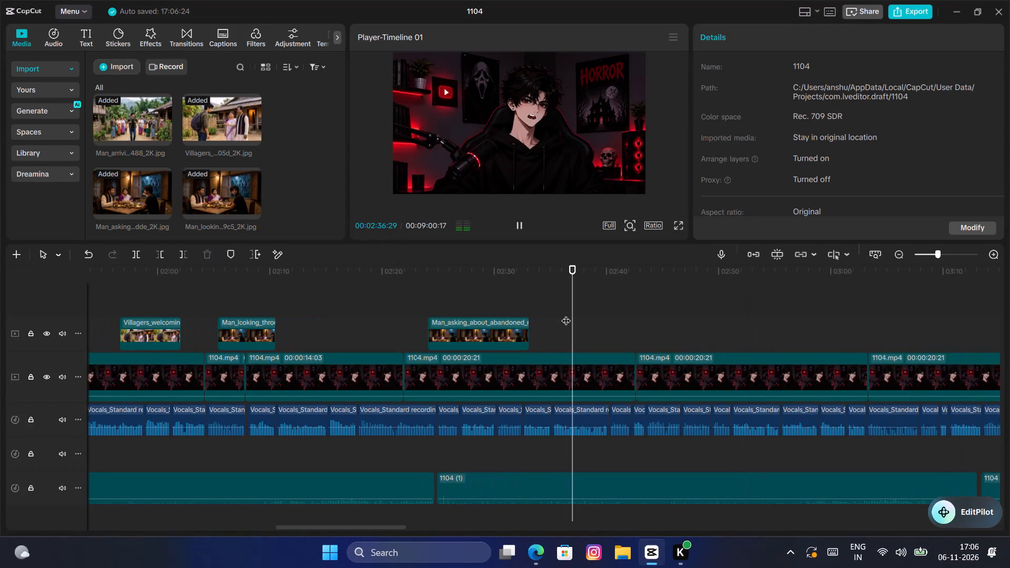
{"action": "key", "text": "space"}
{"action": "key", "text": "space"}
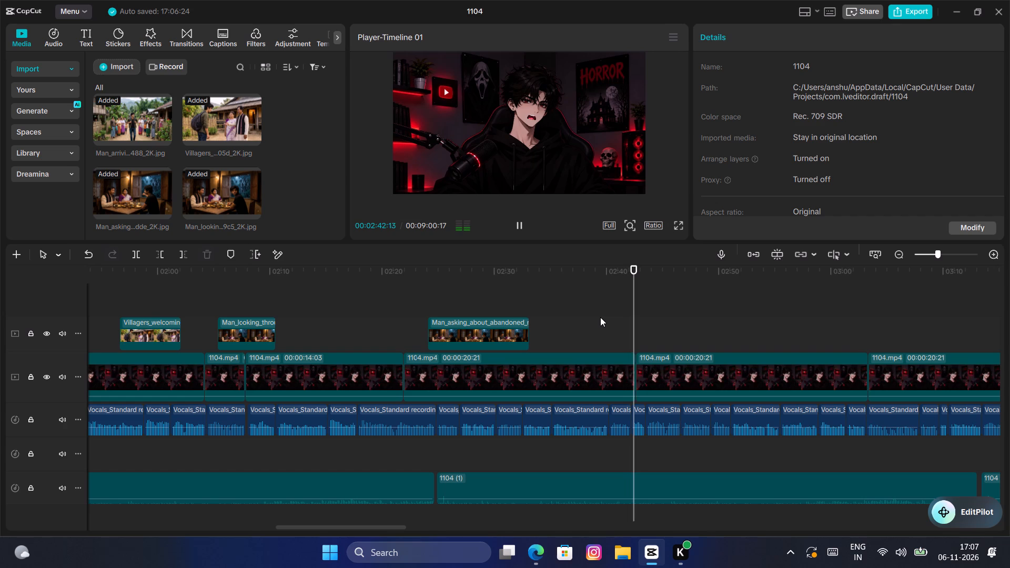
{"action": "key", "text": "space"}
{"action": "key", "text": "space"}
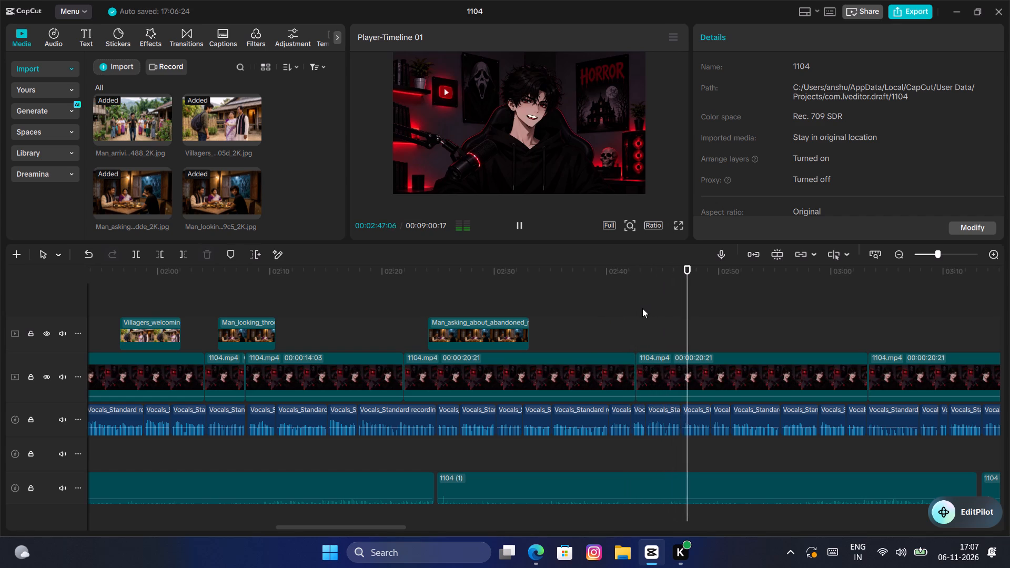
{"action": "key", "text": "space"}
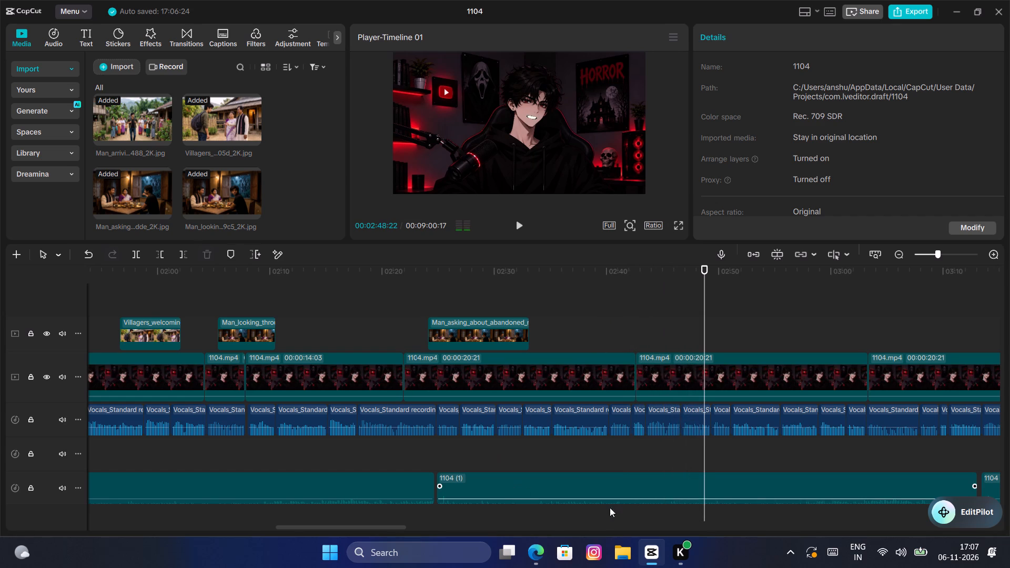
{"action": "key", "text": "space"}
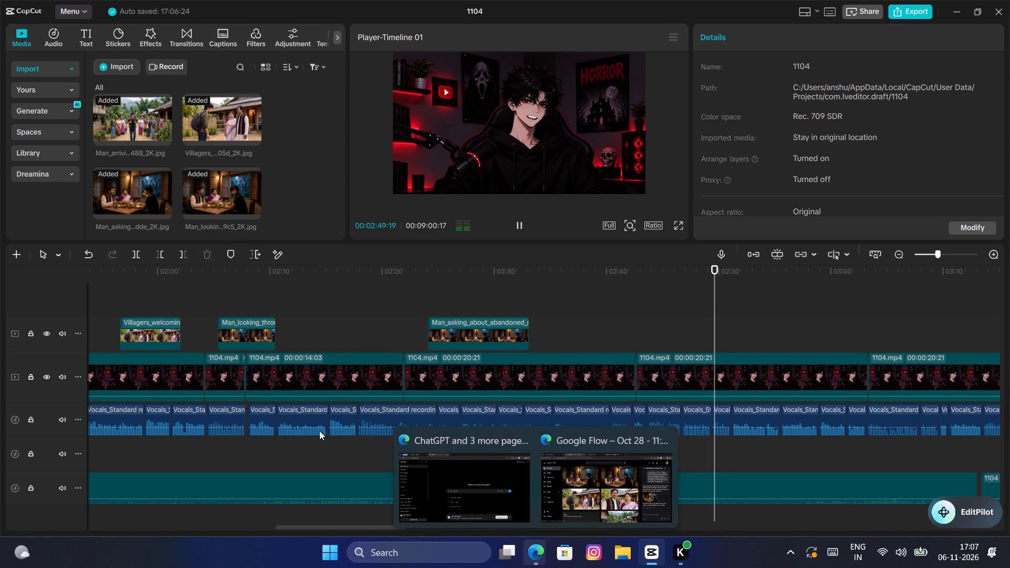
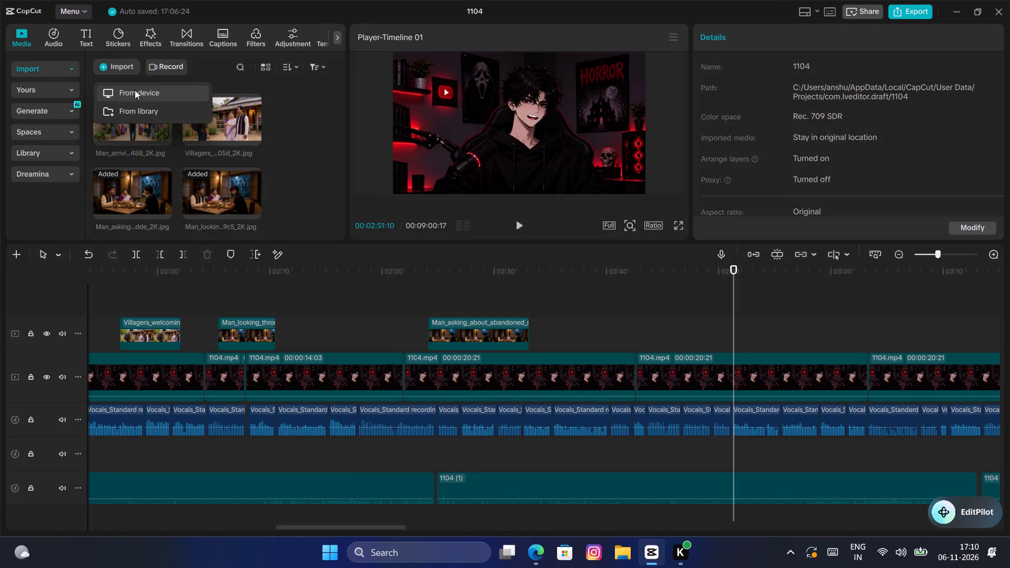
{"action": "left_click", "coordinate": [140, 96]}
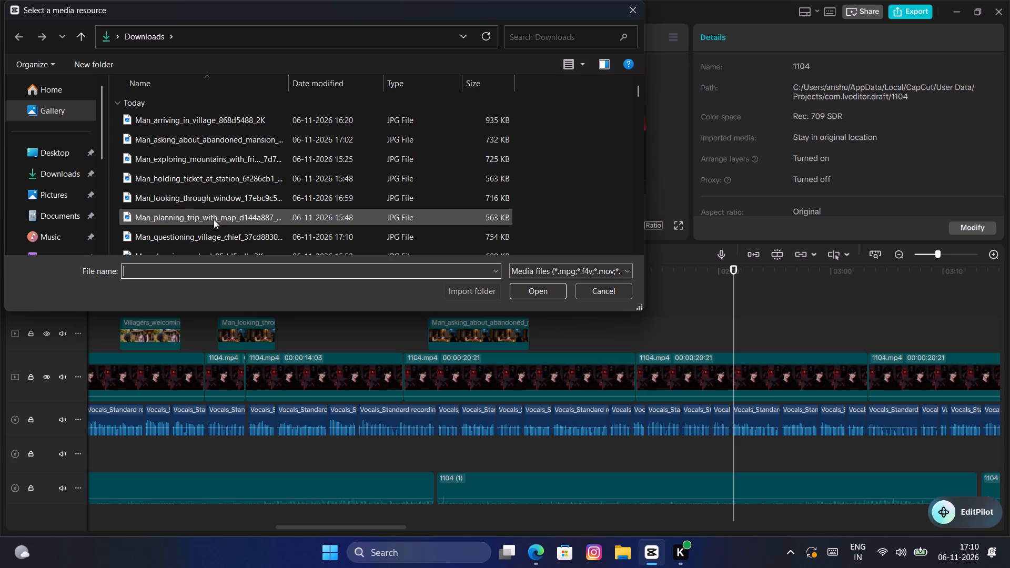
{"action": "scroll", "coordinate": [217, 214], "scroll_direction": "down", "scroll_amount": 3}
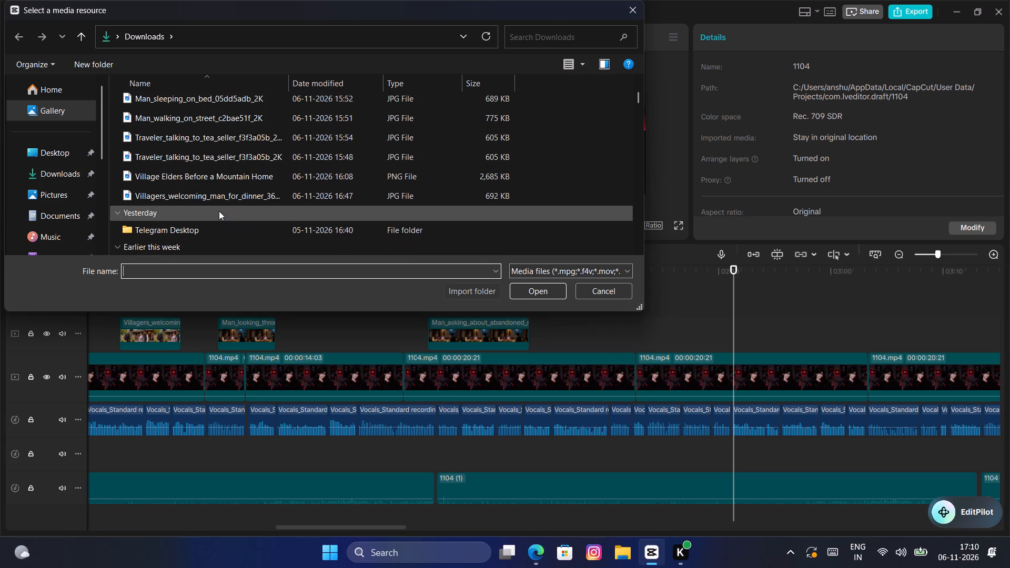
{"action": "scroll", "coordinate": [219, 211], "scroll_direction": "up", "scroll_amount": 1}
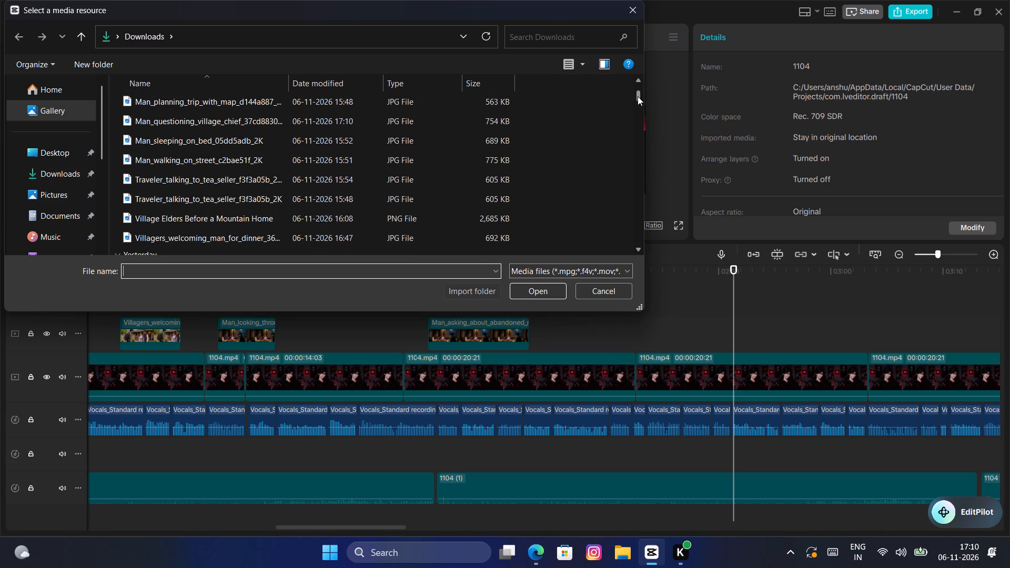
{"action": "left_click_drag", "start_coordinate": [638, 96], "coordinate": [638, 87]}
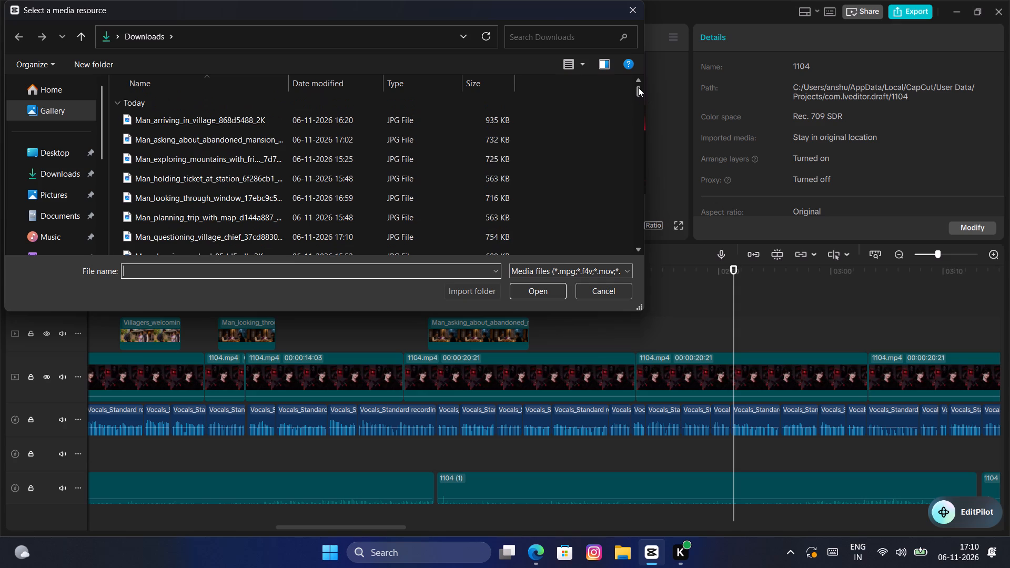
{"action": "left_click", "coordinate": [638, 87]}
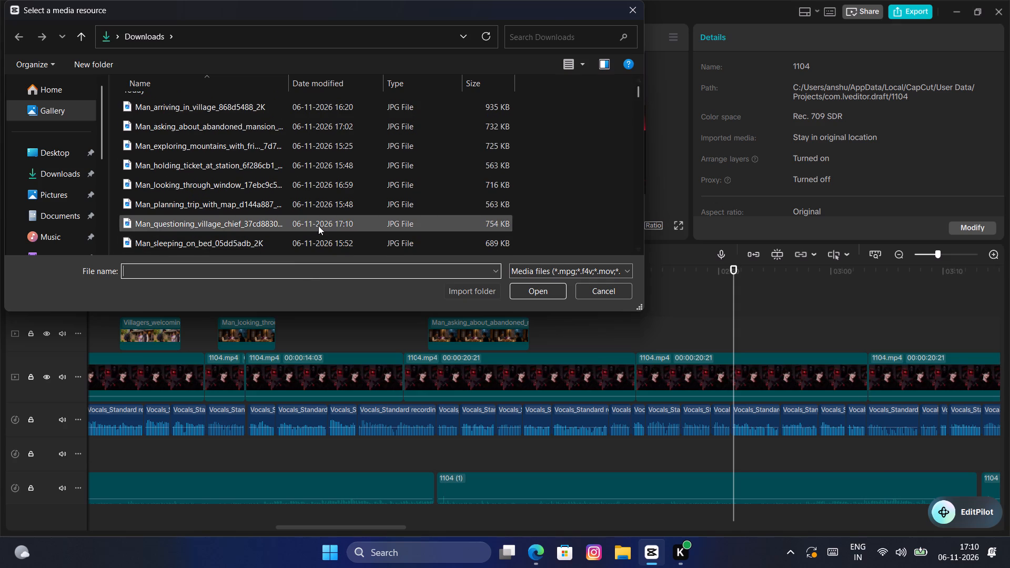
{"action": "left_click", "coordinate": [318, 224]}
{"action": "left_click", "coordinate": [514, 293]}
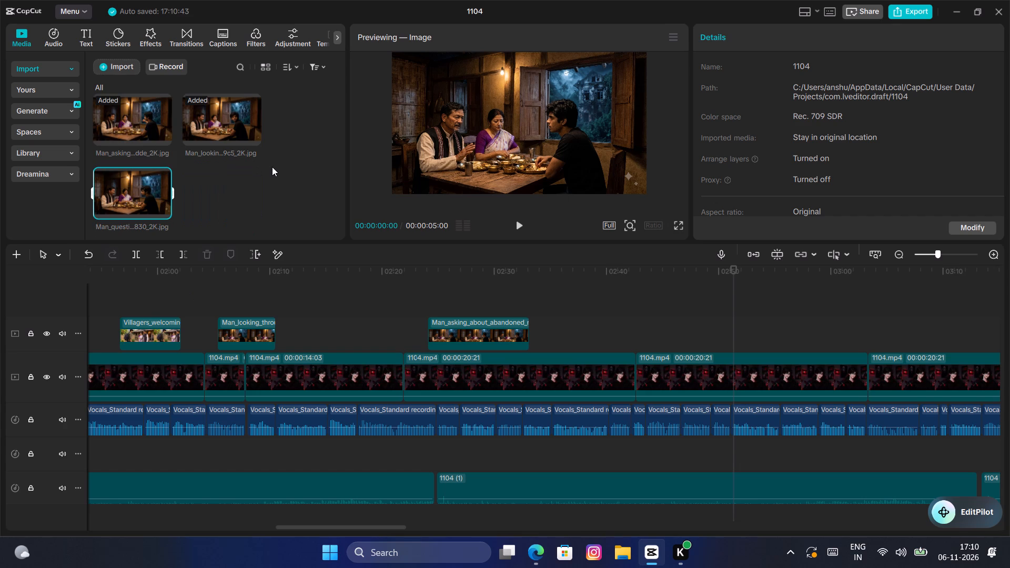
Play the narration from about 02:30 and place the Man_questioning_village_chief image on the overlay track at 02:42:18.
{"action": "left_click", "coordinate": [502, 296]}
{"action": "key", "text": "space"}
{"action": "key", "text": "space"}
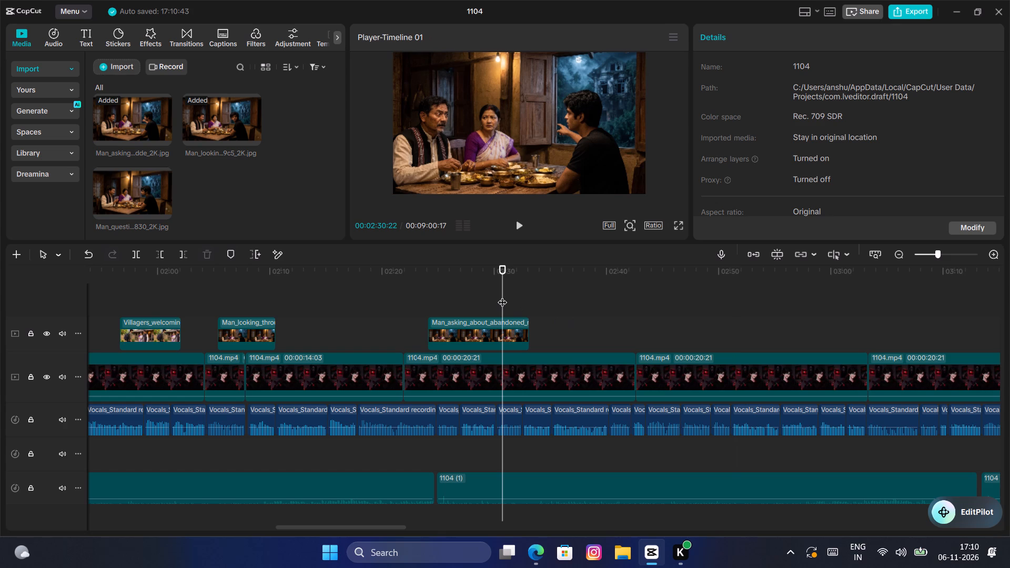
{"action": "key", "text": "space"}
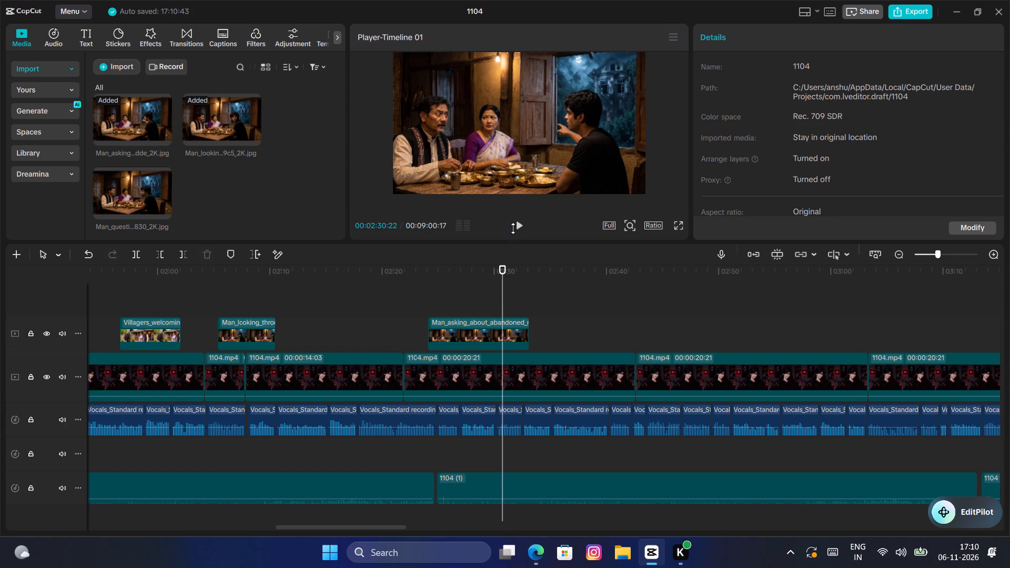
{"action": "left_click", "coordinate": [518, 226]}
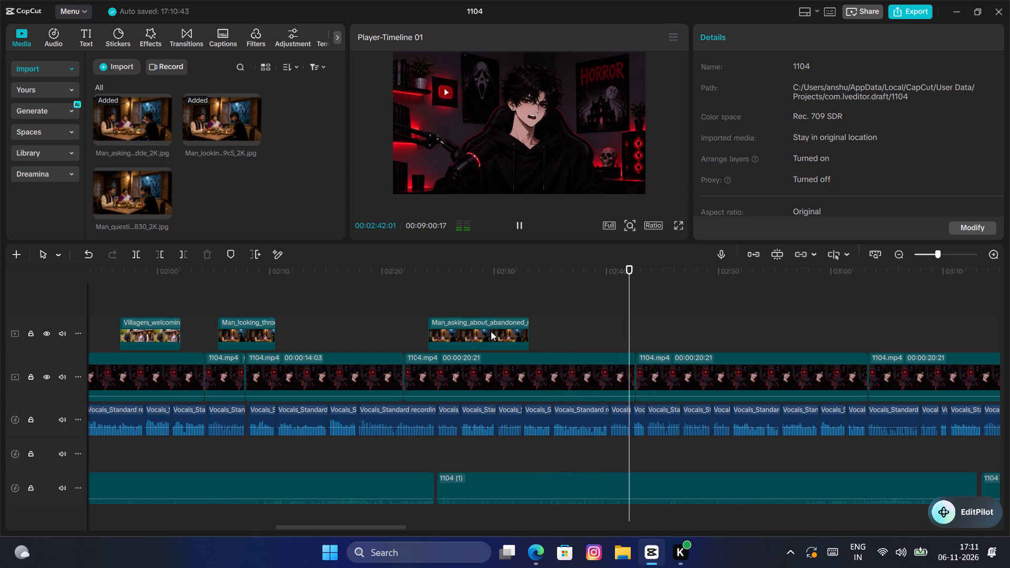
{"action": "key", "text": "space"}
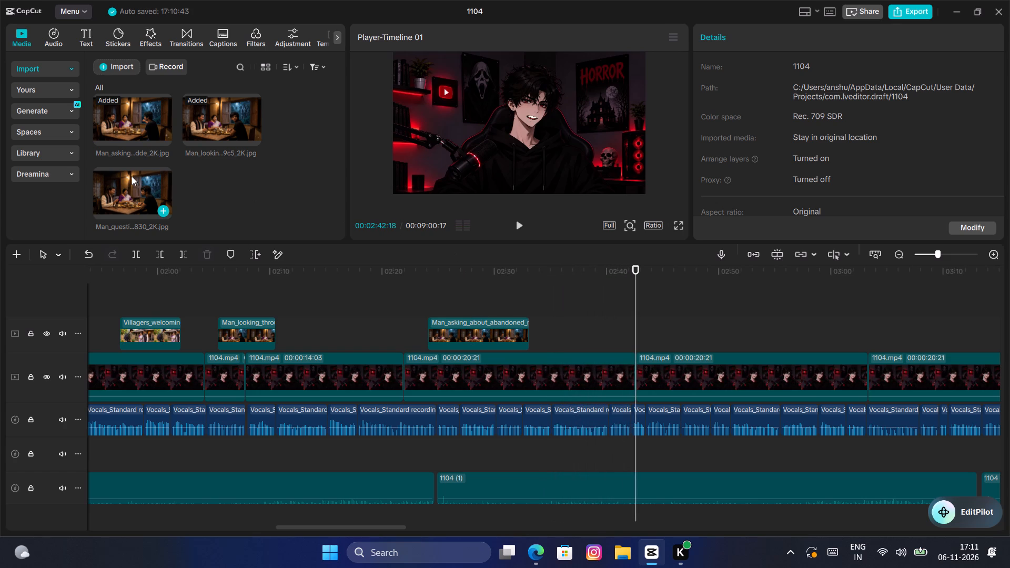
{"action": "left_click", "coordinate": [132, 176]}
{"action": "left_click_drag", "start_coordinate": [132, 176], "coordinate": [647, 333]}
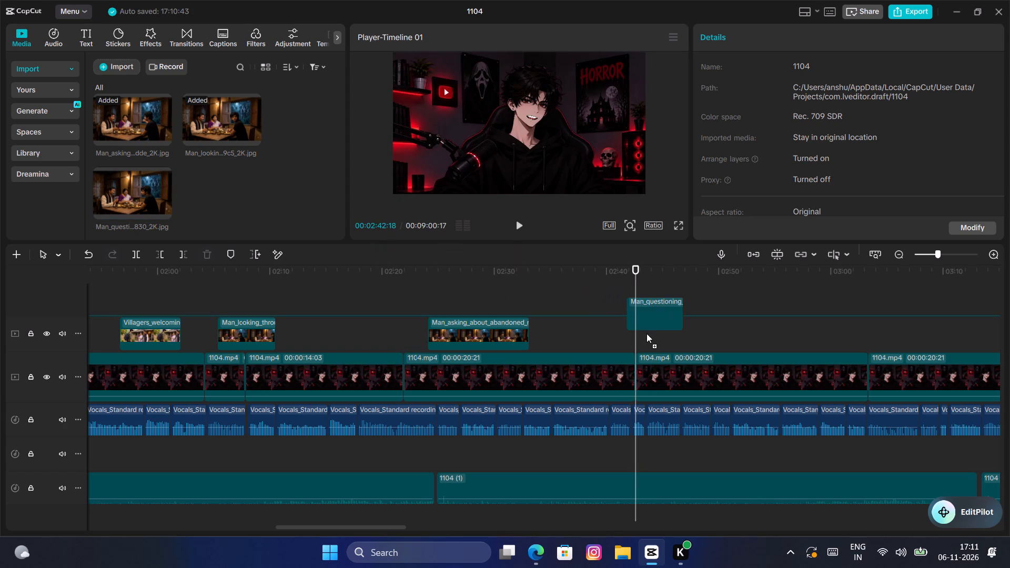
{"action": "left_click_drag", "start_coordinate": [647, 333], "coordinate": [637, 326]}
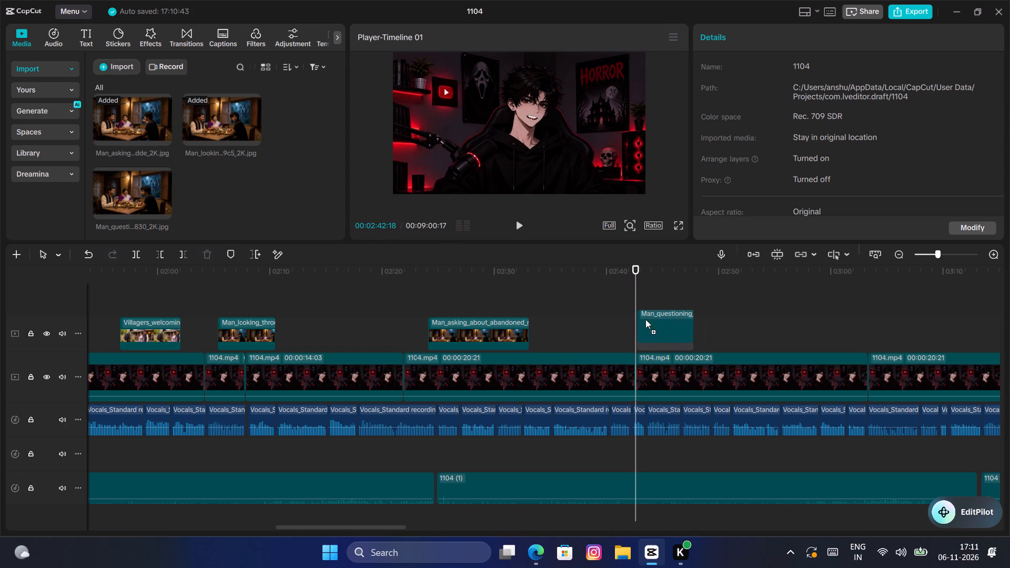
Play the narration while extending the village chief image clip, and trim its end to about 02:52:20.
{"action": "key", "text": "space"}
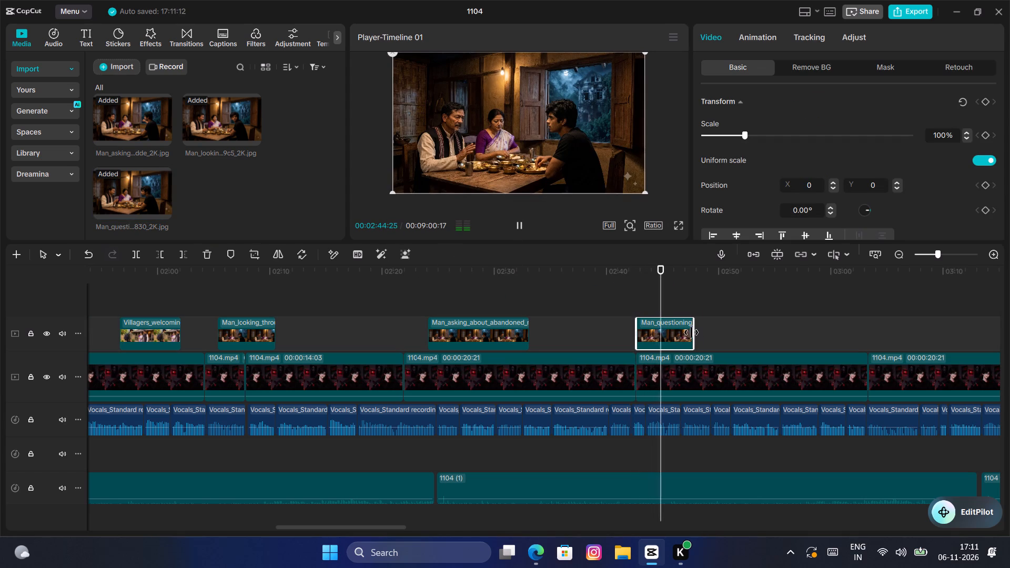
{"action": "left_click_drag", "start_coordinate": [694, 329], "coordinate": [725, 332]}
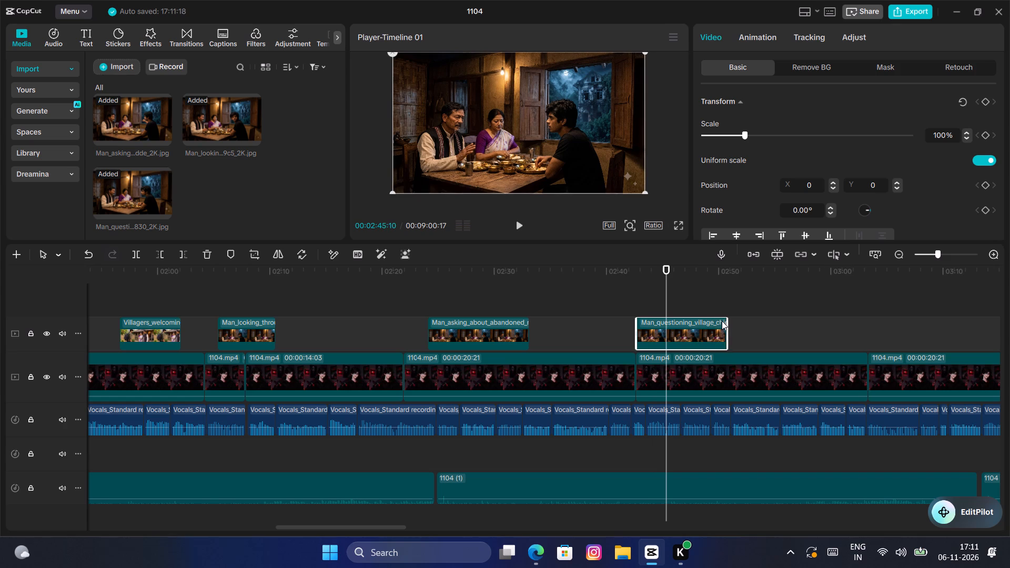
{"action": "key", "text": "space"}
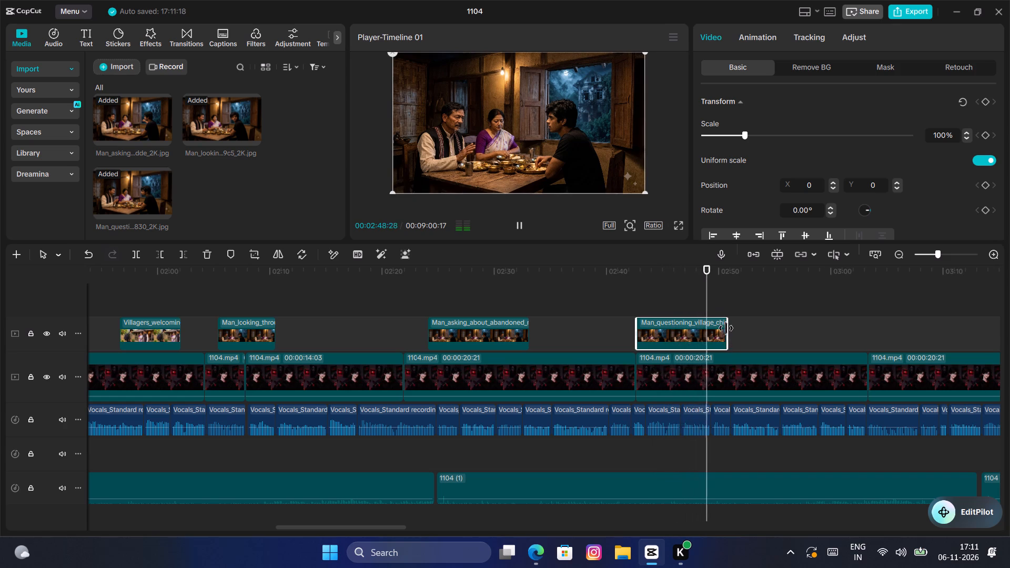
{"action": "left_click_drag", "start_coordinate": [726, 328], "coordinate": [760, 337]}
{"action": "key", "text": "space"}
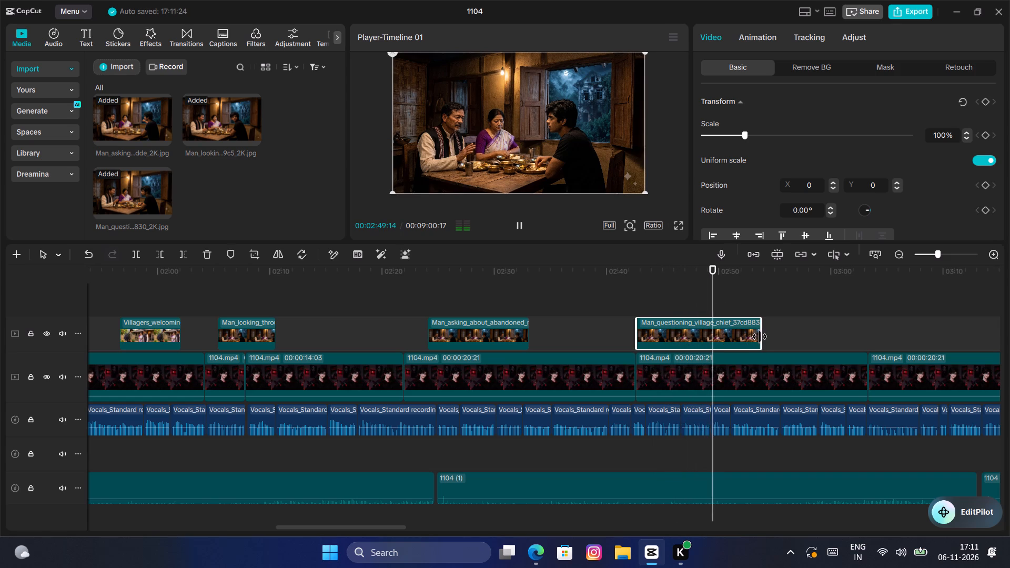
{"action": "left_click", "coordinate": [635, 301]}
{"action": "key", "text": "space"}
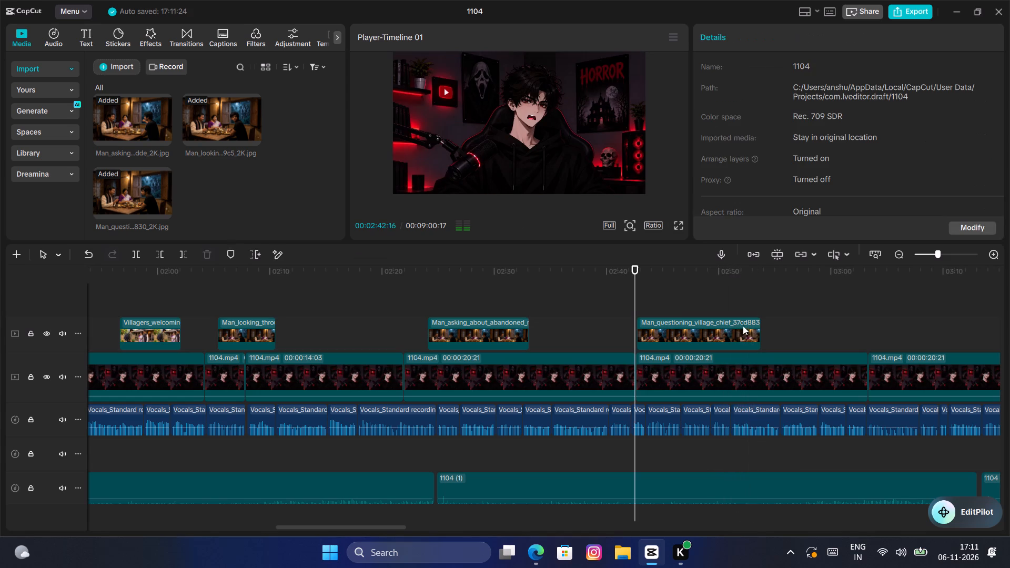
{"action": "left_click", "coordinate": [730, 330]}
{"action": "left_click_drag", "start_coordinate": [762, 325], "coordinate": [746, 329]}
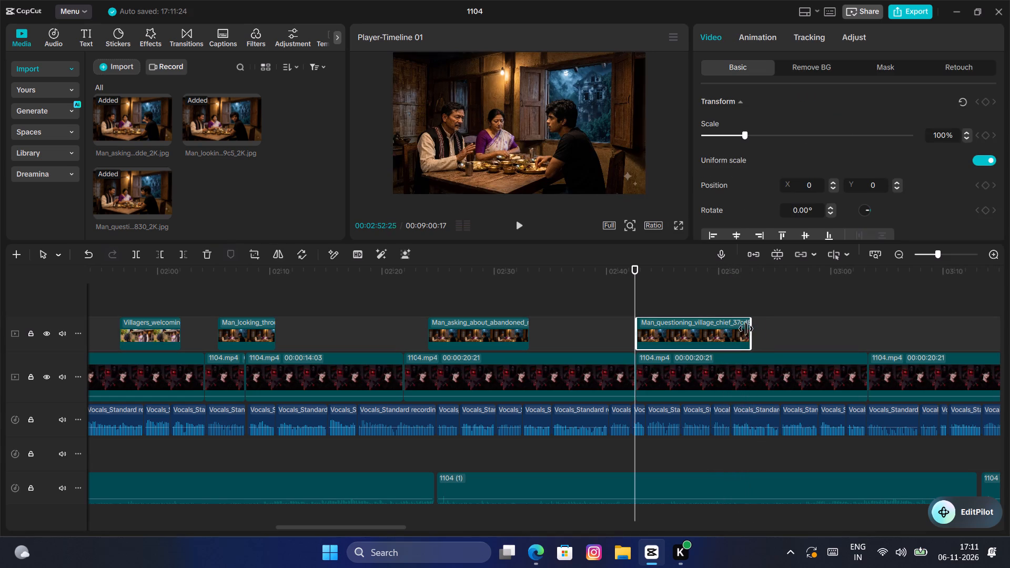
{"action": "left_click_drag", "start_coordinate": [746, 329], "coordinate": [745, 329]}
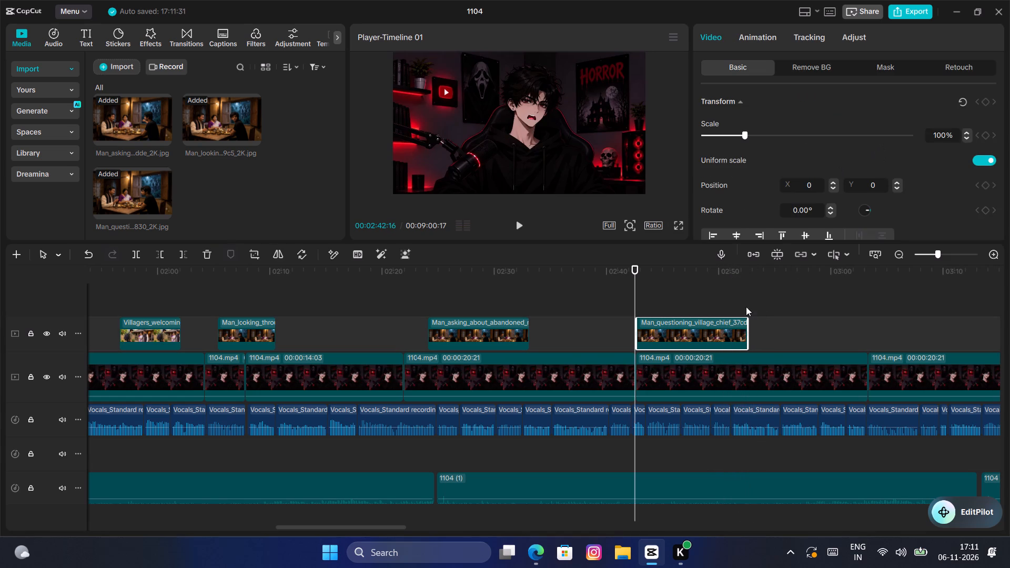
Add a Transform keyframe near the start of the village chief image clip, at 02:42:22.
{"action": "key", "text": "Right"}
{"action": "key", "text": "Right"}
{"action": "key", "text": "Right"}
{"action": "key", "text": "Right"}
{"action": "key", "text": "Right"}
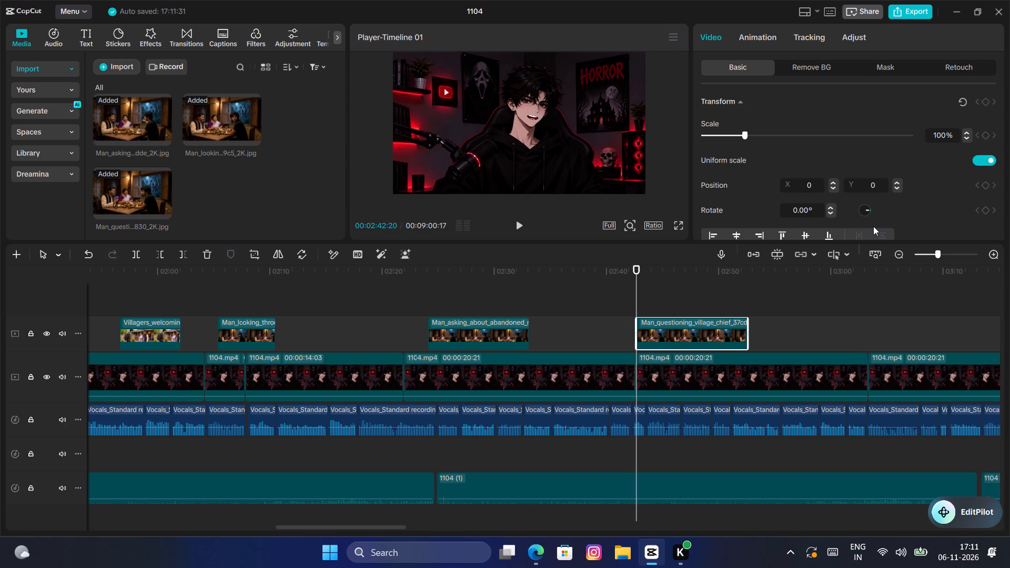
{"action": "key", "text": "Right"}
{"action": "key", "text": "Left"}
{"action": "key", "text": "Right"}
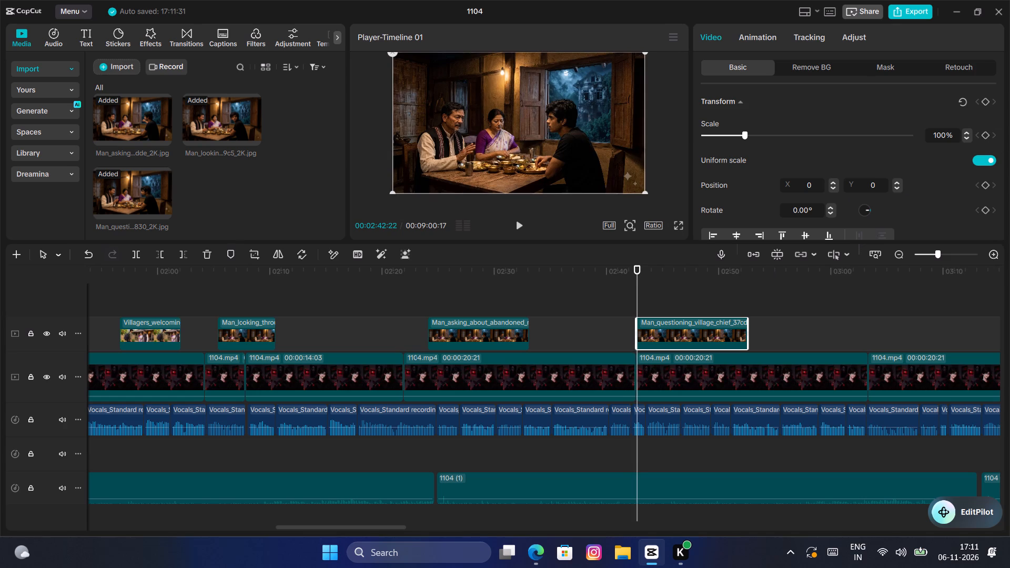
{"action": "left_click", "coordinate": [989, 95]}
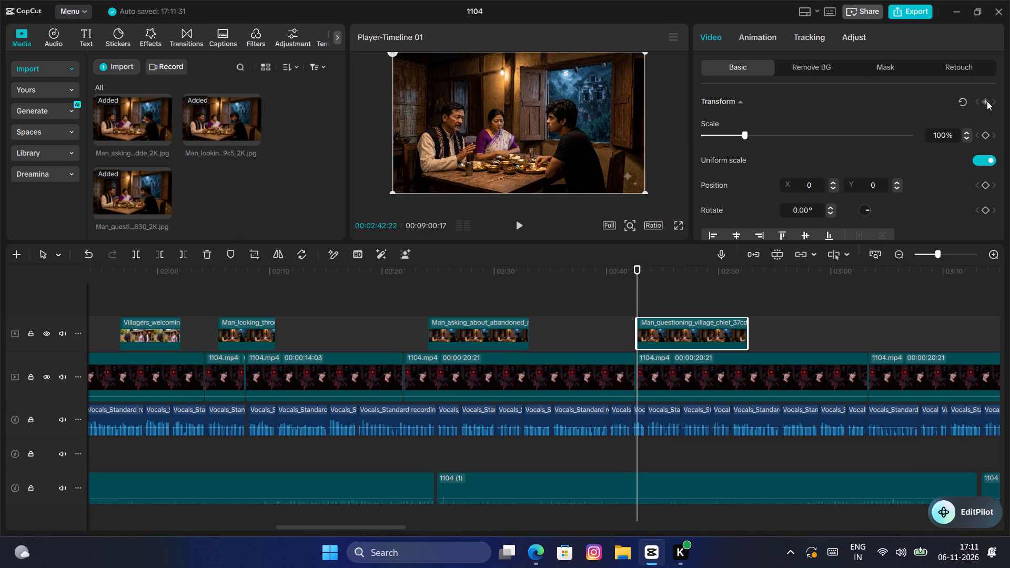
{"action": "left_click", "coordinate": [987, 100]}
Add a second Transform keyframe near the end of the village chief image clip, at 02:52:16.
{"action": "left_click_drag", "start_coordinate": [640, 299], "coordinate": [663, 298]}
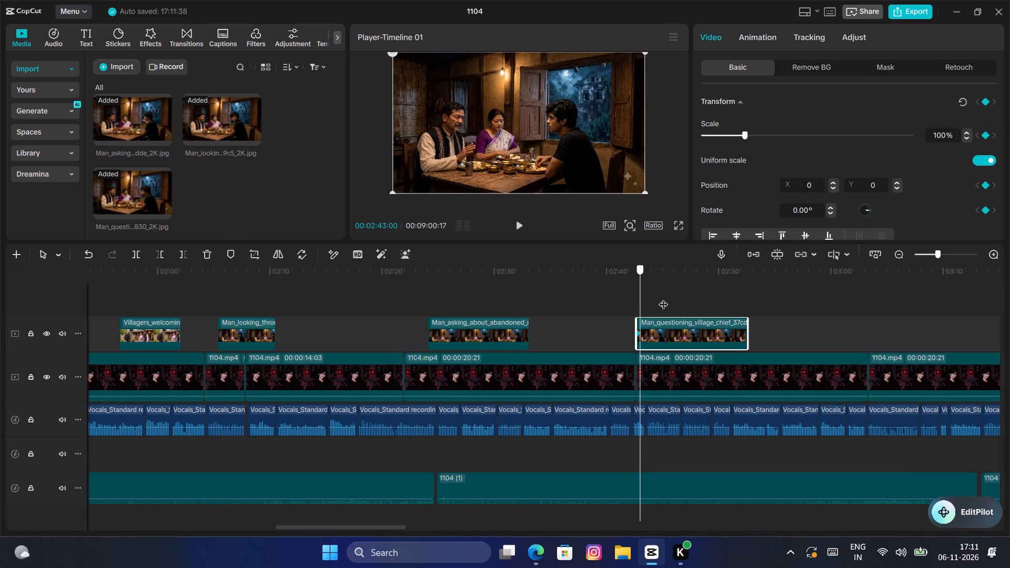
{"action": "left_click_drag", "start_coordinate": [663, 298], "coordinate": [748, 302]}
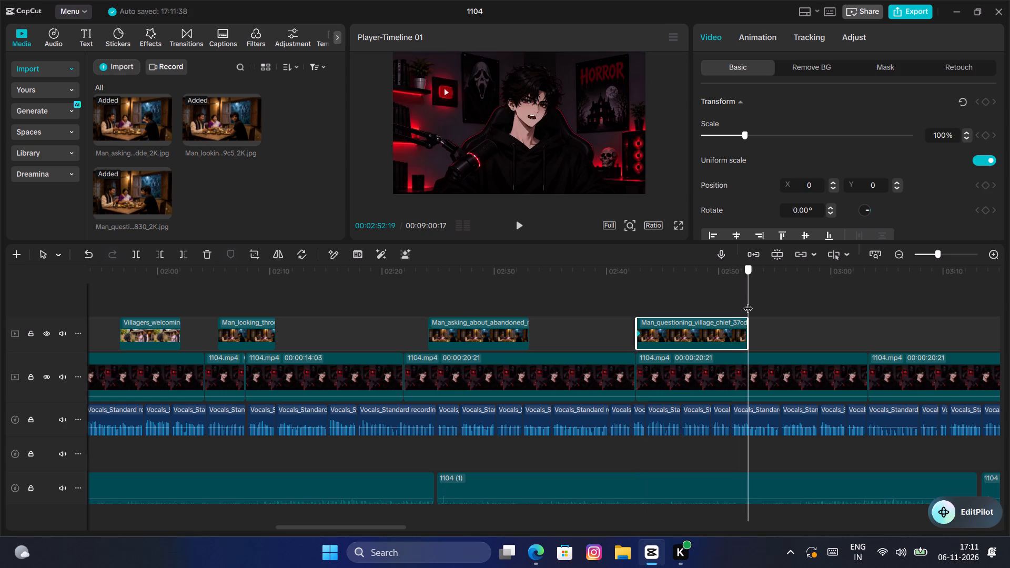
{"action": "left_click_drag", "start_coordinate": [748, 302], "coordinate": [747, 303]}
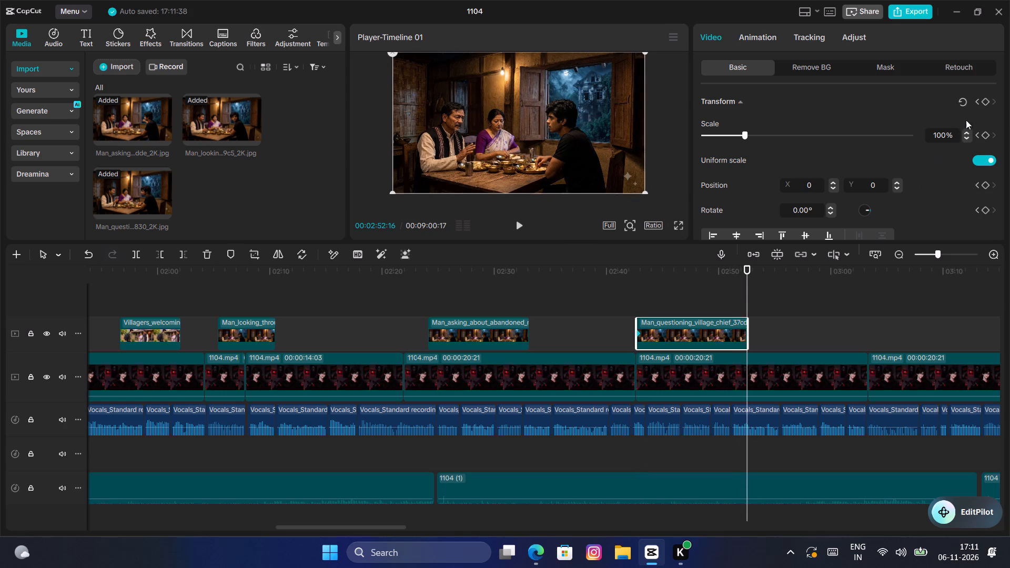
{"action": "left_click", "coordinate": [983, 103]}
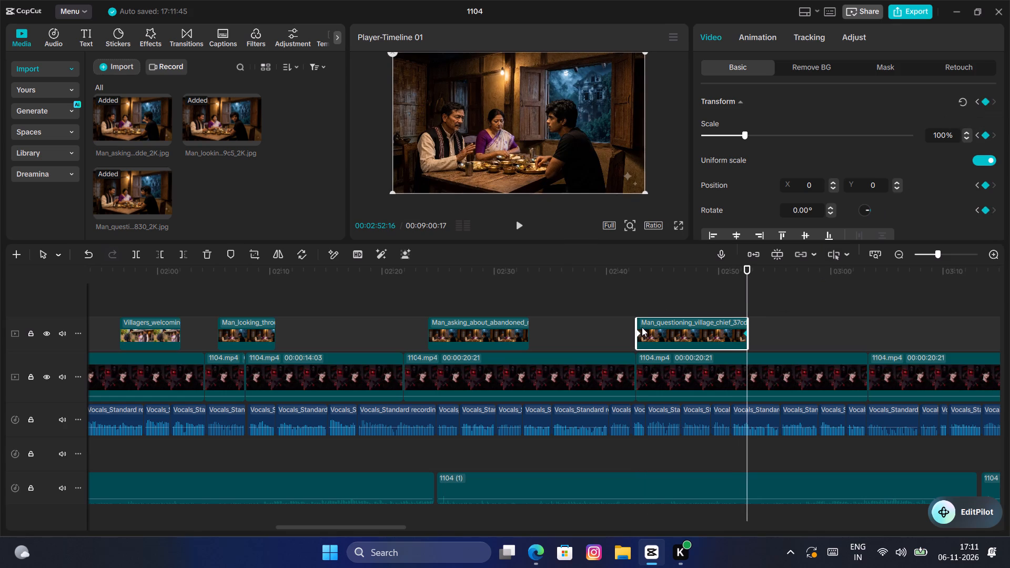
Set the scale to 112% at the first keyframe of the village chief image clip, at 02:42:22.
{"action": "left_click", "coordinate": [641, 328]}
{"action": "left_click", "coordinate": [640, 336]}
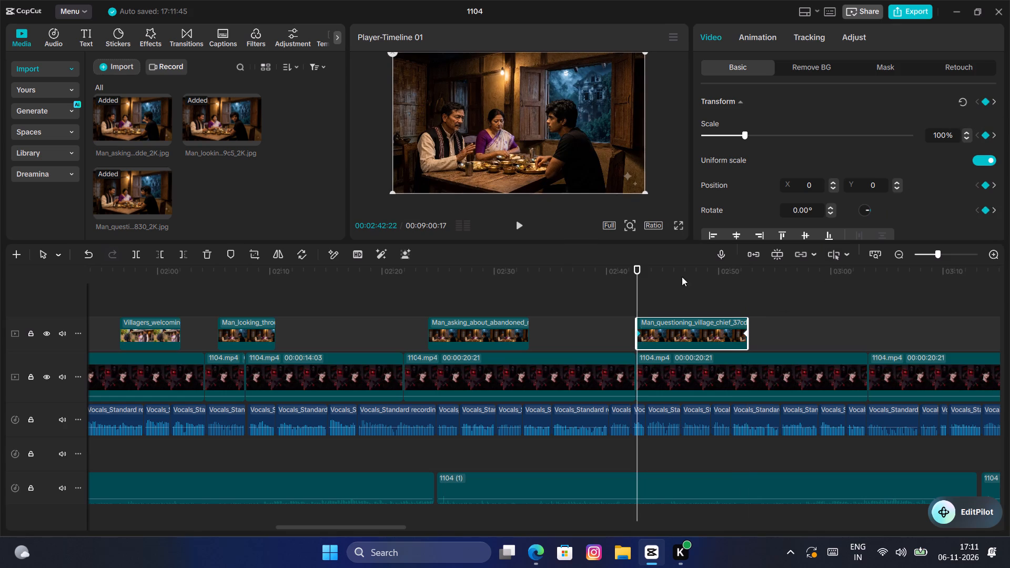
{"action": "left_click", "coordinate": [945, 134]}
{"action": "key", "text": "BackSpace"}
{"action": "key", "text": "BackSpace"}
{"action": "type", "text": "12"}
{"action": "key", "text": "Return"}
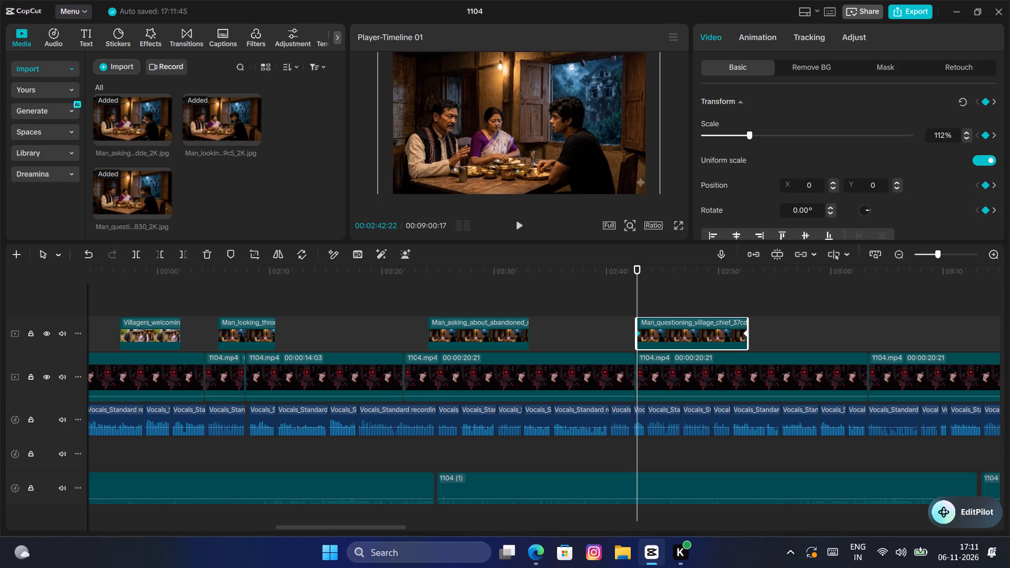
Set the scale to 132% at the end keyframe of the village chief image clip, at 02:52:16.
{"action": "left_click", "coordinate": [745, 337]}
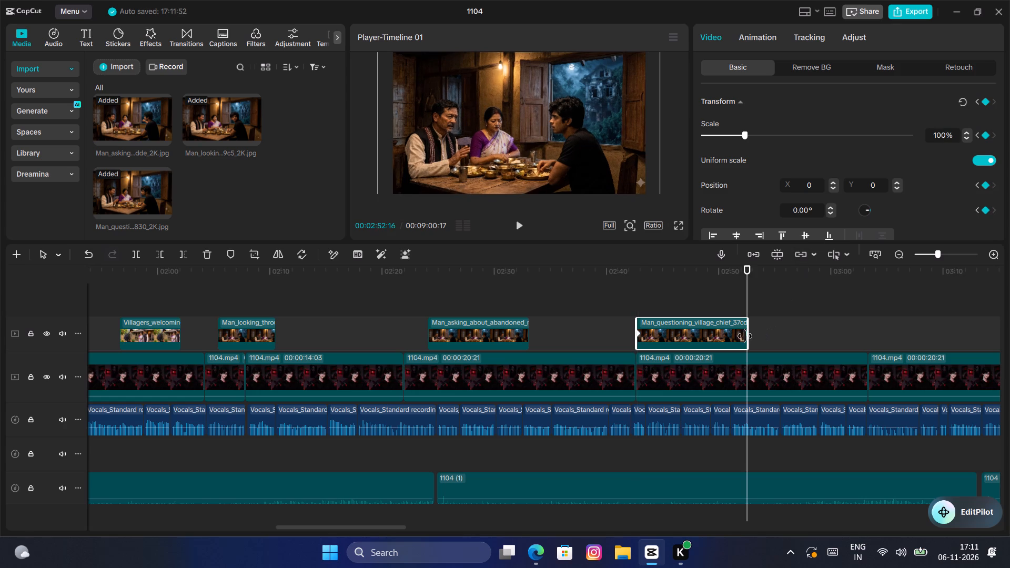
{"action": "left_click", "coordinate": [944, 131]}
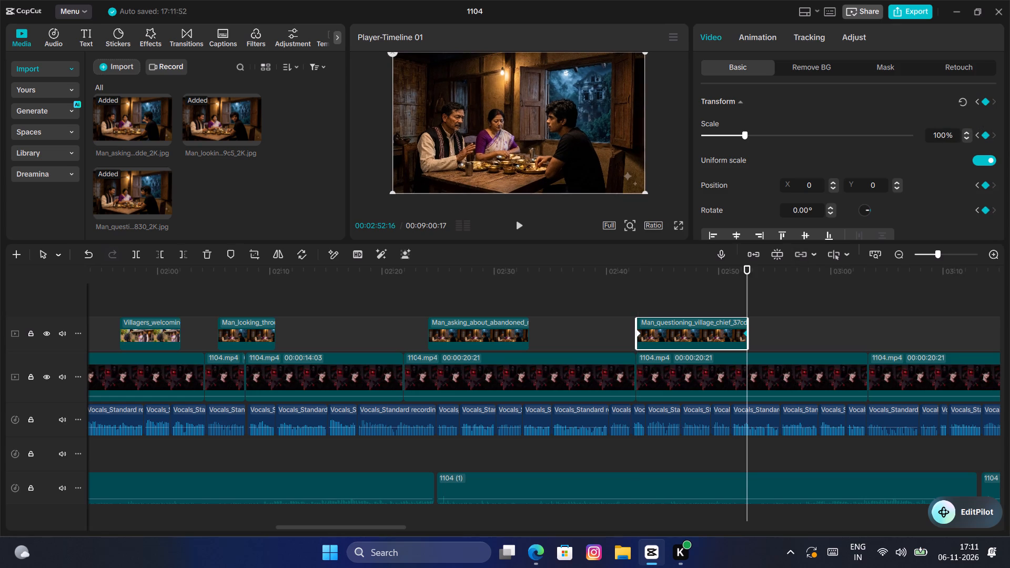
{"action": "key", "text": "BackSpace"}
{"action": "key", "text": "BackSpace"}
{"action": "type", "text": "32"}
{"action": "key", "text": "Return"}
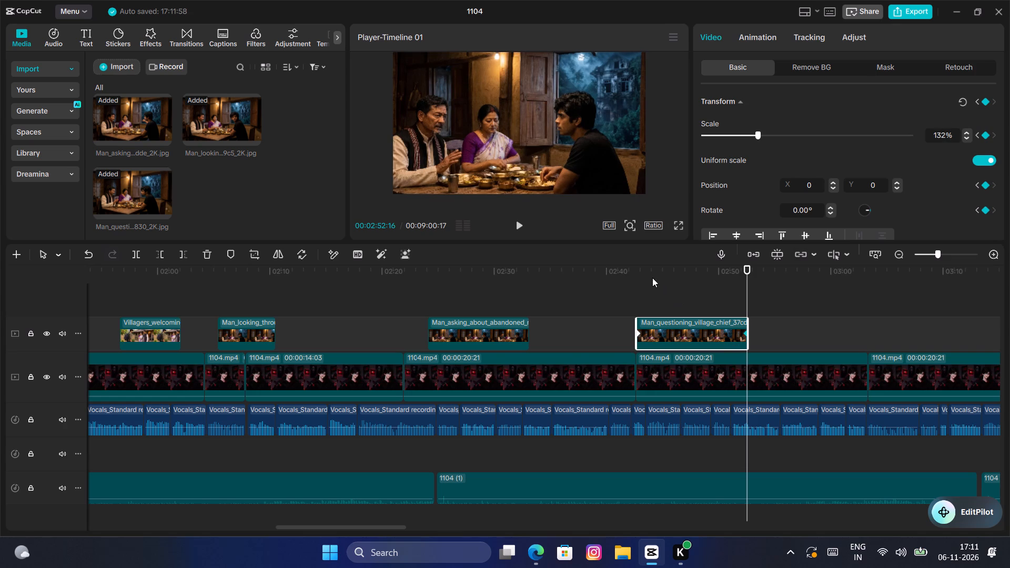
{"action": "left_click", "coordinate": [709, 285]}
{"action": "key", "text": "space"}
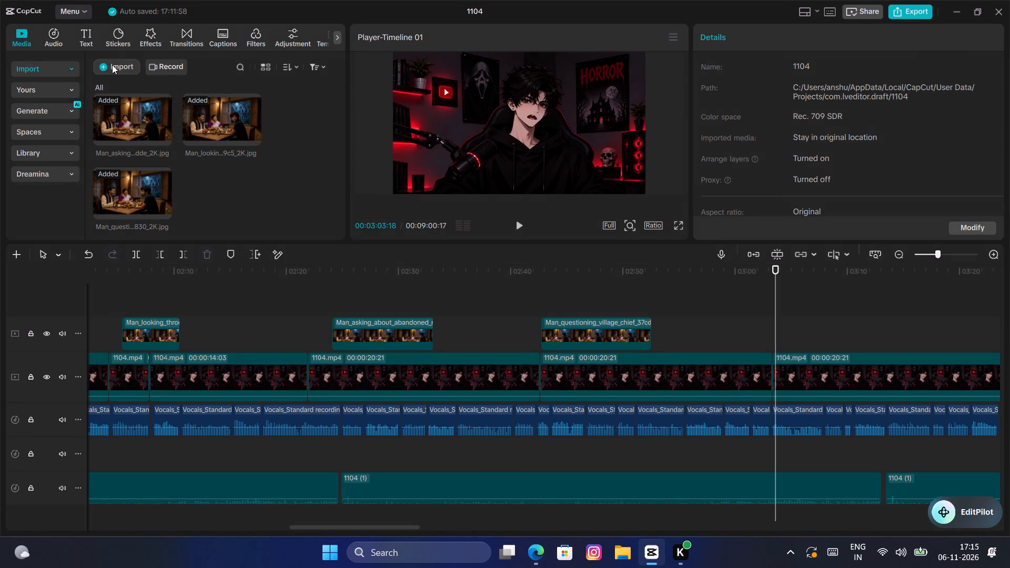
{"action": "left_click", "coordinate": [114, 86]}
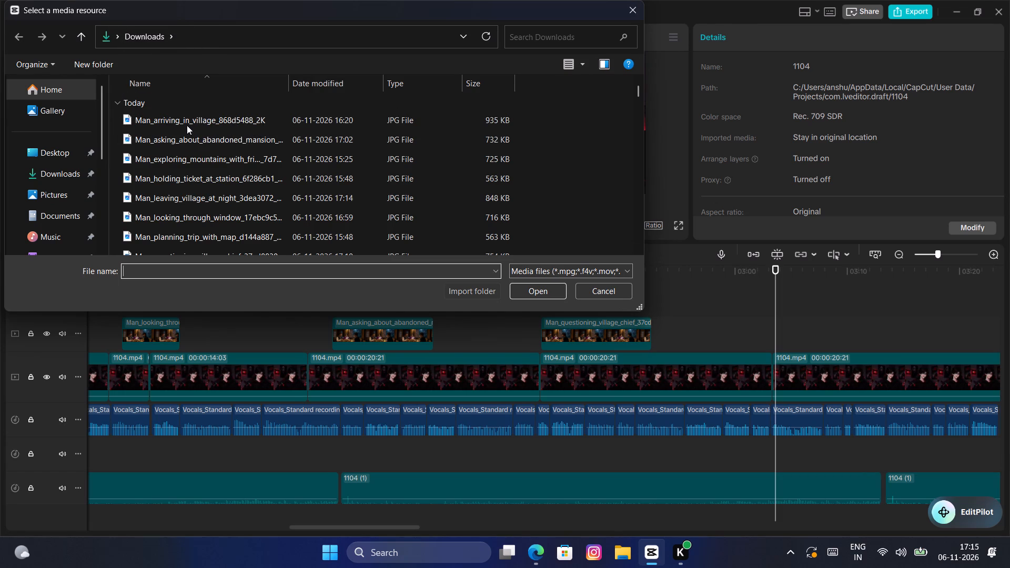
{"action": "scroll", "coordinate": [207, 125], "scroll_direction": "down", "scroll_amount": 2}
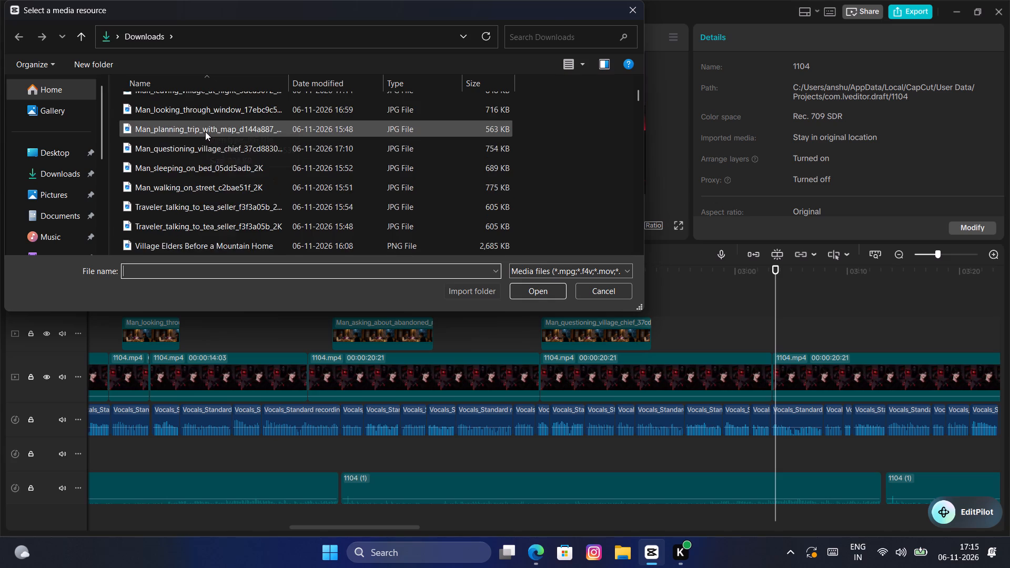
{"action": "scroll", "coordinate": [205, 131], "scroll_direction": "down", "scroll_amount": 1}
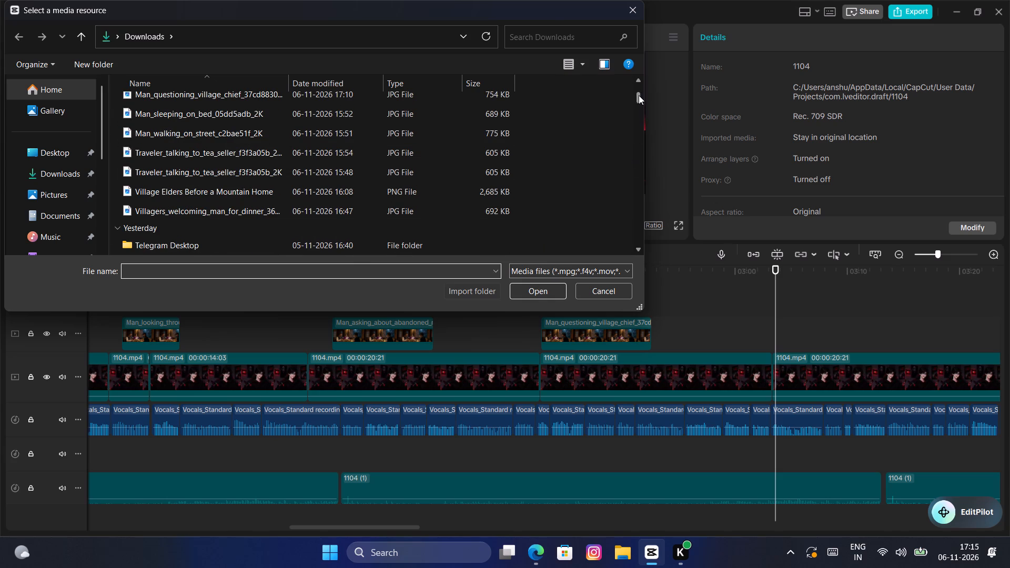
{"action": "left_click_drag", "start_coordinate": [638, 94], "coordinate": [638, 88]}
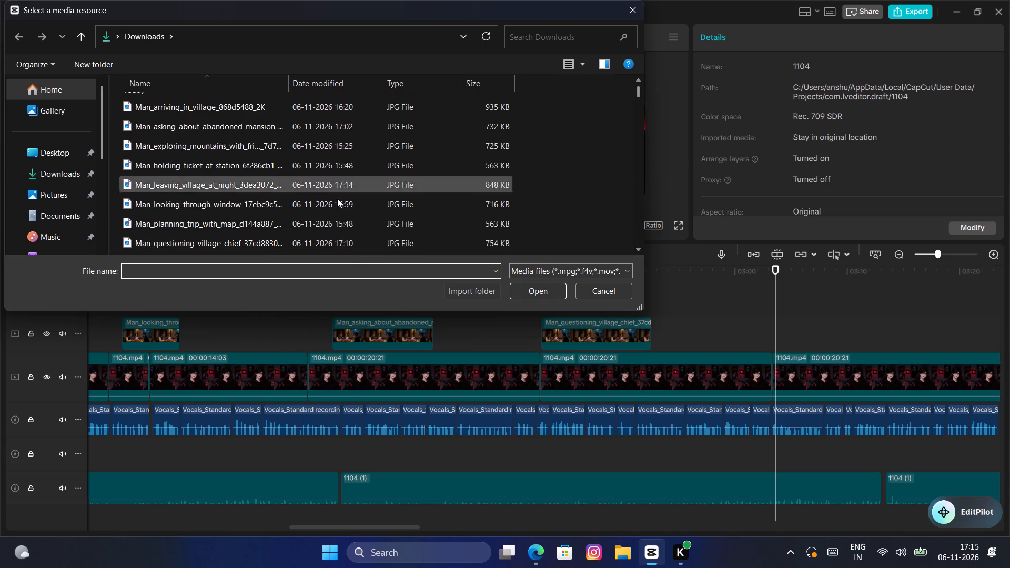
{"action": "left_click", "coordinate": [331, 191]}
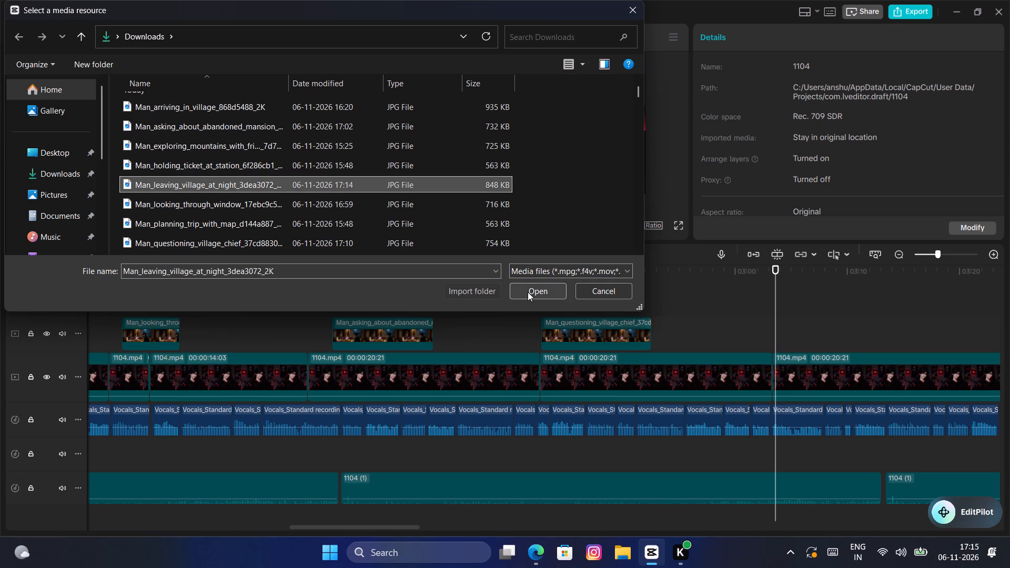
{"action": "left_click", "coordinate": [528, 292]}
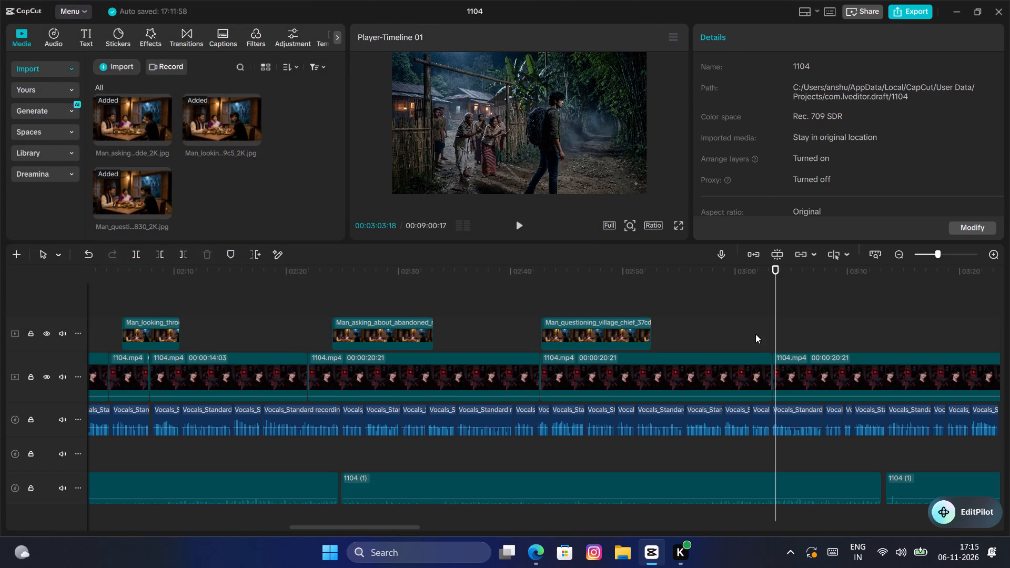
Play the narration from 00:03:03:18 and add the village-leaving image above the main video at 00:03:14:26.
{"action": "key", "text": "space"}
{"action": "left_click", "coordinate": [775, 331]}
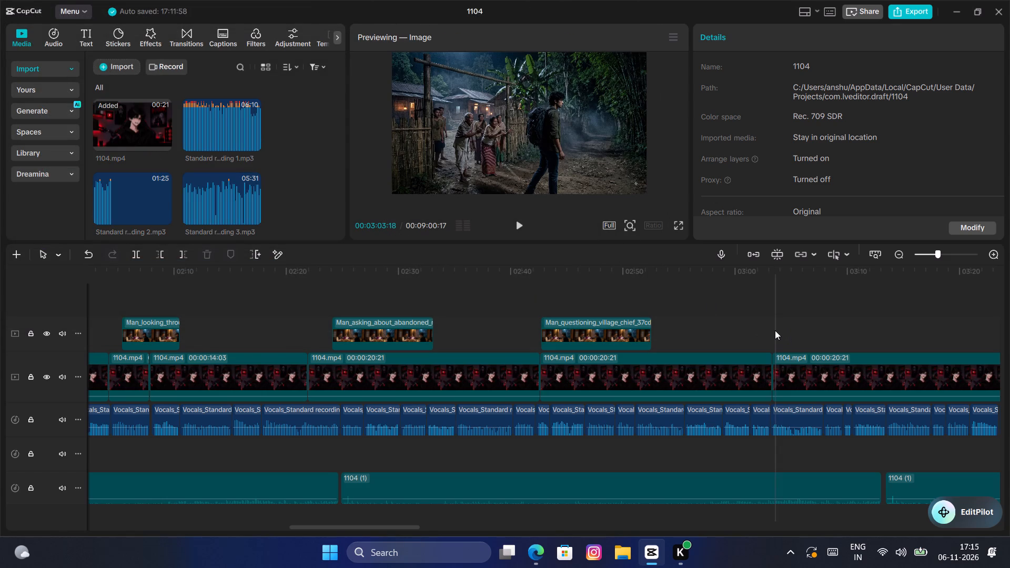
{"action": "left_click", "coordinate": [774, 330]}
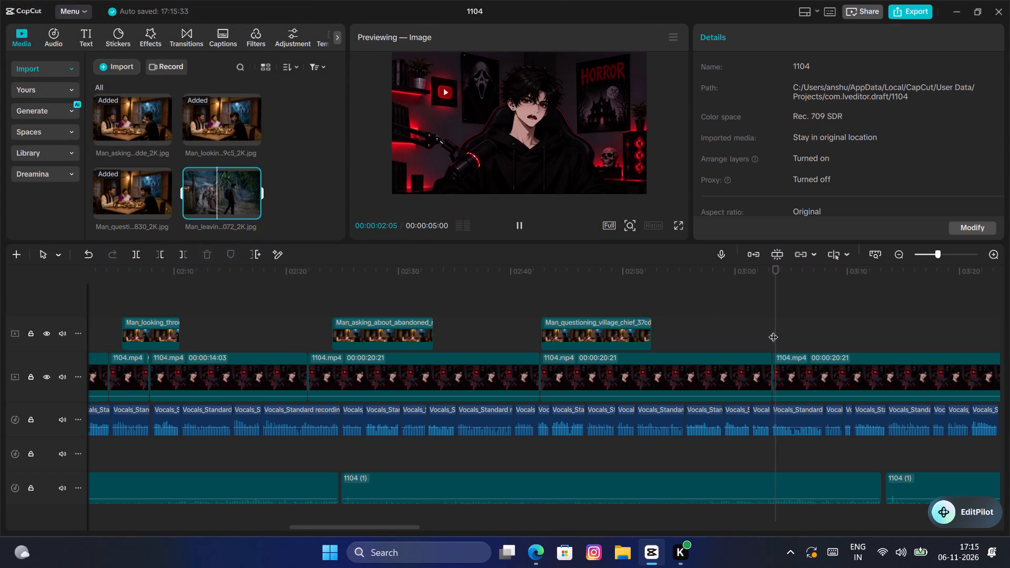
{"action": "key", "text": "space"}
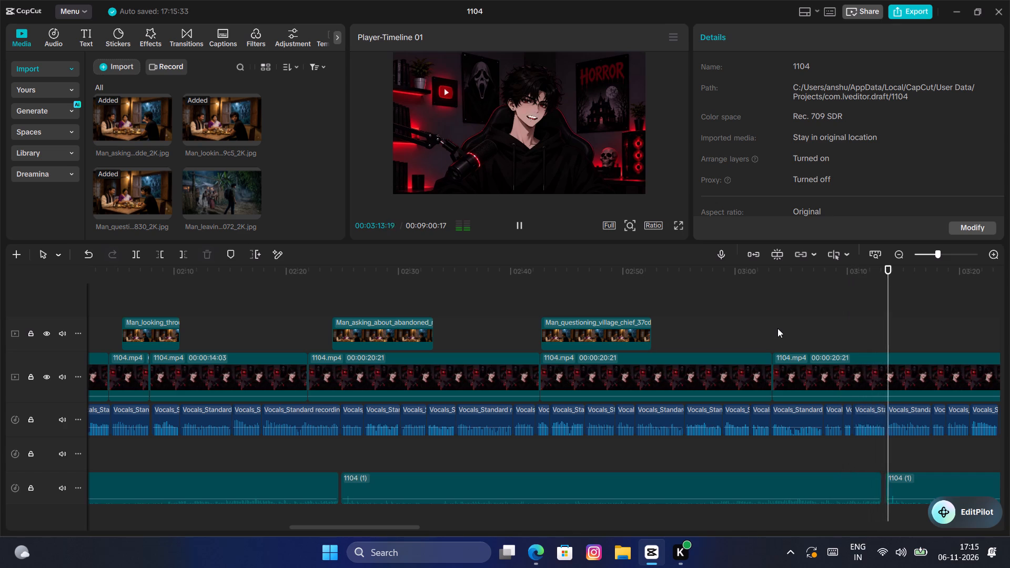
{"action": "key", "text": "space"}
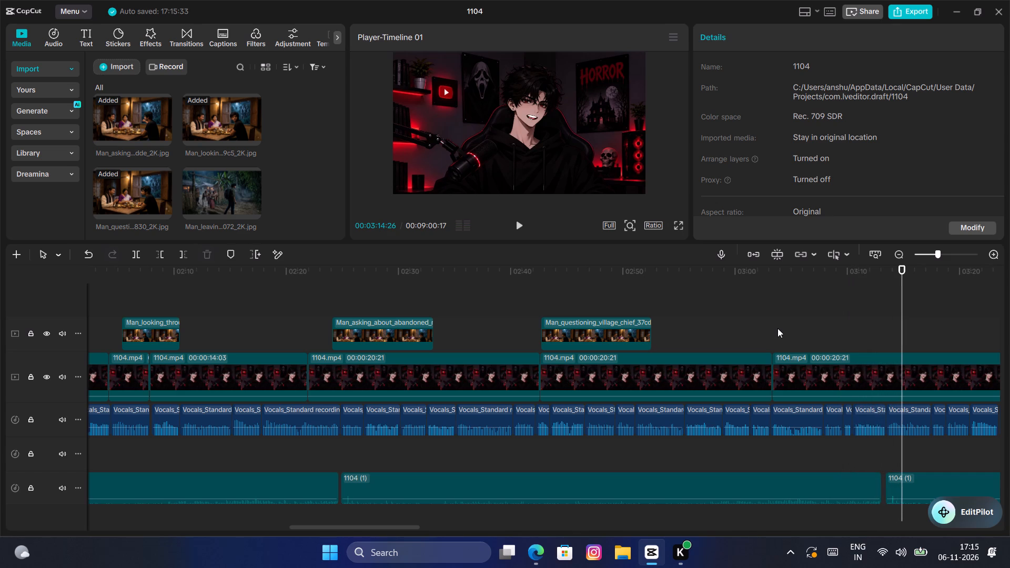
{"action": "left_click", "coordinate": [250, 209]}
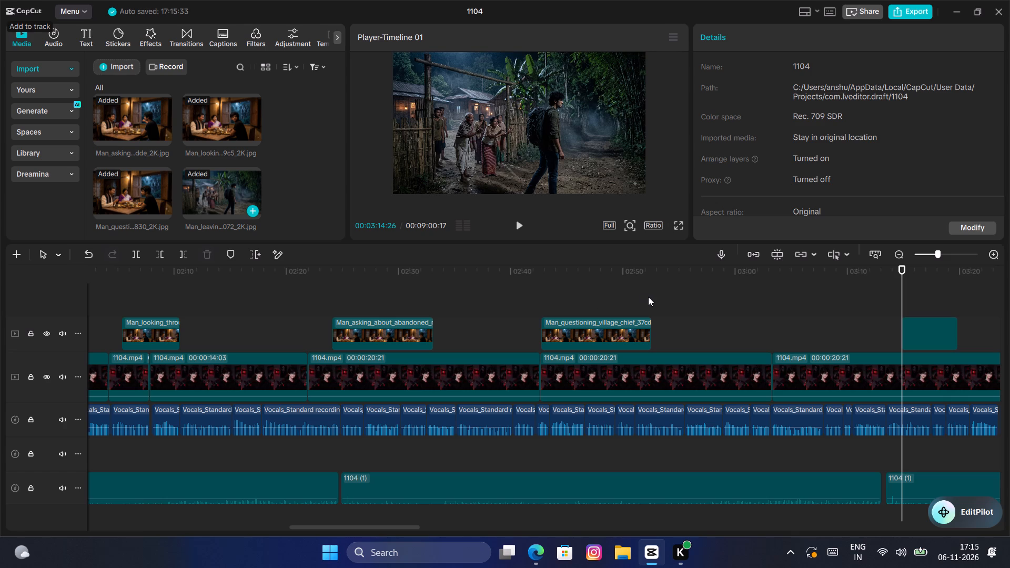
Play the narration and extend the village-leaving image clip's end to about 00:03:28.
{"action": "key", "text": "space"}
{"action": "key", "text": "space"}
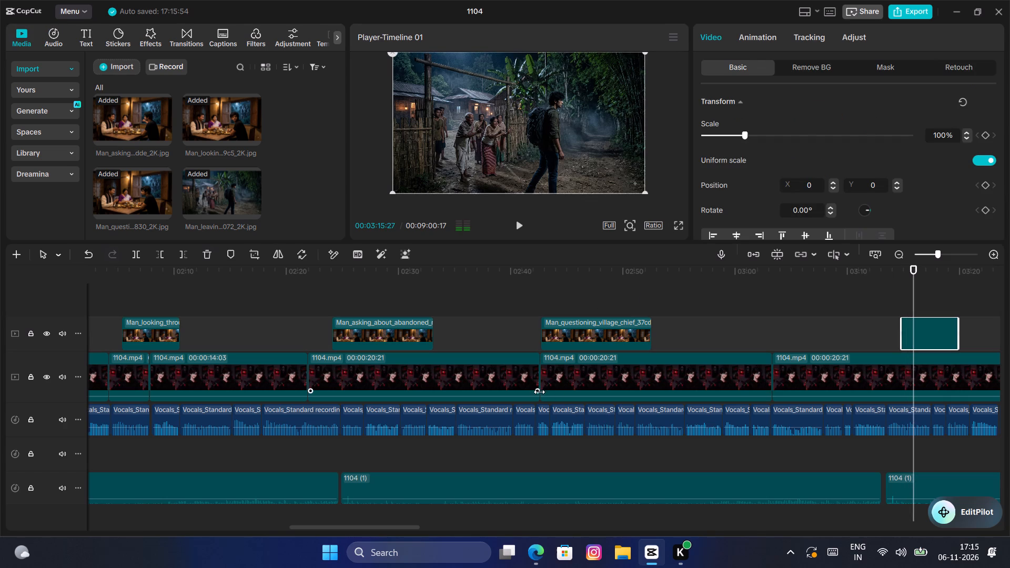
{"action": "left_click_drag", "start_coordinate": [378, 530], "coordinate": [412, 533]}
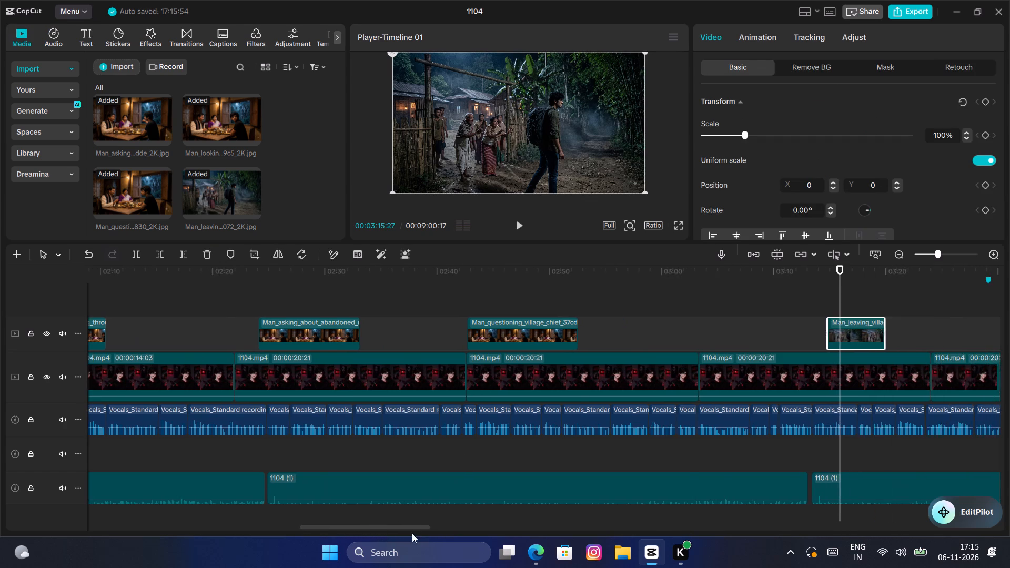
{"action": "left_click_drag", "start_coordinate": [412, 533], "coordinate": [448, 540]}
{"action": "key", "text": "space"}
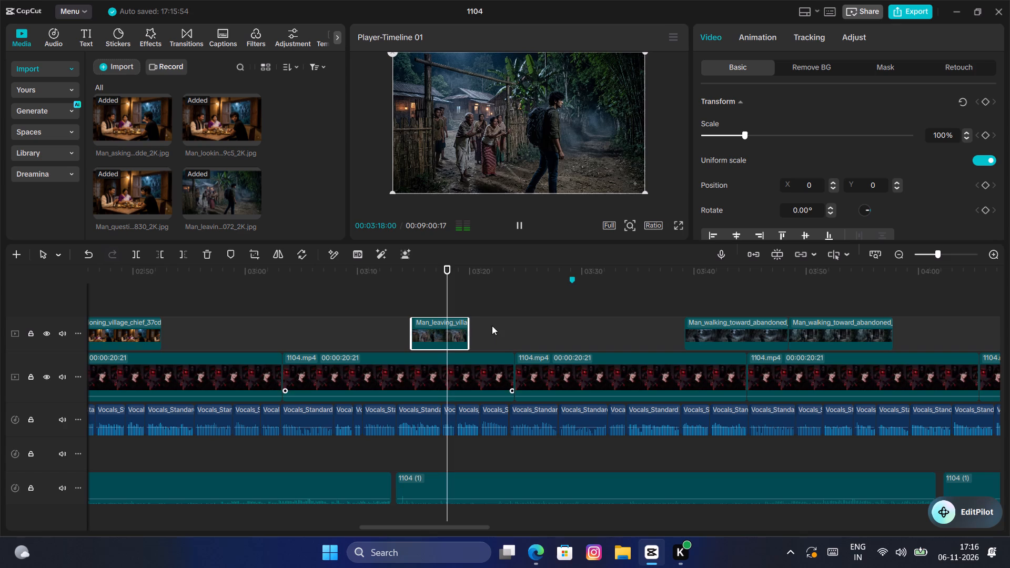
{"action": "left_click_drag", "start_coordinate": [469, 329], "coordinate": [530, 342]}
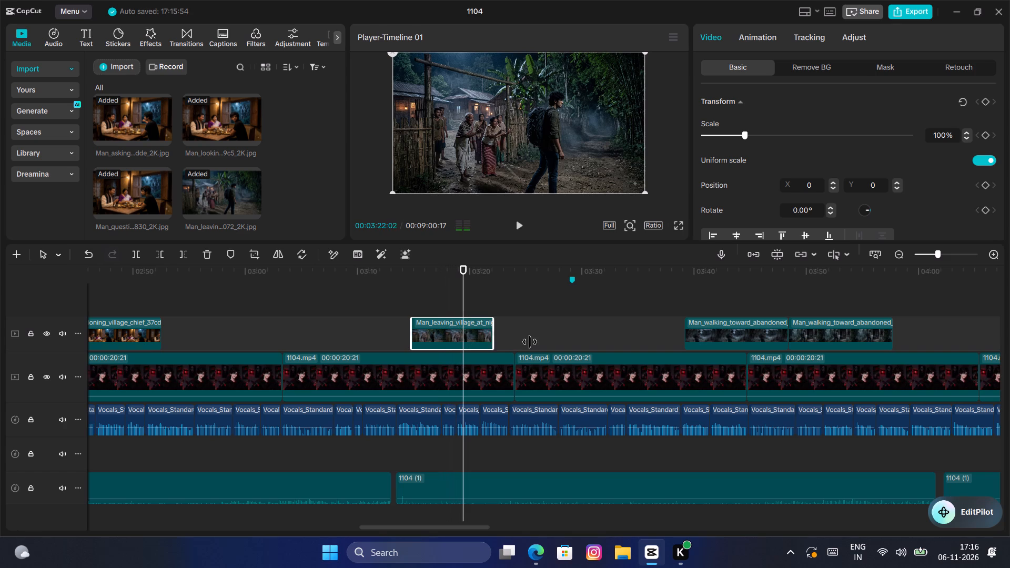
{"action": "left_click_drag", "start_coordinate": [530, 342], "coordinate": [533, 342]}
{"action": "key", "text": "space"}
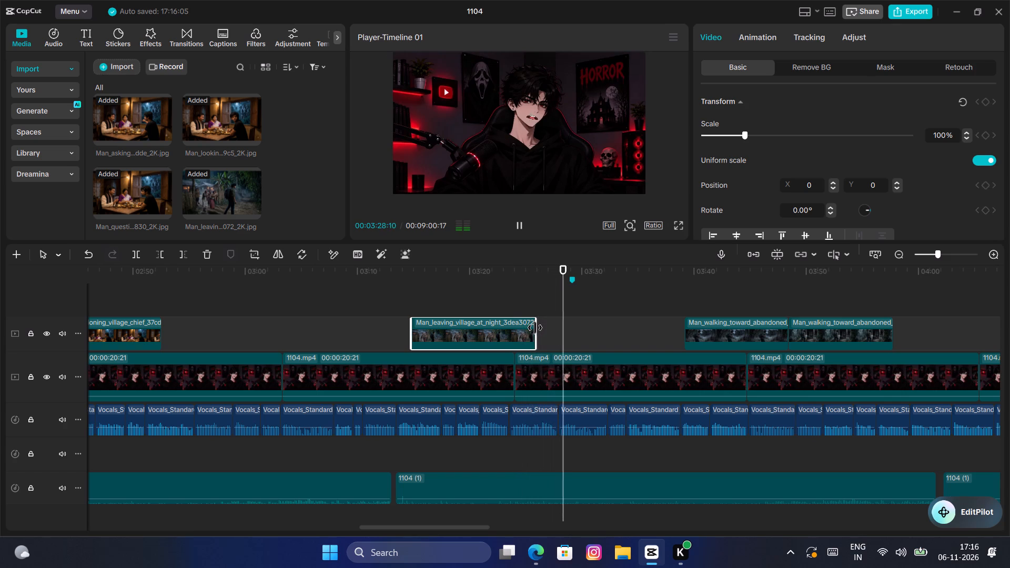
{"action": "left_click_drag", "start_coordinate": [535, 328], "coordinate": [561, 328]}
{"action": "key", "text": "space"}
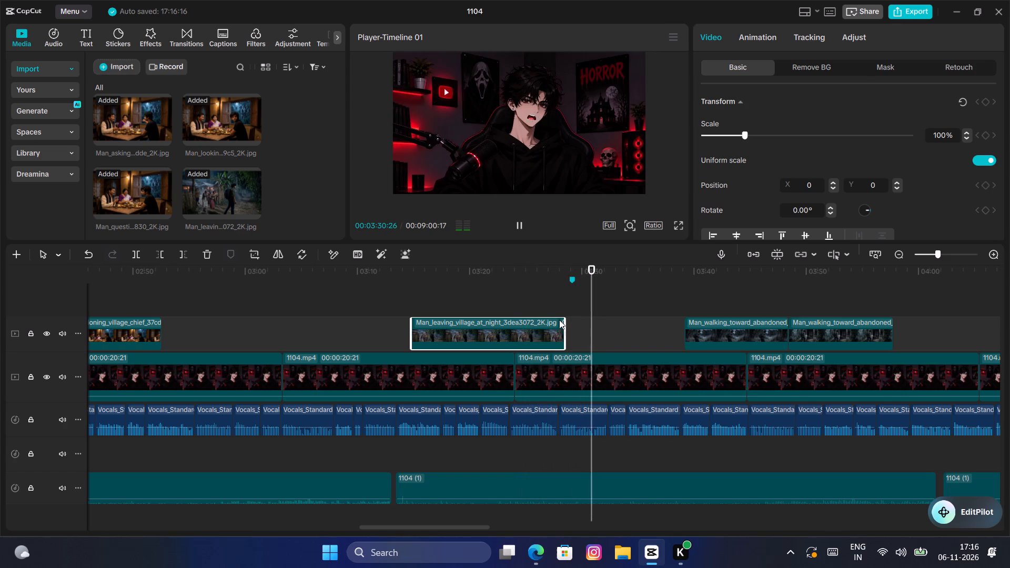
{"action": "key", "text": "space"}
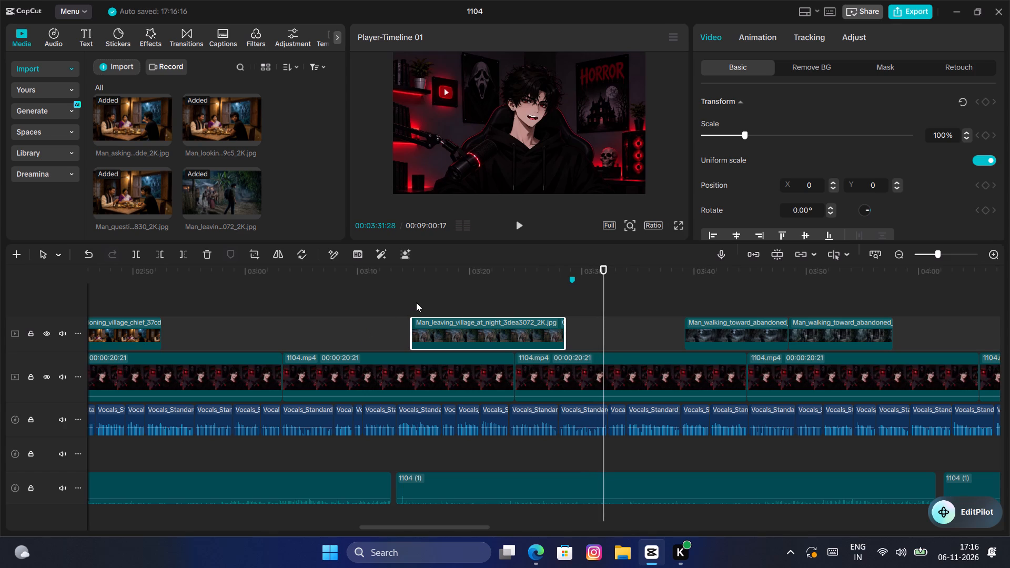
Add Transform keyframes to the village-leaving clip at its start, 00:03:14:26, and near its end at 00:03:28:11.
{"action": "left_click", "coordinate": [411, 302]}
{"action": "left_click", "coordinate": [419, 342]}
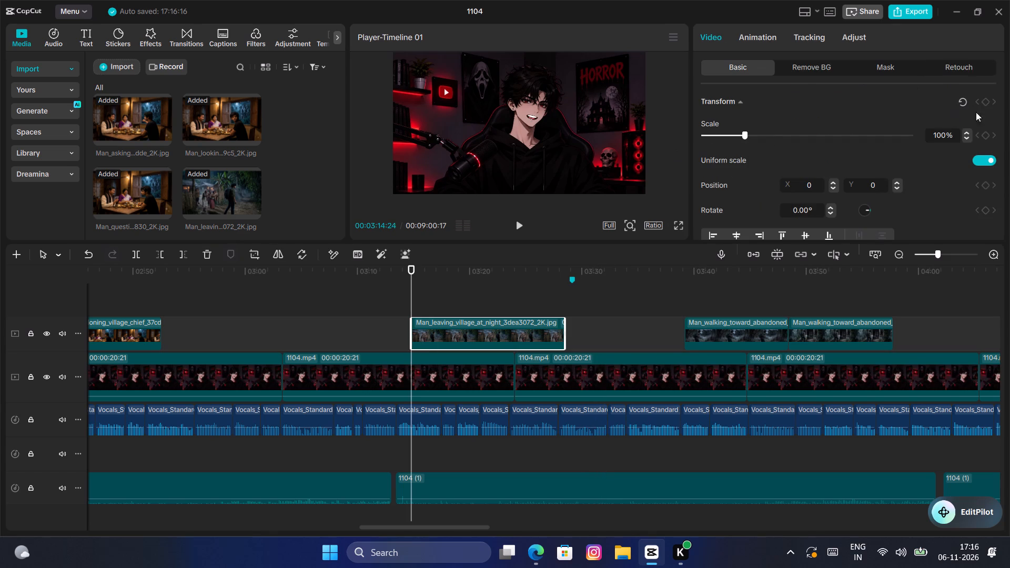
{"action": "key", "text": "Right"}
{"action": "key", "text": "Right"}
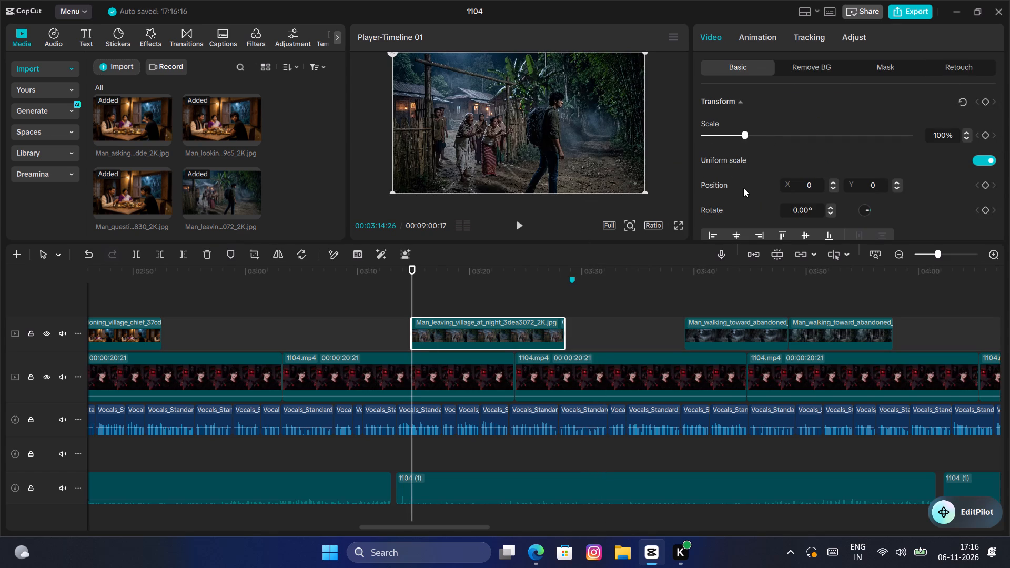
{"action": "left_click", "coordinate": [989, 100]}
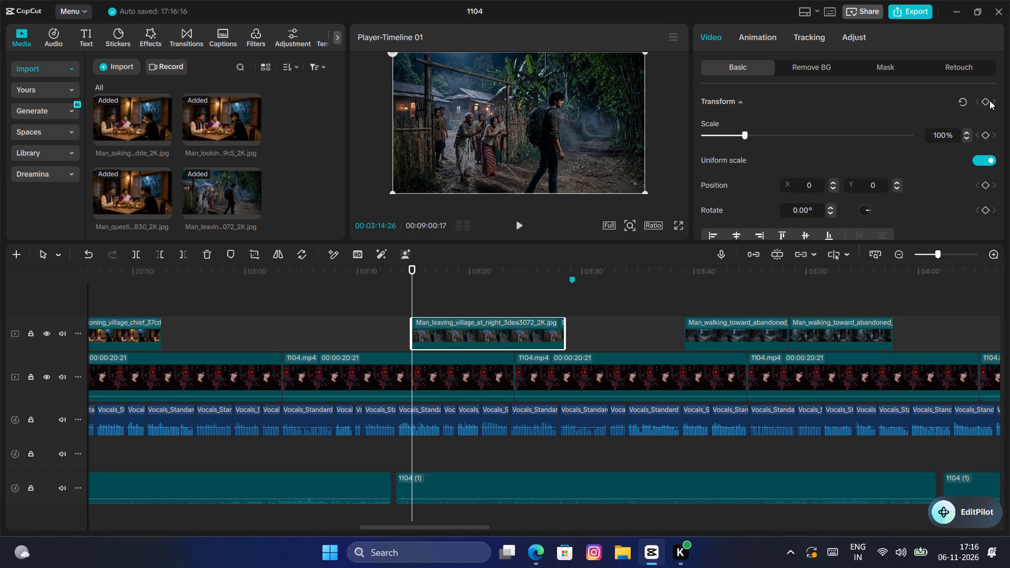
{"action": "left_click", "coordinate": [983, 101]}
{"action": "left_click_drag", "start_coordinate": [415, 290], "coordinate": [536, 299]}
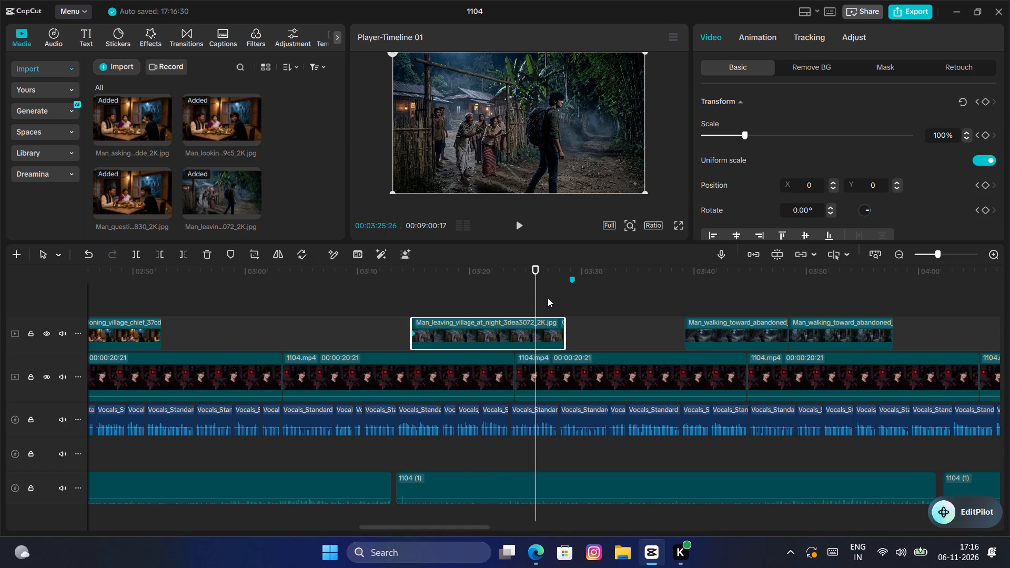
{"action": "left_click_drag", "start_coordinate": [540, 296], "coordinate": [562, 296]}
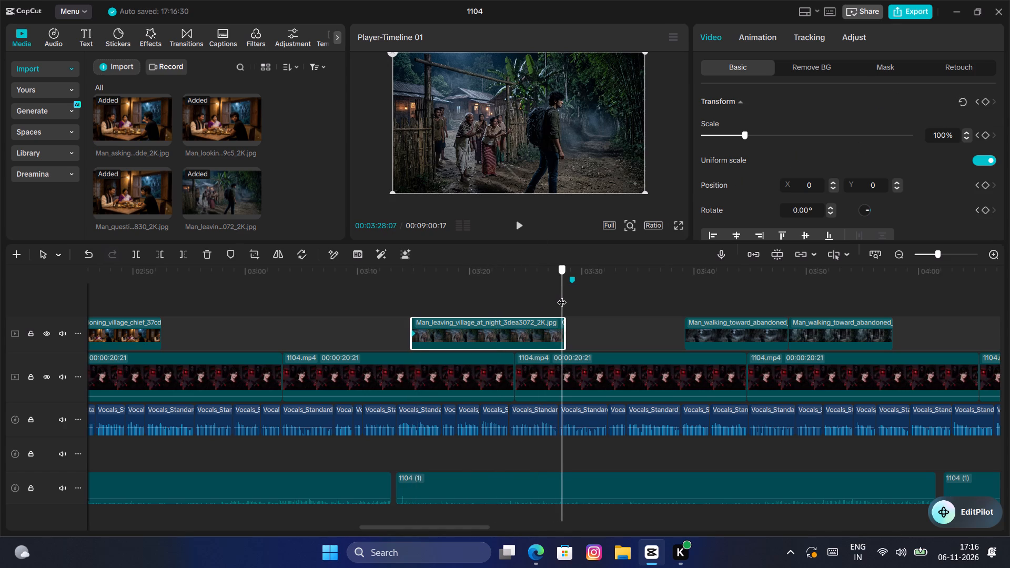
{"action": "left_click_drag", "start_coordinate": [562, 296], "coordinate": [563, 295]}
{"action": "left_click", "coordinate": [983, 104]}
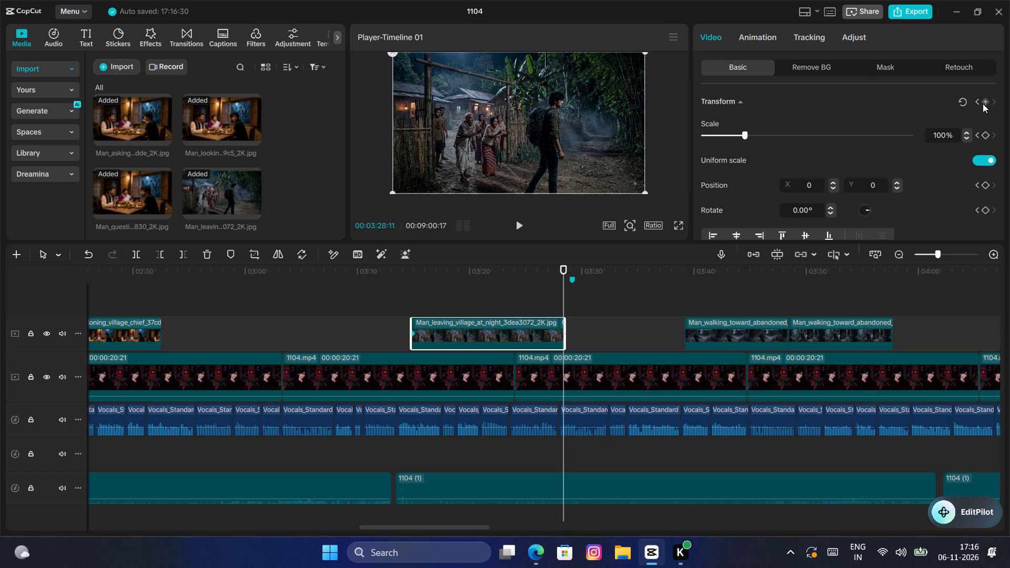
Set the village-leaving clip's scale to 112% at its starting keyframe.
{"action": "left_click", "coordinate": [417, 330]}
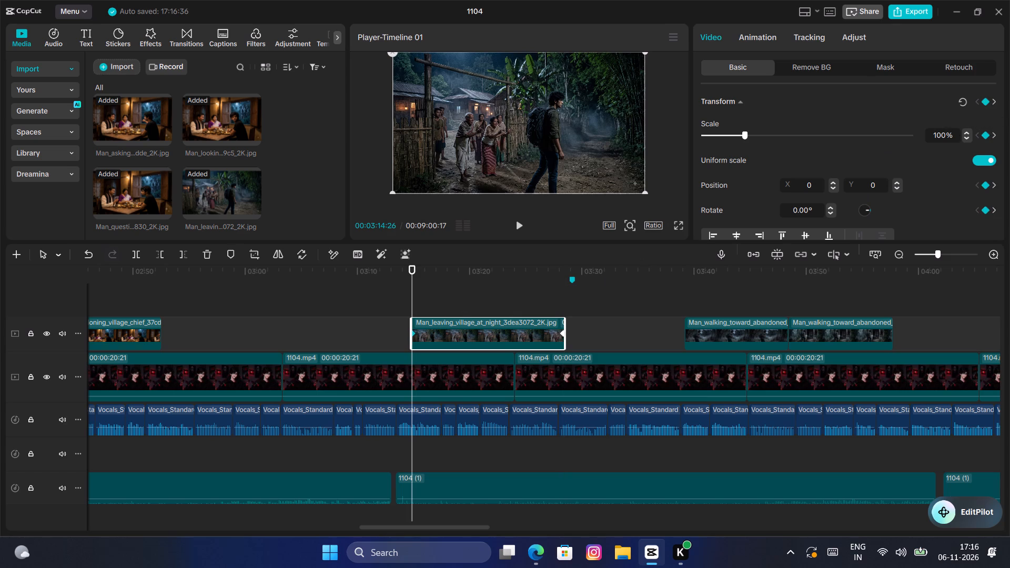
{"action": "left_click", "coordinate": [944, 132]}
{"action": "key", "text": "BackSpace"}
{"action": "key", "text": "BackSpace"}
{"action": "type", "text": "10\\"}
{"action": "key", "text": "BackSpace"}
{"action": "key", "text": "BackSpace"}
{"action": "type", "text": "12"}
{"action": "key", "text": "Return"}
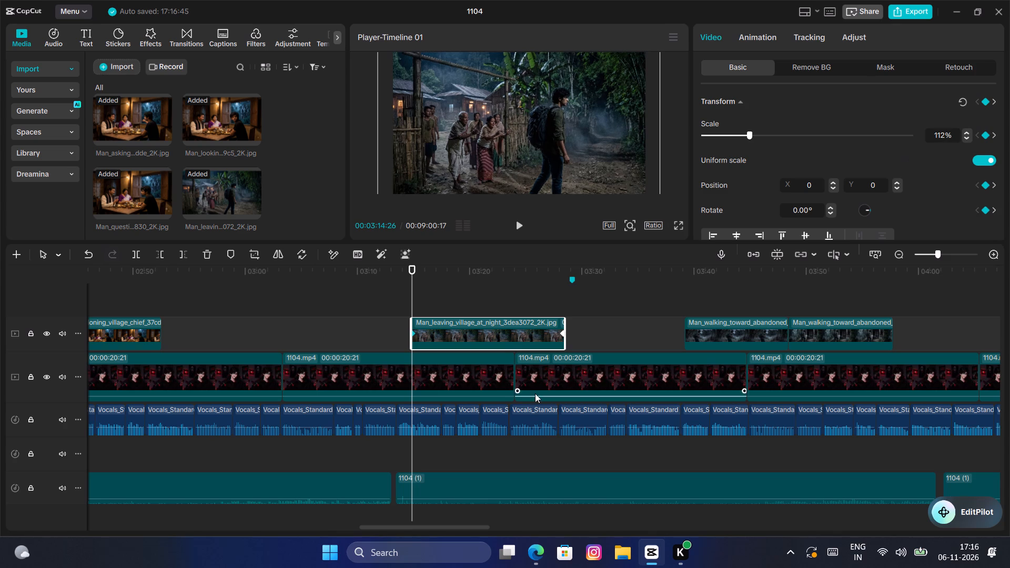
Set the village-leaving clip's scale to 133% at its ending keyframe.
{"action": "left_click", "coordinate": [563, 334]}
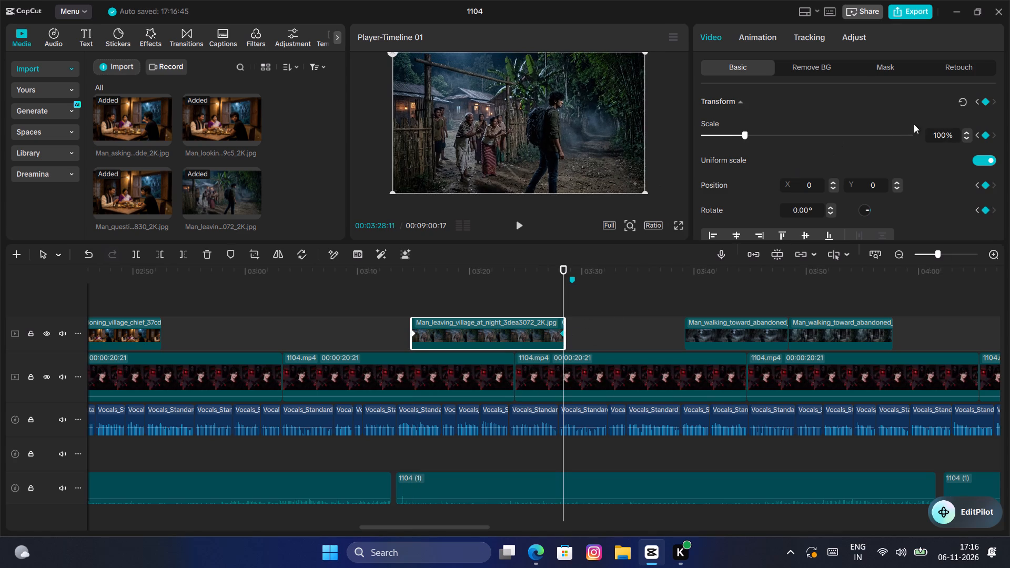
{"action": "left_click", "coordinate": [949, 132]}
{"action": "key", "text": "BackSpace"}
{"action": "key", "text": "BackSpace"}
{"action": "type", "text": "33"}
{"action": "key", "text": "Return"}
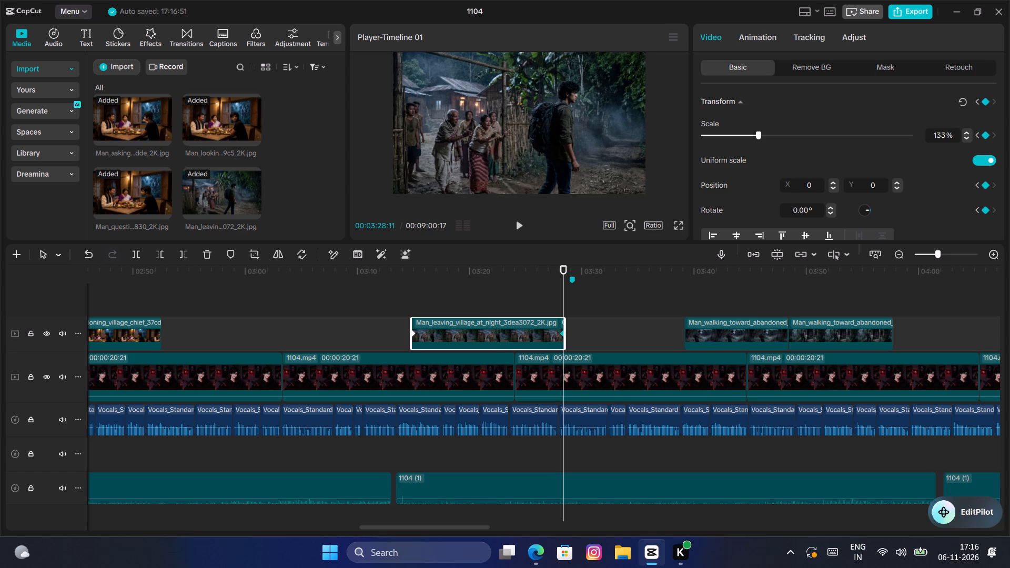
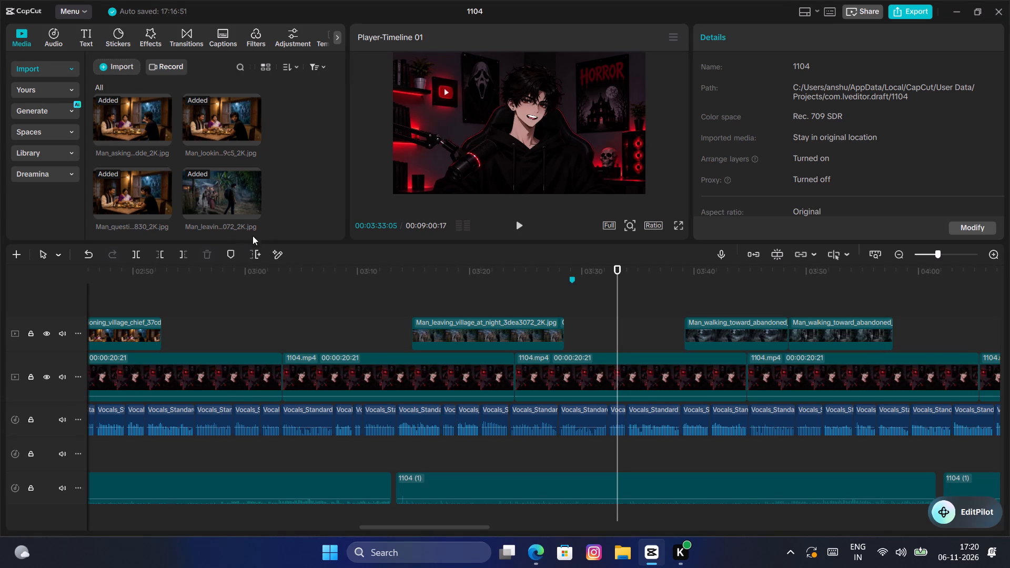
{"action": "left_click", "coordinate": [211, 299]}
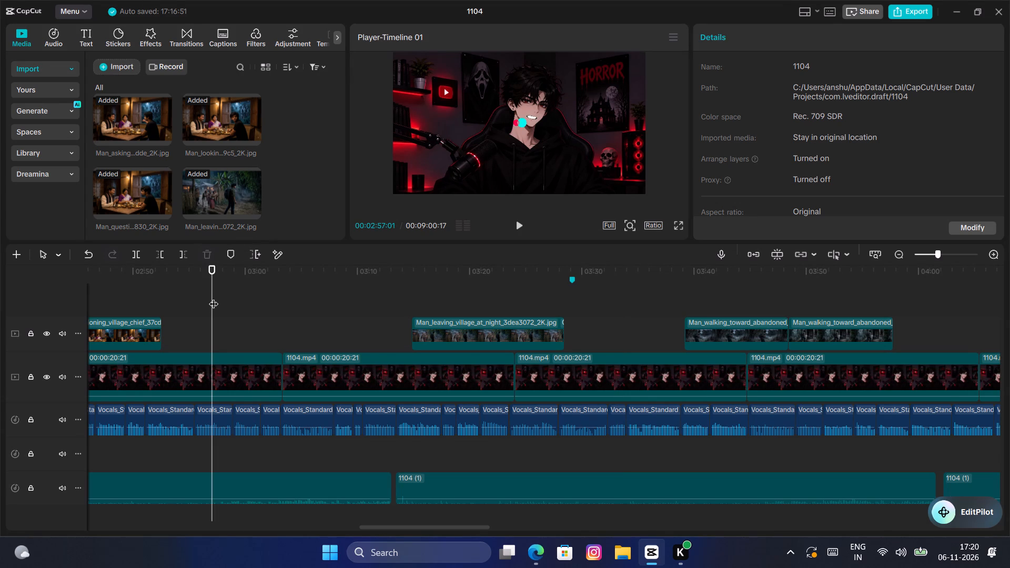
{"action": "key", "text": "space"}
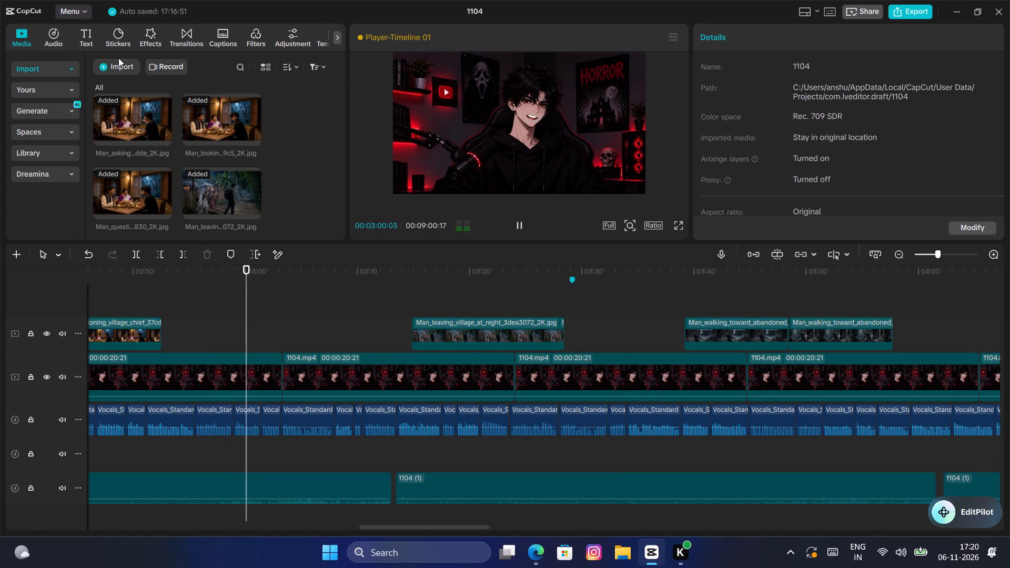
{"action": "key", "text": "space"}
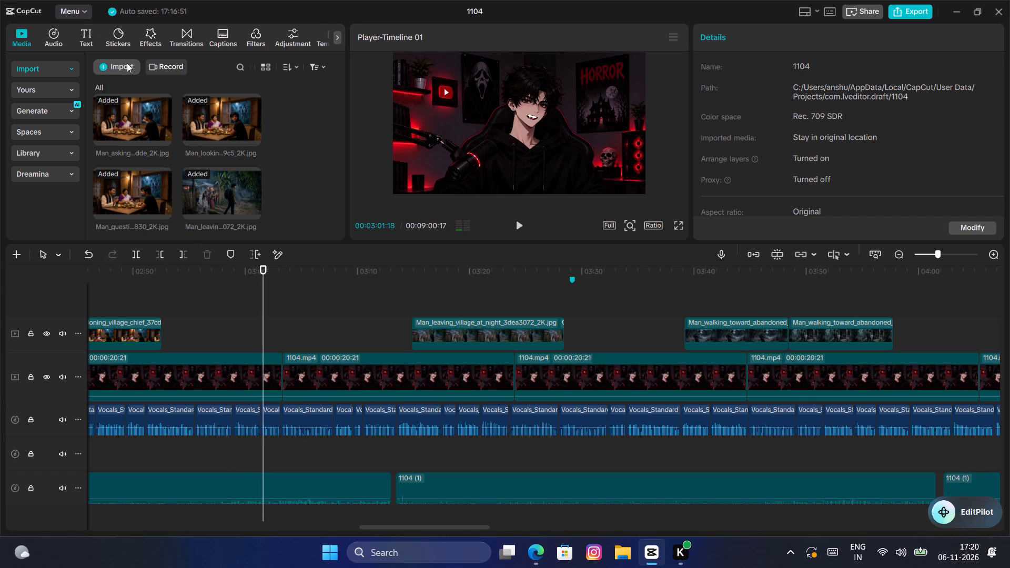
{"action": "left_click", "coordinate": [128, 67]}
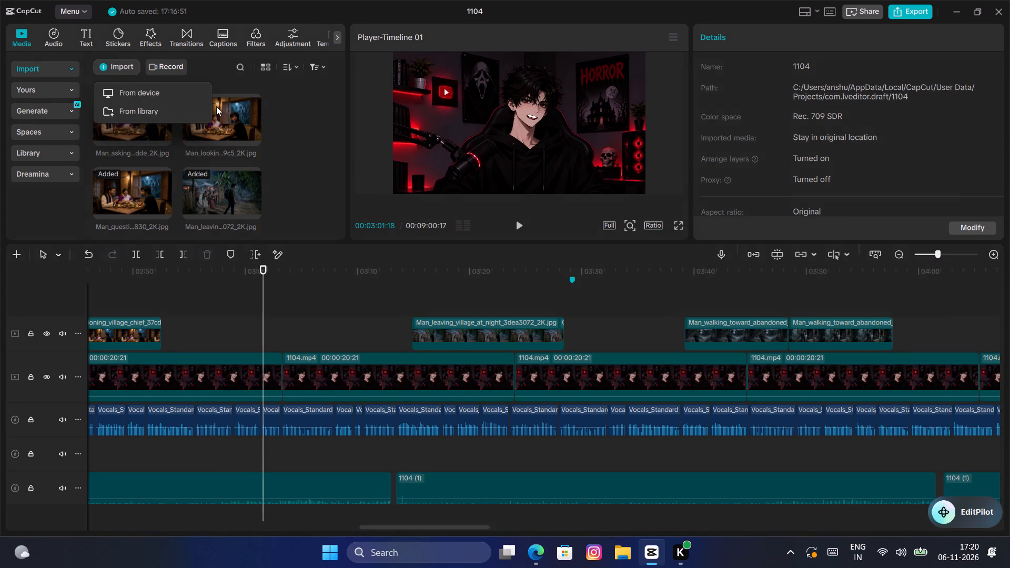
{"action": "left_click", "coordinate": [149, 93]}
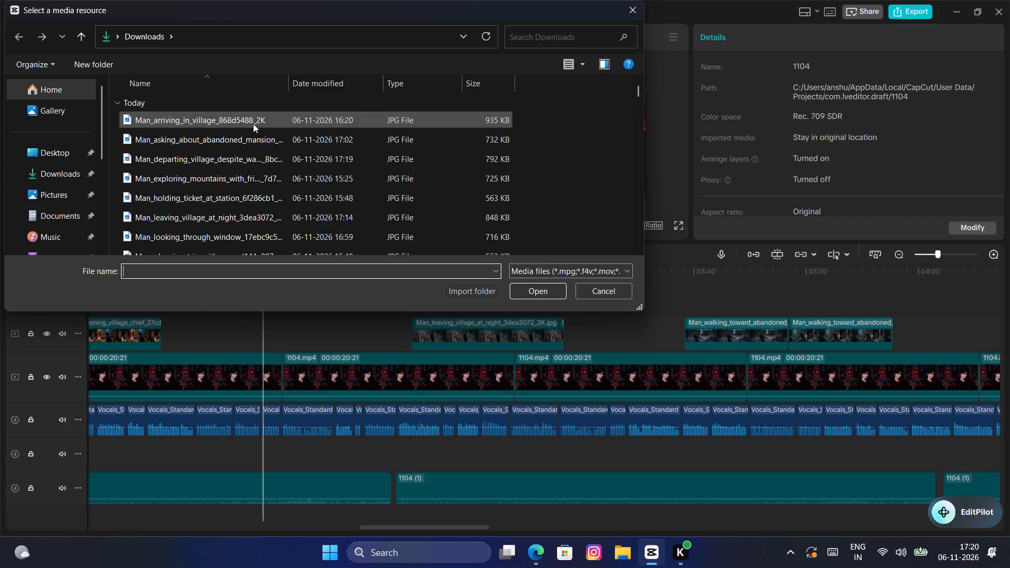
{"action": "left_click", "coordinate": [279, 167]}
{"action": "left_click", "coordinate": [279, 164]}
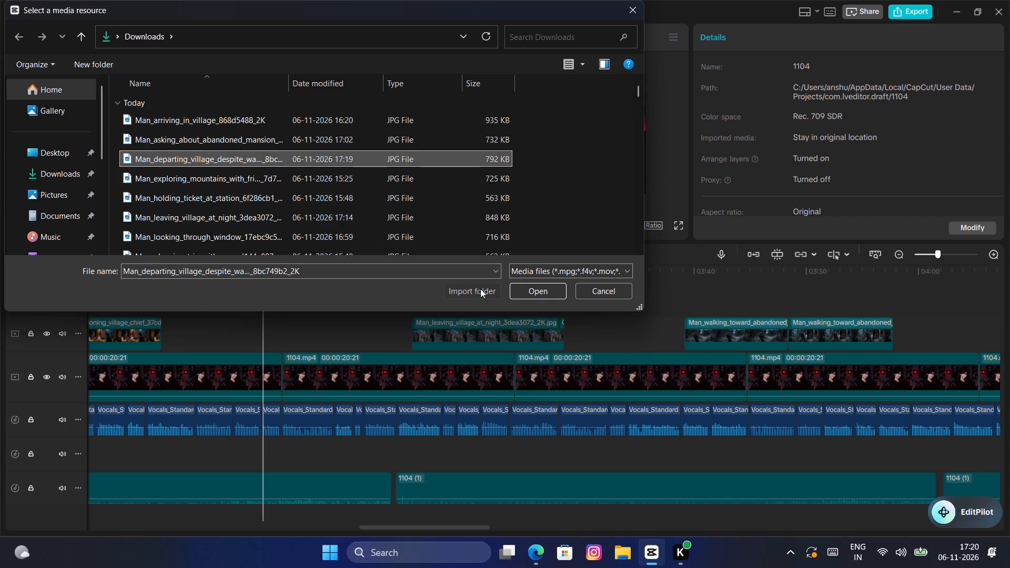
{"action": "left_click", "coordinate": [518, 292]}
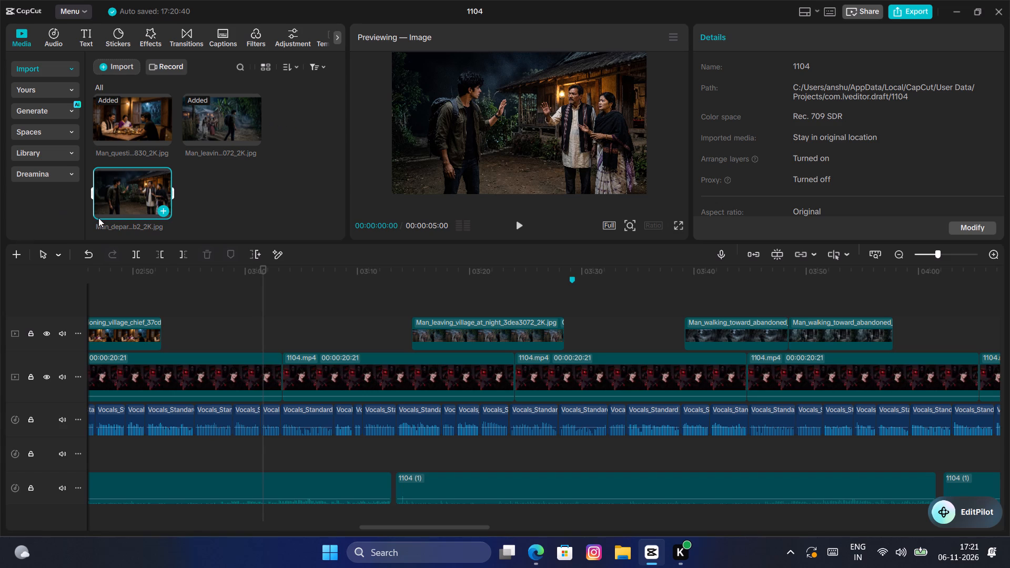
Place the Man_departing_village image on the overlay track at 03:01:18 and extend its end towards the Man_leaving_village clip.
{"action": "left_click_drag", "start_coordinate": [146, 185], "coordinate": [244, 315]}
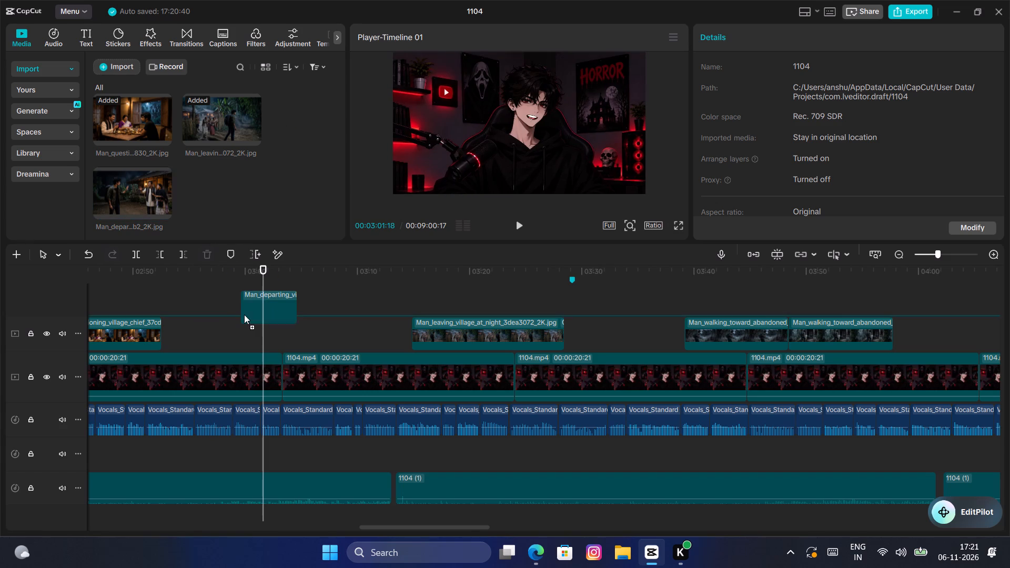
{"action": "left_click_drag", "start_coordinate": [244, 315], "coordinate": [264, 337]}
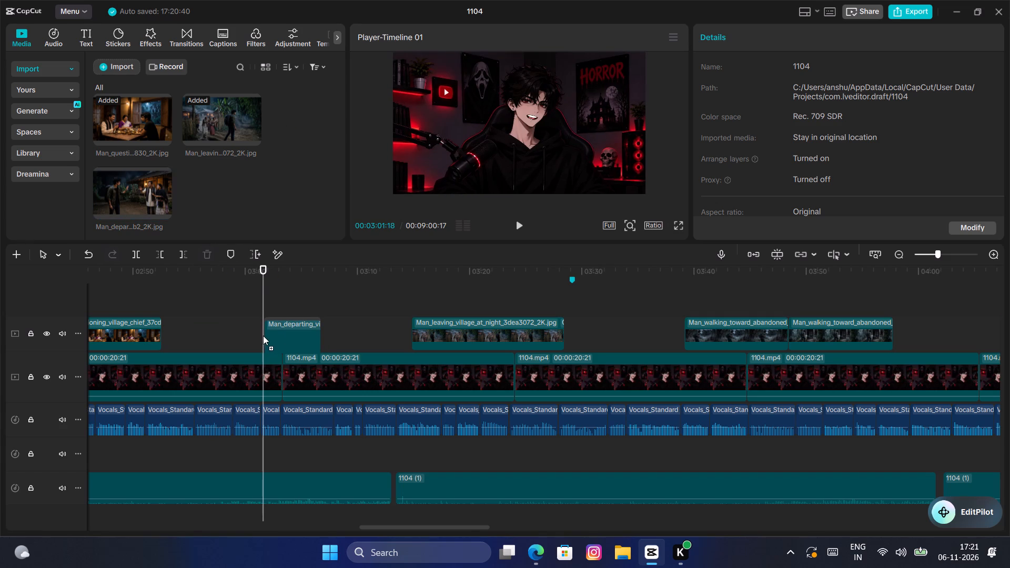
{"action": "left_click", "coordinate": [319, 336]}
{"action": "left_click_drag", "start_coordinate": [319, 336], "coordinate": [409, 357]}
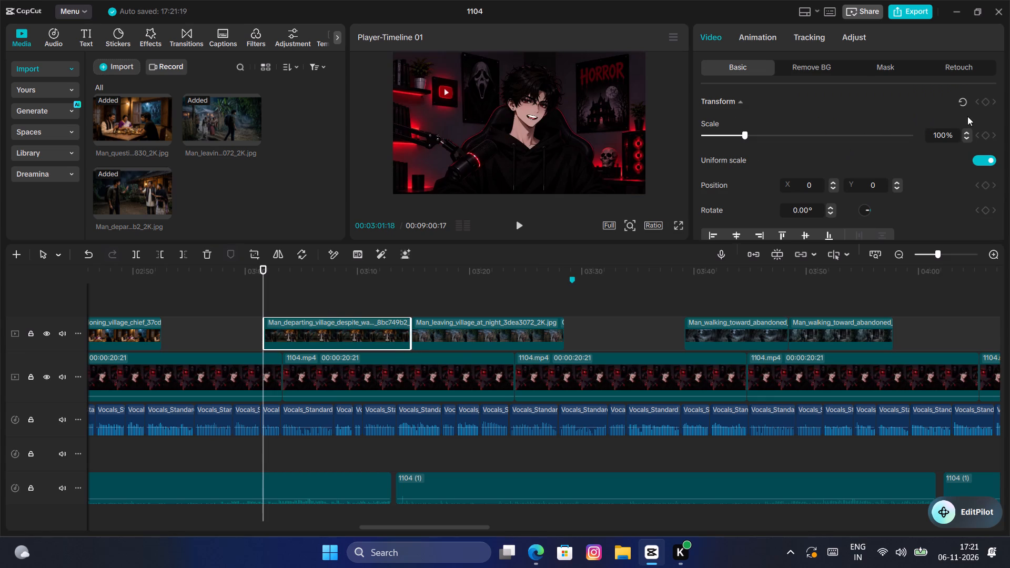
Add a Transform keyframe at 03:01:21, near the start of the Man_departing_village clip, with its scale set to 112%.
{"action": "left_click", "coordinate": [988, 102]}
{"action": "key", "text": "Right"}
{"action": "key", "text": "Right"}
{"action": "key", "text": "Right"}
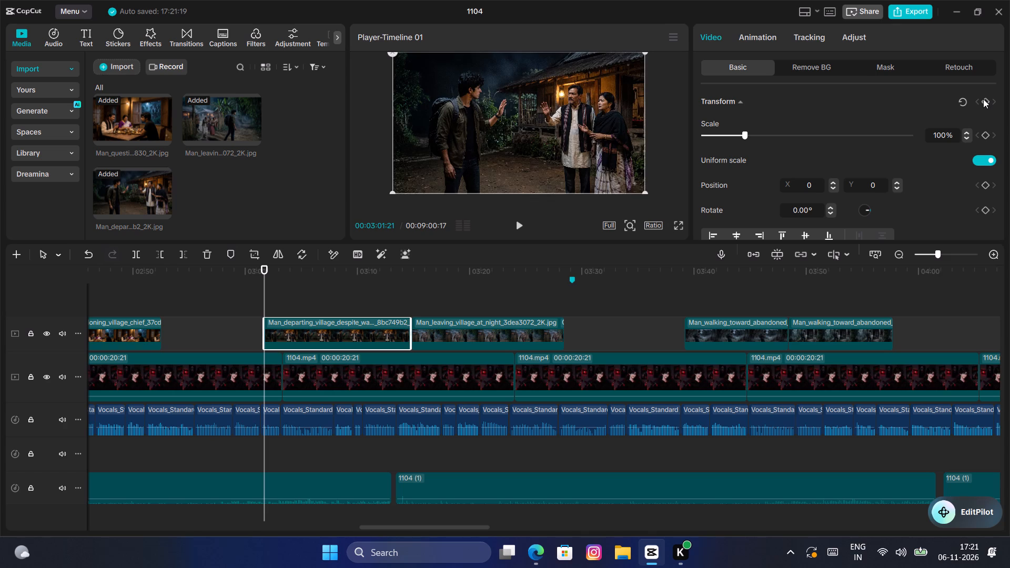
{"action": "left_click", "coordinate": [985, 99]}
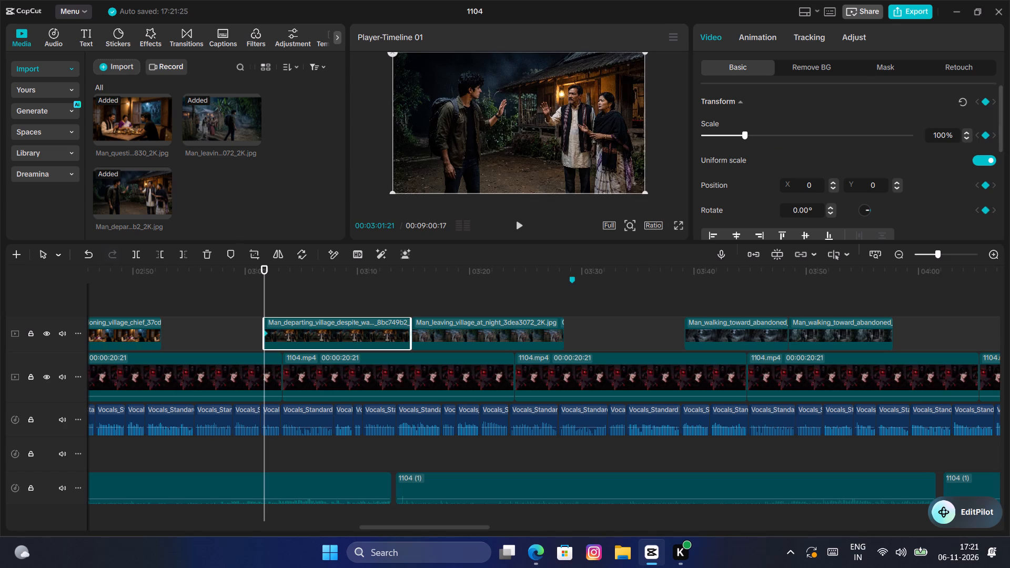
{"action": "left_click", "coordinate": [946, 134]}
{"action": "key", "text": "BackSpace"}
{"action": "key", "text": "BackSpace"}
{"action": "type", "text": "12"}
{"action": "key", "text": "Return"}
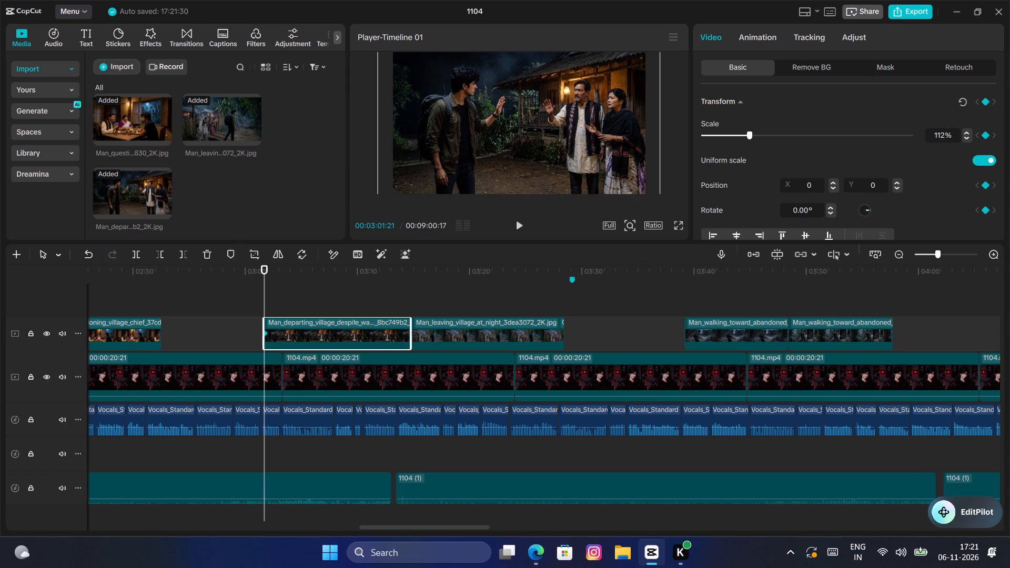
Extend the end of the Man_departing_village clip slightly so it meets the start of the Man_leaving_village clip.
{"action": "left_click", "coordinate": [410, 300]}
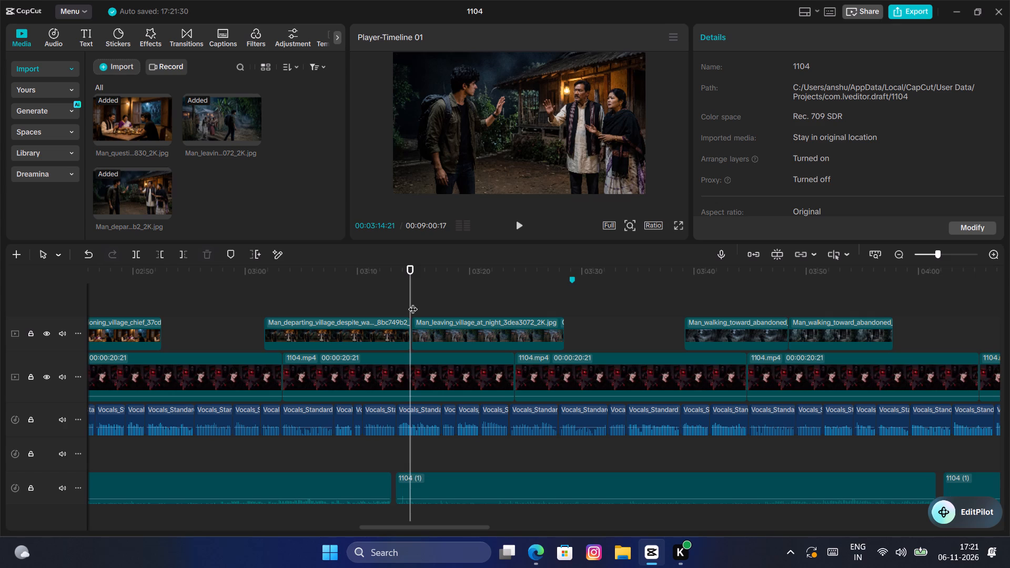
{"action": "left_click_drag", "start_coordinate": [413, 302], "coordinate": [408, 305]}
{"action": "left_click", "coordinate": [404, 321]}
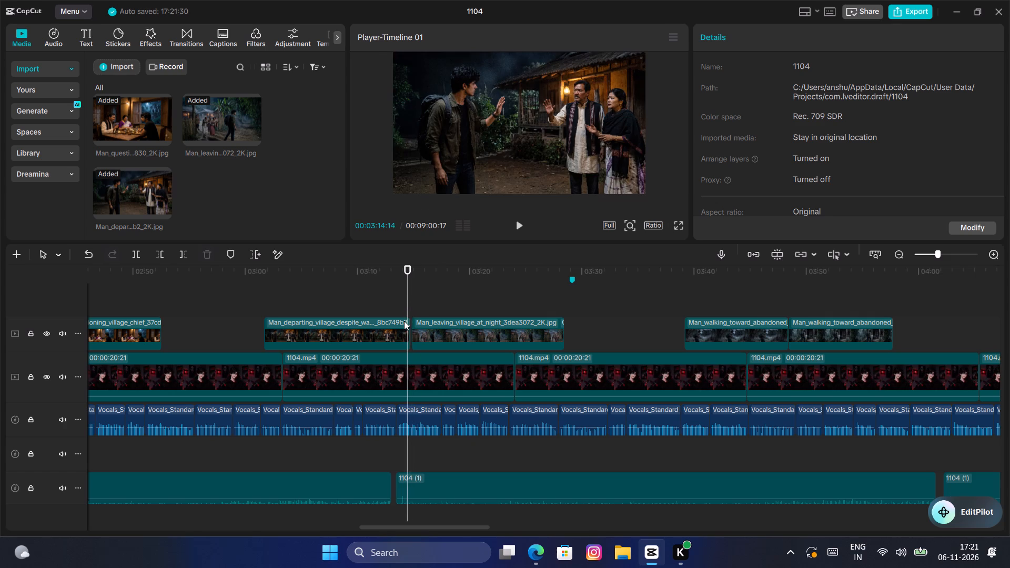
{"action": "left_click_drag", "start_coordinate": [407, 322], "coordinate": [414, 322]}
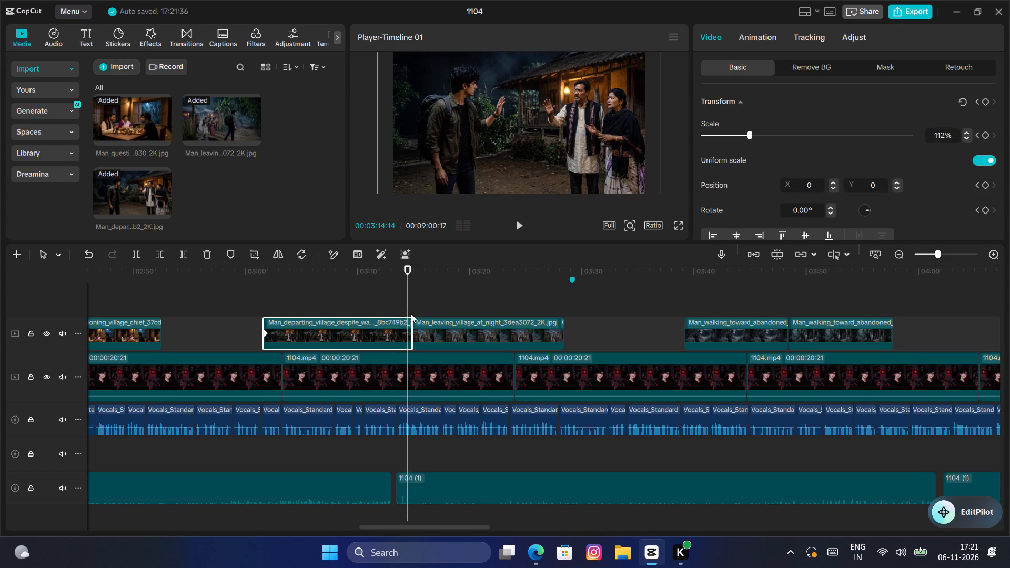
Add a Transform keyframe at 03:14:22, near the end of the Man_departing_village clip, with its scale set to 132%.
{"action": "key", "text": "Right"}
{"action": "key", "text": "Right"}
{"action": "key", "text": "Right"}
{"action": "key", "text": "Right"}
{"action": "key", "text": "Right"}
{"action": "key", "text": "Right"}
{"action": "key", "text": "Right"}
{"action": "key", "text": "Right"}
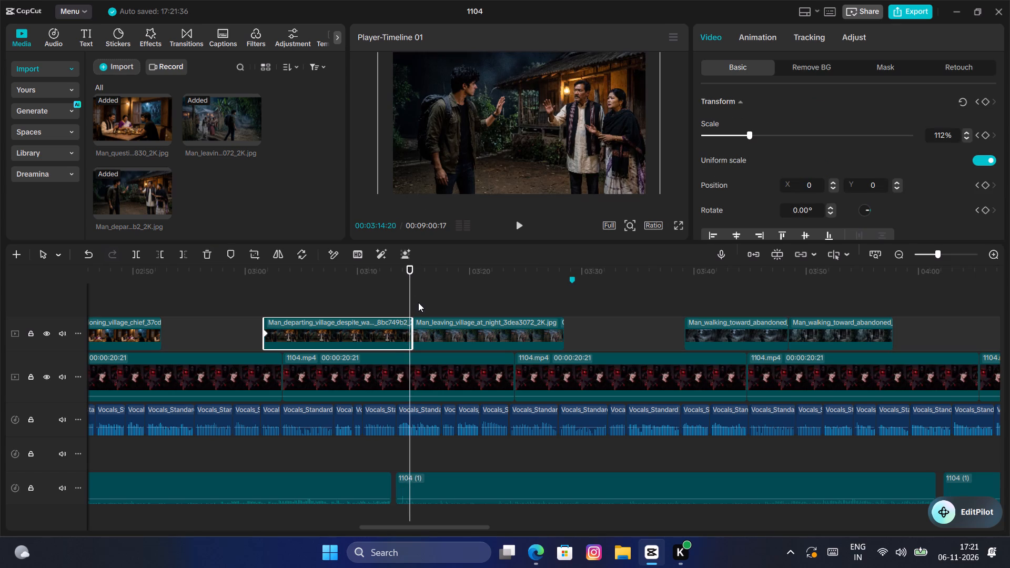
{"action": "left_click", "coordinate": [988, 101]}
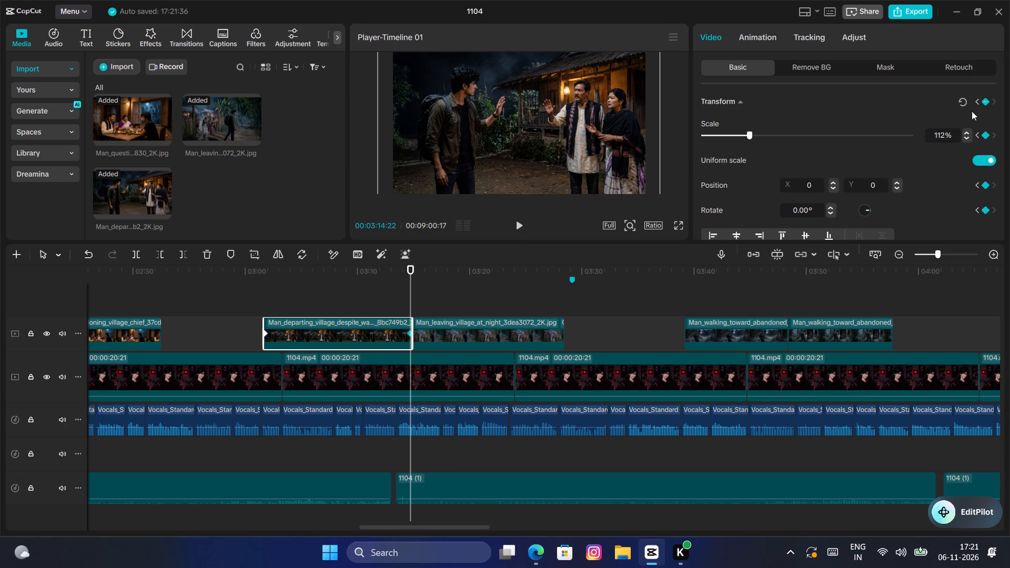
{"action": "left_click", "coordinate": [947, 136]}
{"action": "key", "text": "BackSpace"}
{"action": "key", "text": "BackSpace"}
{"action": "type", "text": "32"}
{"action": "key", "text": "Return"}
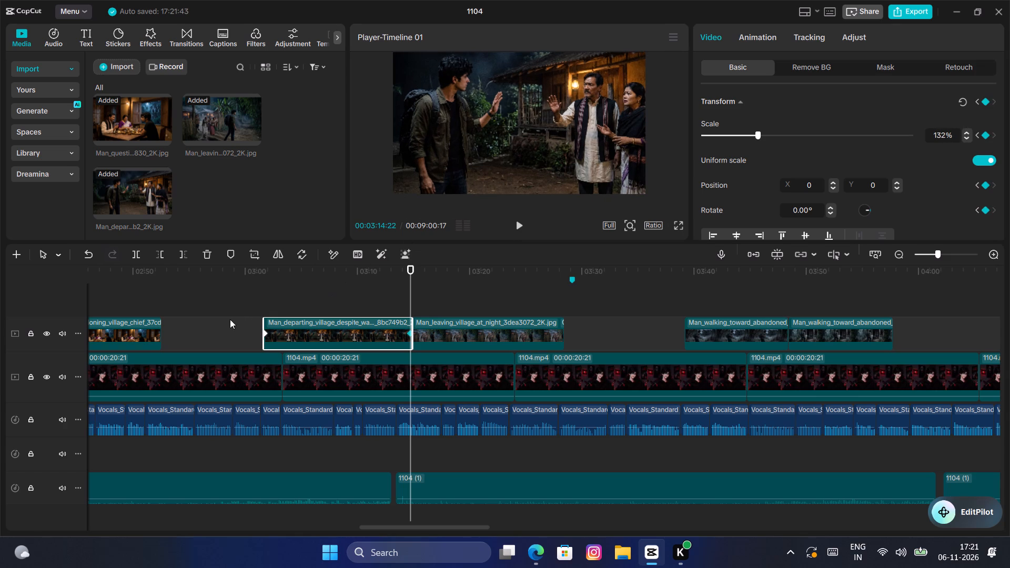
Play back the timeline from just before the Man_departing_village clip to review its zoom and the following scene.
{"action": "left_click", "coordinate": [257, 309]}
{"action": "key", "text": "space"}
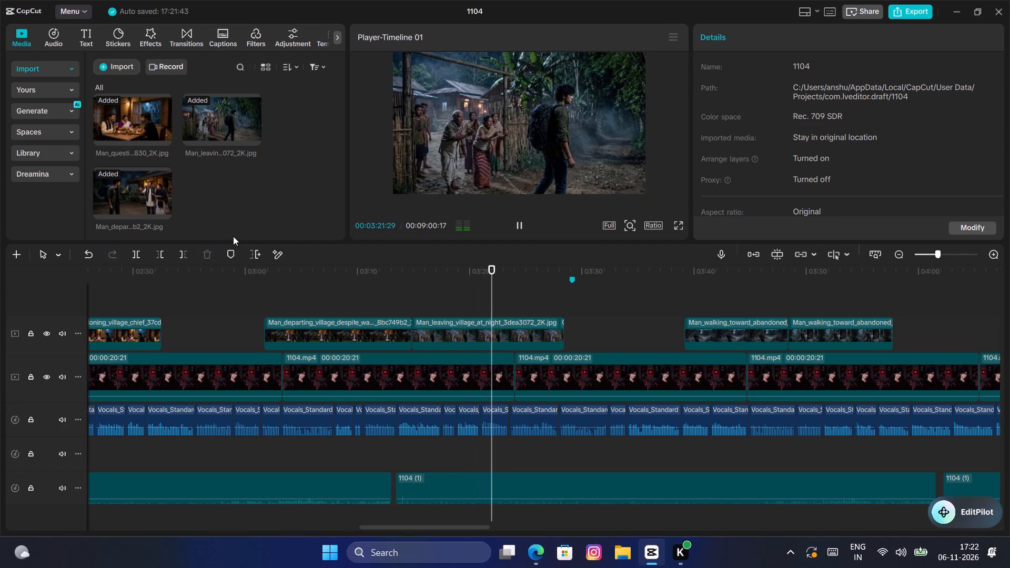
{"action": "key", "text": "space"}
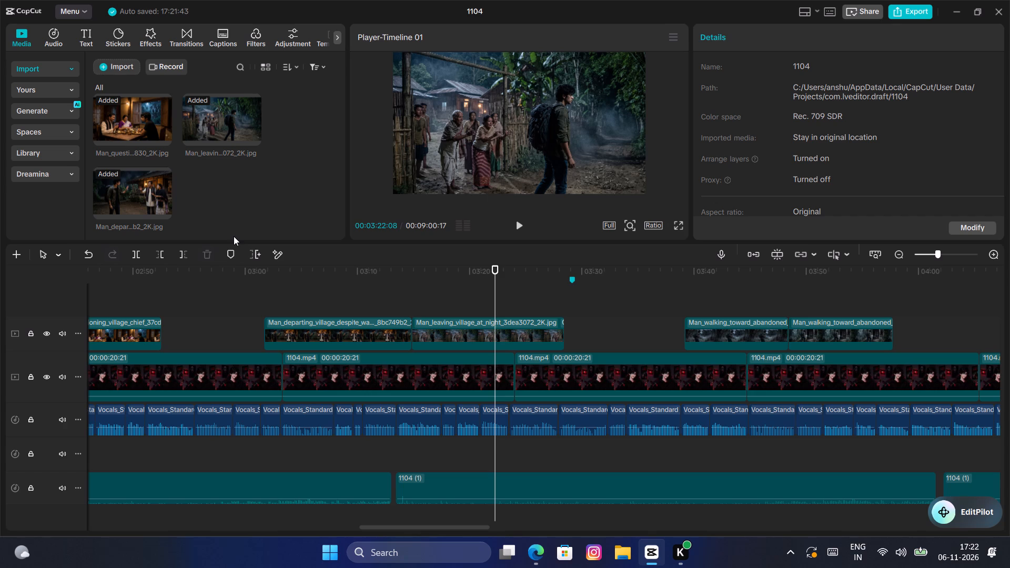
{"action": "key", "text": "space"}
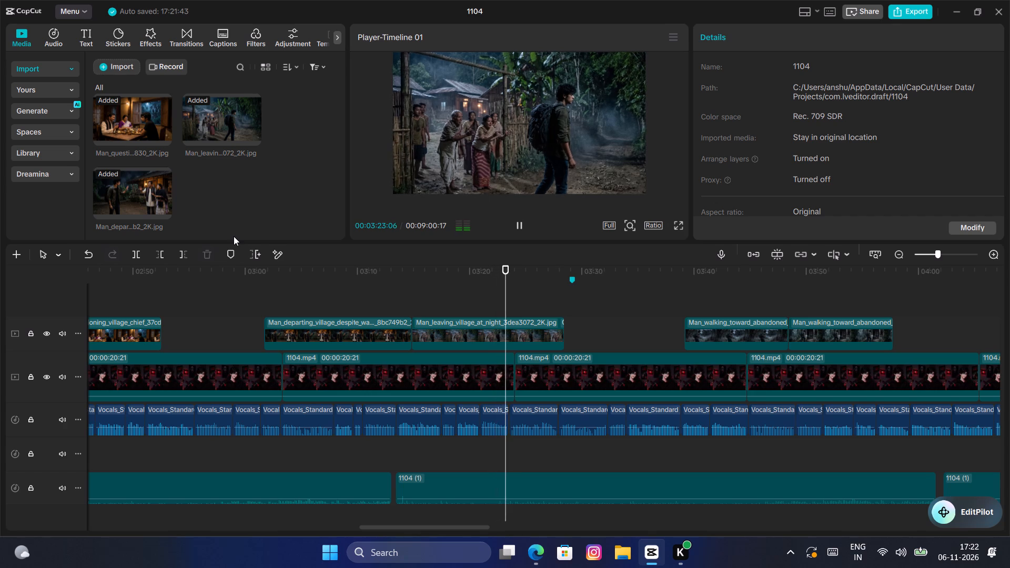
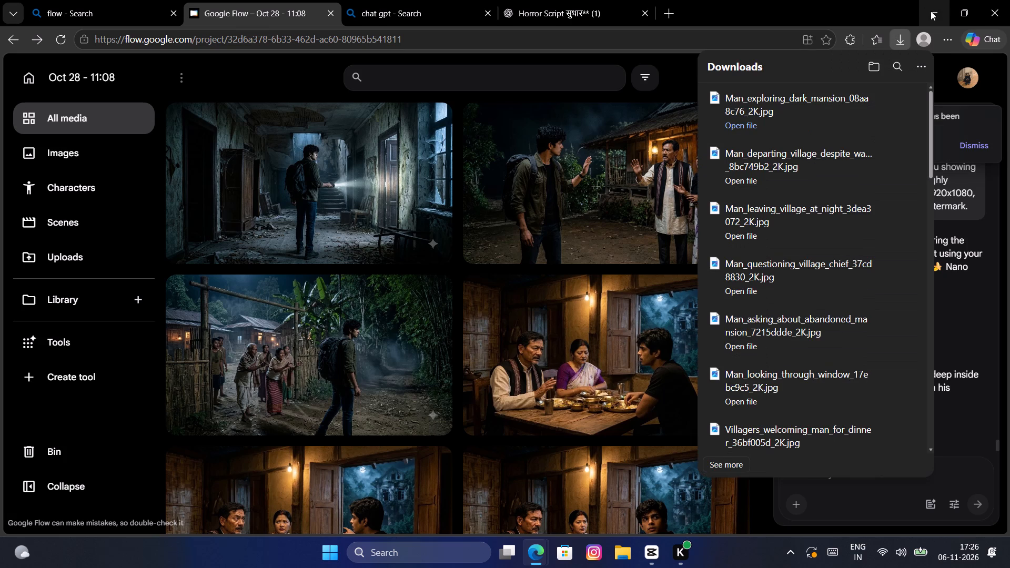
Switch to CapCut and import the Man_exploring_dark_mansion_08aa8c76_2K image from Downloads.
{"action": "left_click", "coordinate": [931, 11]}
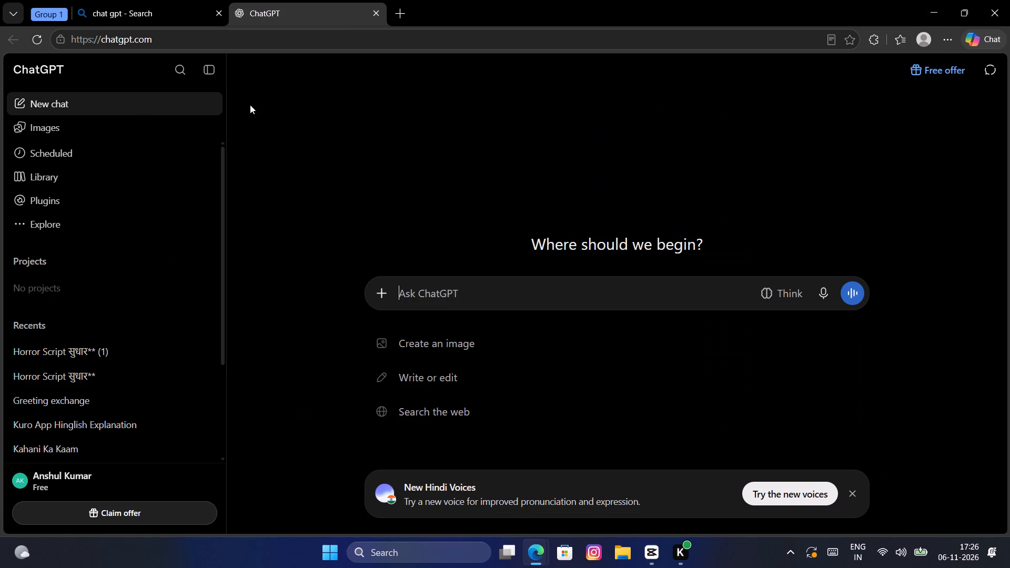
{"action": "left_click", "coordinate": [986, 0]}
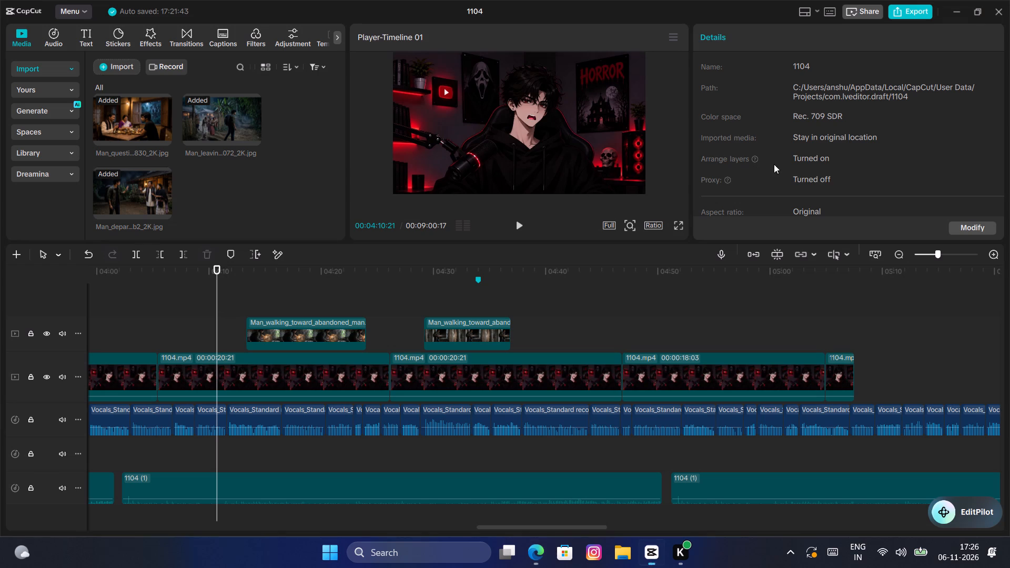
{"action": "left_click", "coordinate": [100, 65]}
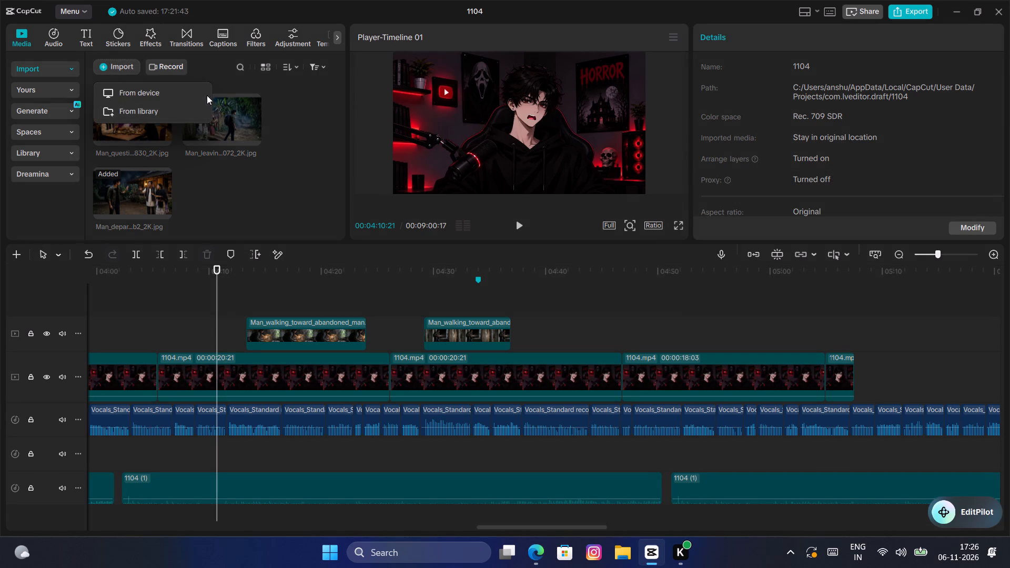
{"action": "left_click", "coordinate": [134, 88]}
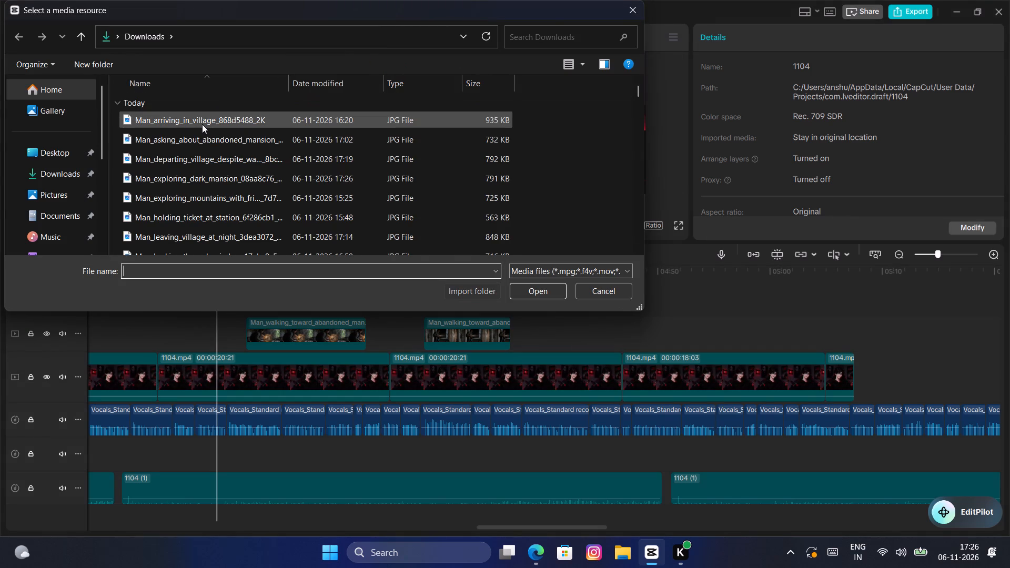
{"action": "left_click", "coordinate": [207, 176]}
{"action": "left_click", "coordinate": [557, 292]}
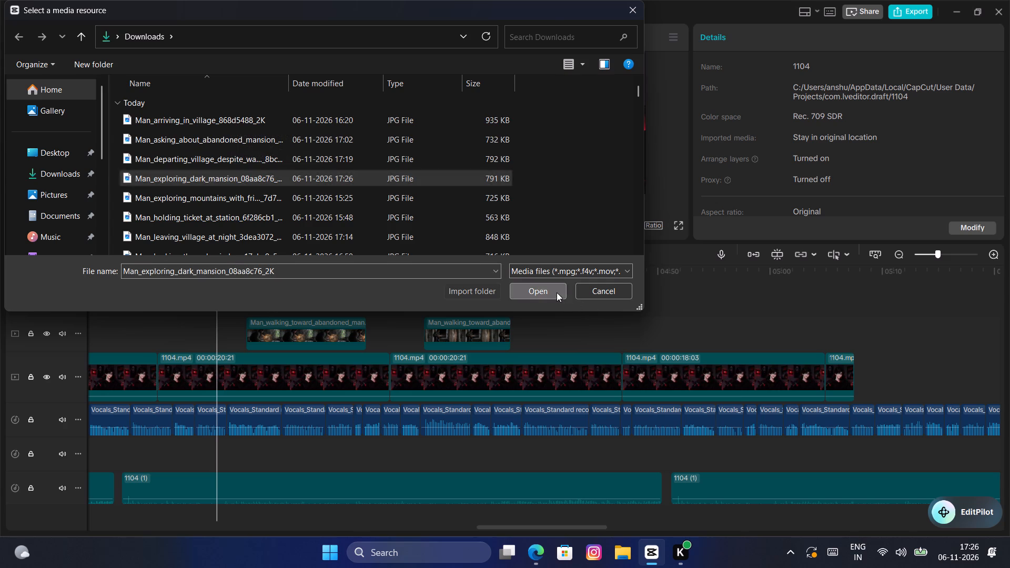
Place the dark-mansion image on the overlay track at about 00:04:06:22 and extend it to the start of the following Man_walking_toward_abandoned clip.
{"action": "triple_click", "coordinate": [175, 303]}
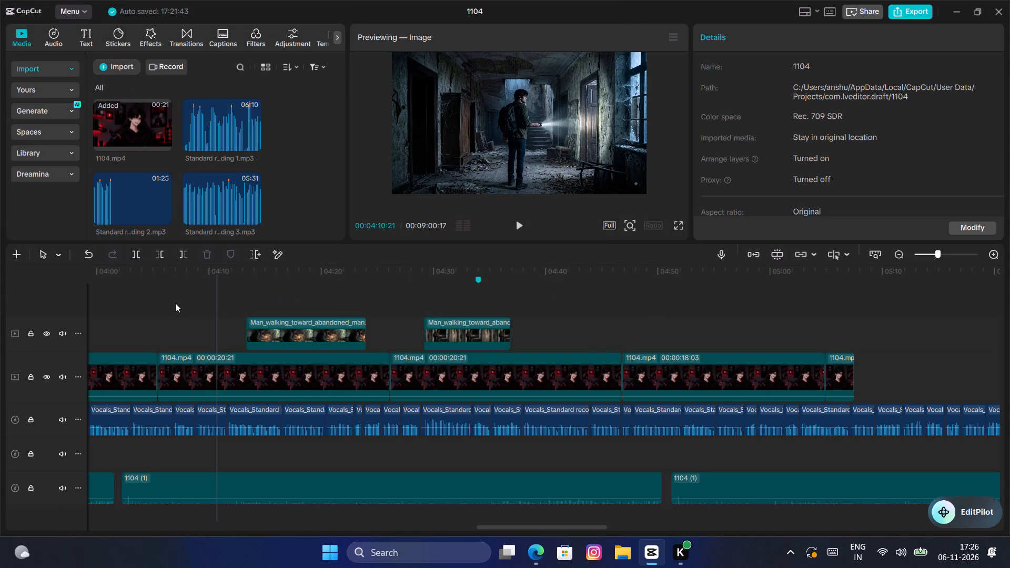
{"action": "left_click", "coordinate": [175, 303]}
{"action": "left_click_drag", "start_coordinate": [174, 303], "coordinate": [98, 318]}
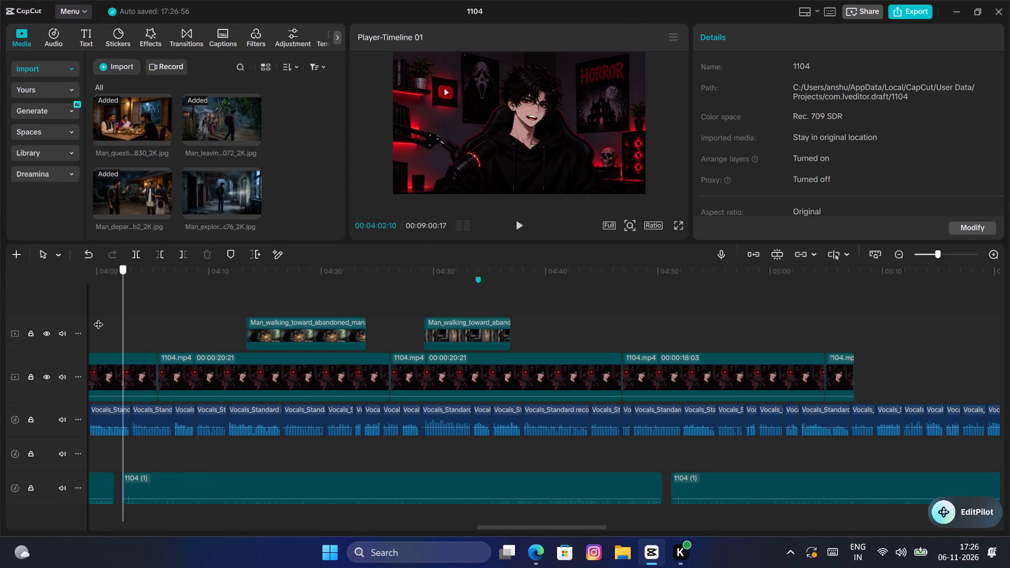
{"action": "left_click_drag", "start_coordinate": [98, 318], "coordinate": [209, 333]}
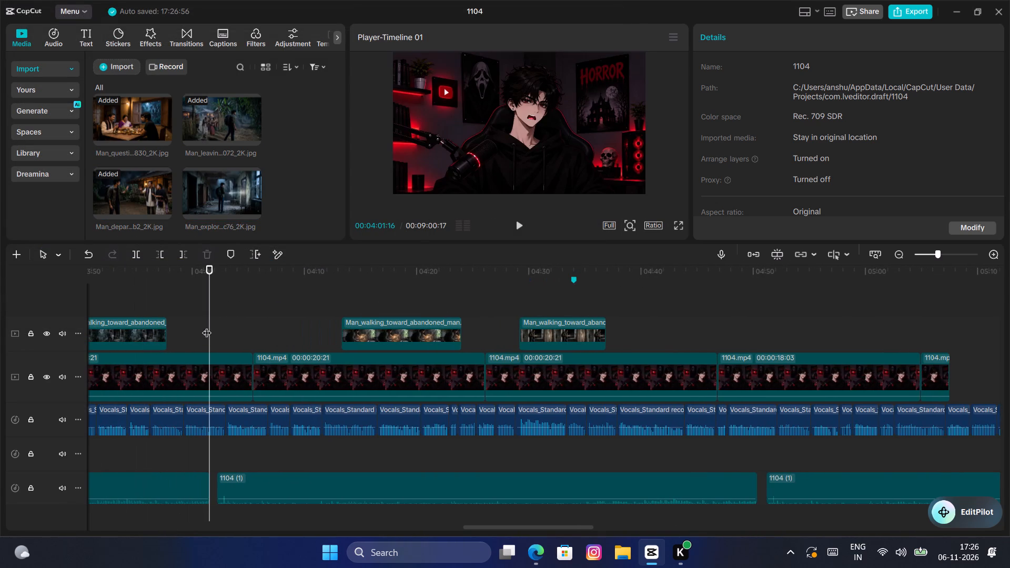
{"action": "key", "text": "space"}
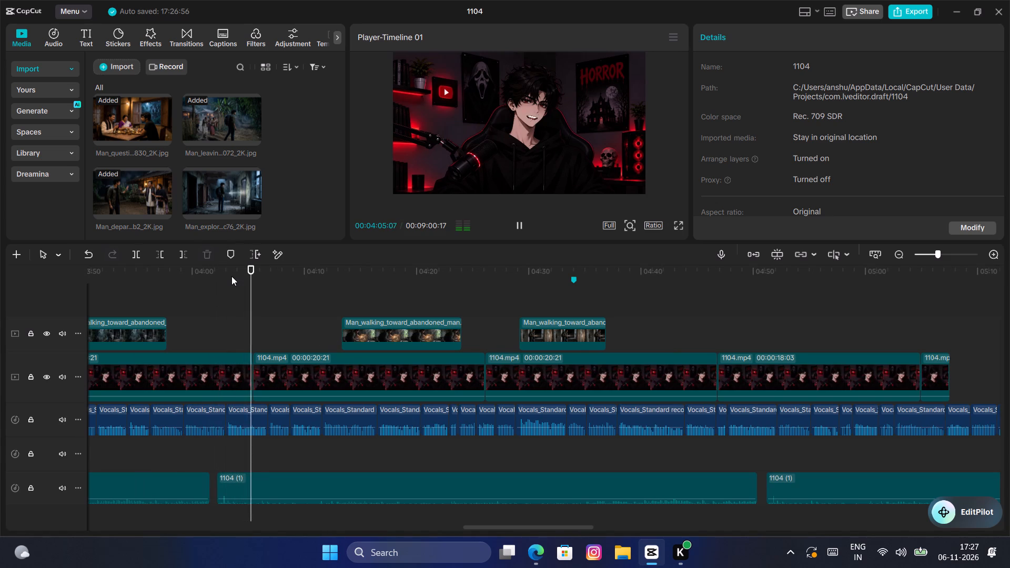
{"action": "key", "text": "space"}
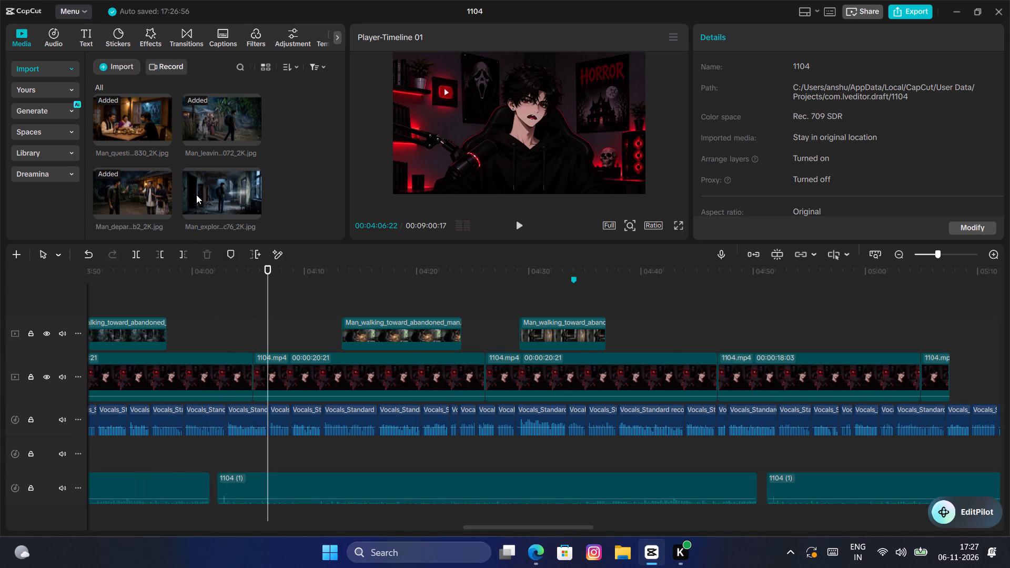
{"action": "left_click", "coordinate": [210, 188]}
{"action": "left_click_drag", "start_coordinate": [211, 188], "coordinate": [270, 312]}
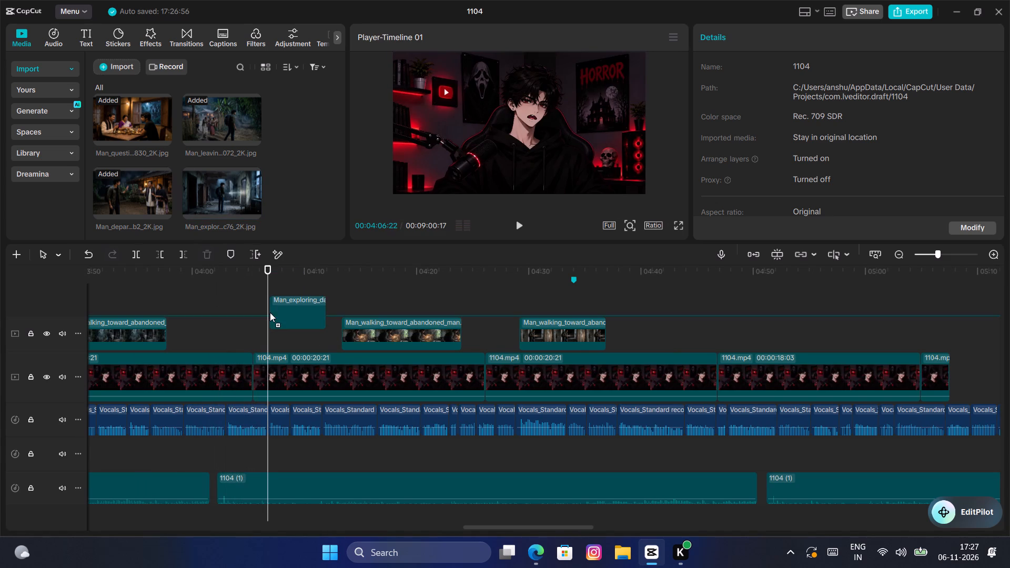
{"action": "left_click_drag", "start_coordinate": [270, 312], "coordinate": [267, 331]}
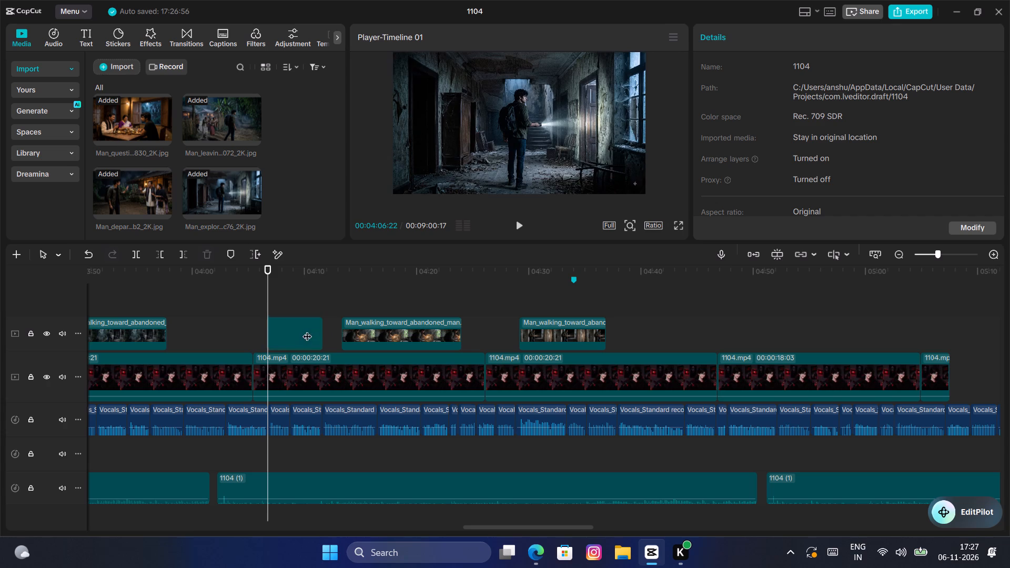
{"action": "left_click_drag", "start_coordinate": [324, 325], "coordinate": [346, 331]}
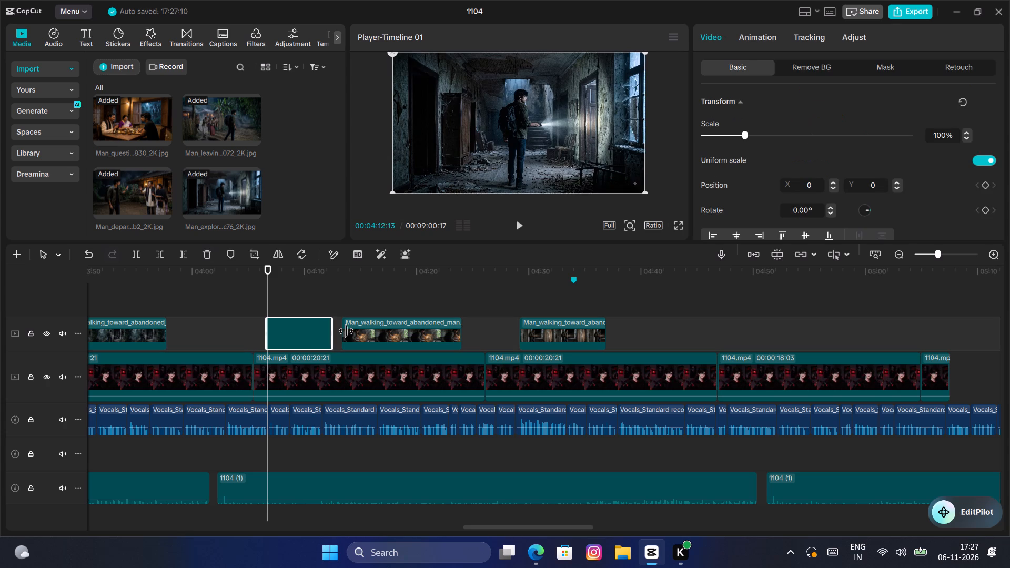
{"action": "left_click_drag", "start_coordinate": [346, 331], "coordinate": [347, 331]}
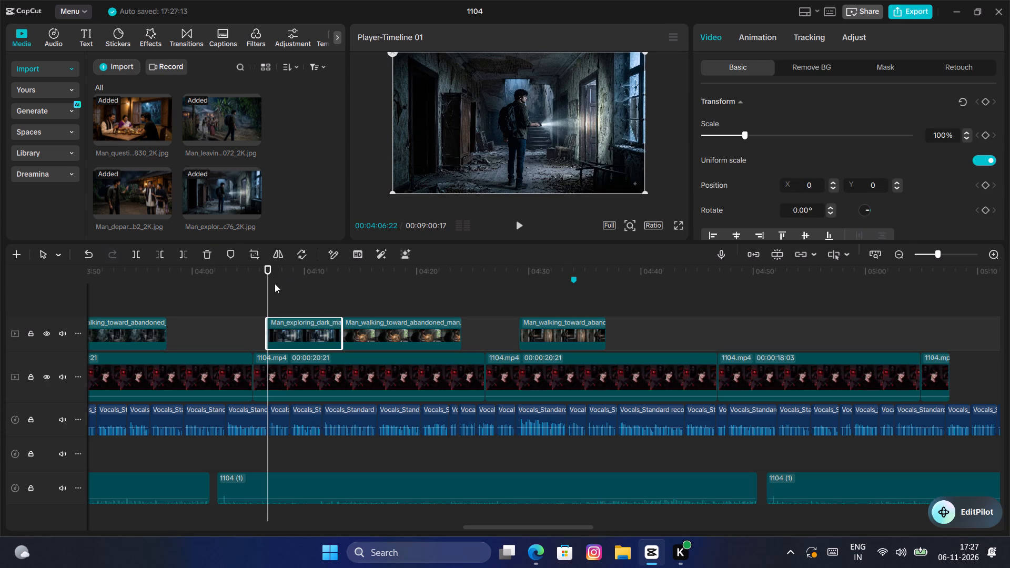
Add Transform keyframes at the start and near the end of the dark-mansion clip.
{"action": "left_click_drag", "start_coordinate": [268, 293], "coordinate": [266, 299]}
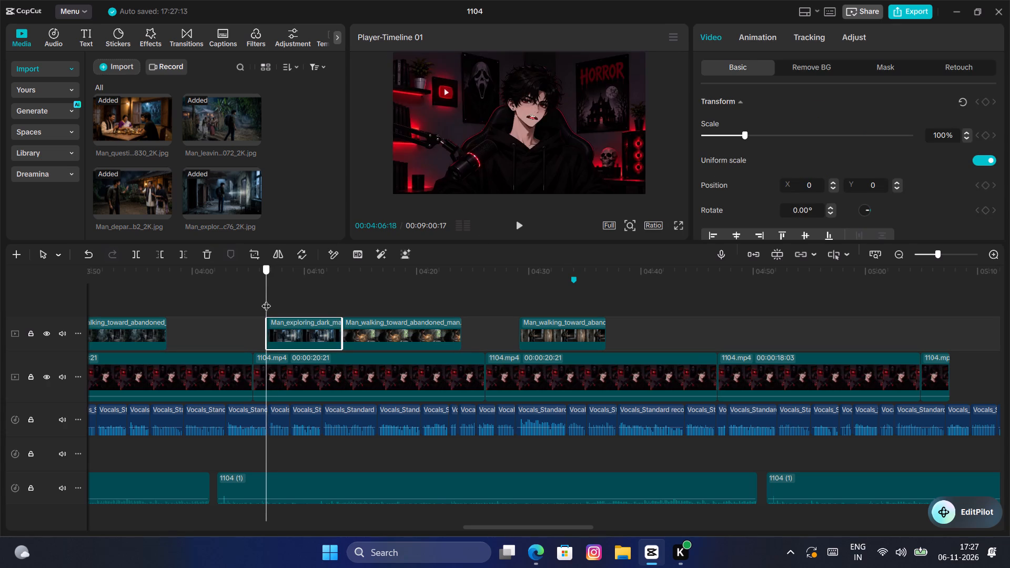
{"action": "left_click_drag", "start_coordinate": [266, 299], "coordinate": [268, 302]}
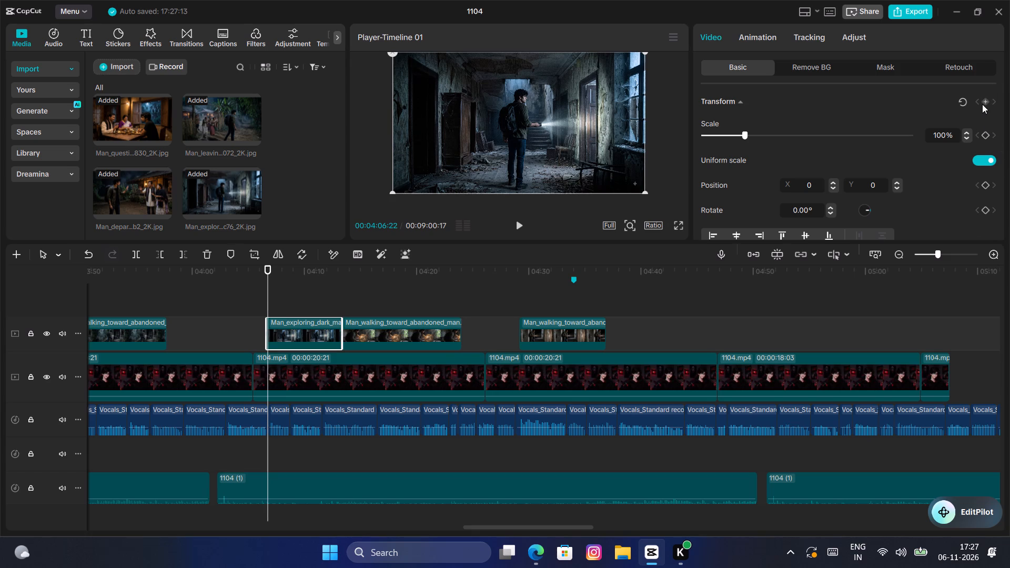
{"action": "left_click", "coordinate": [982, 104]}
{"action": "left_click", "coordinate": [985, 101]}
{"action": "left_click_drag", "start_coordinate": [268, 287], "coordinate": [340, 308]}
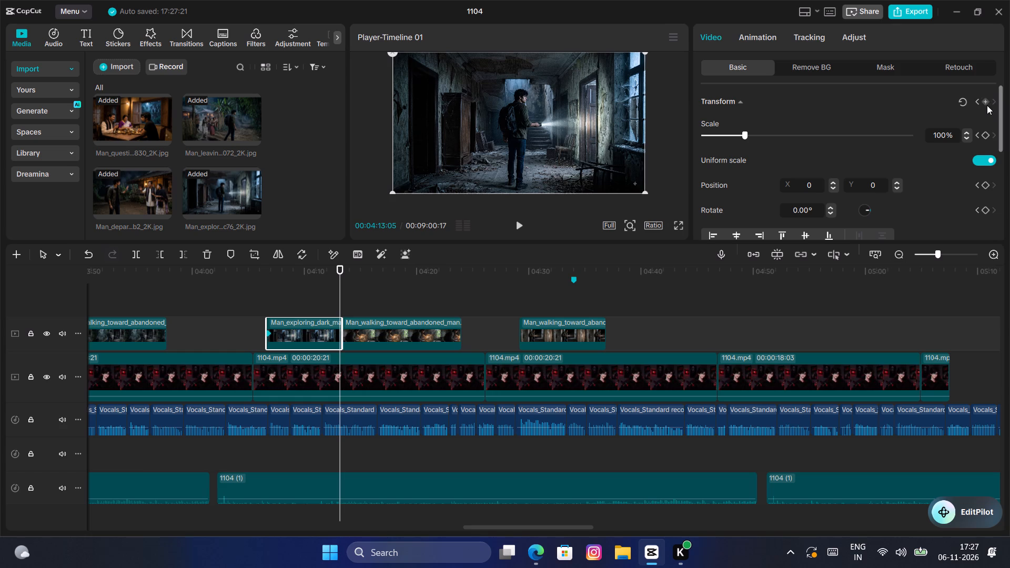
{"action": "left_click", "coordinate": [987, 105]}
Set the scale at the dark-mansion clip's starting keyframe to 112%.
{"action": "left_click", "coordinate": [268, 332]}
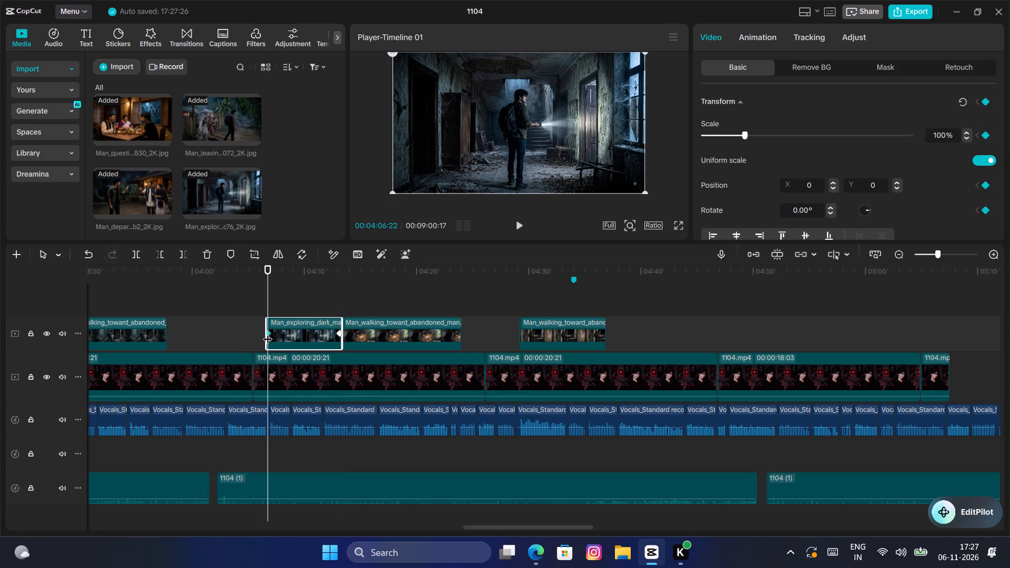
{"action": "left_click", "coordinate": [947, 136]}
{"action": "key", "text": "BackSpace"}
{"action": "key", "text": "BackSpace"}
{"action": "type", "text": "12"}
{"action": "key", "text": "Return"}
Shift the dark-mansion clip's ending keyframe closer to the clip's end and set the scale there to 132%.
{"action": "left_click", "coordinate": [336, 331]}
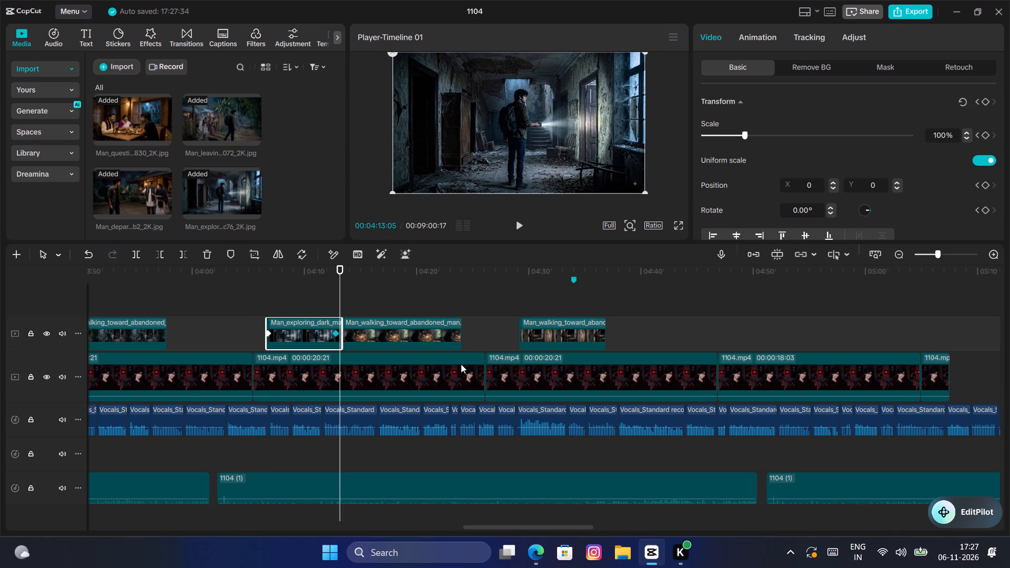
{"action": "left_click_drag", "start_coordinate": [334, 331], "coordinate": [341, 331]}
{"action": "left_click", "coordinate": [946, 137]}
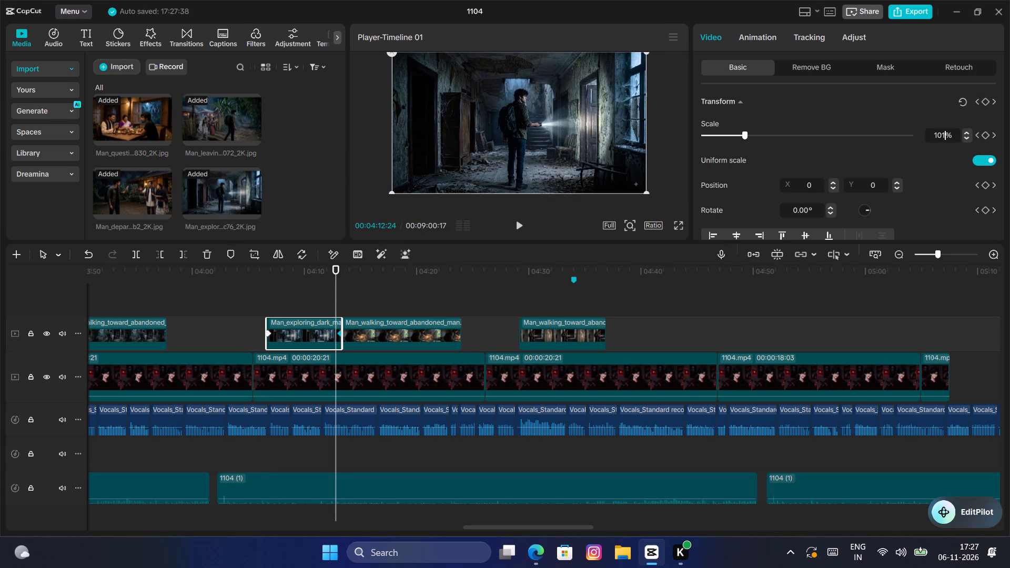
{"action": "left_click", "coordinate": [338, 286]}
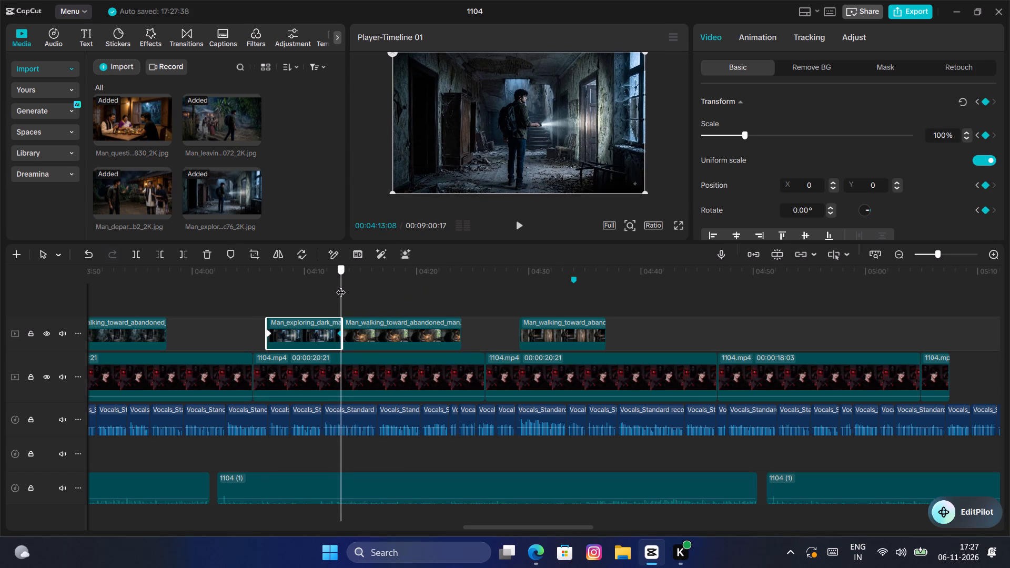
{"action": "left_click", "coordinate": [945, 132]}
{"action": "key", "text": "BackSpace"}
{"action": "key", "text": "BackSpace"}
{"action": "type", "text": "32"}
{"action": "key", "text": "Return"}
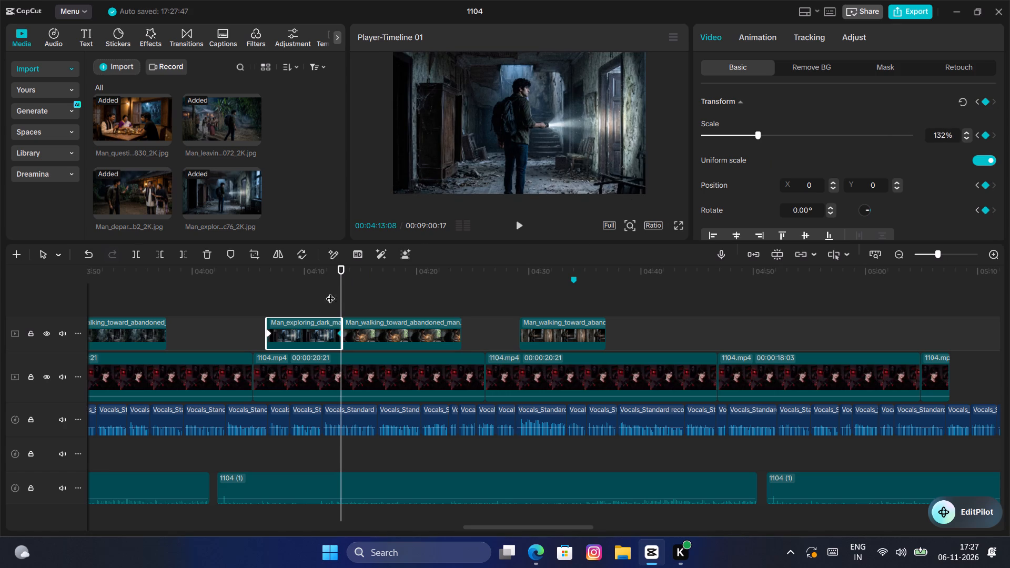
Play back the narration from the start of the dark-mansion clip to about 00:04:53, replaying the stretch after 00:04:40, to find the next scene to illustrate.
{"action": "left_click", "coordinate": [267, 307]}
{"action": "key", "text": "space"}
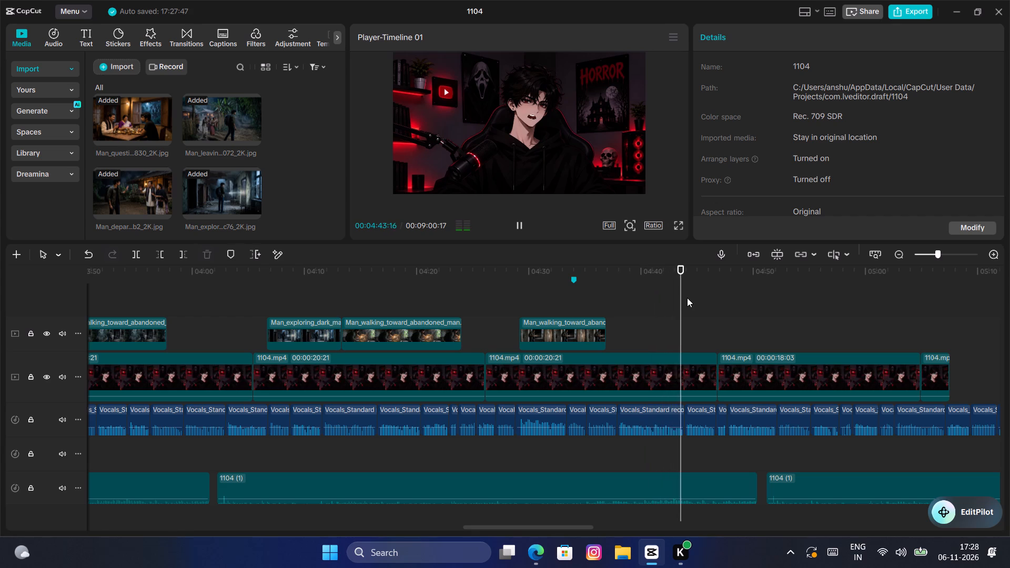
{"action": "key", "text": "space"}
{"action": "key", "text": "space"}
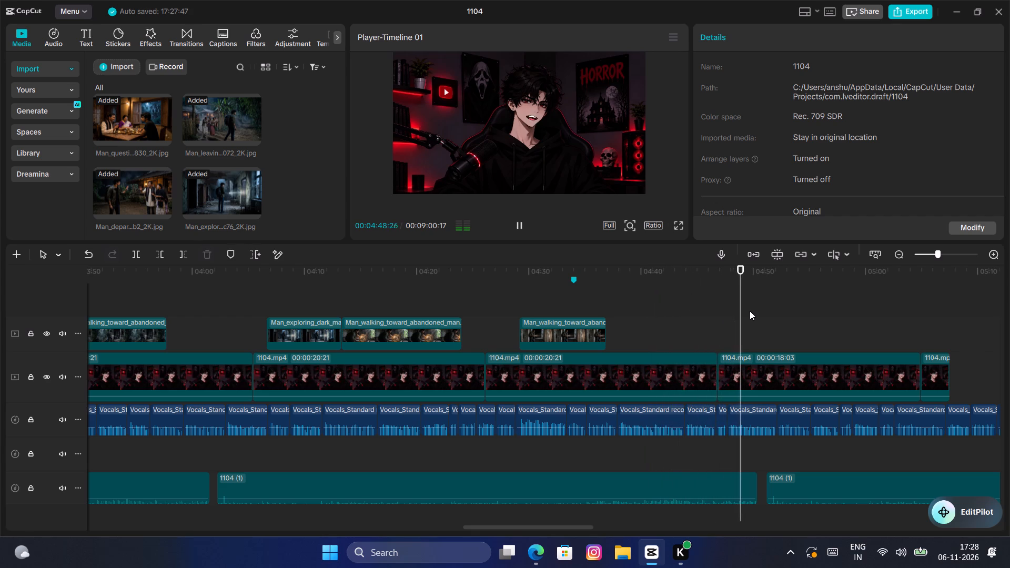
{"action": "key", "text": "space"}
{"action": "left_click", "coordinate": [639, 301]}
{"action": "key", "text": "space"}
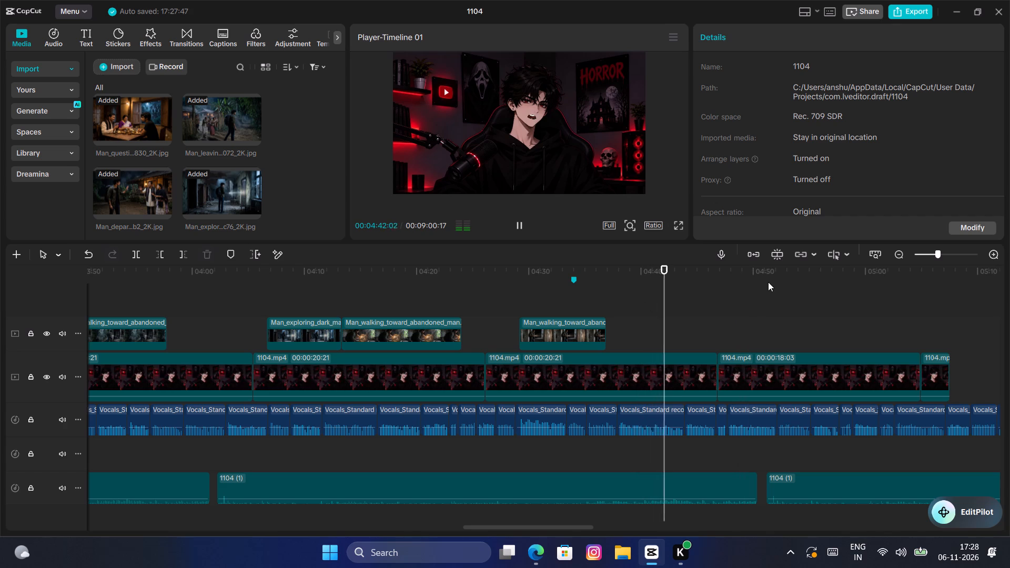
{"action": "key", "text": "space"}
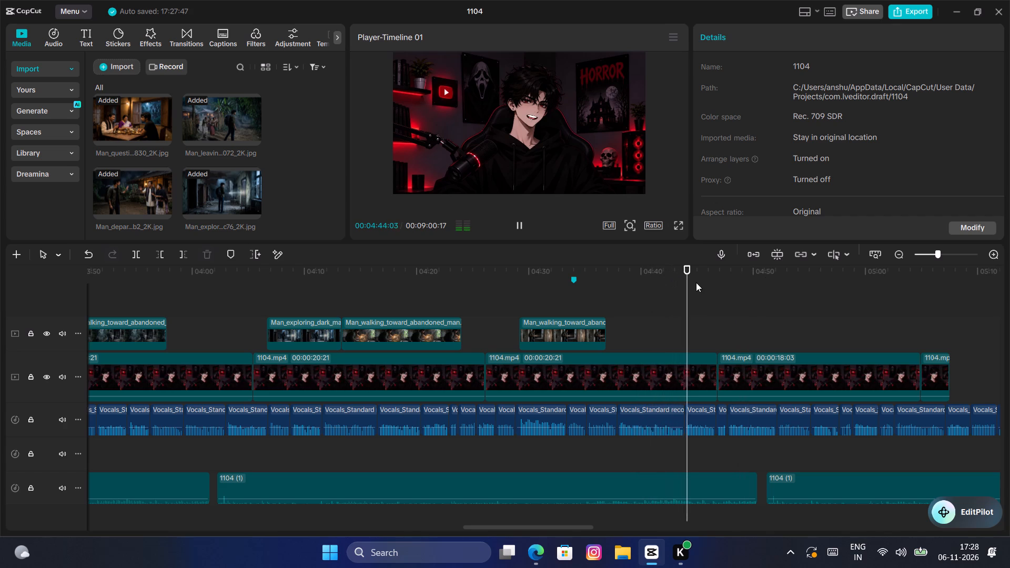
{"action": "key", "text": "space"}
{"action": "left_click_drag", "start_coordinate": [689, 328], "coordinate": [682, 328]}
{"action": "key", "text": "space"}
{"action": "key", "text": "space"}
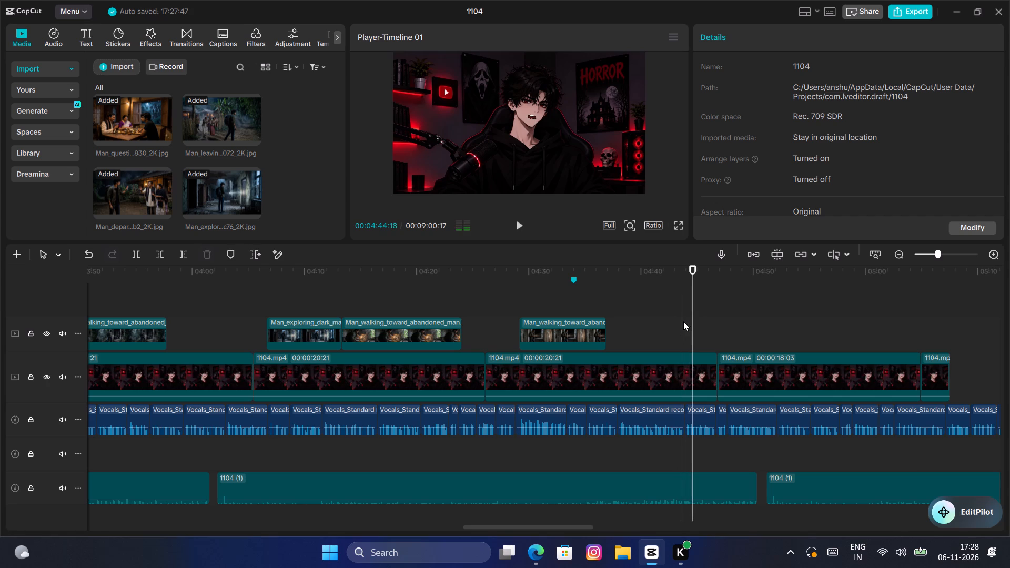
{"action": "key", "text": "space"}
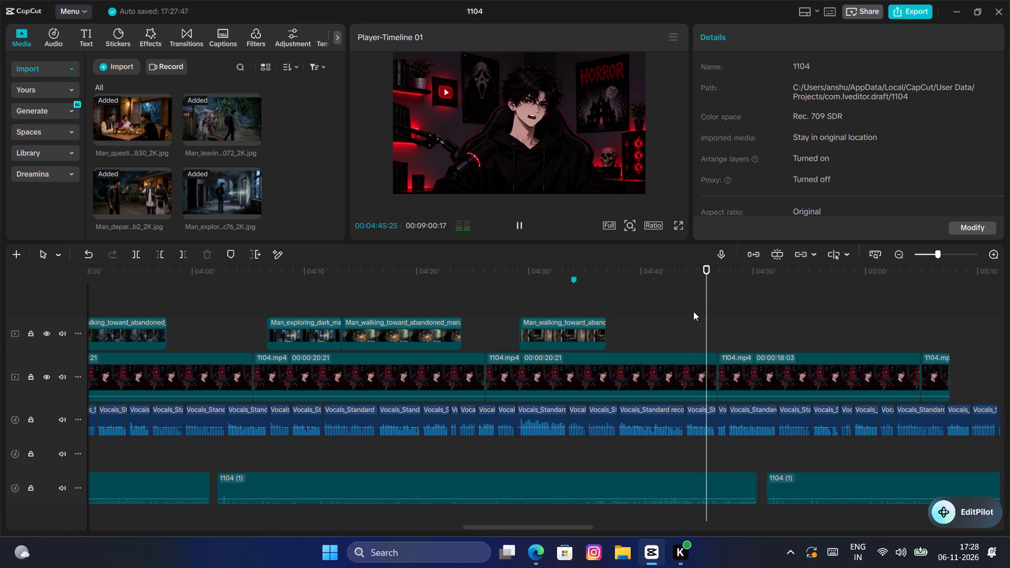
{"action": "key", "text": "space"}
{"action": "key", "text": "space"}
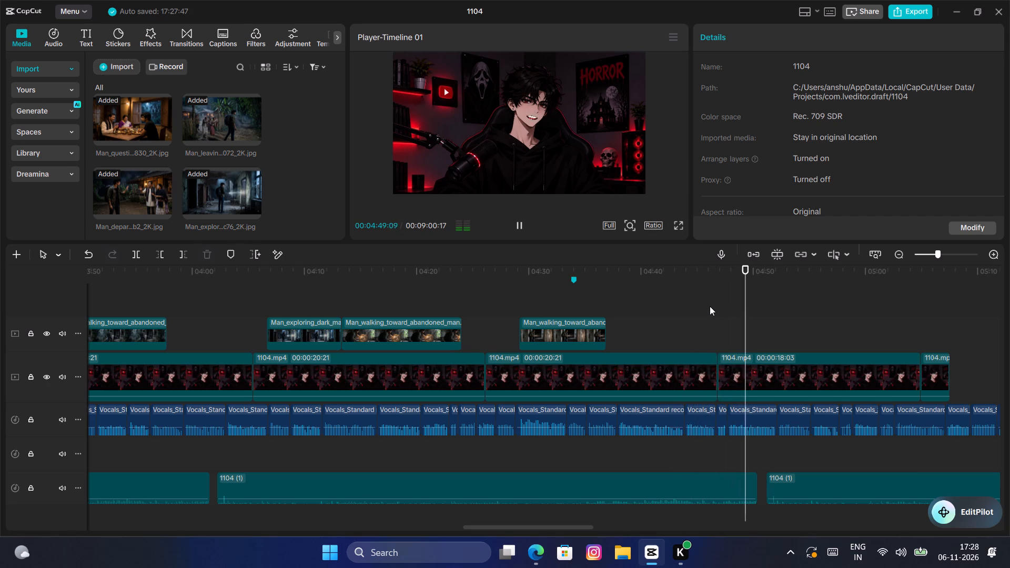
{"action": "key", "text": "space"}
{"action": "key", "text": "space"}
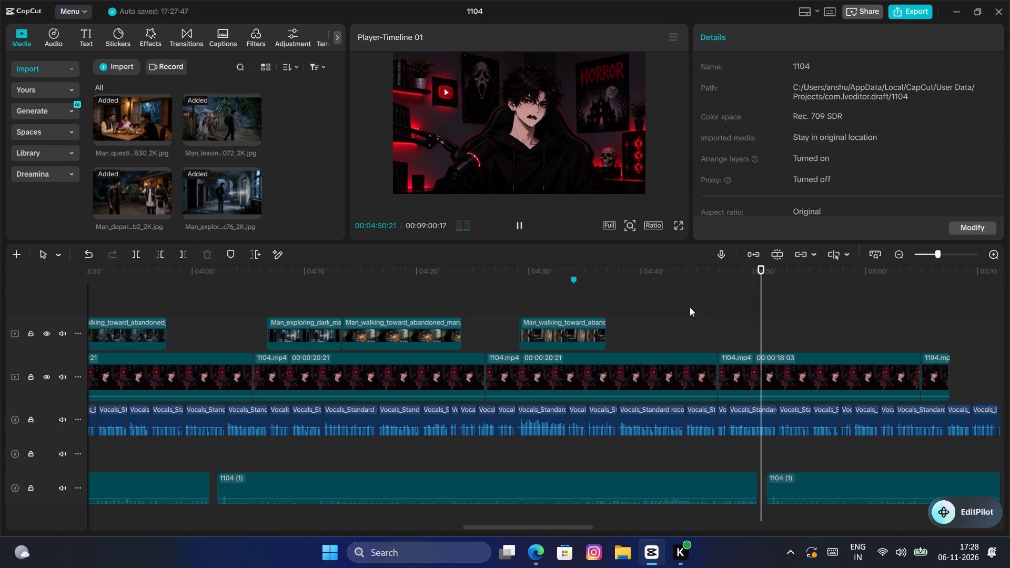
{"action": "key", "text": "space"}
{"action": "key", "text": "space"}
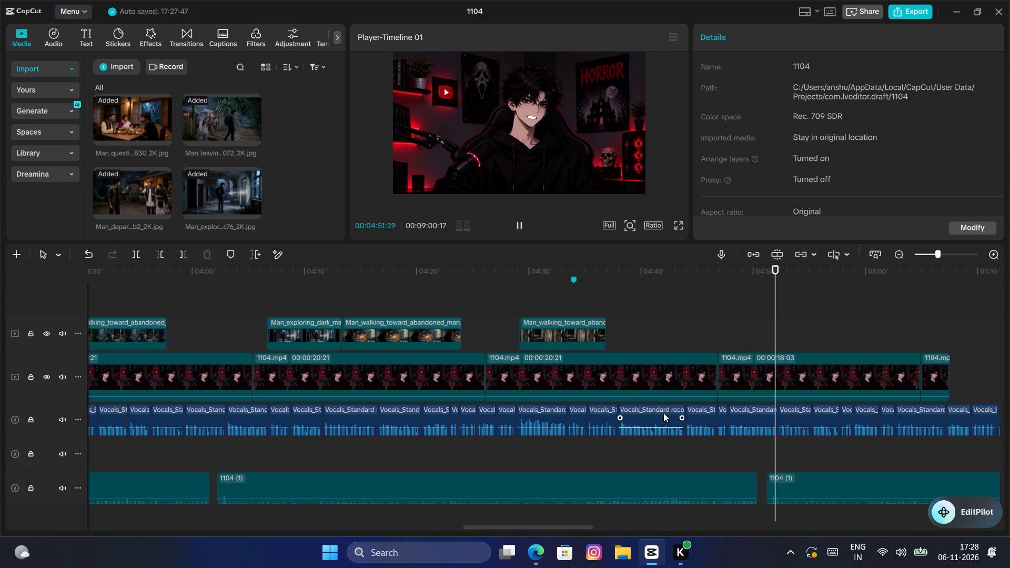
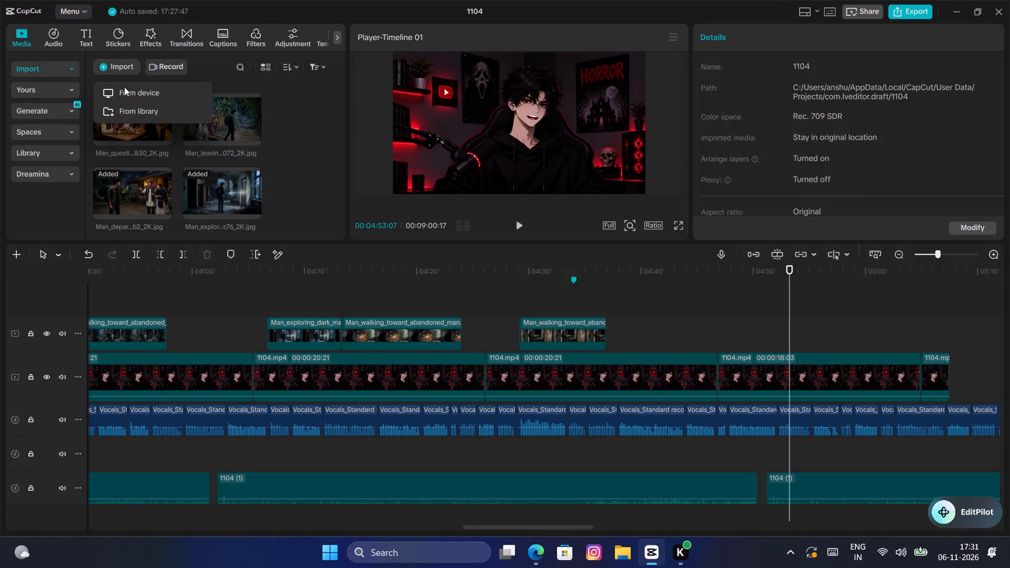
{"action": "left_click", "coordinate": [134, 94]}
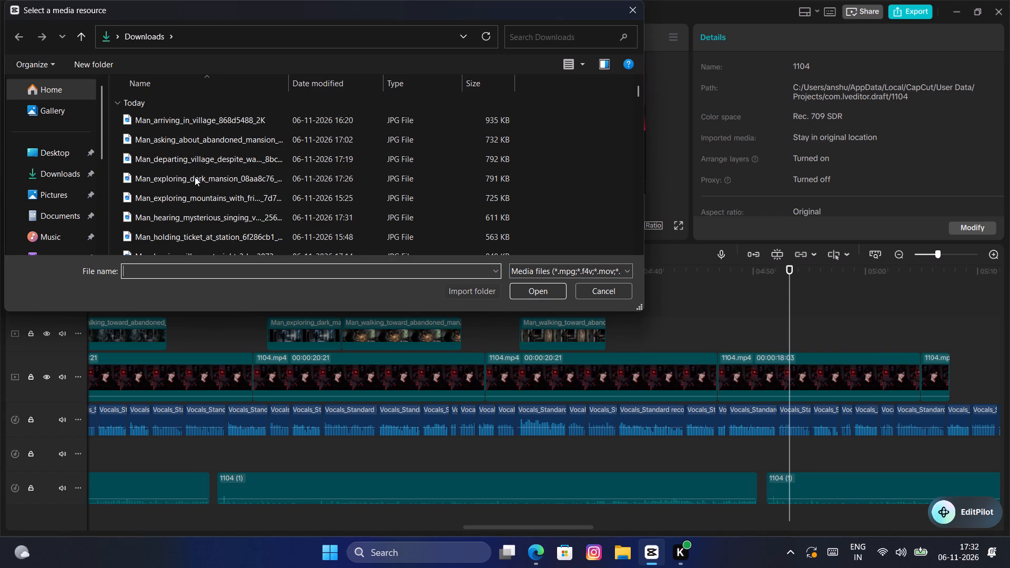
{"action": "left_click", "coordinate": [241, 221]}
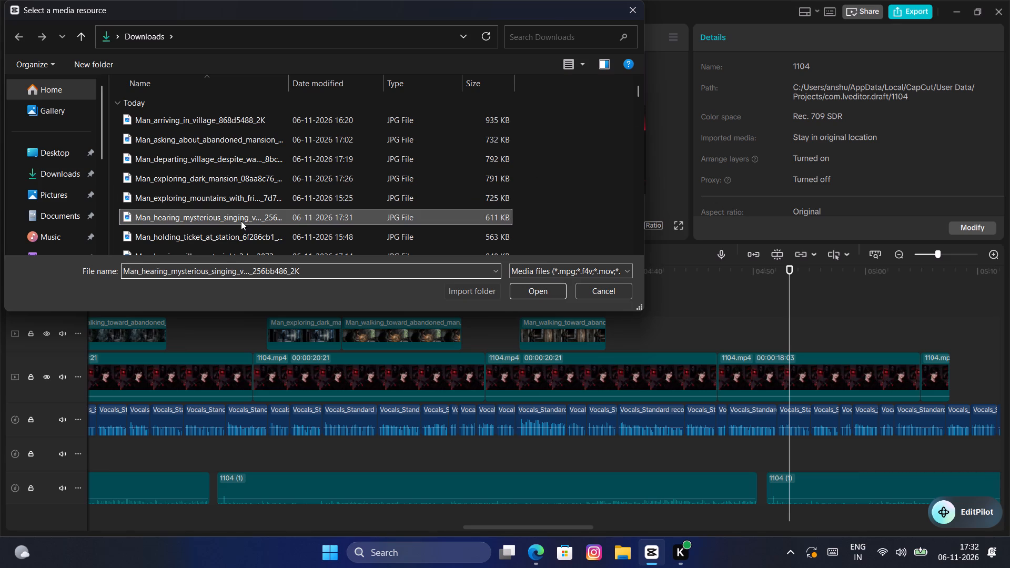
{"action": "left_click", "coordinate": [536, 286]}
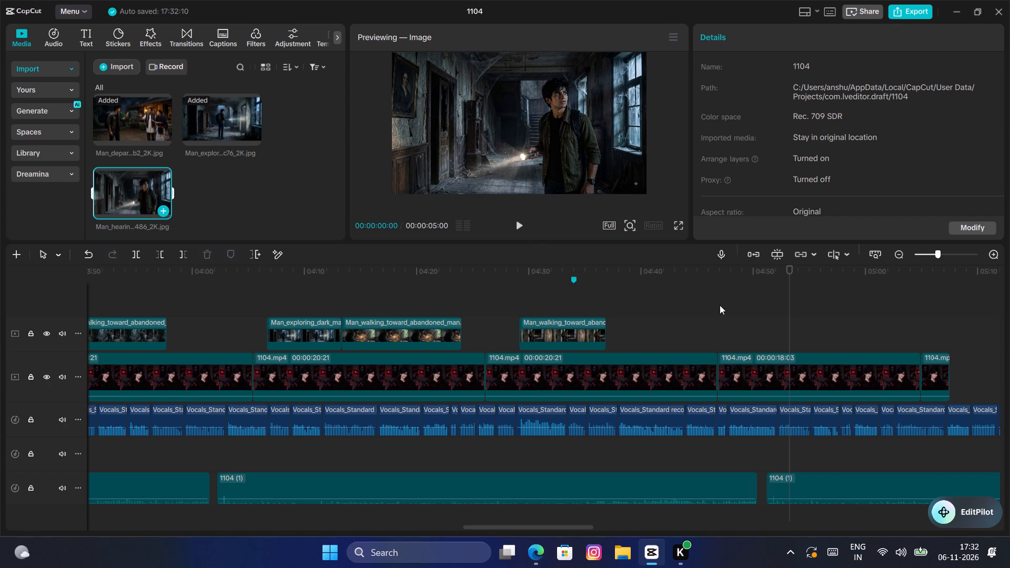
Play the narration to find the singing moment and place the Man_hearing image on the overlay track at about 00:04:44:06.
{"action": "left_click", "coordinate": [501, 296]}
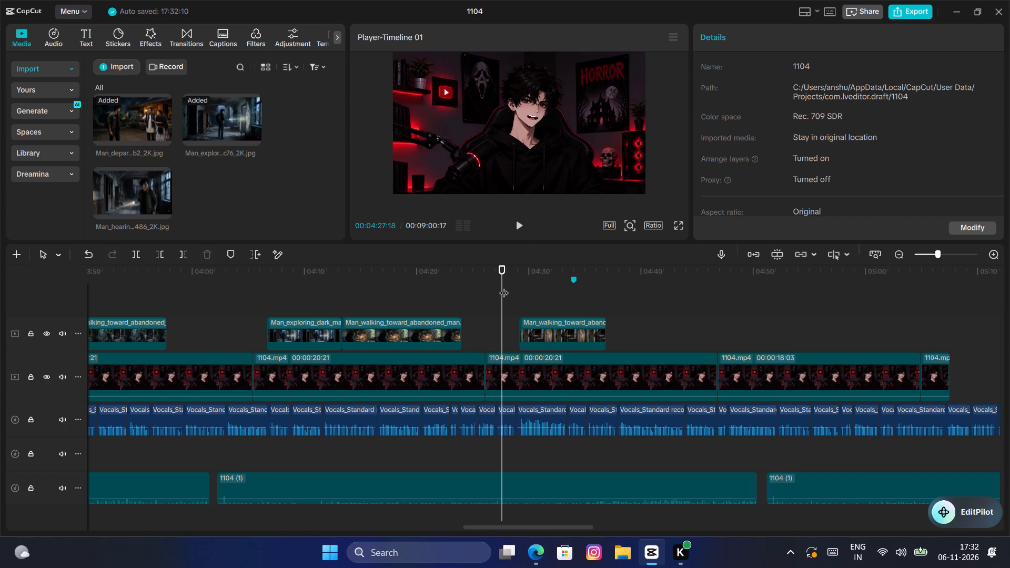
{"action": "key", "text": "space"}
{"action": "left_click", "coordinate": [516, 224]}
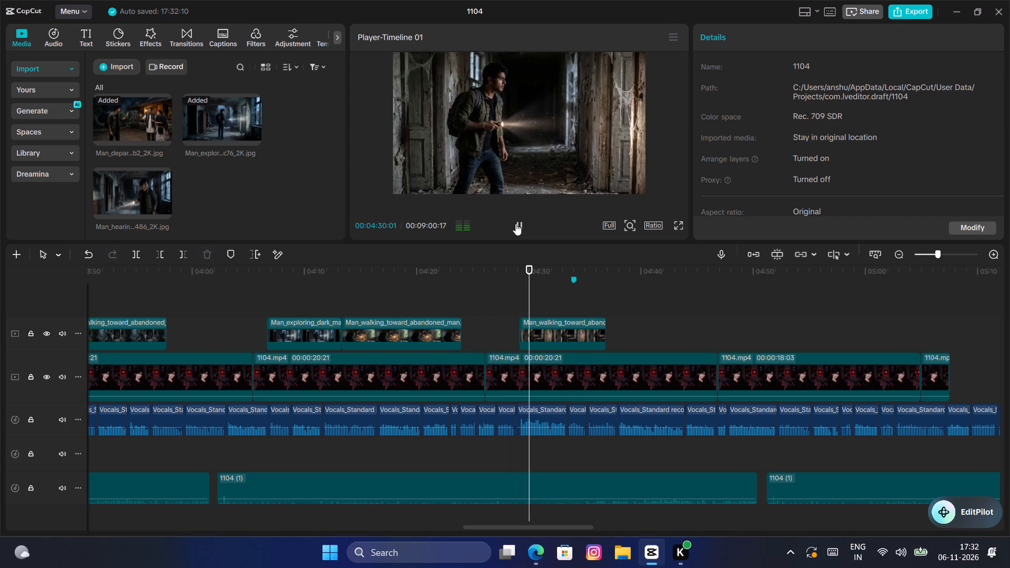
{"action": "left_click", "coordinate": [627, 312]}
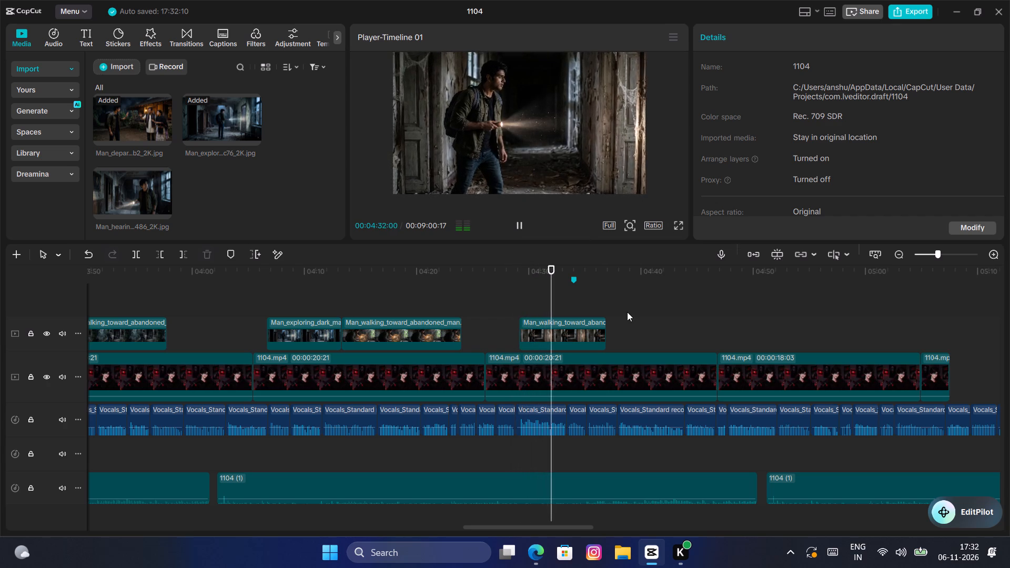
{"action": "key", "text": "space"}
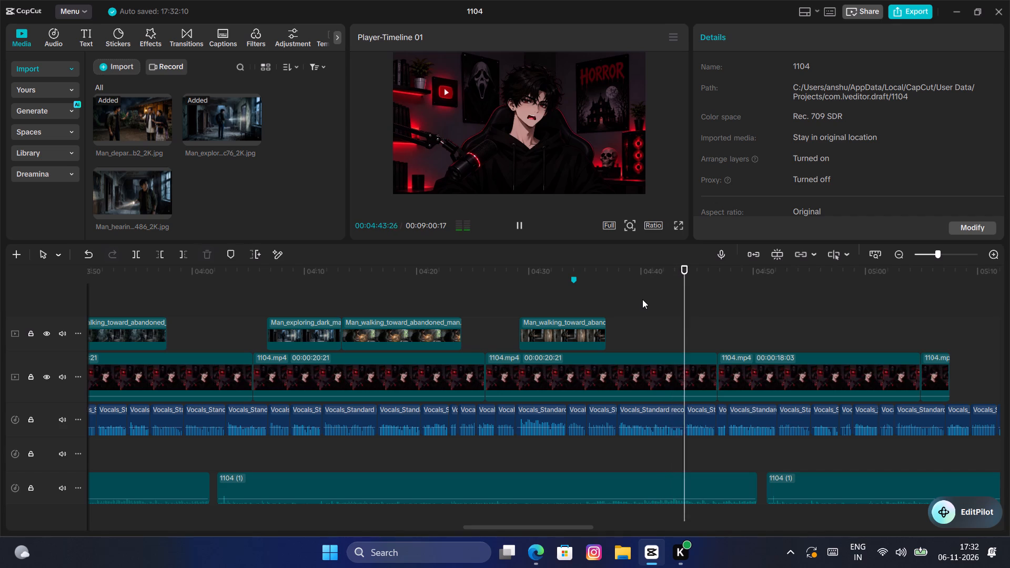
{"action": "key", "text": "space"}
{"action": "left_click", "coordinate": [108, 178]}
{"action": "left_click_drag", "start_coordinate": [108, 178], "coordinate": [686, 337]}
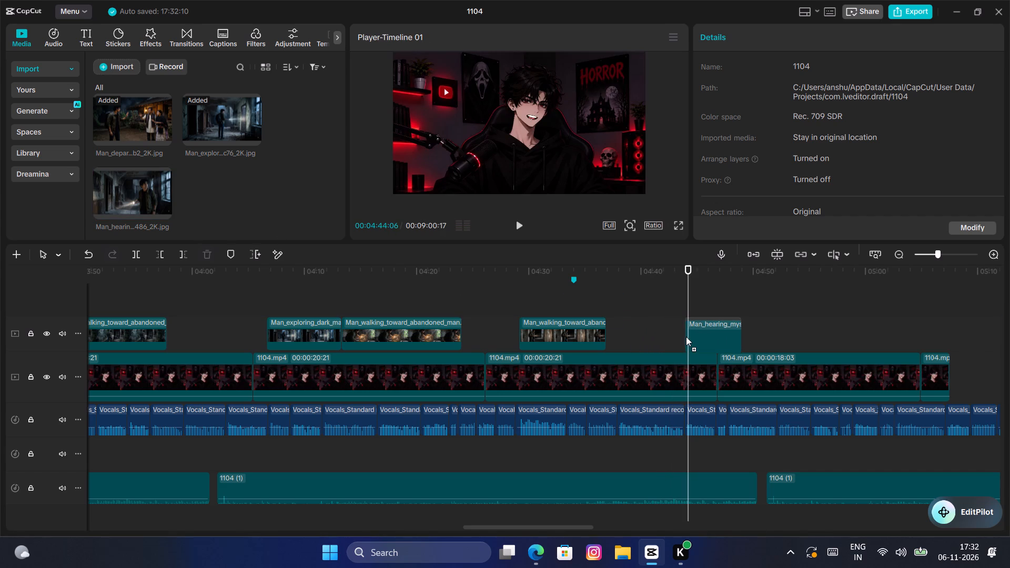
{"action": "left_click_drag", "start_coordinate": [686, 337], "coordinate": [689, 333]}
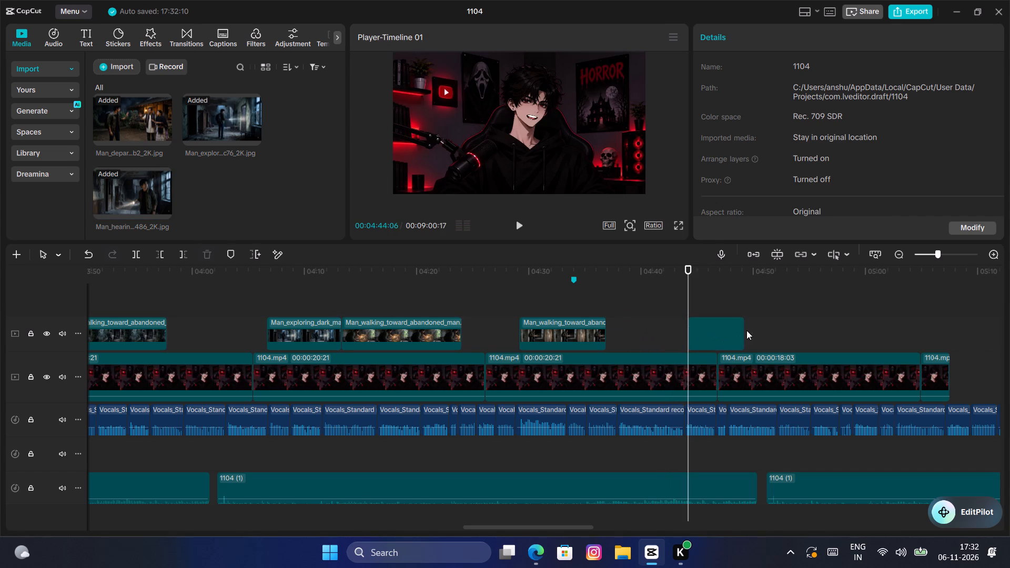
Check the Man_hearing clip's length against the narration and adjust its end to about 00:04:50.
{"action": "left_click_drag", "start_coordinate": [745, 329], "coordinate": [775, 334]}
{"action": "key", "text": "space"}
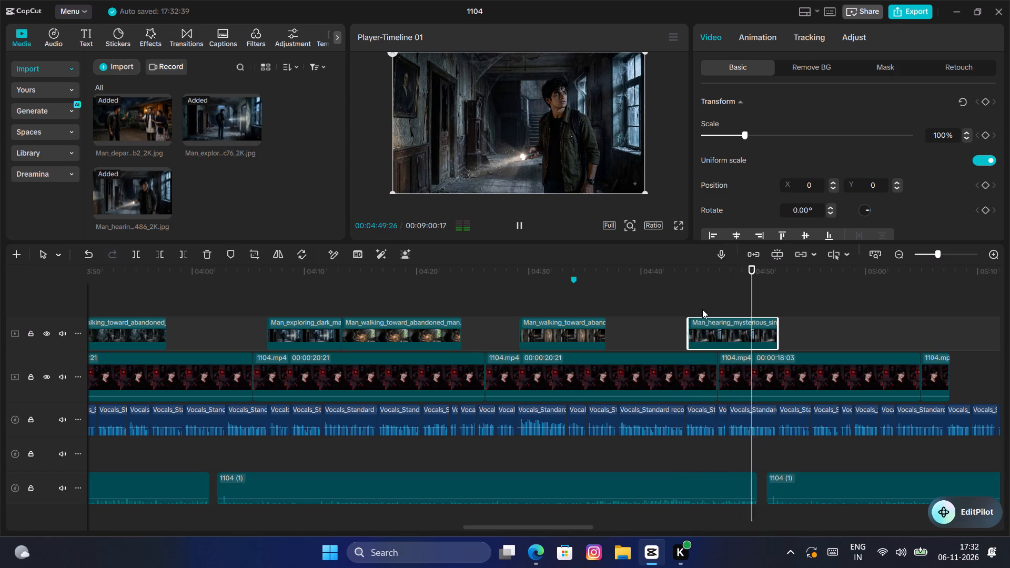
{"action": "key", "text": "space"}
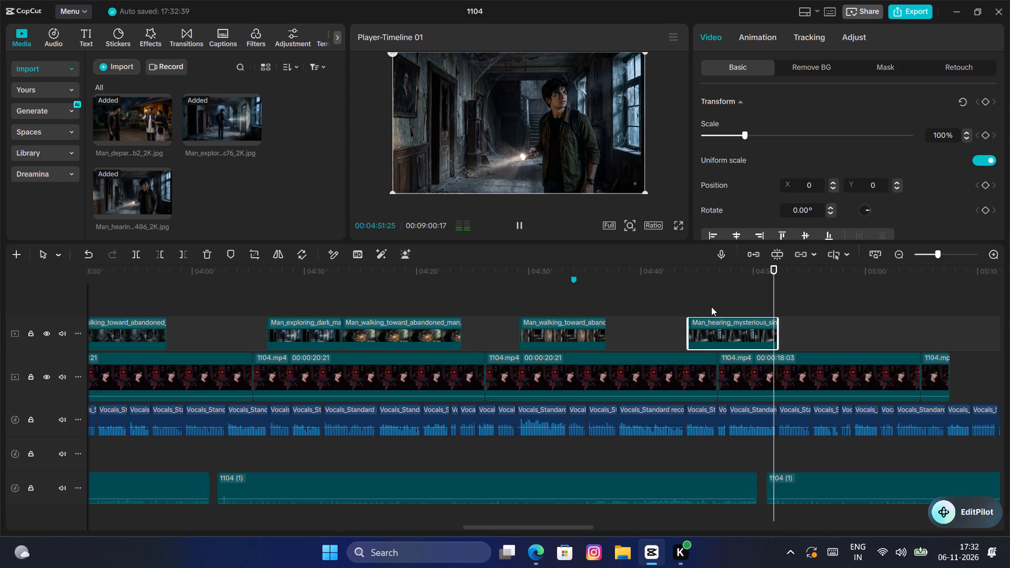
{"action": "key", "text": "space"}
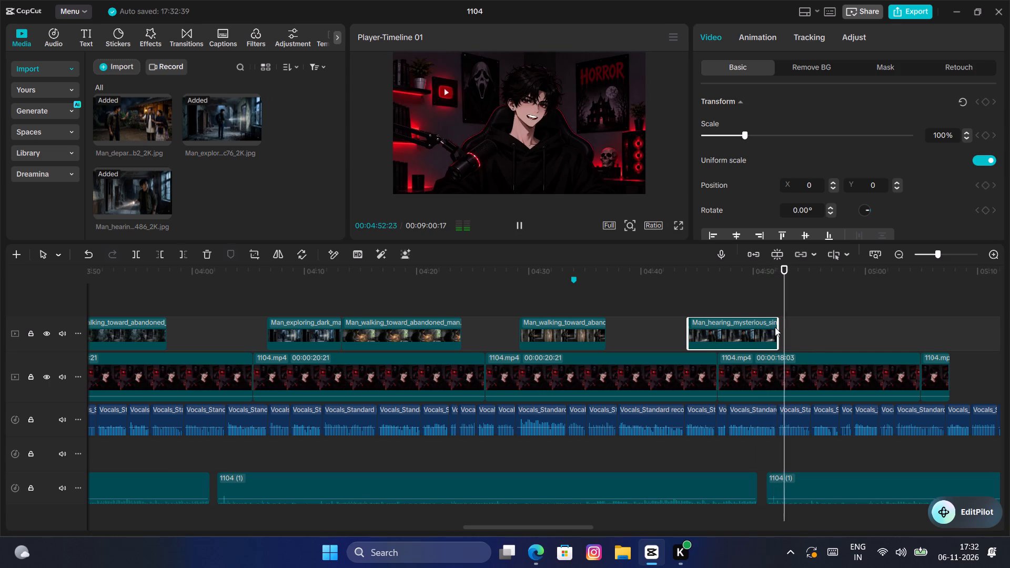
{"action": "left_click_drag", "start_coordinate": [777, 329], "coordinate": [761, 347]}
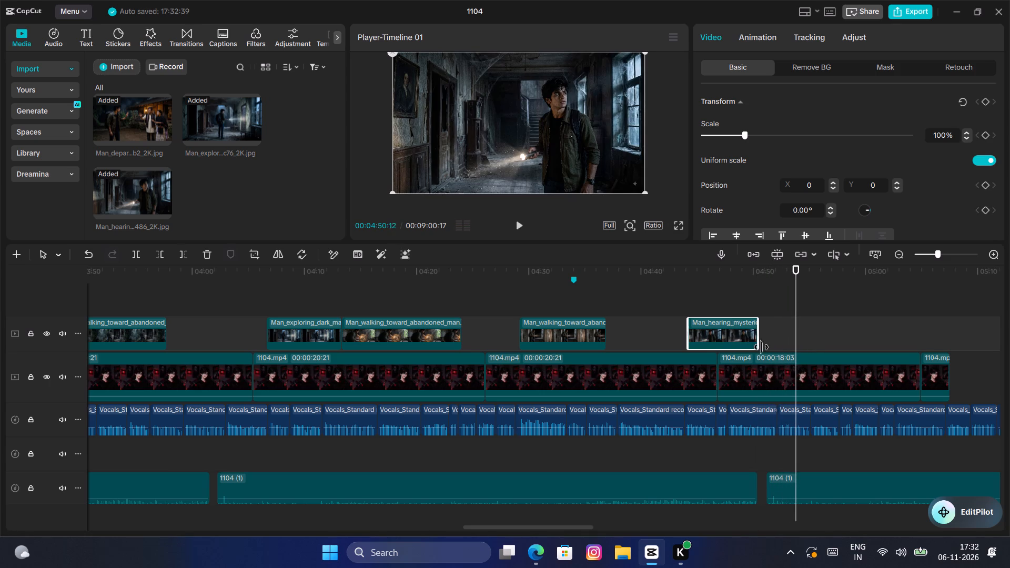
{"action": "left_click_drag", "start_coordinate": [761, 347], "coordinate": [753, 353]}
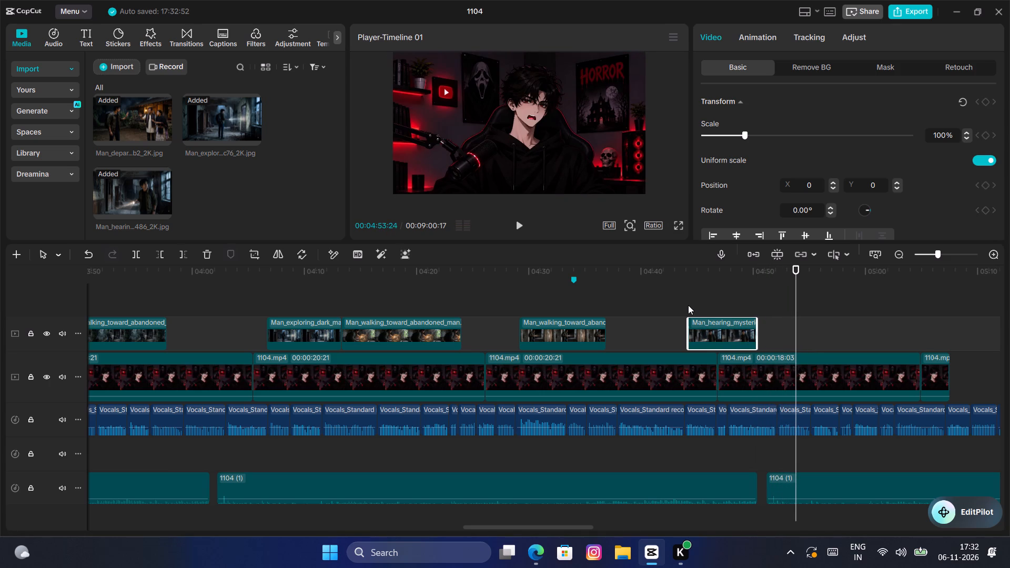
Add a transform keyframe at the start of the Man_hearing clip with the scale set to 112%.
{"action": "left_click", "coordinate": [688, 305]}
{"action": "left_click", "coordinate": [702, 329]}
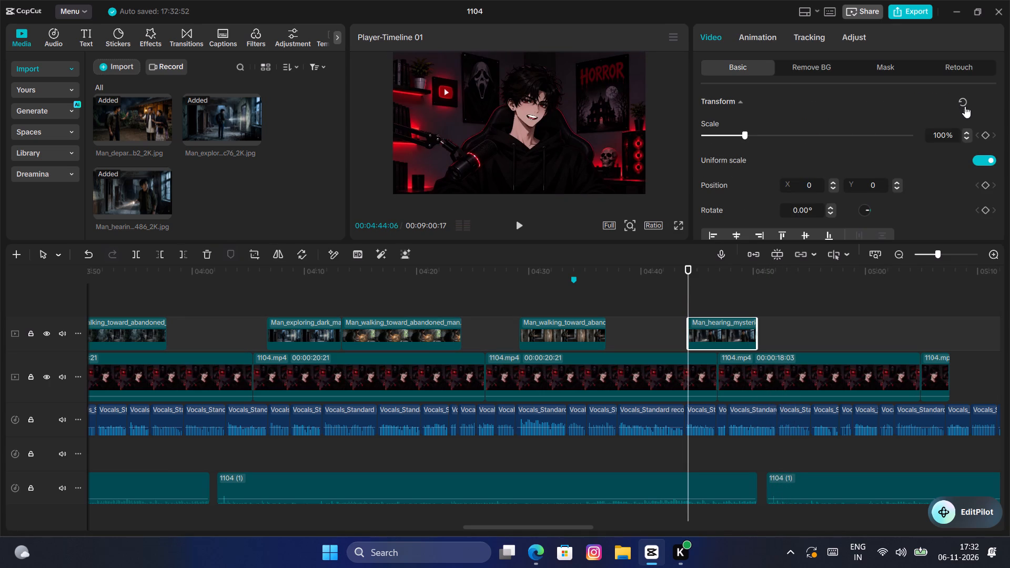
{"action": "double_click", "coordinate": [984, 104]}
{"action": "left_click", "coordinate": [944, 136]}
{"action": "key", "text": "BackSpace"}
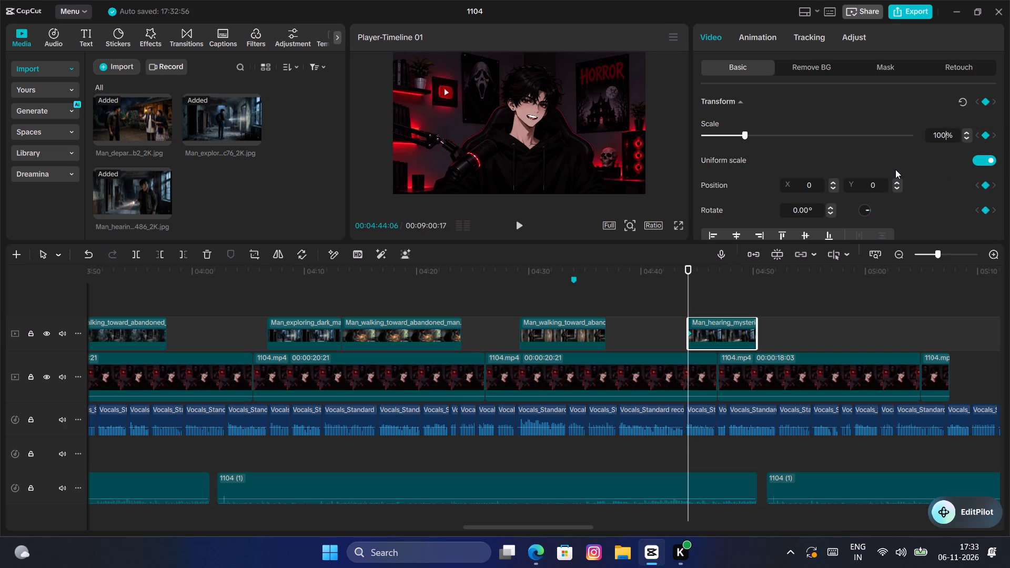
{"action": "key", "text": "BackSpace"}
{"action": "type", "text": "12"}
{"action": "key", "text": "Return"}
Add a transform keyframe near the end of the Man_hearing clip, at 00:04:50:06, with the scale set to 132%.
{"action": "left_click_drag", "start_coordinate": [691, 291], "coordinate": [733, 298]}
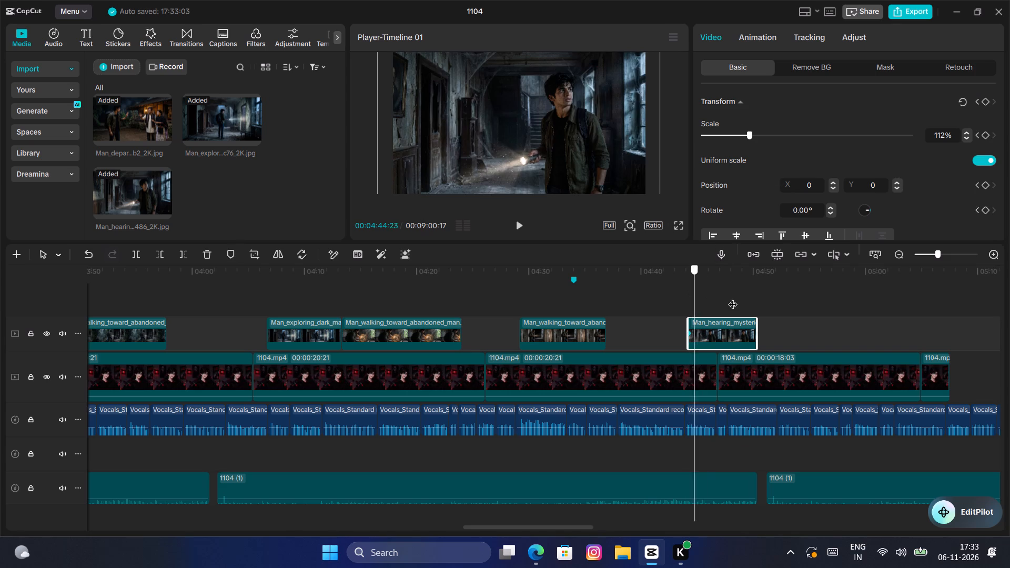
{"action": "left_click_drag", "start_coordinate": [733, 298], "coordinate": [755, 307]}
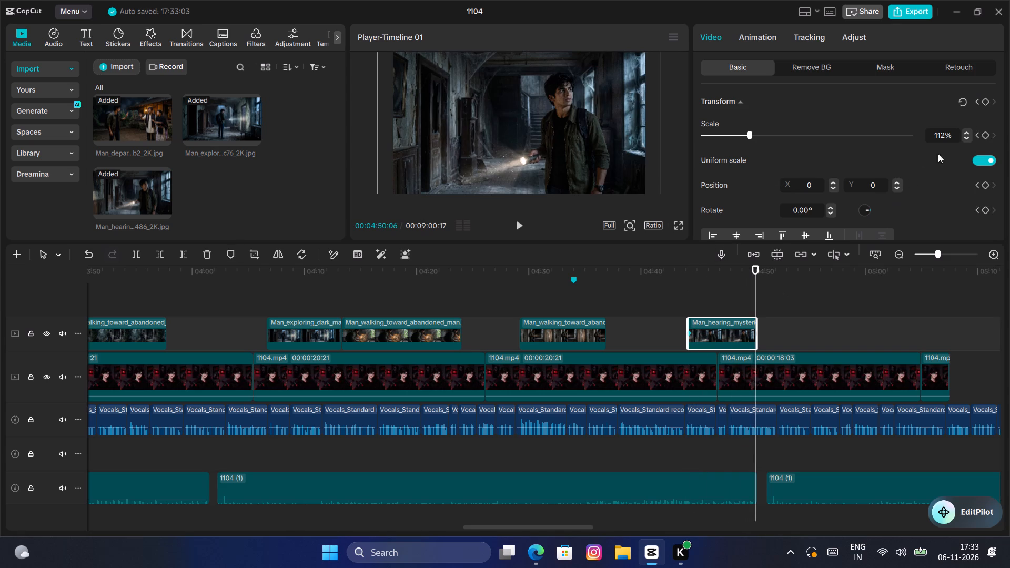
{"action": "left_click", "coordinate": [989, 101]}
{"action": "left_click", "coordinate": [944, 139]}
{"action": "key", "text": "BackSpace"}
{"action": "key", "text": "BackSpace"}
{"action": "type", "text": "32"}
{"action": "key", "text": "Return"}
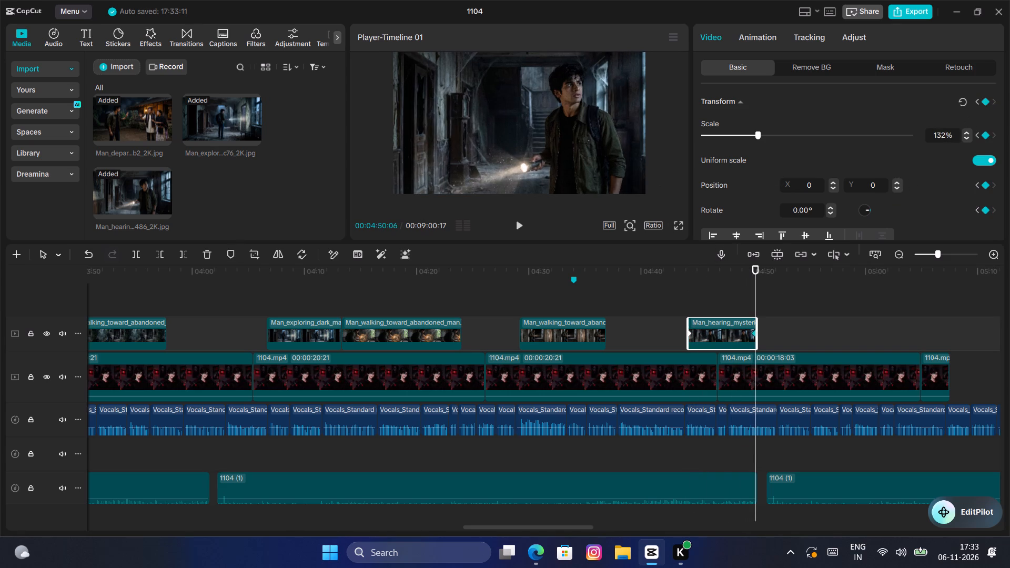
Play back the Man_hearing clip from its start to about 00:04:50 to check its zoom against the narration.
{"action": "left_click", "coordinate": [683, 289]}
{"action": "key", "text": "space"}
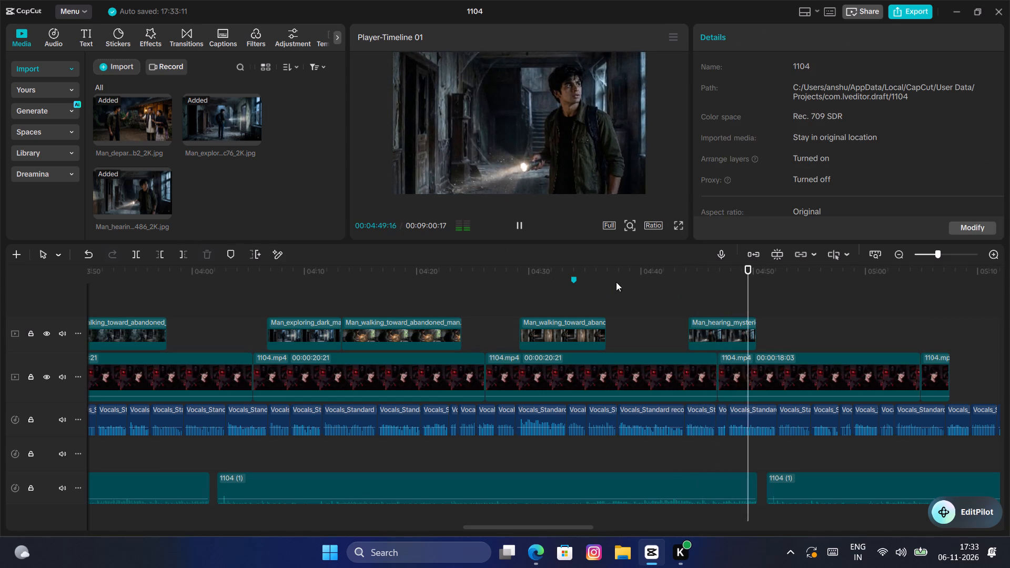
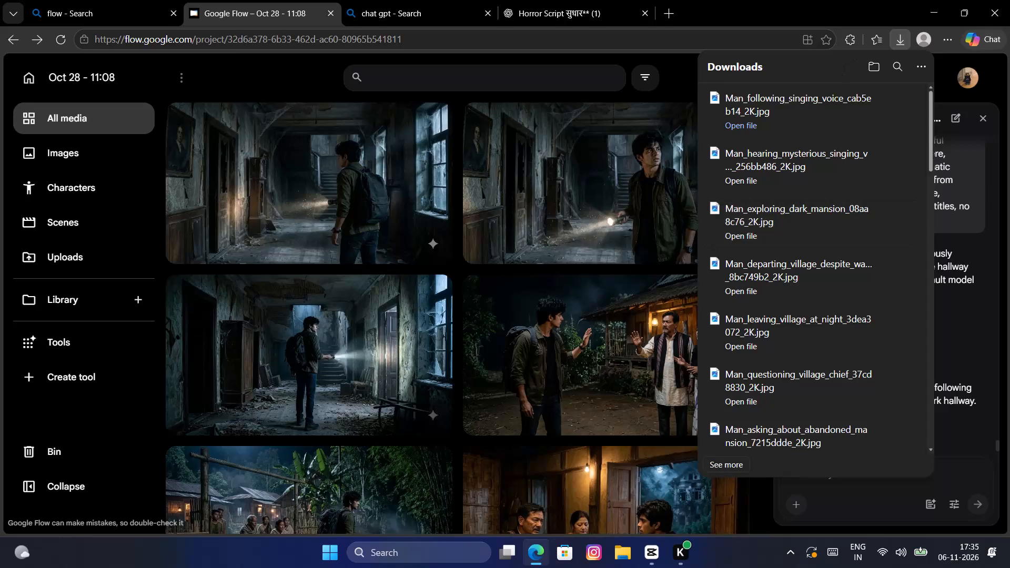
Switch to CapCut and play the narration on from 00:04:50 to about 00:04:53 to find where the next image belongs.
{"action": "left_click", "coordinate": [661, 558]}
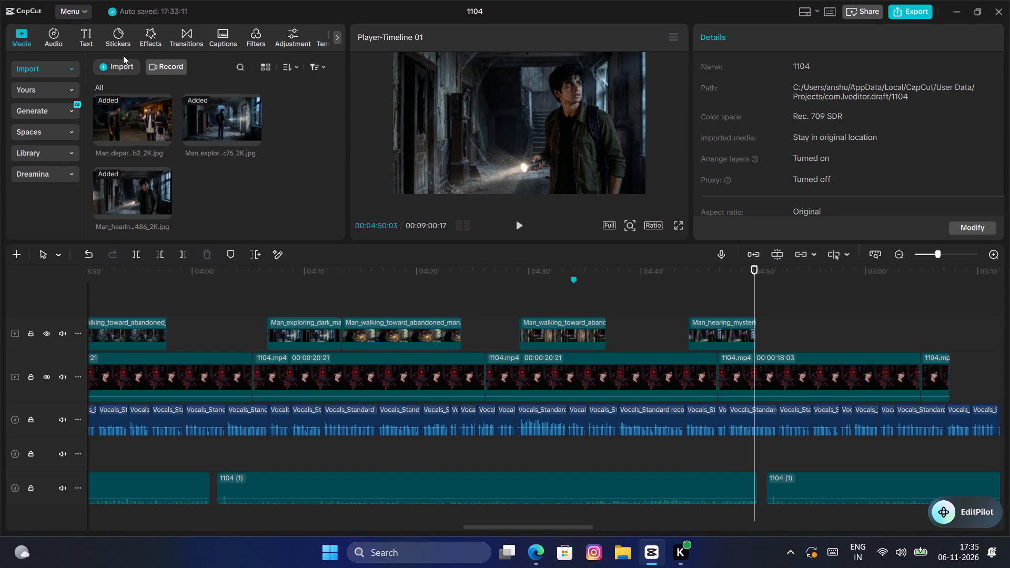
{"action": "key", "text": "space"}
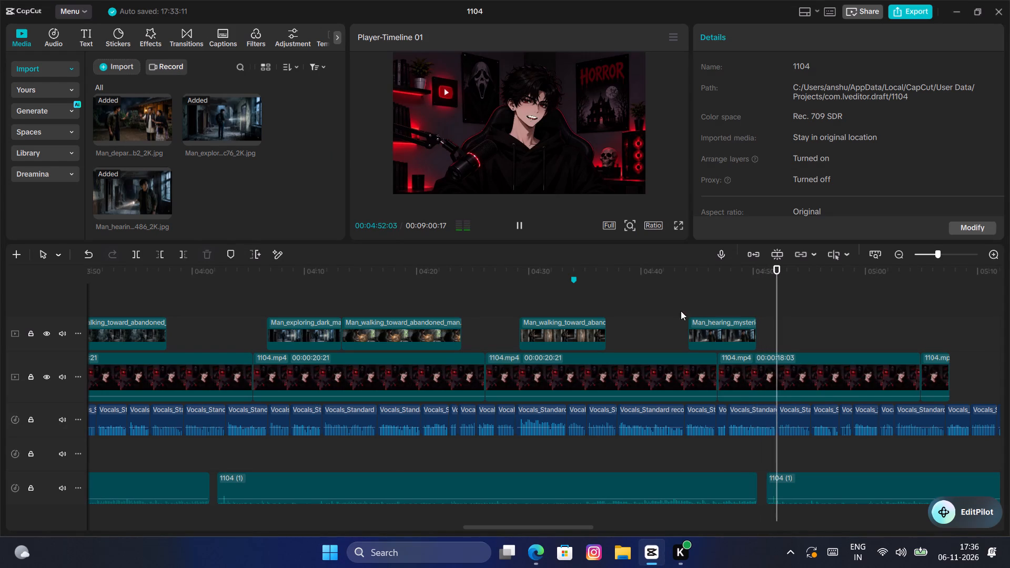
{"action": "key", "text": "space"}
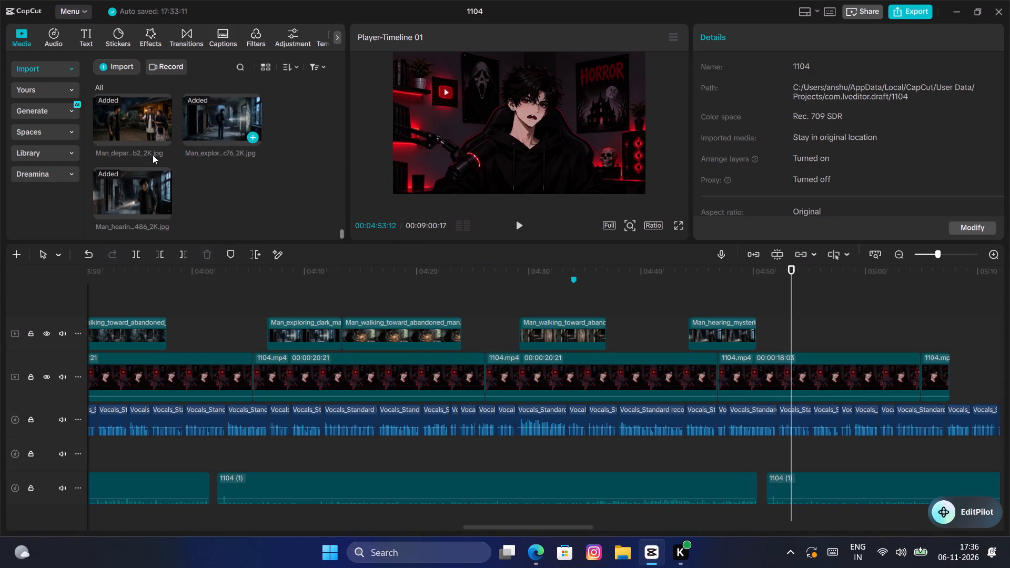
Import the downloaded Man_following_singing_voice 2K image from the Downloads folder into the project media.
{"action": "left_click", "coordinate": [123, 68]}
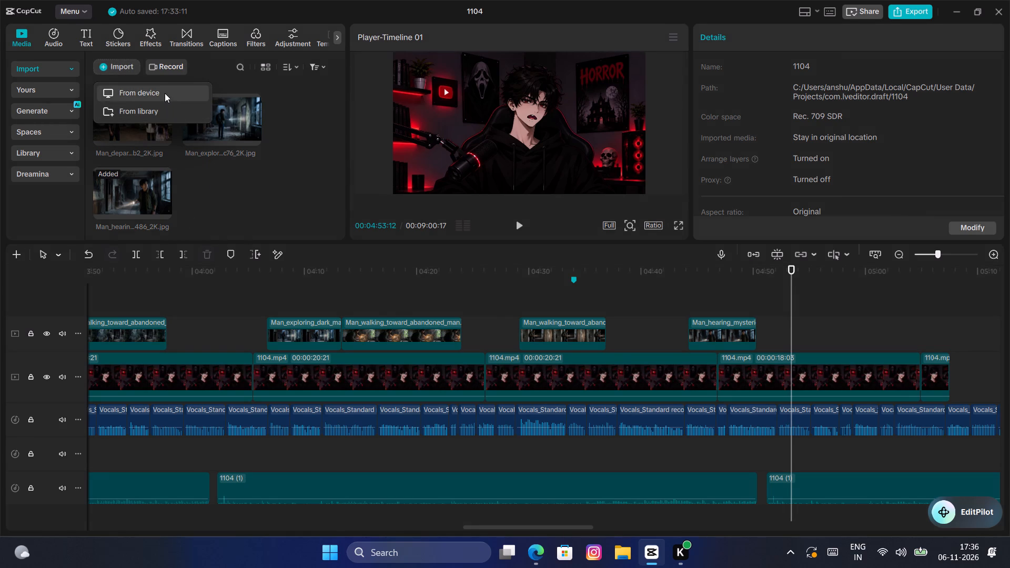
{"action": "left_click", "coordinate": [165, 93]}
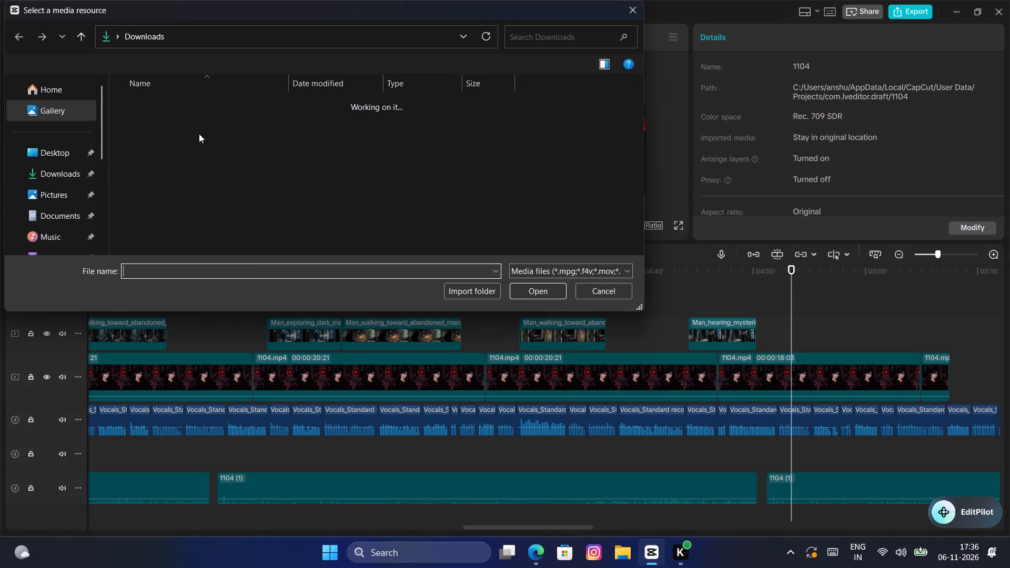
{"action": "scroll", "coordinate": [330, 145], "scroll_direction": "down", "scroll_amount": 3}
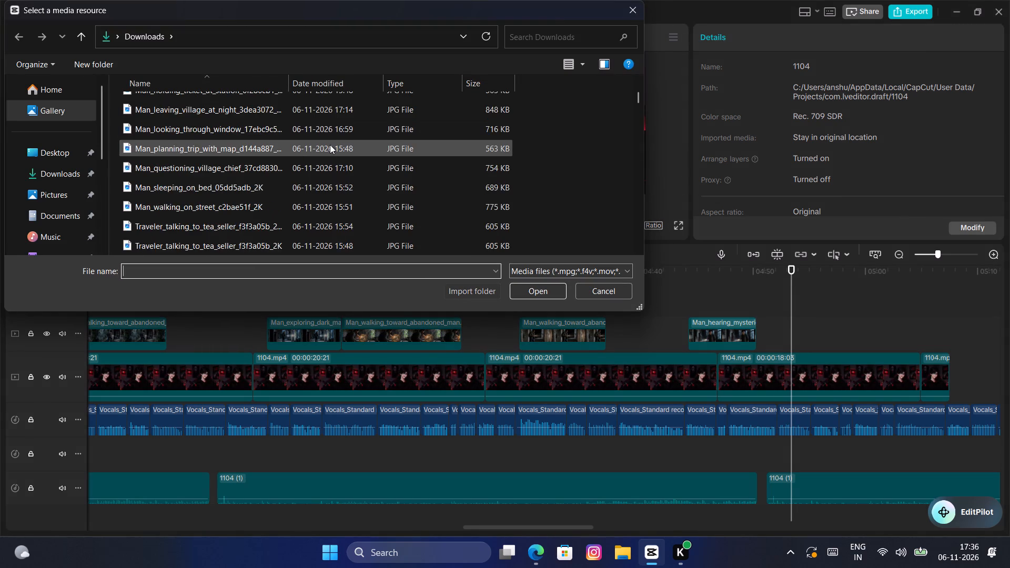
{"action": "scroll", "coordinate": [330, 145], "scroll_direction": "down", "scroll_amount": 2}
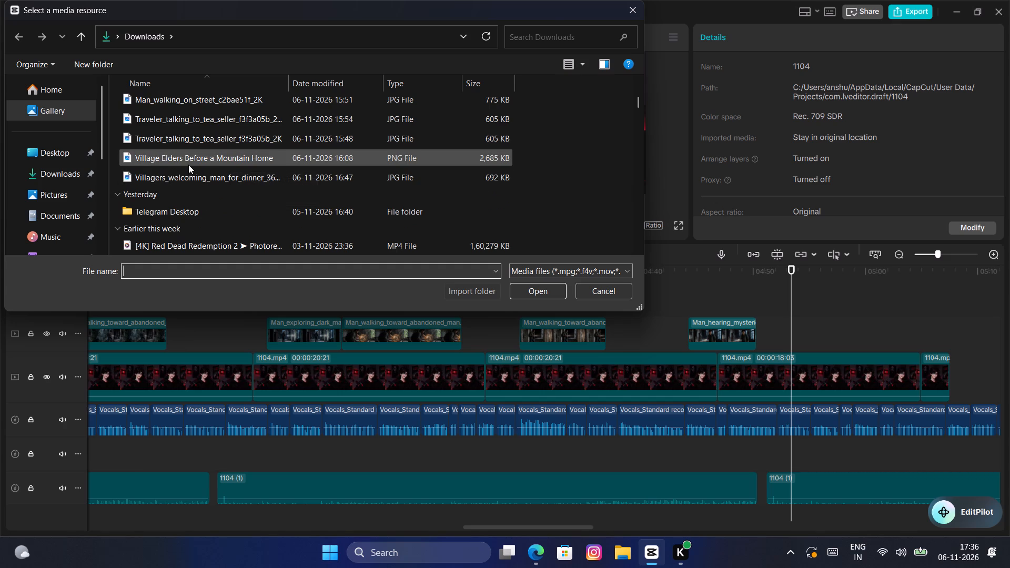
{"action": "scroll", "coordinate": [349, 181], "scroll_direction": "up", "scroll_amount": 7}
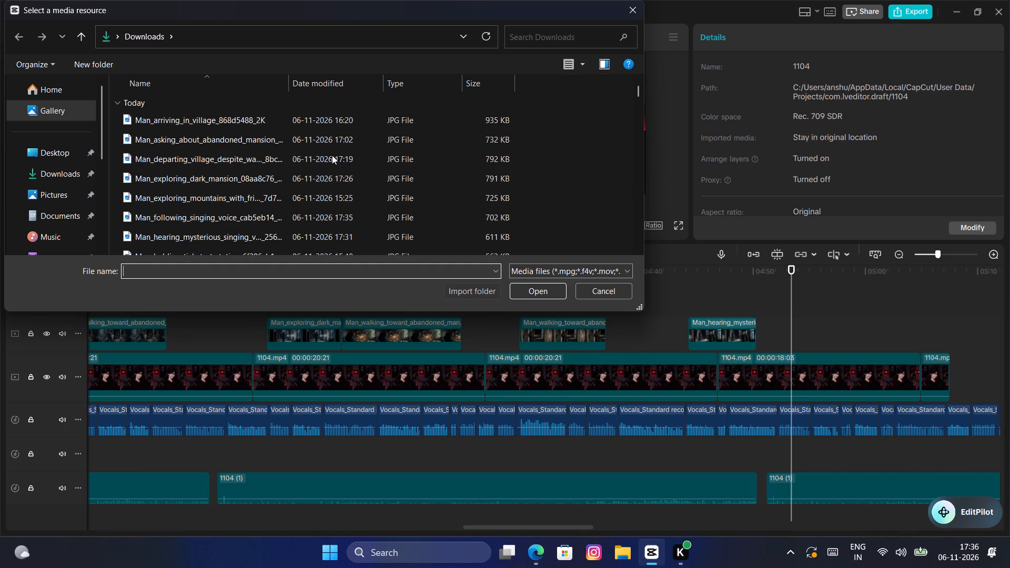
{"action": "left_click", "coordinate": [182, 221]}
{"action": "left_click", "coordinate": [542, 292]}
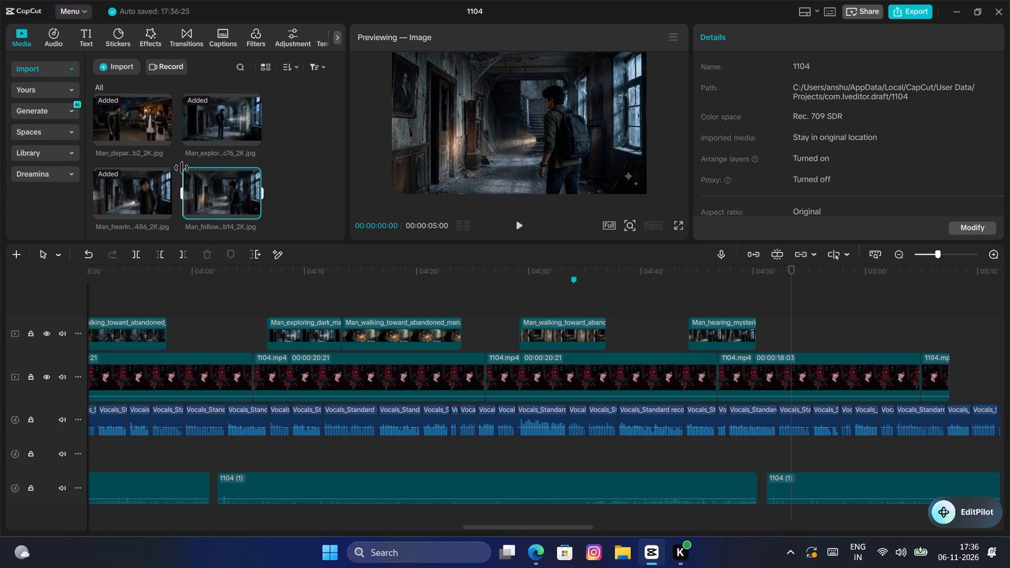
Place the Man_following image on the overlay track at about 00:04:53 and trim its end to about 00:04:57 to match the narration.
{"action": "left_click_drag", "start_coordinate": [211, 174], "coordinate": [212, 175]}
{"action": "left_click_drag", "start_coordinate": [212, 175], "coordinate": [797, 337]}
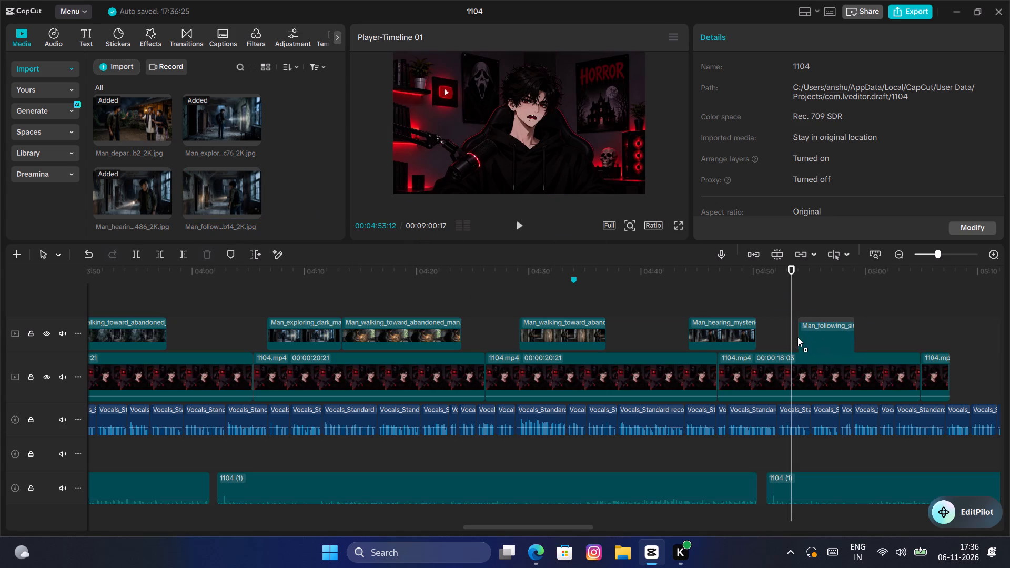
{"action": "left_click_drag", "start_coordinate": [797, 337], "coordinate": [794, 333]}
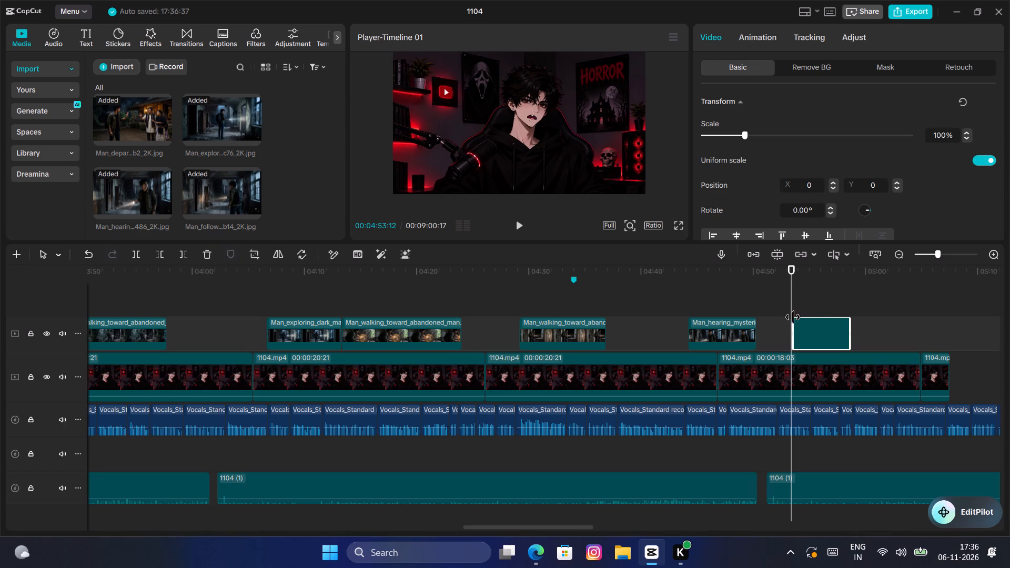
{"action": "key", "text": "space"}
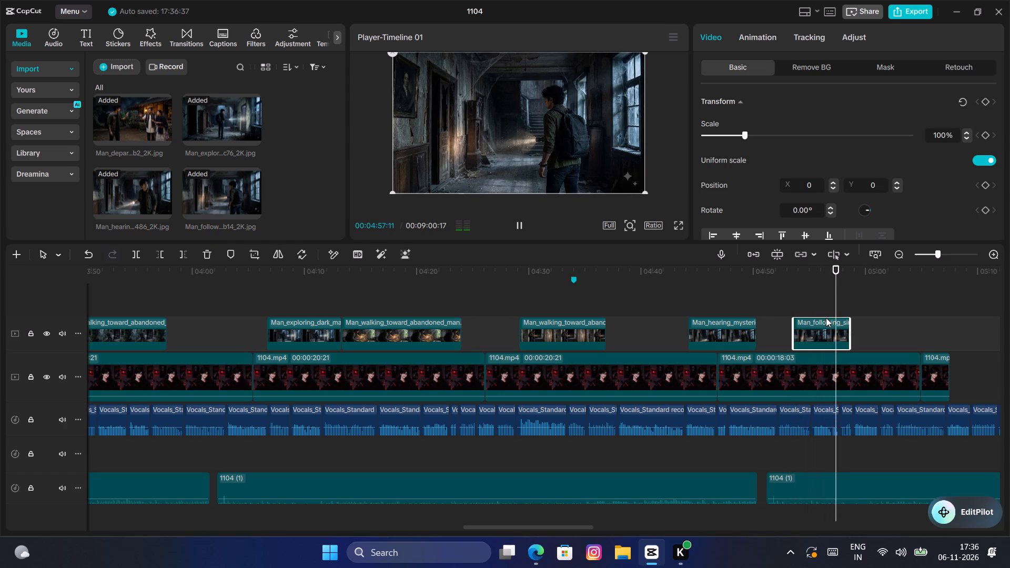
{"action": "key", "text": "space"}
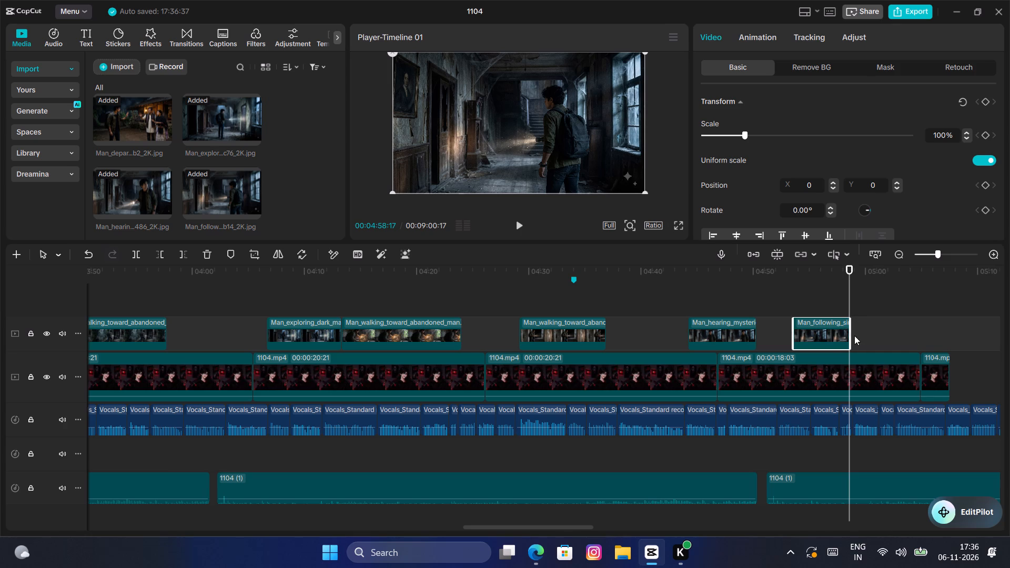
{"action": "left_click_drag", "start_coordinate": [851, 333], "coordinate": [832, 347]}
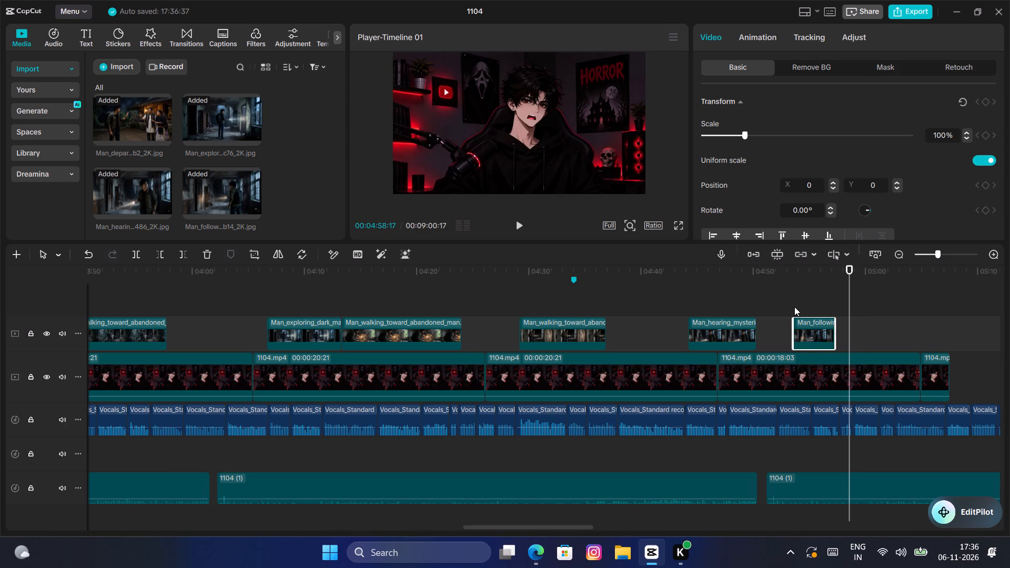
Add Transform keyframes at the start and near the end of the Man_following clip.
{"action": "left_click", "coordinate": [793, 306]}
{"action": "left_click", "coordinate": [804, 345]}
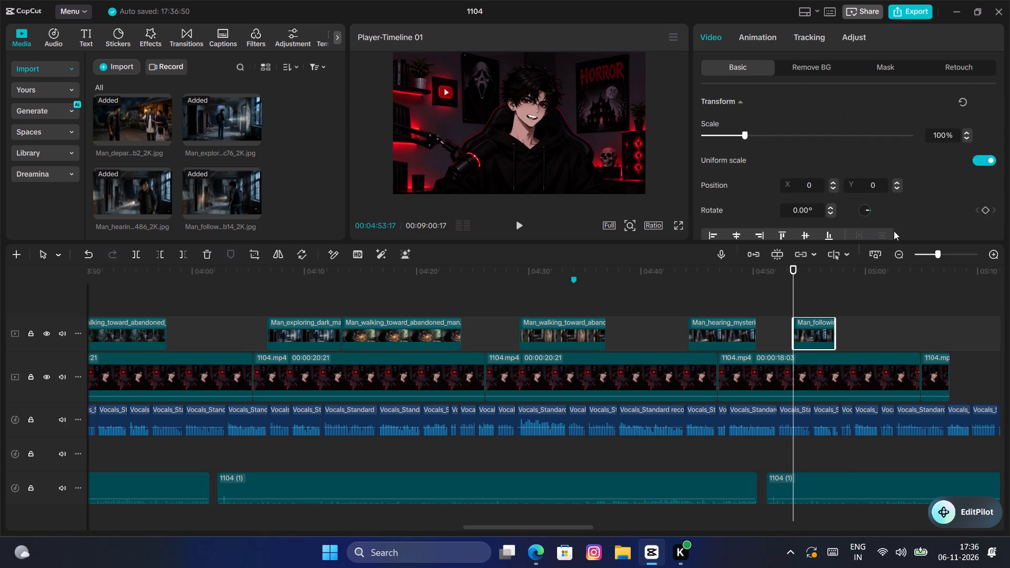
{"action": "left_click", "coordinate": [982, 104]}
{"action": "left_click_drag", "start_coordinate": [793, 299], "coordinate": [836, 311]}
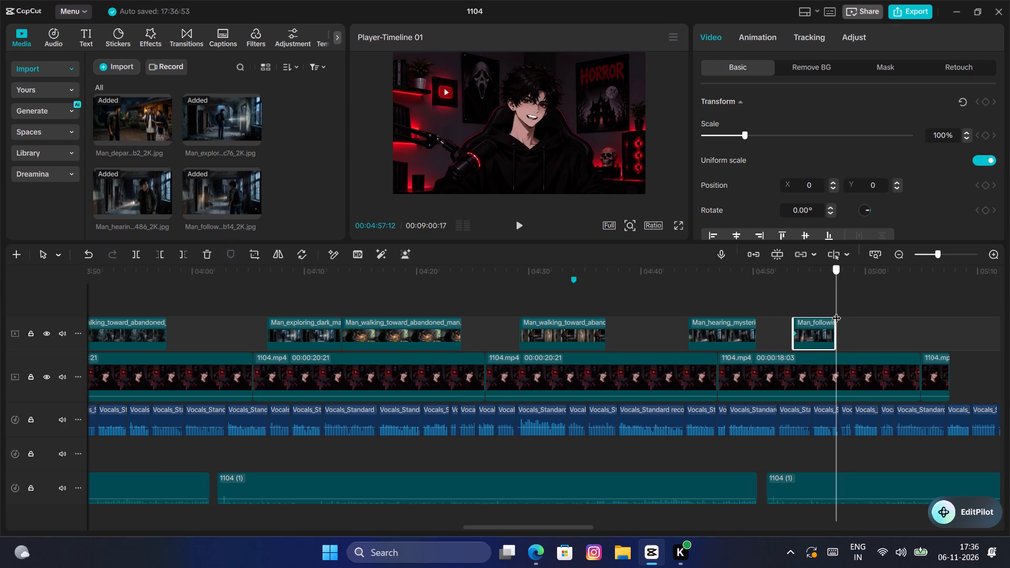
{"action": "left_click_drag", "start_coordinate": [836, 311], "coordinate": [834, 313]}
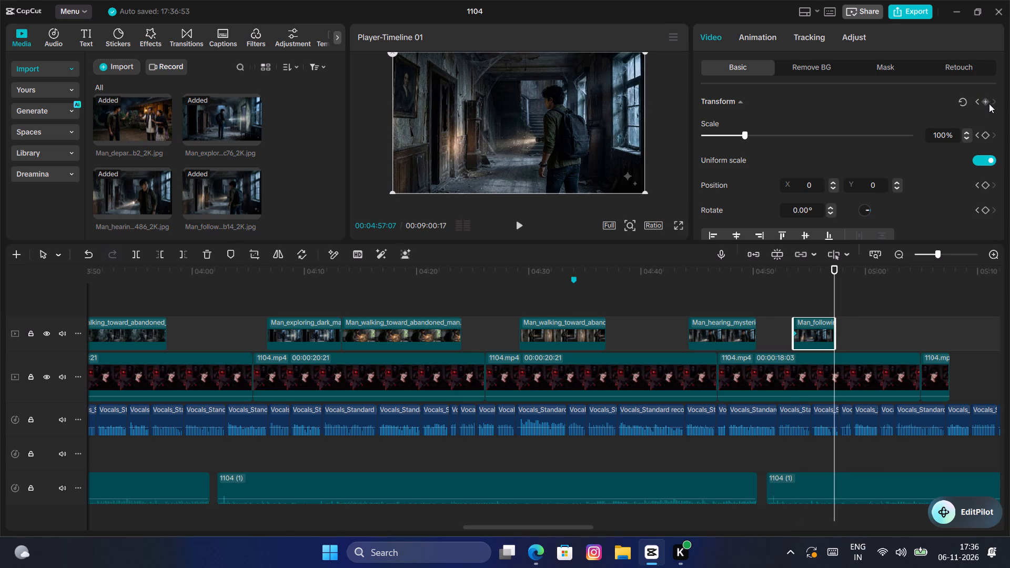
{"action": "left_click", "coordinate": [989, 104]}
Set the scale to 112% at the Man_following clip's start keyframe.
{"action": "left_click", "coordinate": [799, 333]}
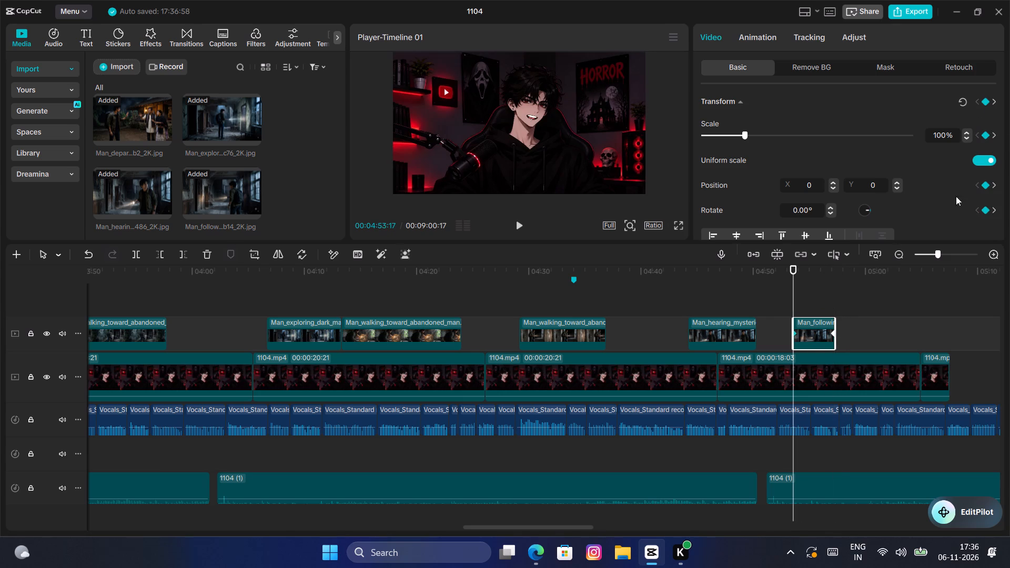
{"action": "left_click", "coordinate": [946, 134]}
{"action": "key", "text": "BackSpace"}
{"action": "key", "text": "BackSpace"}
{"action": "type", "text": "12"}
{"action": "key", "text": "Return"}
Set the scale to 132% at the Man_following clip's end keyframe.
{"action": "left_click", "coordinate": [832, 336]}
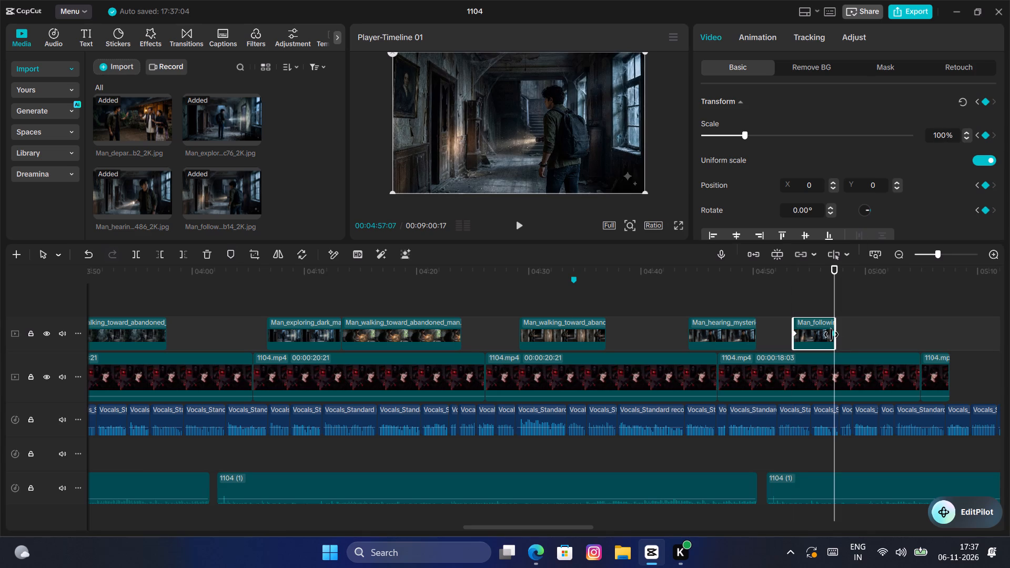
{"action": "left_click", "coordinate": [945, 133]}
{"action": "key", "text": "BackSpace"}
{"action": "key", "text": "BackSpace"}
{"action": "key", "text": "2"}
{"action": "key", "text": "BackSpace"}
{"action": "type", "text": "32"}
{"action": "key", "text": "Return"}
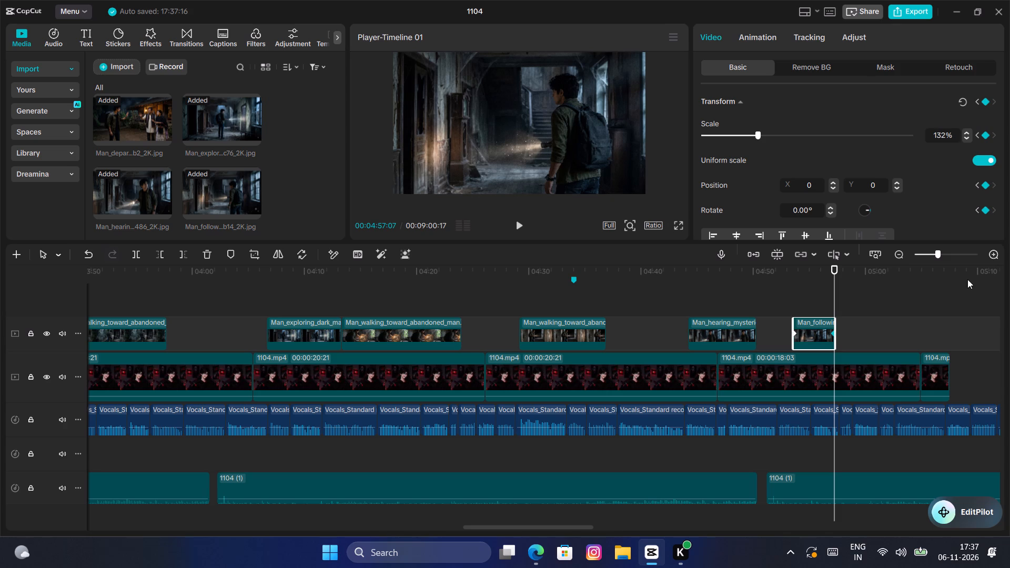
Play back the Man_following clip from near its start to about 00:04:58 to check its zoom.
{"action": "left_click", "coordinate": [801, 298]}
{"action": "key", "text": "space"}
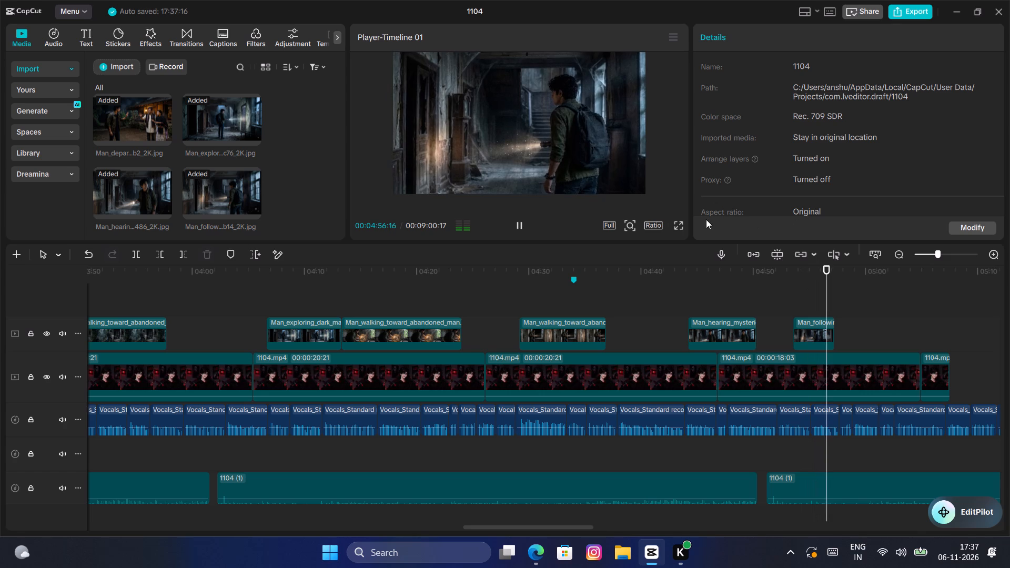
{"action": "key", "text": "space"}
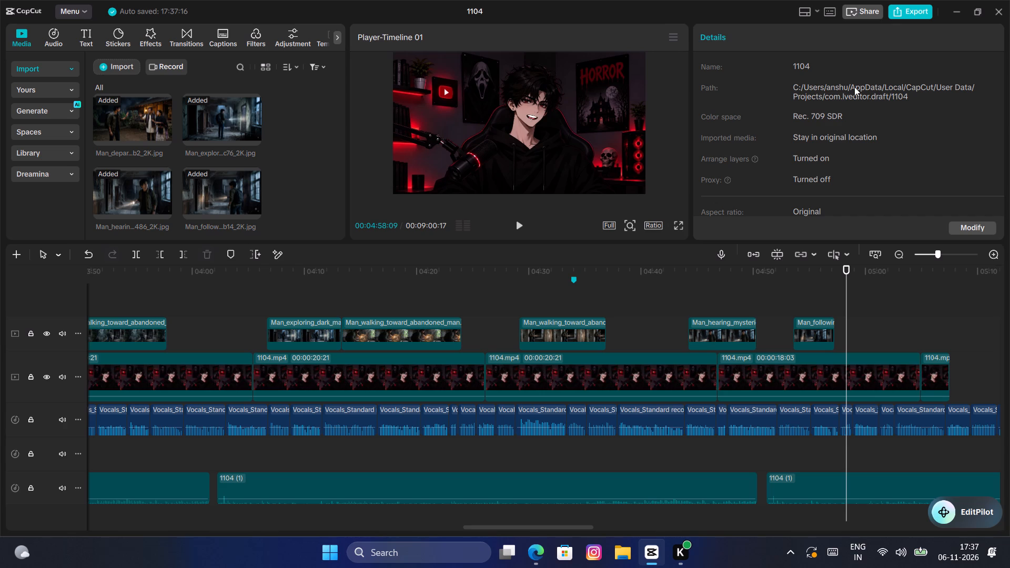
Play the narration on to about 00:05:04 and set the playhead back at about 00:05:01 for the next scene.
{"action": "key", "text": "space"}
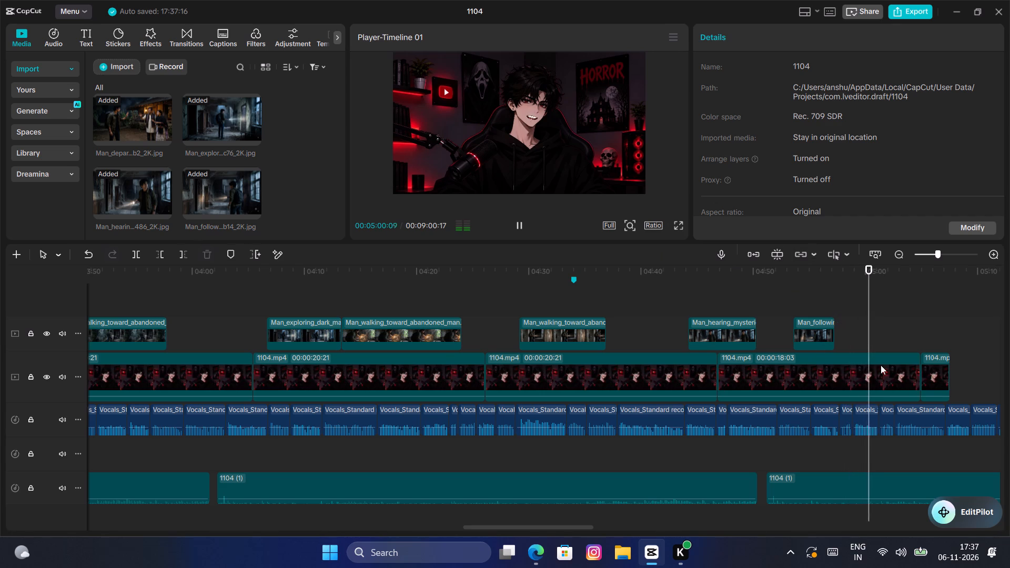
{"action": "key", "text": "space"}
{"action": "key", "text": "space"}
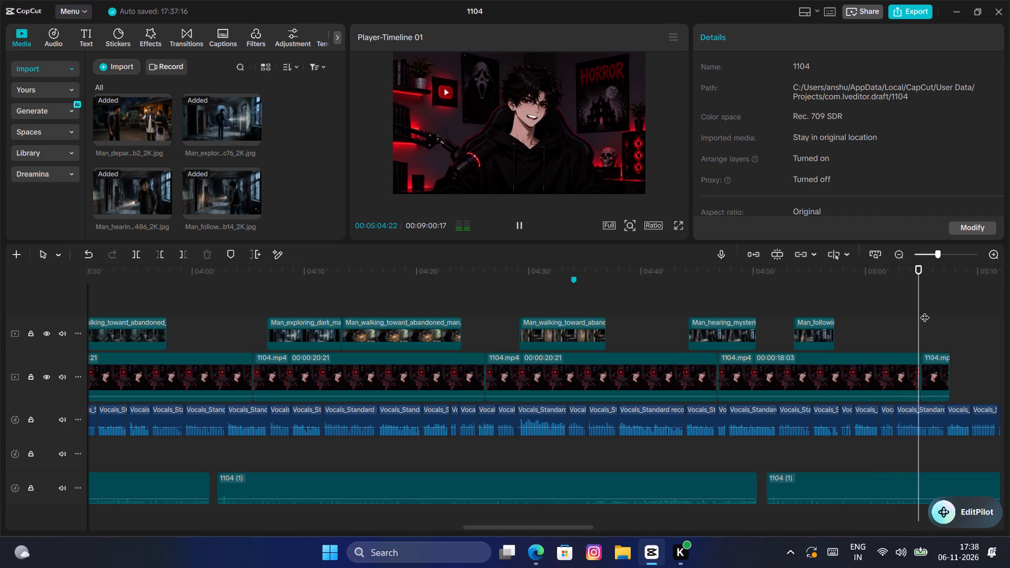
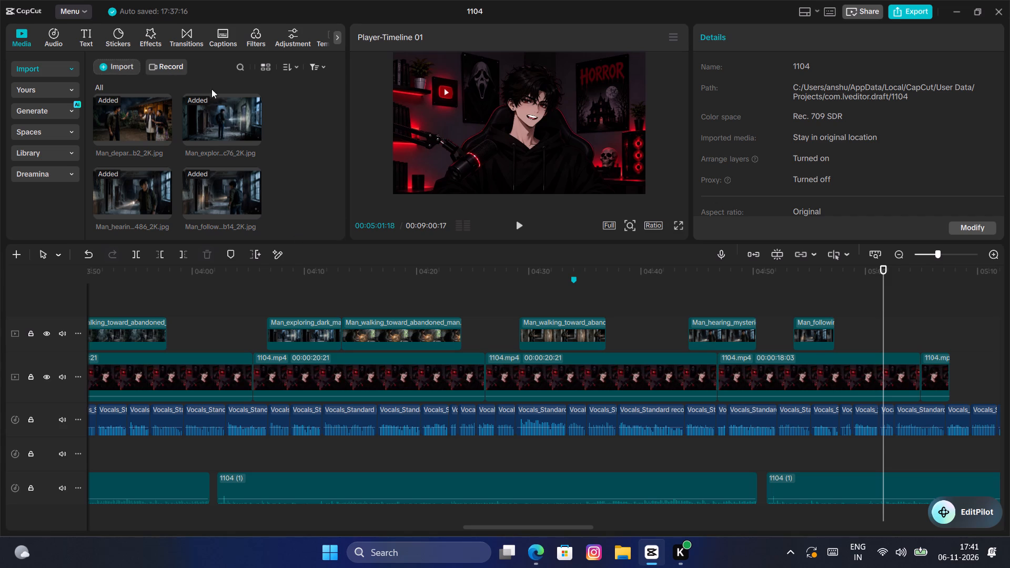
{"action": "left_click", "coordinate": [868, 311]}
{"action": "key", "text": "space"}
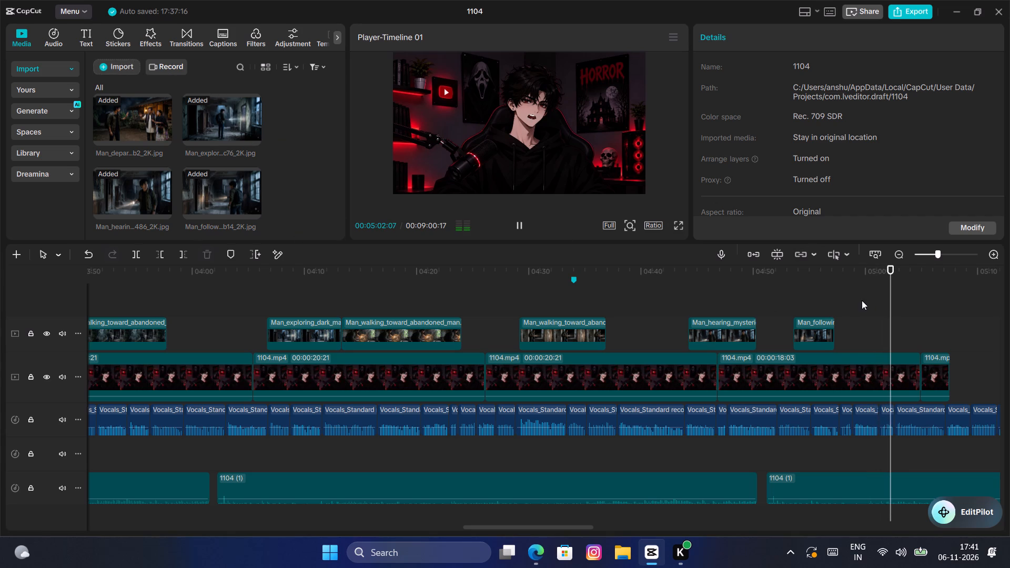
{"action": "key", "text": "space"}
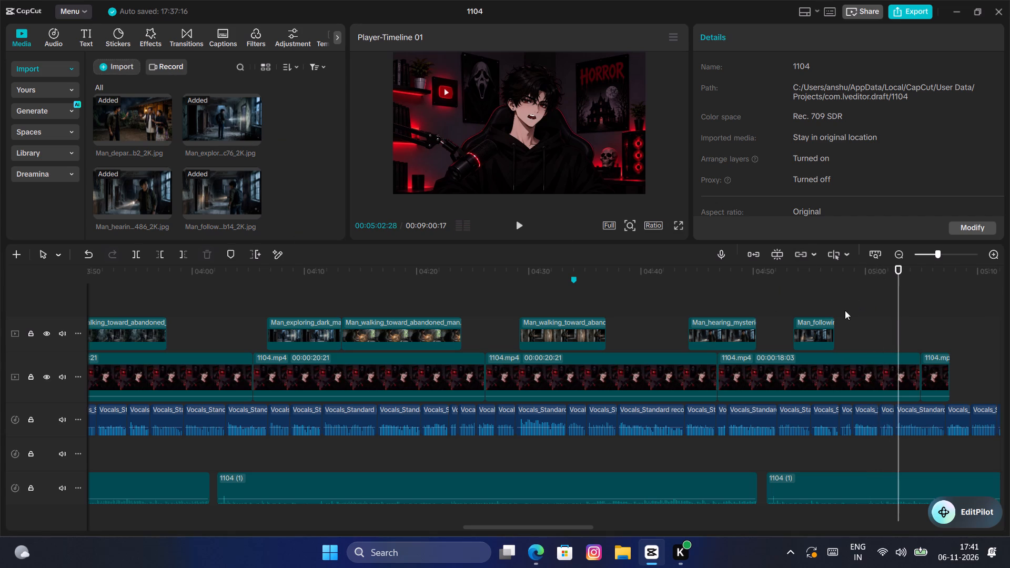
{"action": "left_click", "coordinate": [856, 304]}
{"action": "key", "text": "space"}
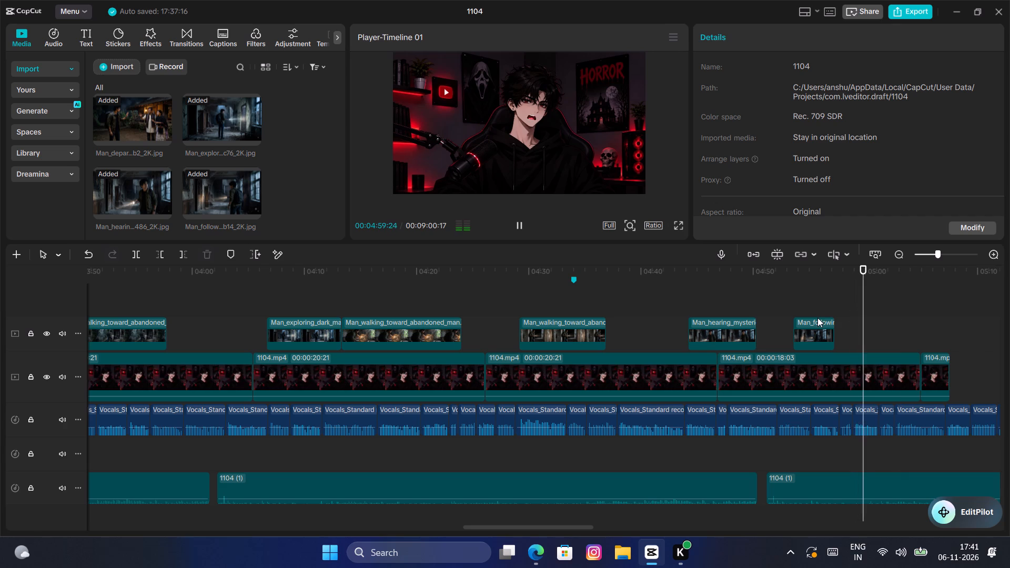
{"action": "key", "text": "space"}
{"action": "left_click", "coordinate": [832, 304]}
{"action": "key", "text": "space"}
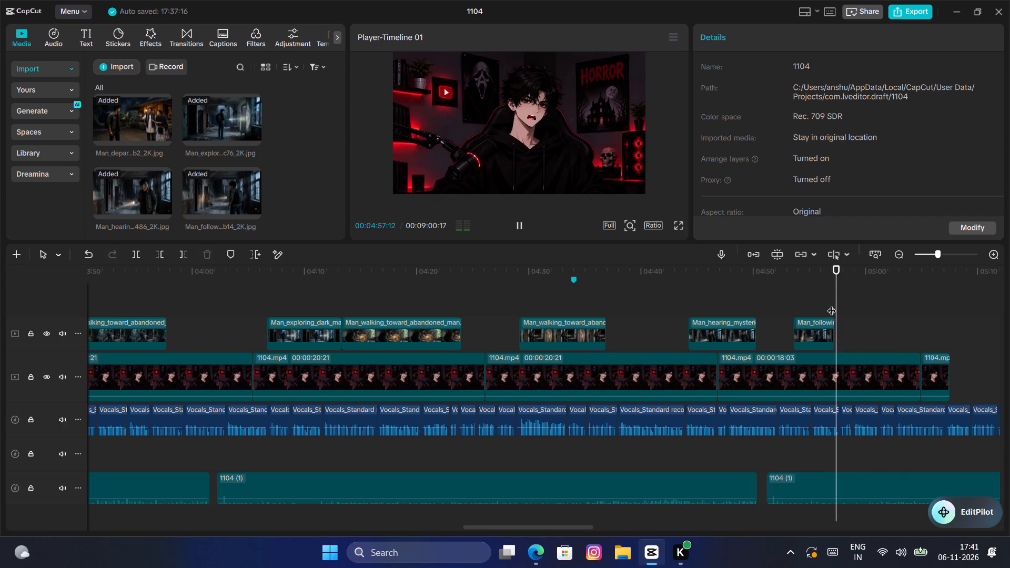
{"action": "key", "text": "space"}
{"action": "left_click_drag", "start_coordinate": [839, 303], "coordinate": [834, 306]}
{"action": "key", "text": "space"}
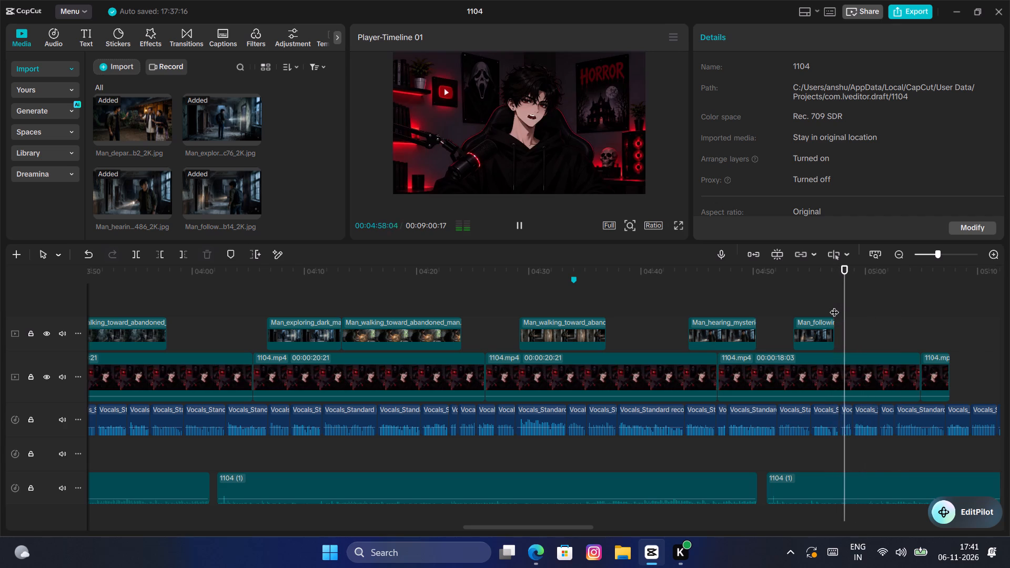
{"action": "key", "text": "space"}
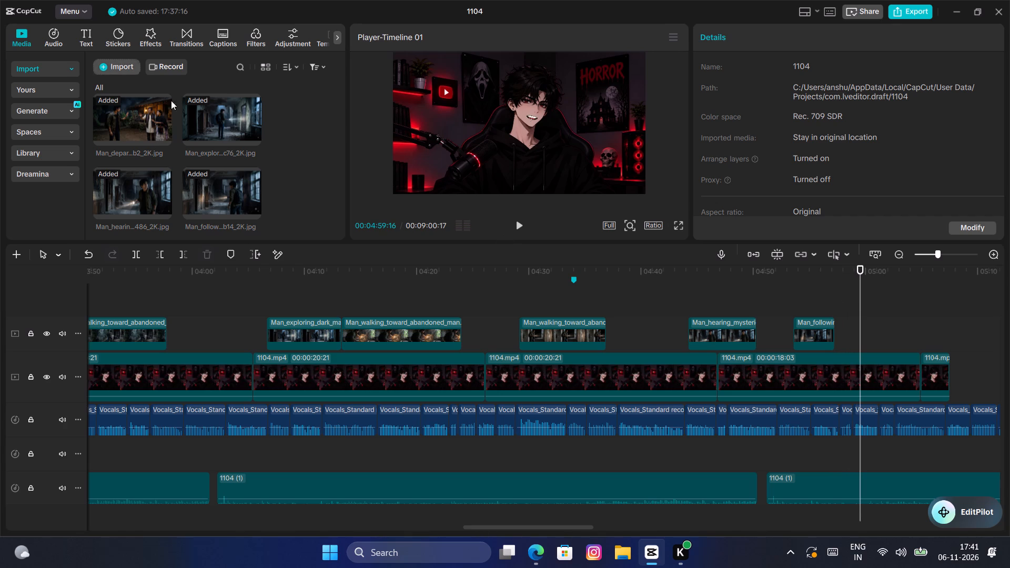
Import the Man_holding_flashlight_near_woman JPG from the Downloads folder into the project media.
{"action": "left_click", "coordinate": [133, 65]}
{"action": "left_click", "coordinate": [140, 95]}
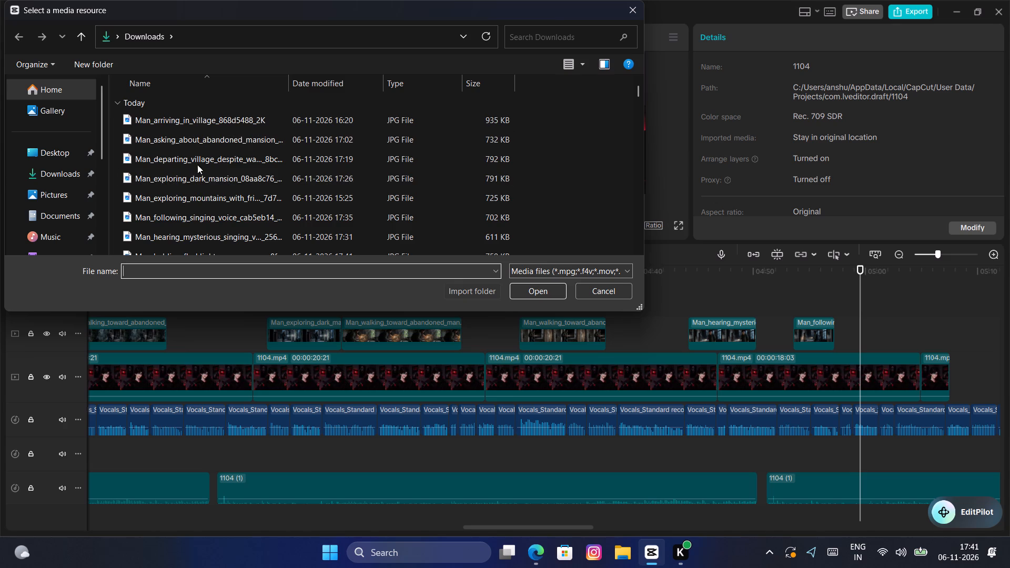
{"action": "scroll", "coordinate": [195, 228], "scroll_direction": "down", "scroll_amount": 1}
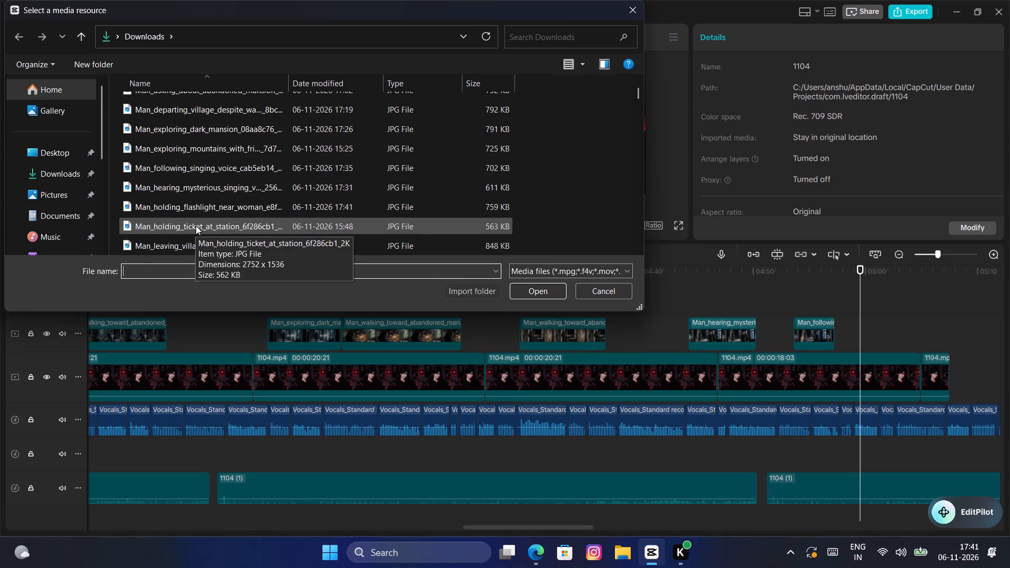
{"action": "left_click", "coordinate": [196, 226]}
{"action": "scroll", "coordinate": [239, 204], "scroll_direction": "down", "scroll_amount": 1}
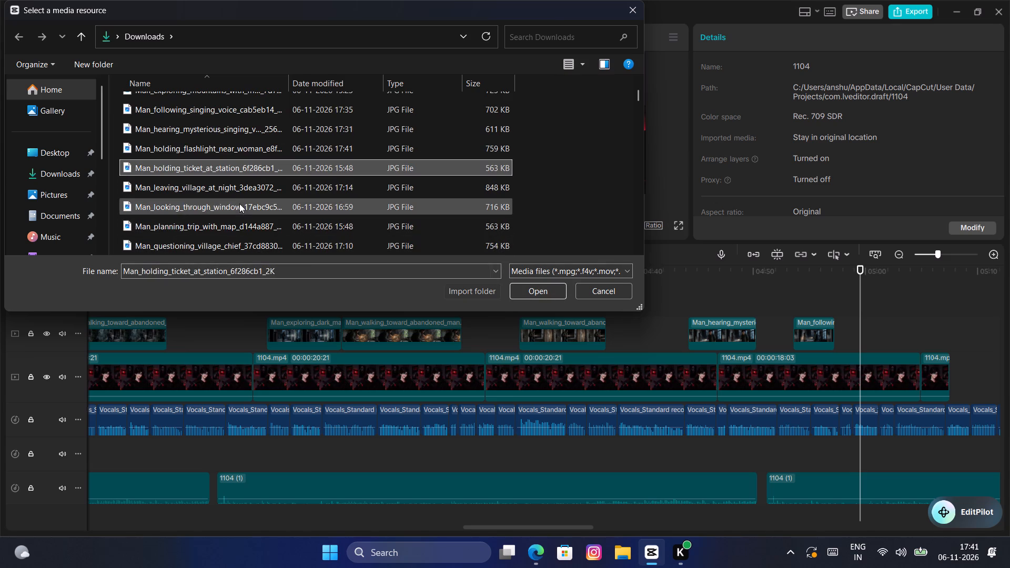
{"action": "scroll", "coordinate": [199, 216], "scroll_direction": "down", "scroll_amount": 2}
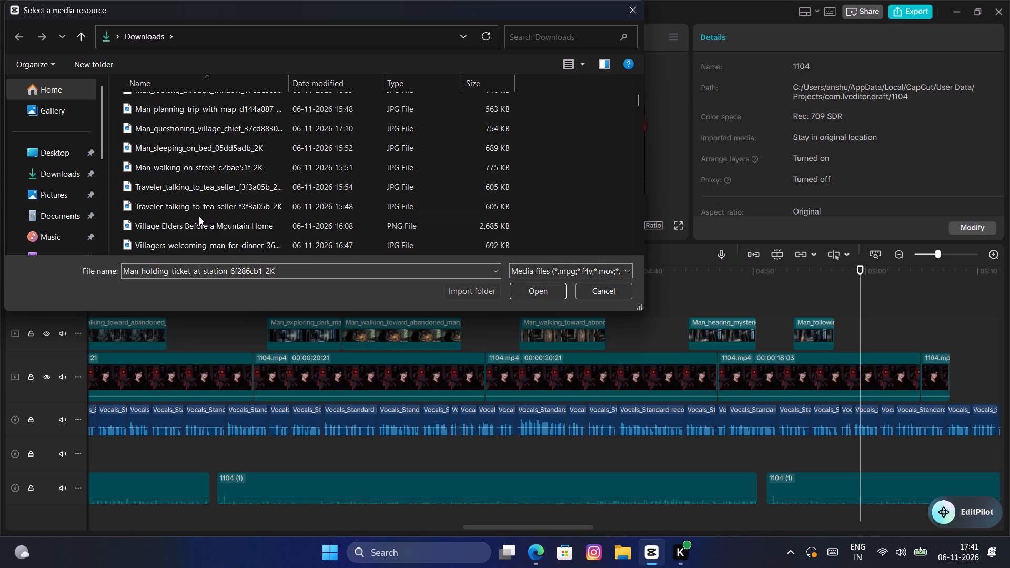
{"action": "scroll", "coordinate": [199, 217], "scroll_direction": "down", "scroll_amount": 1}
{"action": "scroll", "coordinate": [221, 205], "scroll_direction": "up", "scroll_amount": 1}
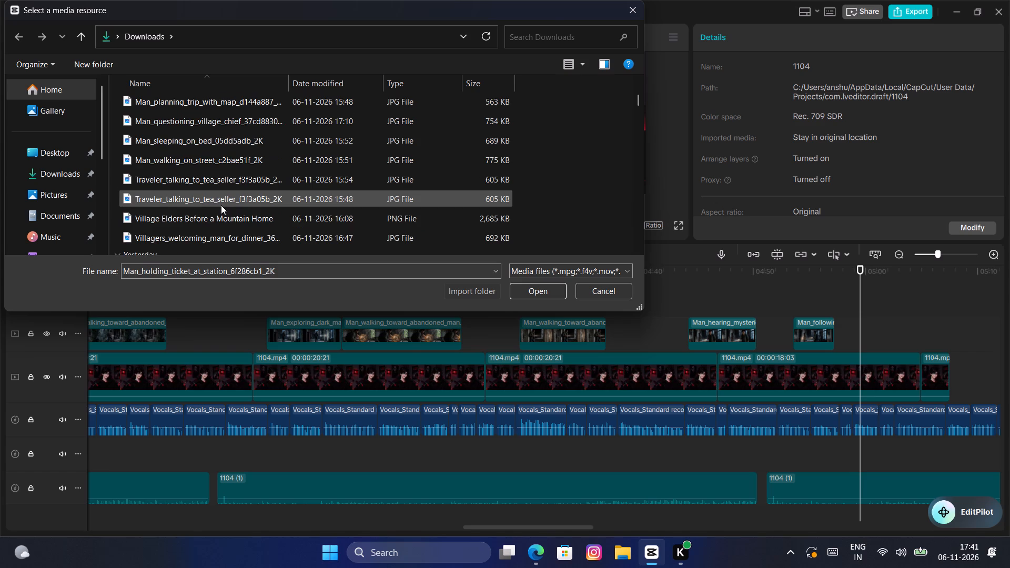
{"action": "scroll", "coordinate": [215, 205], "scroll_direction": "up", "scroll_amount": 9}
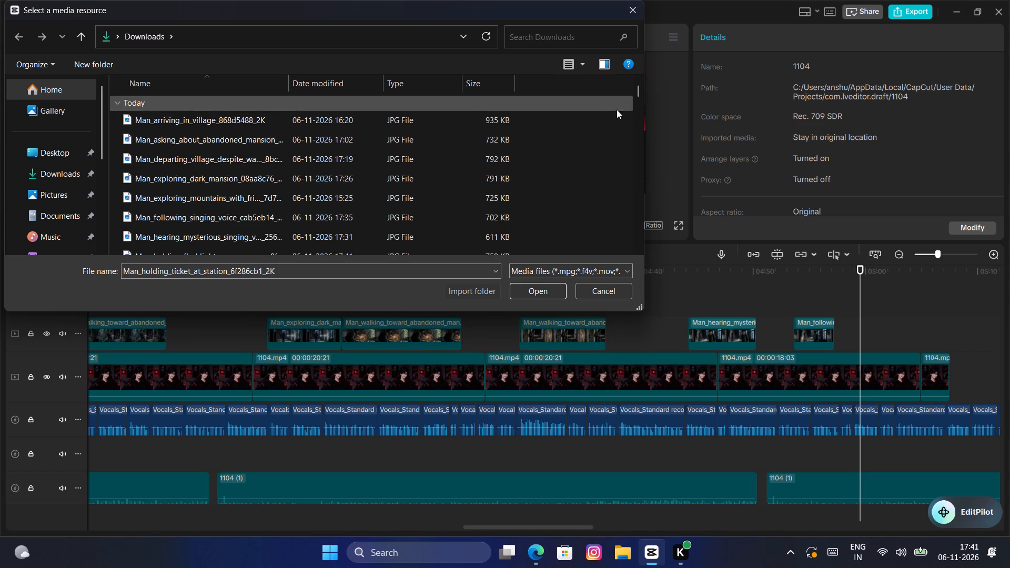
{"action": "left_click", "coordinate": [638, 90]}
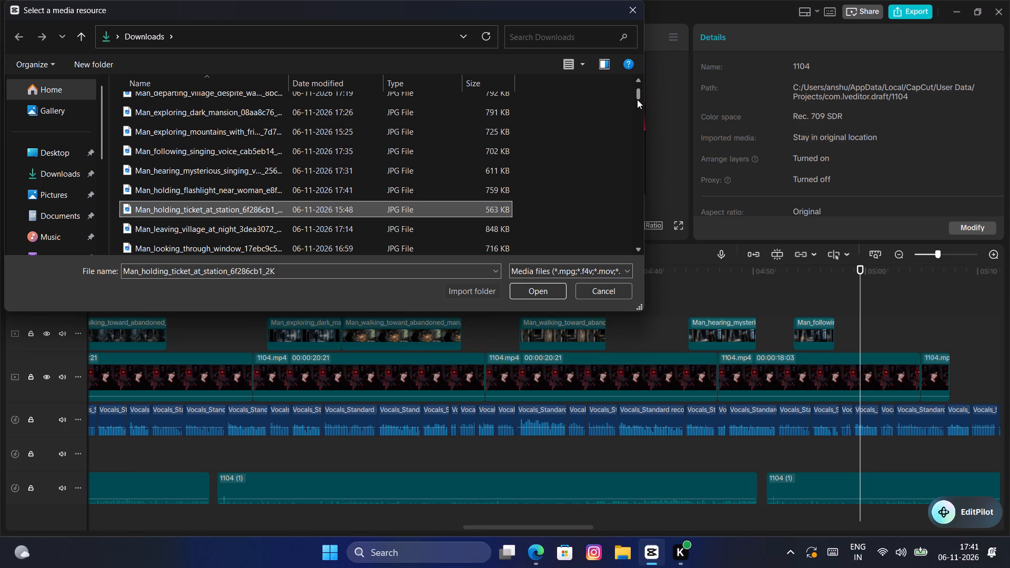
{"action": "double_click", "coordinate": [635, 250]}
{"action": "left_click", "coordinate": [635, 250]}
{"action": "double_click", "coordinate": [635, 249]}
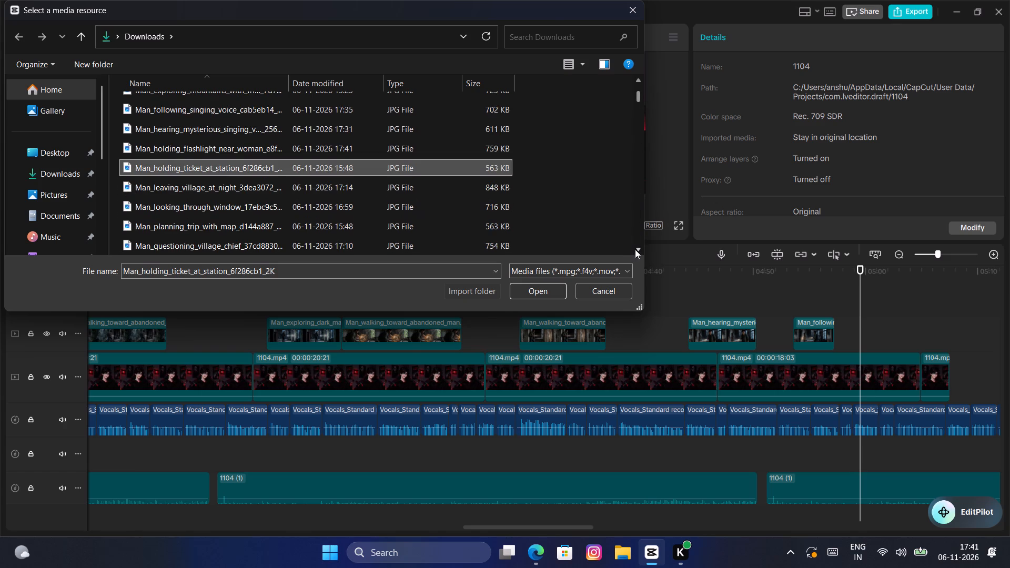
{"action": "left_click", "coordinate": [635, 249]}
{"action": "left_click", "coordinate": [635, 249]}
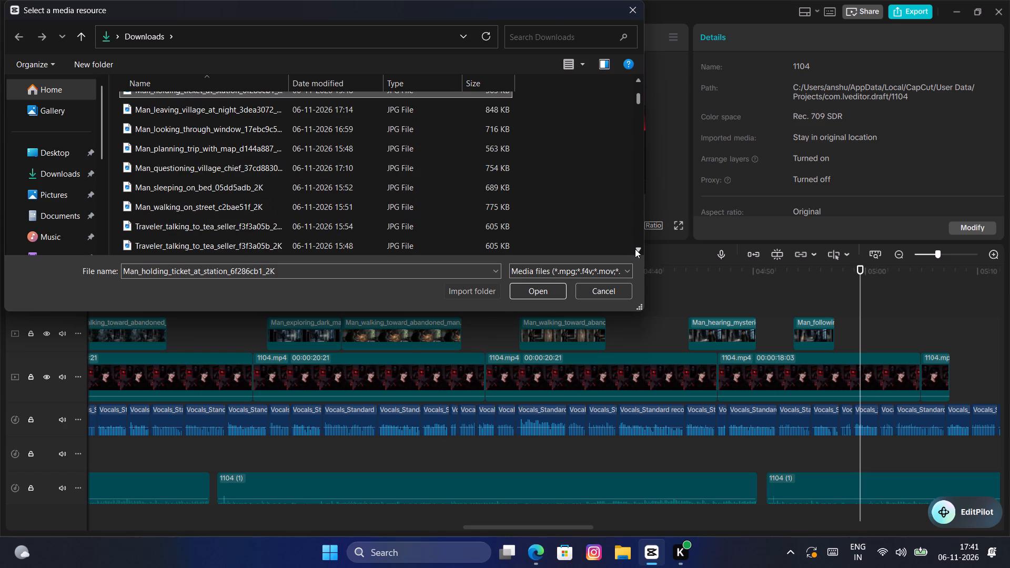
{"action": "left_click", "coordinate": [634, 248]}
{"action": "left_click", "coordinate": [634, 248]}
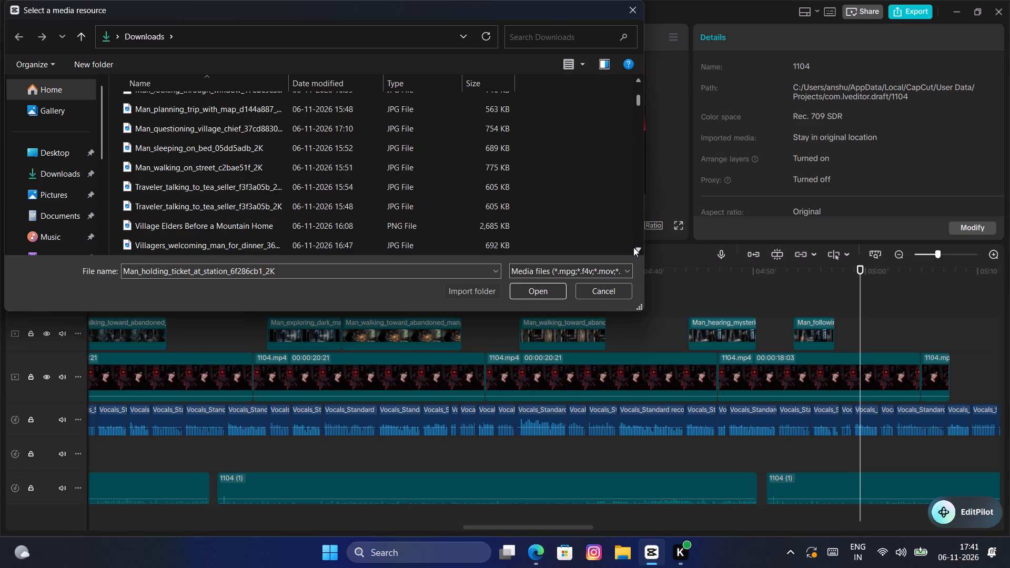
{"action": "left_click", "coordinate": [633, 246]}
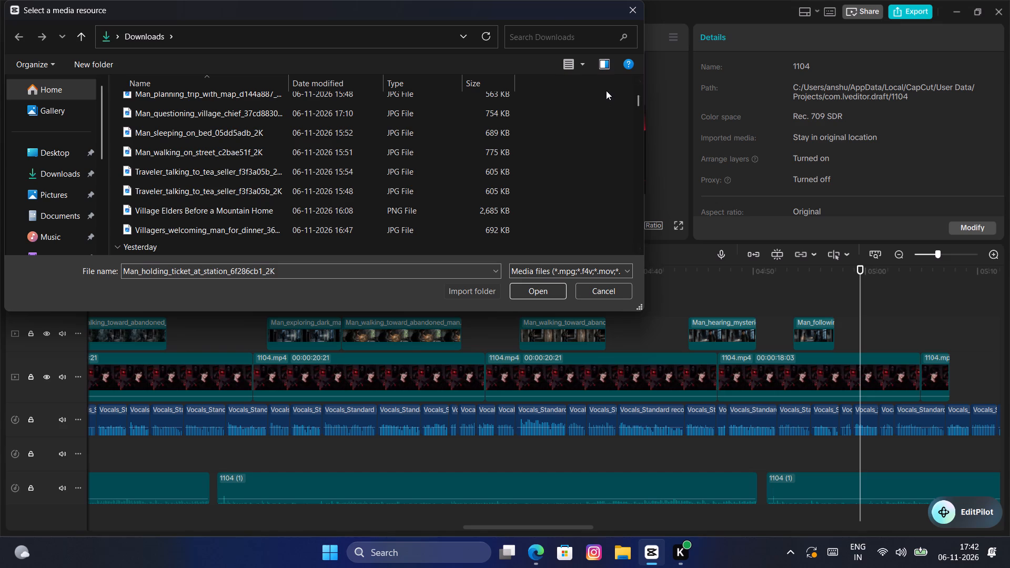
{"action": "left_click", "coordinate": [637, 79]}
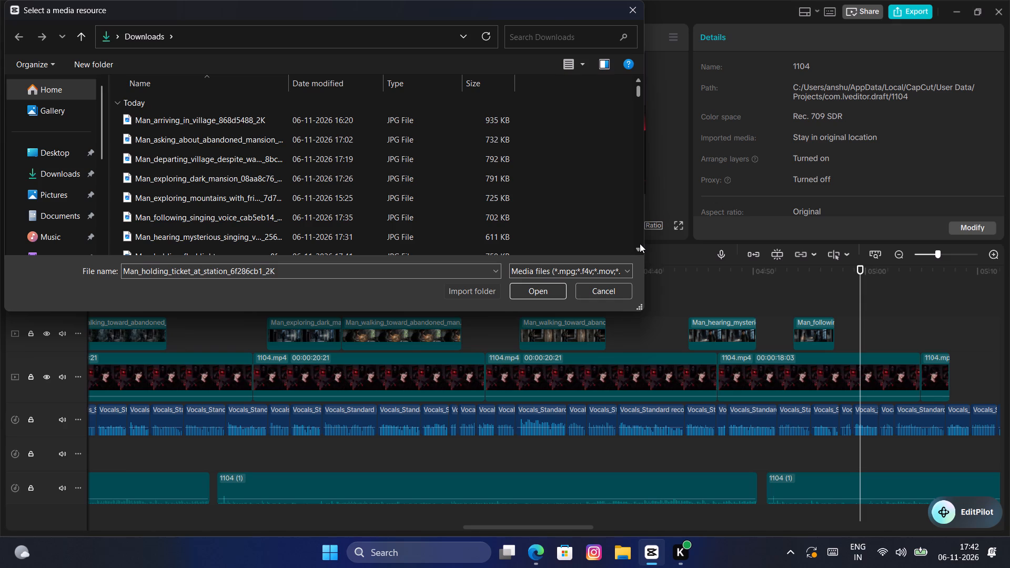
{"action": "left_click", "coordinate": [640, 244]}
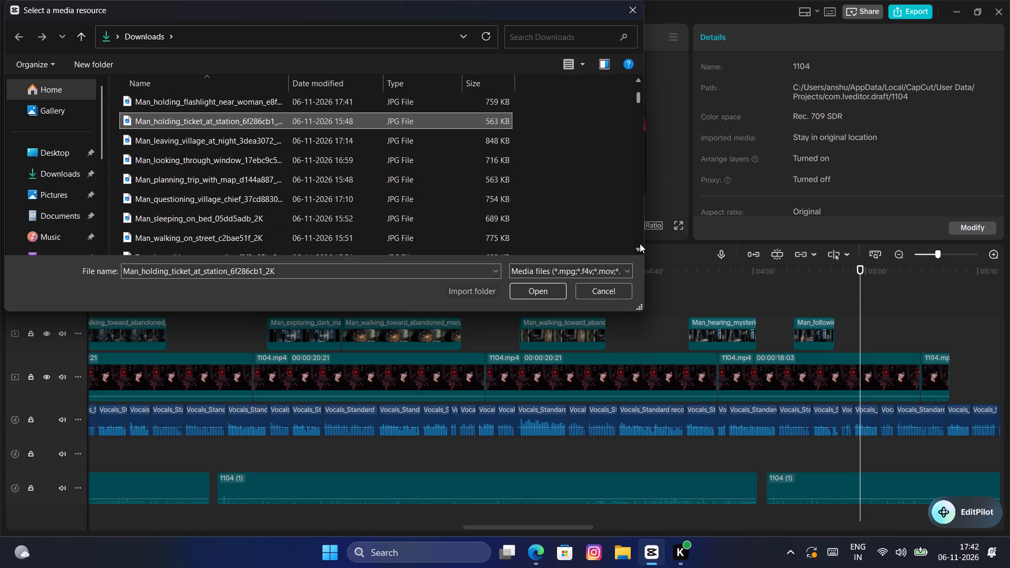
{"action": "left_click", "coordinate": [368, 106]}
{"action": "left_click", "coordinate": [537, 293]}
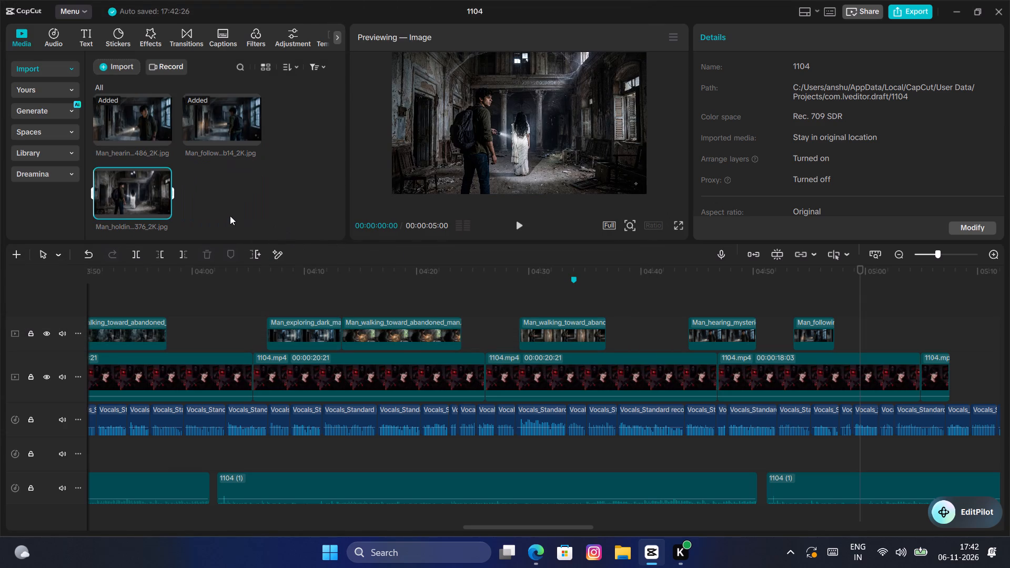
Place the flashlight-near-woman image on the overlay track above the 1104.mp4 footage, starting at 04:59:16.
{"action": "left_click_drag", "start_coordinate": [128, 191], "coordinate": [865, 336]}
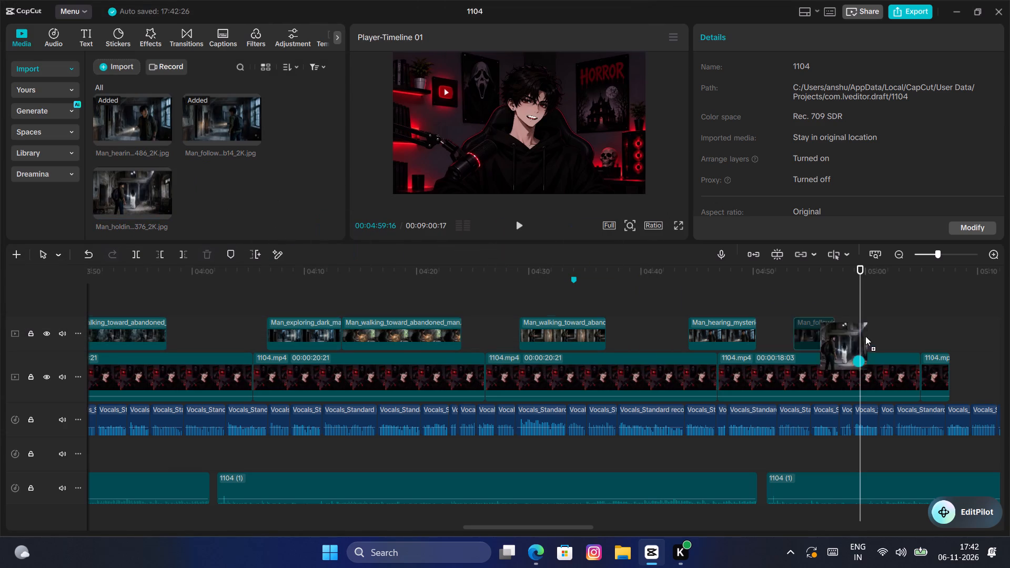
{"action": "left_click_drag", "start_coordinate": [865, 336], "coordinate": [835, 334]}
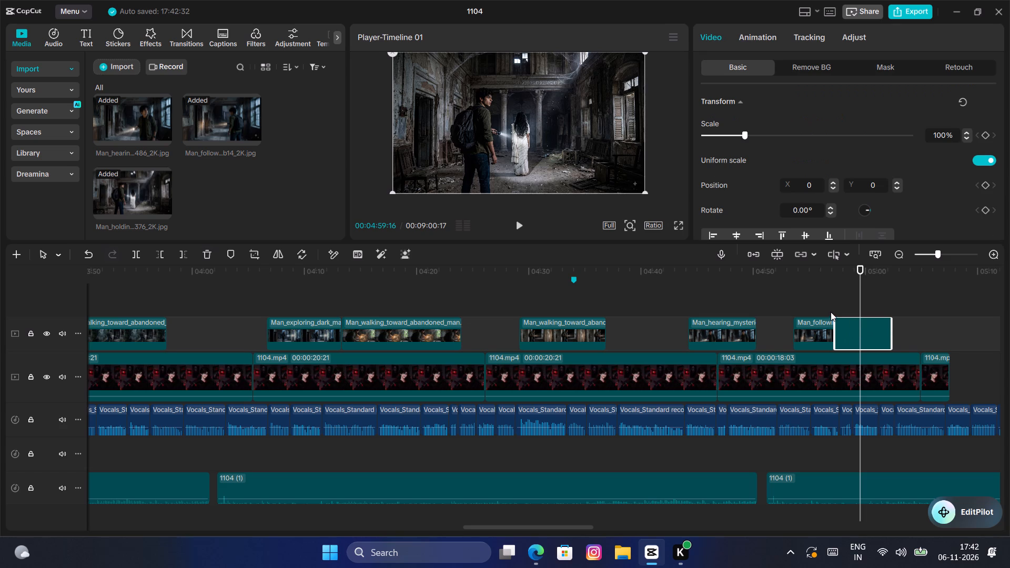
{"action": "left_click_drag", "start_coordinate": [865, 330], "coordinate": [894, 326]}
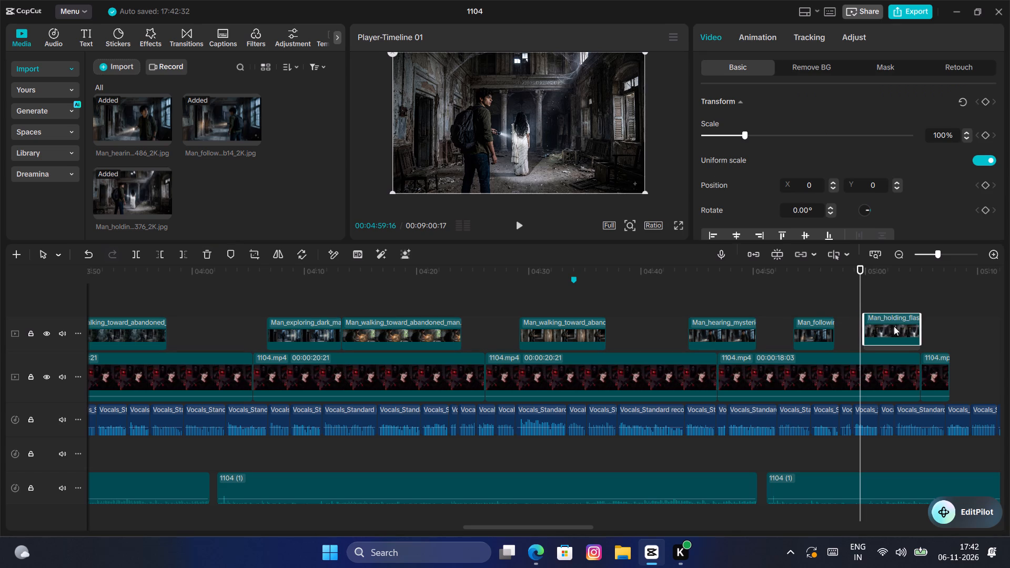
{"action": "left_click_drag", "start_coordinate": [894, 326], "coordinate": [892, 331]}
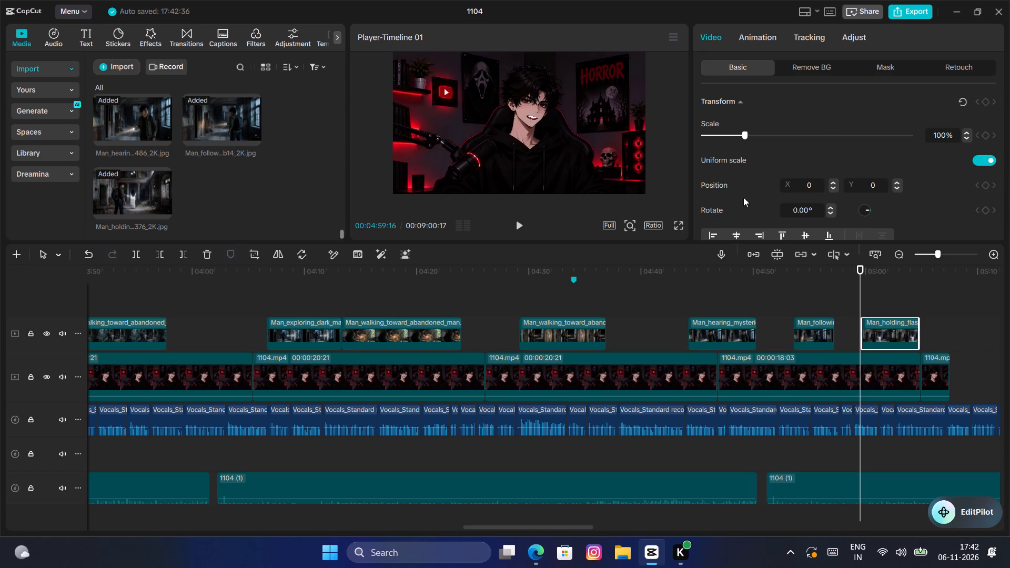
Play along the narration and extend the flashlight-near-woman clip to end with the last 1104.mp4 clip.
{"action": "key", "text": "space"}
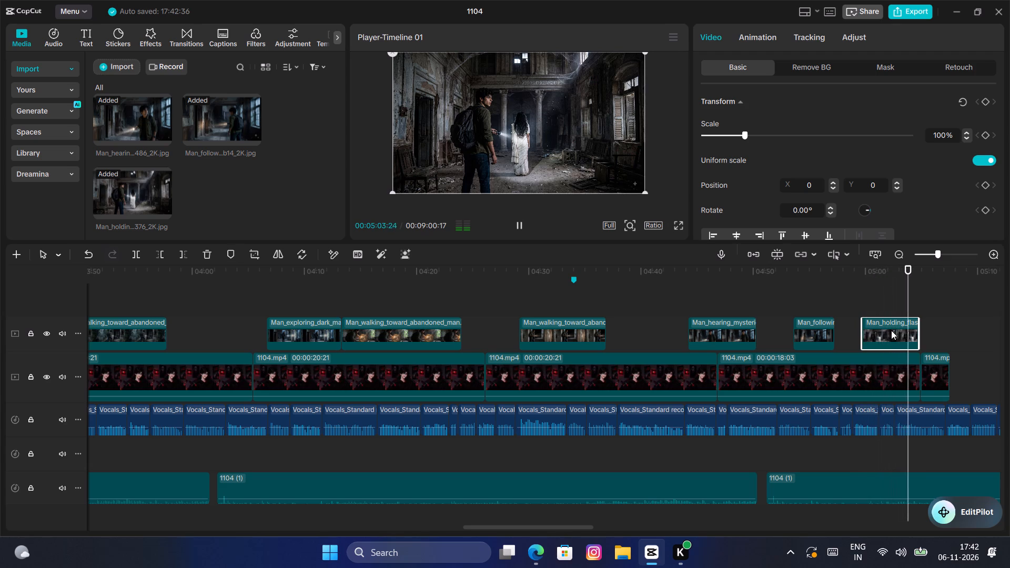
{"action": "key", "text": "space"}
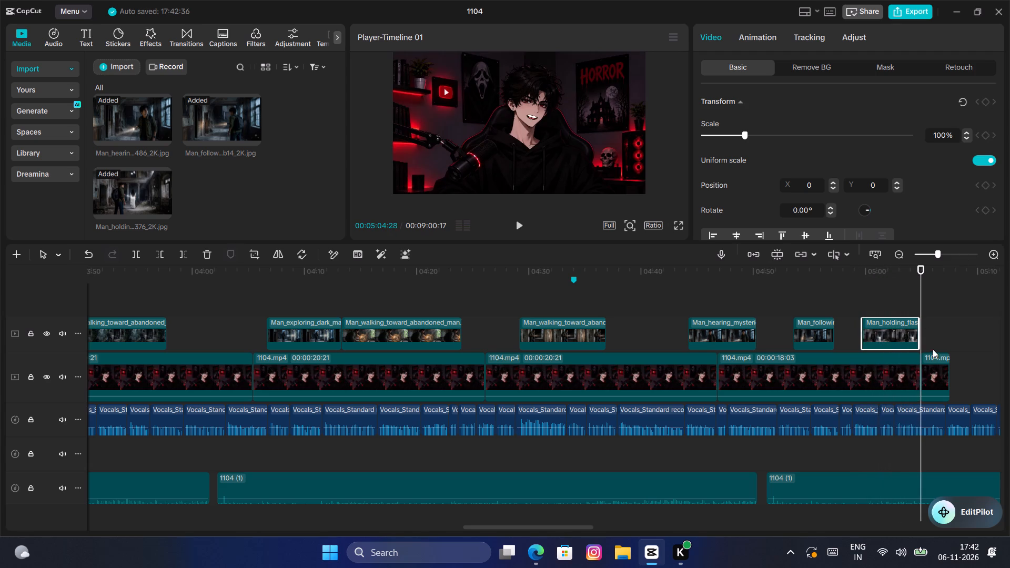
{"action": "left_click_drag", "start_coordinate": [922, 338], "coordinate": [943, 338]}
{"action": "key", "text": "space"}
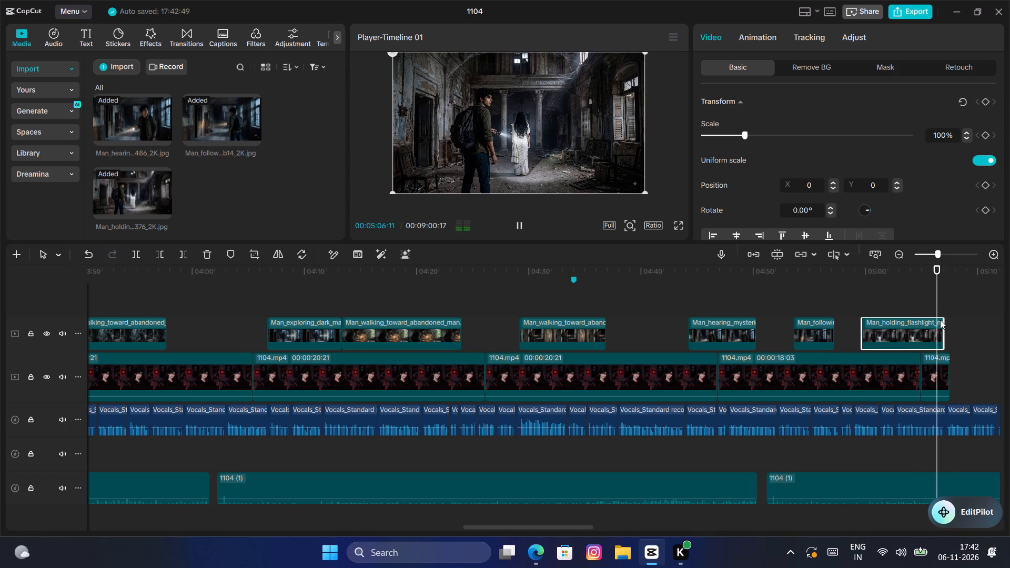
{"action": "key", "text": "space"}
{"action": "left_click_drag", "start_coordinate": [944, 327], "coordinate": [961, 331]}
{"action": "key", "text": "space"}
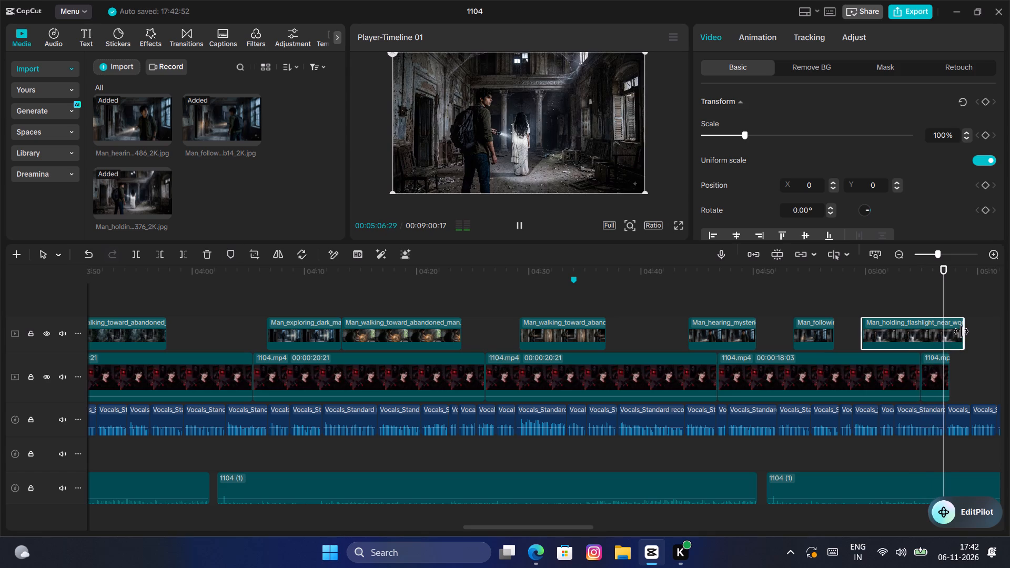
{"action": "key", "text": "space"}
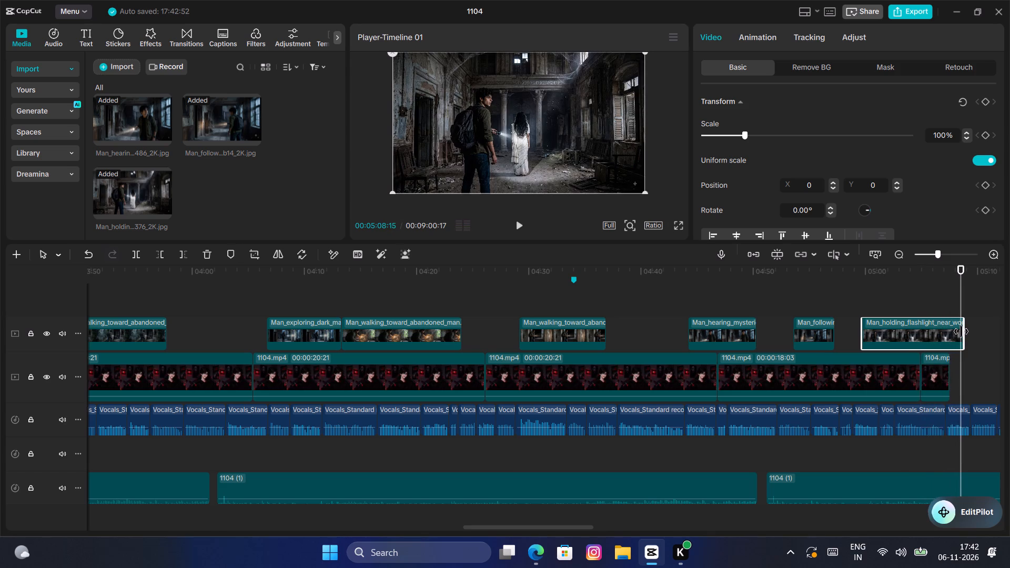
{"action": "left_click_drag", "start_coordinate": [961, 331], "coordinate": [948, 337]}
Add transform keyframes at 04:59:24 near the start of the flashlight-near-woman clip and set its scale to 112%.
{"action": "left_click", "coordinate": [865, 305]}
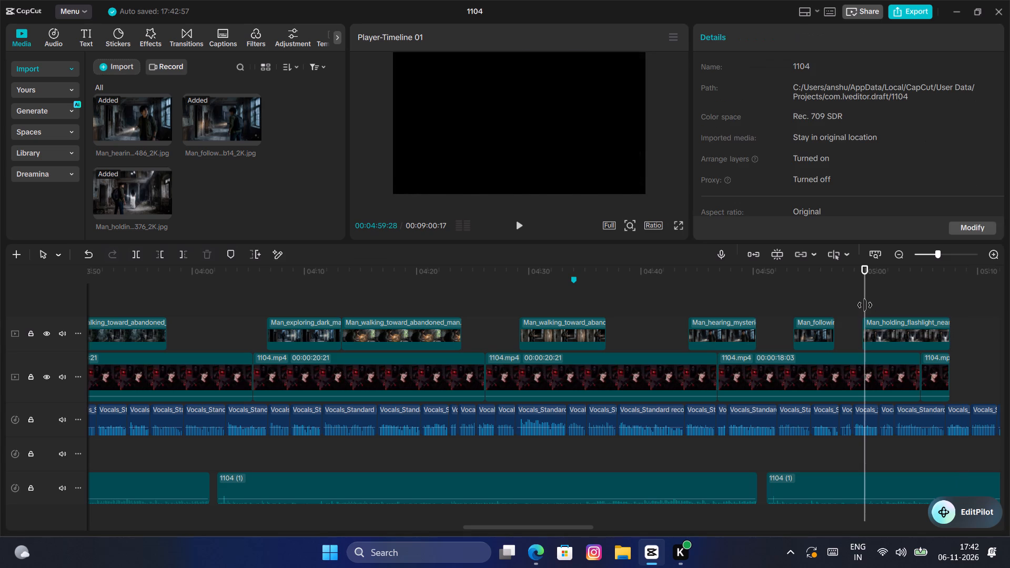
{"action": "left_click", "coordinate": [865, 307]}
{"action": "left_click", "coordinate": [875, 342]}
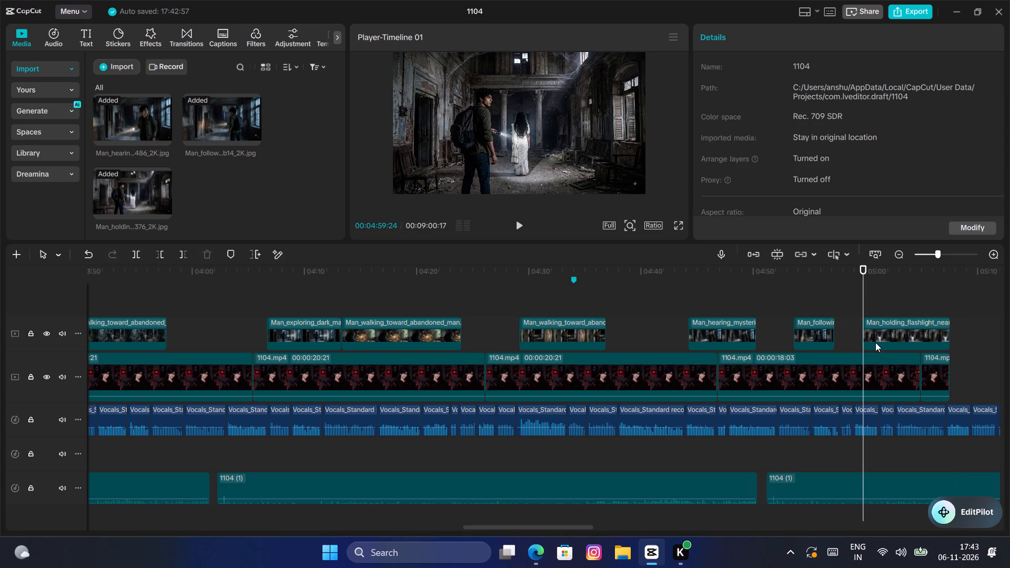
{"action": "left_click", "coordinate": [985, 99]}
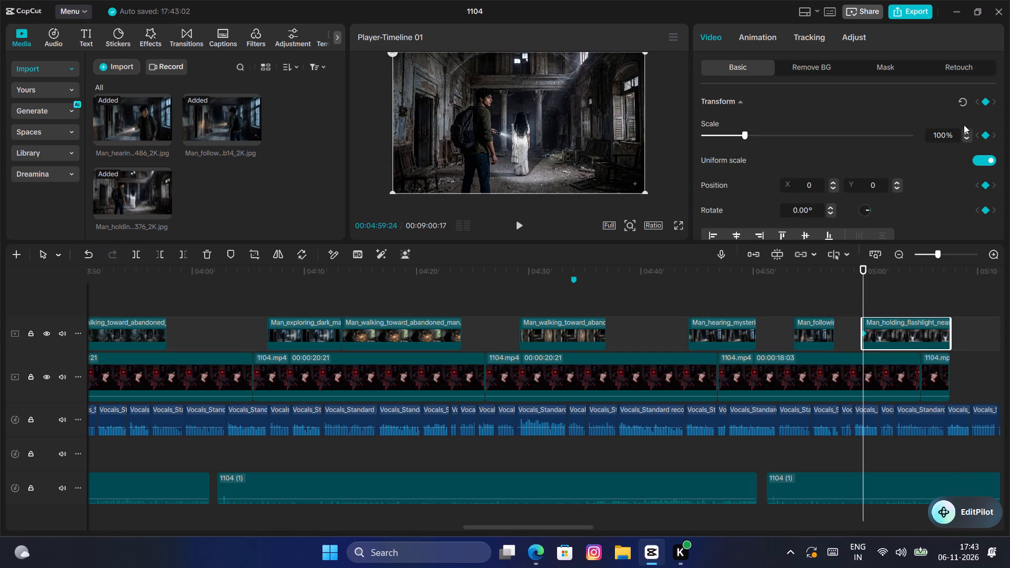
{"action": "left_click", "coordinate": [945, 138]}
{"action": "key", "text": "BackSpace"}
{"action": "key", "text": "BackSpace"}
{"action": "type", "text": "12"}
{"action": "key", "text": "Return"}
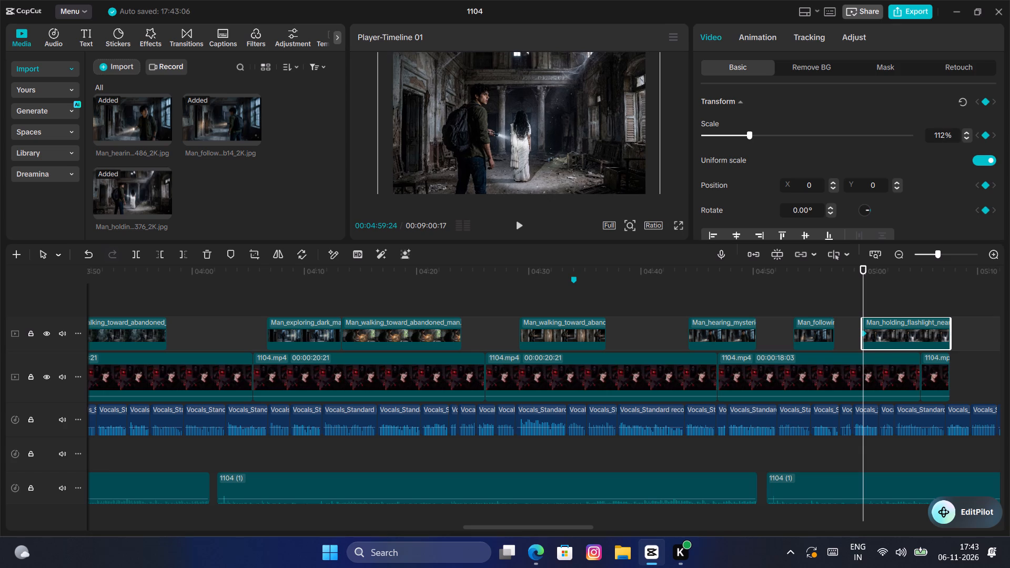
Set the flashlight-near-woman clip's scale to 132% at 05:07:12, near its end, and play back the zoom up to 05:08:06.
{"action": "left_click_drag", "start_coordinate": [861, 293], "coordinate": [929, 290]}
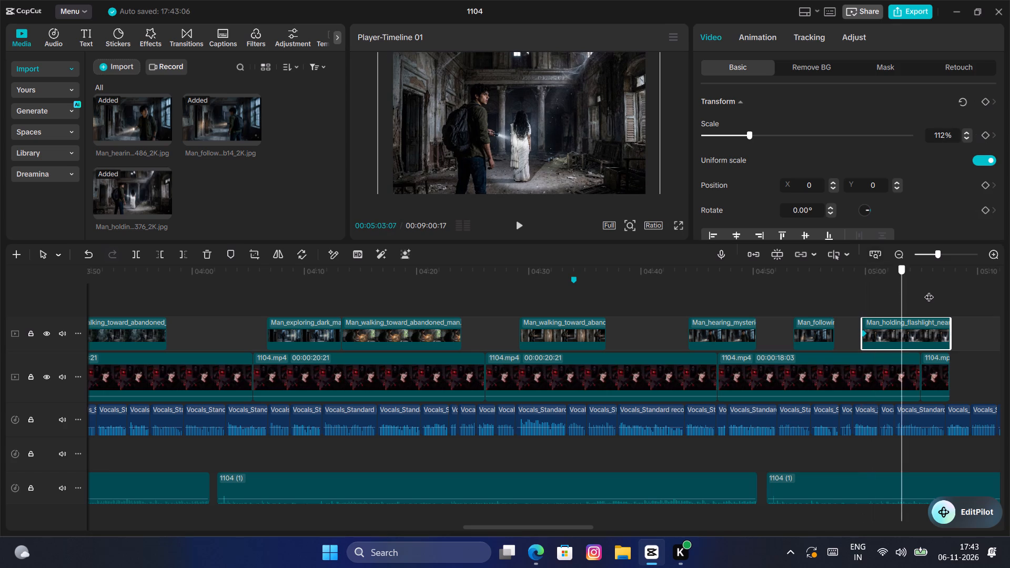
{"action": "left_click_drag", "start_coordinate": [929, 290], "coordinate": [948, 283]}
{"action": "left_click", "coordinate": [943, 129]}
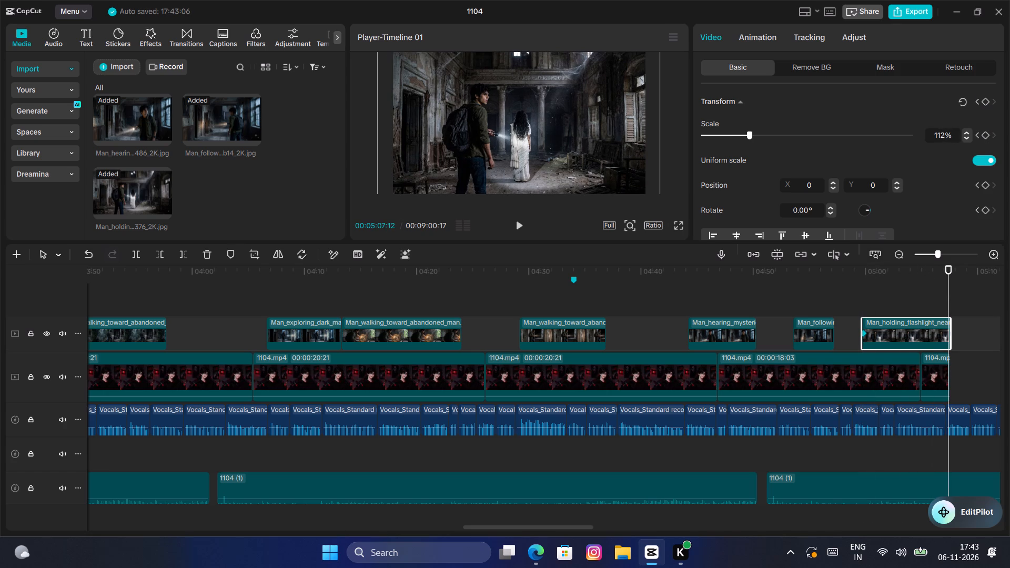
{"action": "key", "text": "BackSpace"}
{"action": "key", "text": "BackSpace"}
{"action": "type", "text": "32"}
{"action": "key", "text": "Return"}
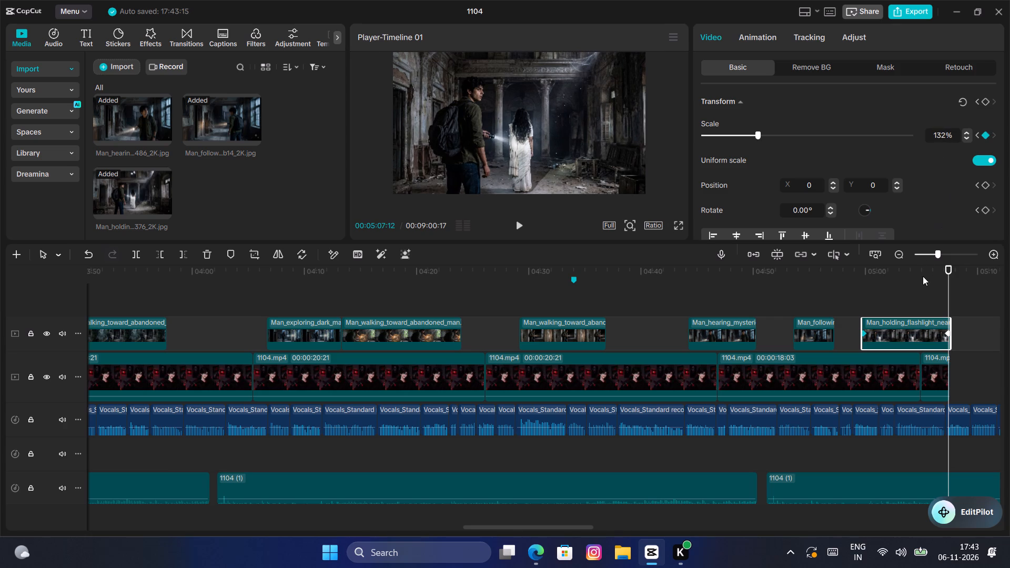
{"action": "left_click", "coordinate": [888, 289]}
{"action": "key", "text": "space"}
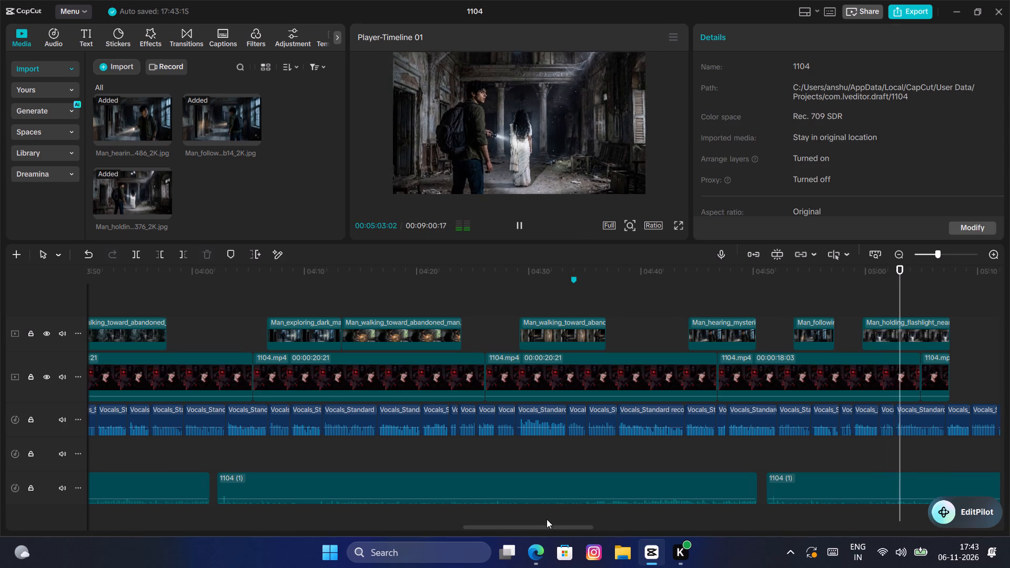
{"action": "left_click_drag", "start_coordinate": [556, 525], "coordinate": [573, 526]}
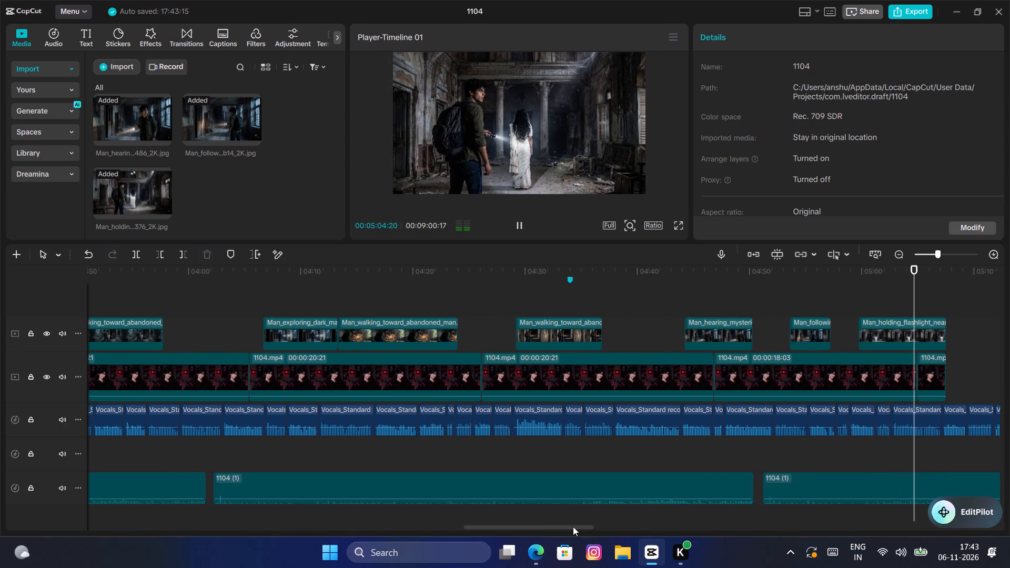
{"action": "left_click_drag", "start_coordinate": [573, 526], "coordinate": [612, 521]}
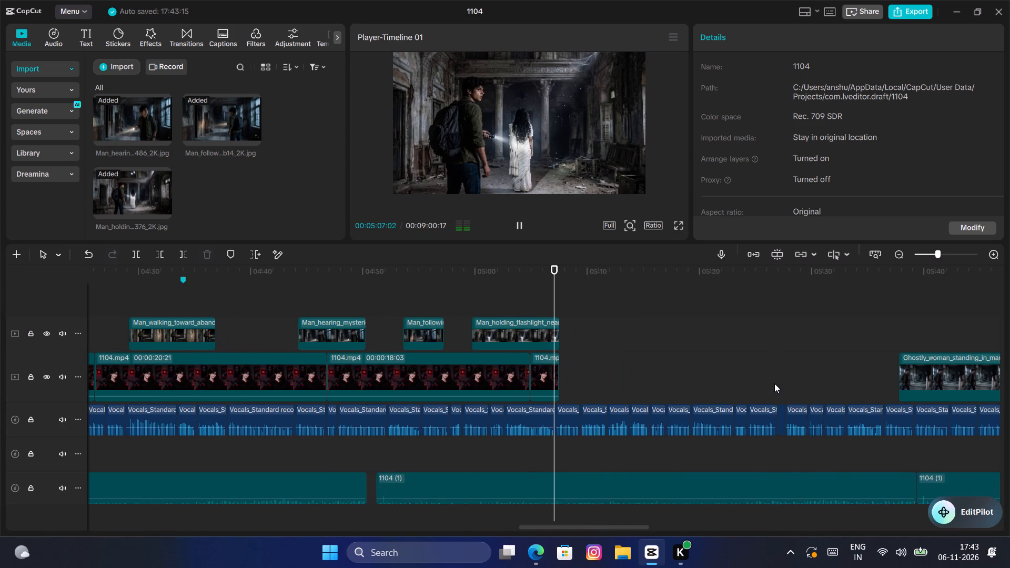
{"action": "key", "text": "space"}
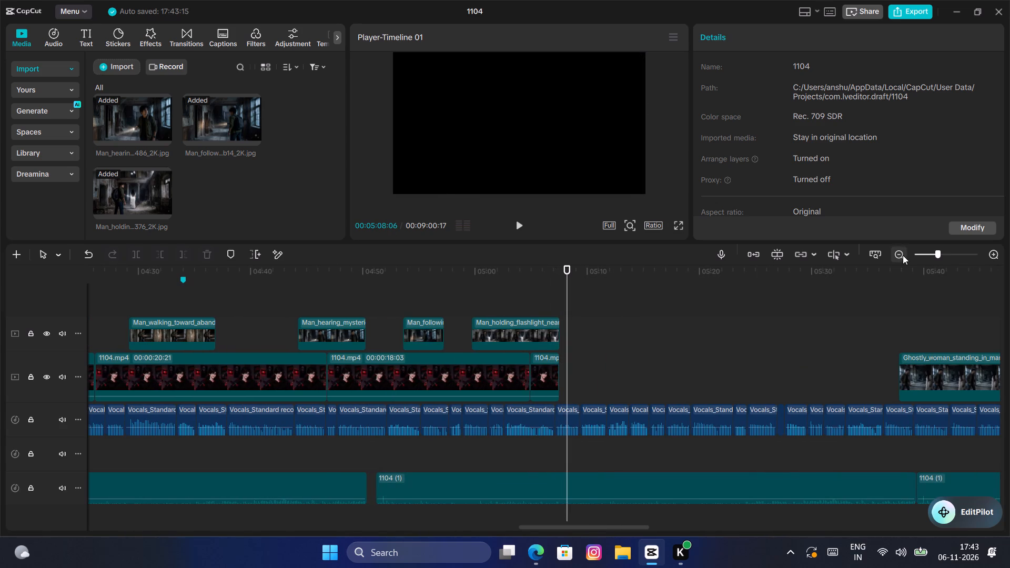
Move the later group of scene image clips, starting with the Ghostly_woman clip, from the main track up to the overlay track, keeping their timing.
{"action": "left_click", "coordinate": [903, 255]}
{"action": "left_click", "coordinate": [900, 255]}
{"action": "left_click", "coordinate": [898, 255]}
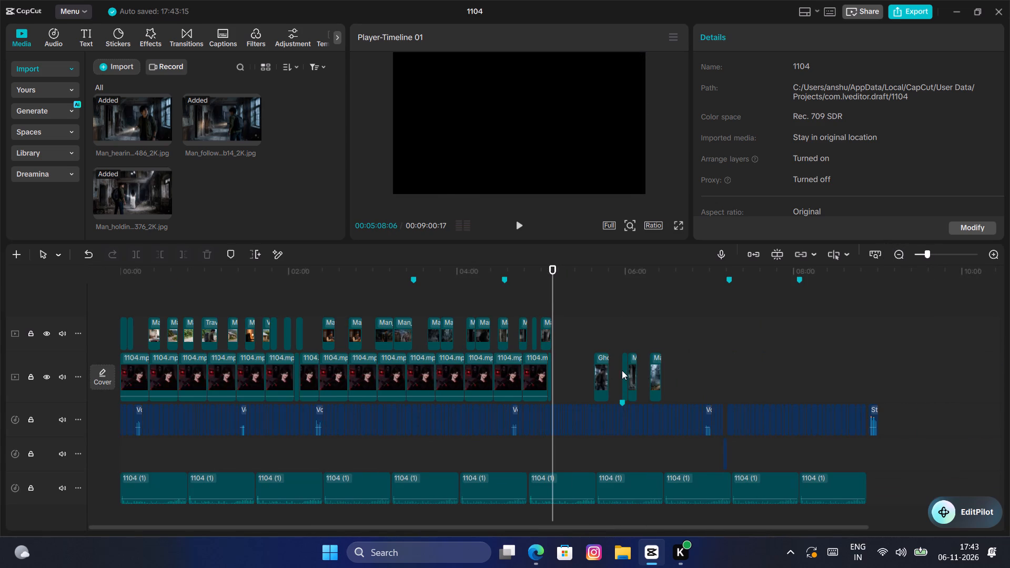
{"action": "left_click_drag", "start_coordinate": [587, 368], "coordinate": [656, 372]}
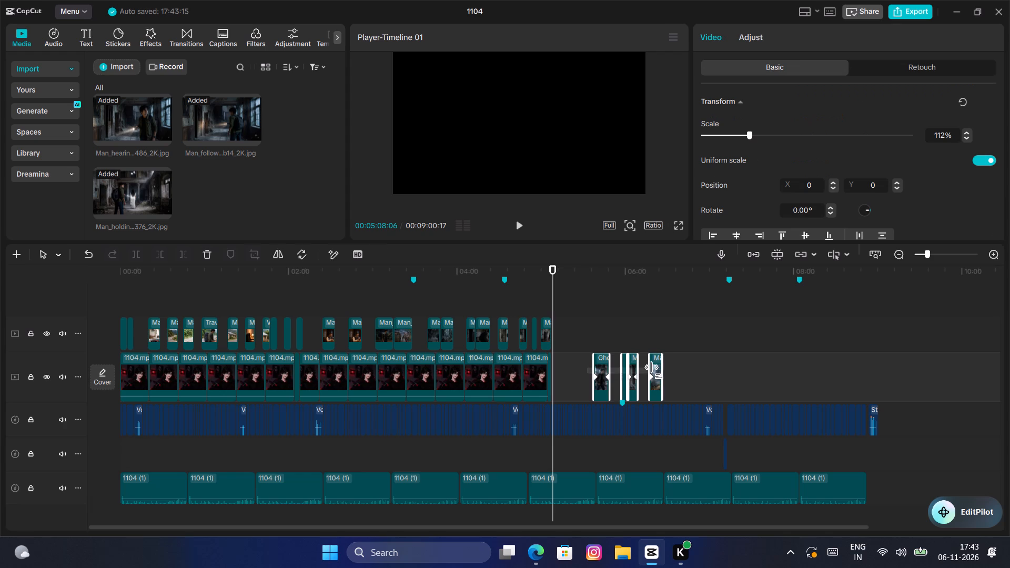
{"action": "left_click_drag", "start_coordinate": [656, 372], "coordinate": [657, 372]}
{"action": "left_click_drag", "start_coordinate": [656, 364], "coordinate": [656, 363]}
{"action": "left_click_drag", "start_coordinate": [656, 363], "coordinate": [657, 341]}
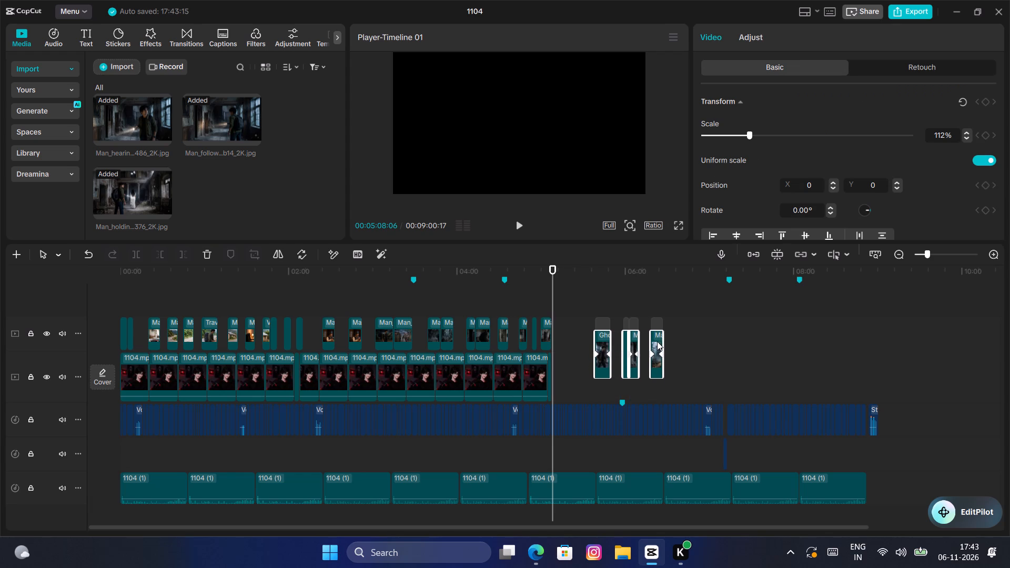
{"action": "left_click_drag", "start_coordinate": [657, 341], "coordinate": [656, 329]}
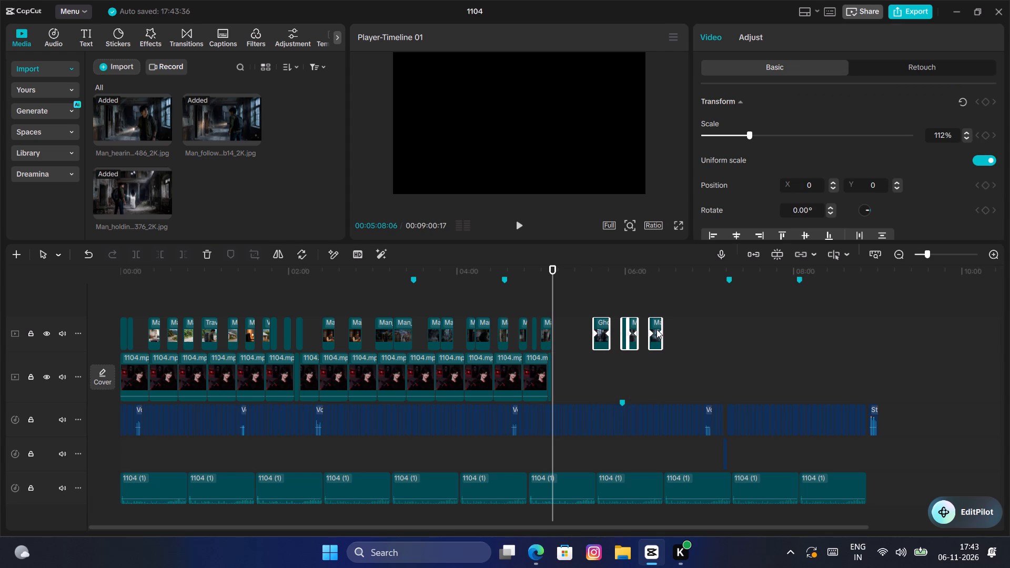
{"action": "key", "text": "ctrl+z"}
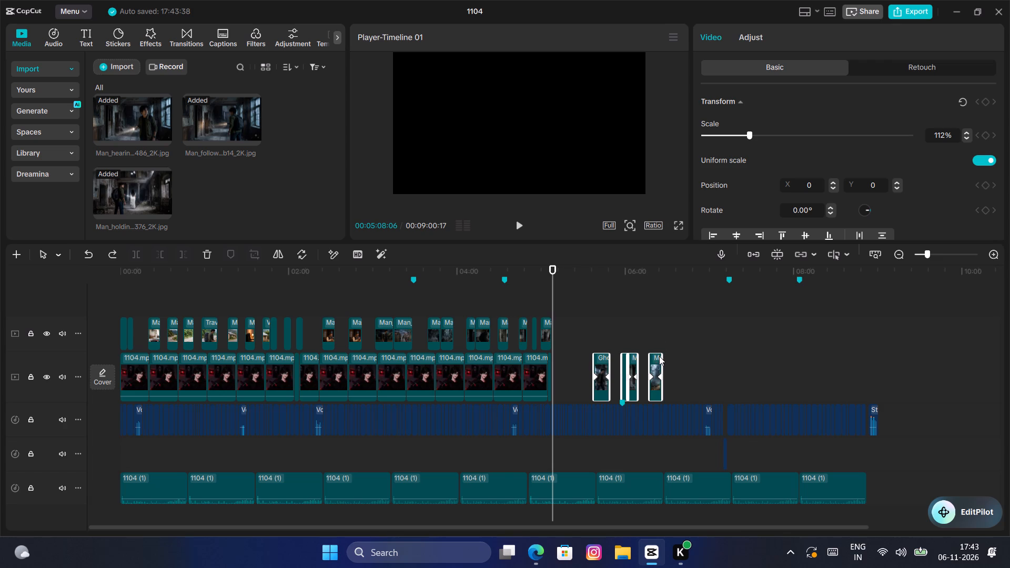
{"action": "left_click_drag", "start_coordinate": [658, 360], "coordinate": [661, 340]}
{"action": "left_click_drag", "start_coordinate": [656, 363], "coordinate": [657, 353]}
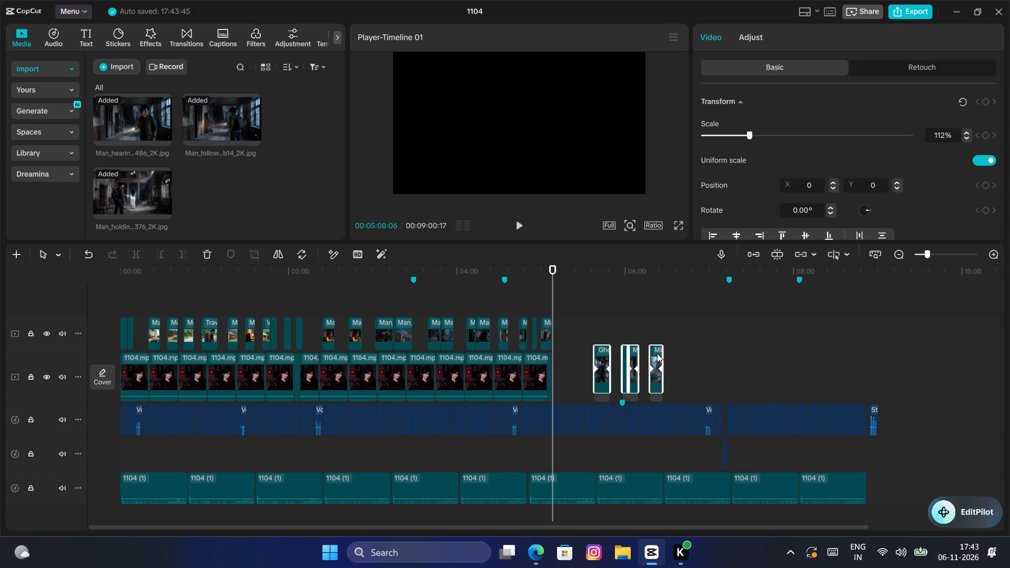
{"action": "left_click_drag", "start_coordinate": [657, 353], "coordinate": [656, 327]}
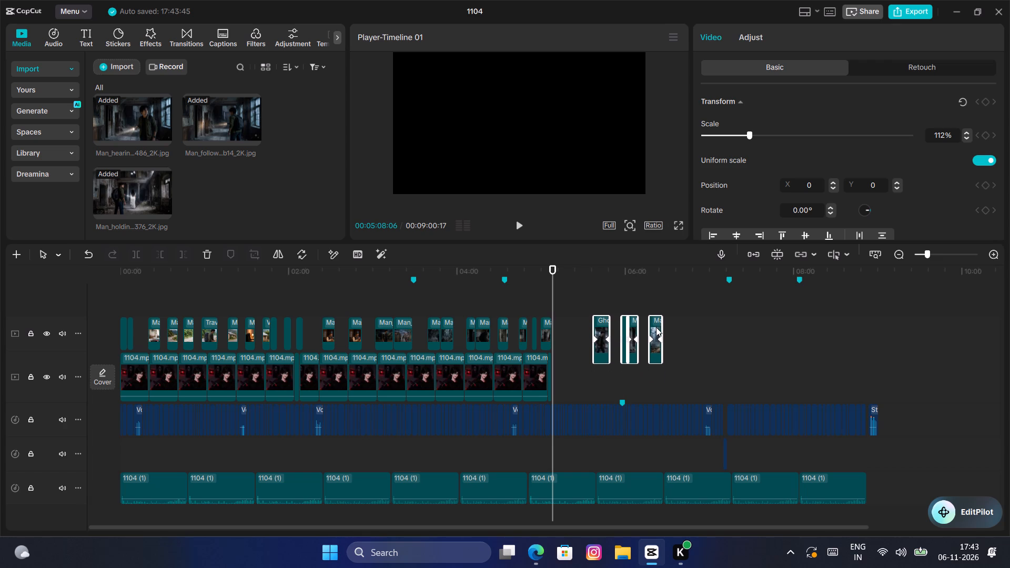
{"action": "left_click_drag", "start_coordinate": [656, 327], "coordinate": [656, 329]}
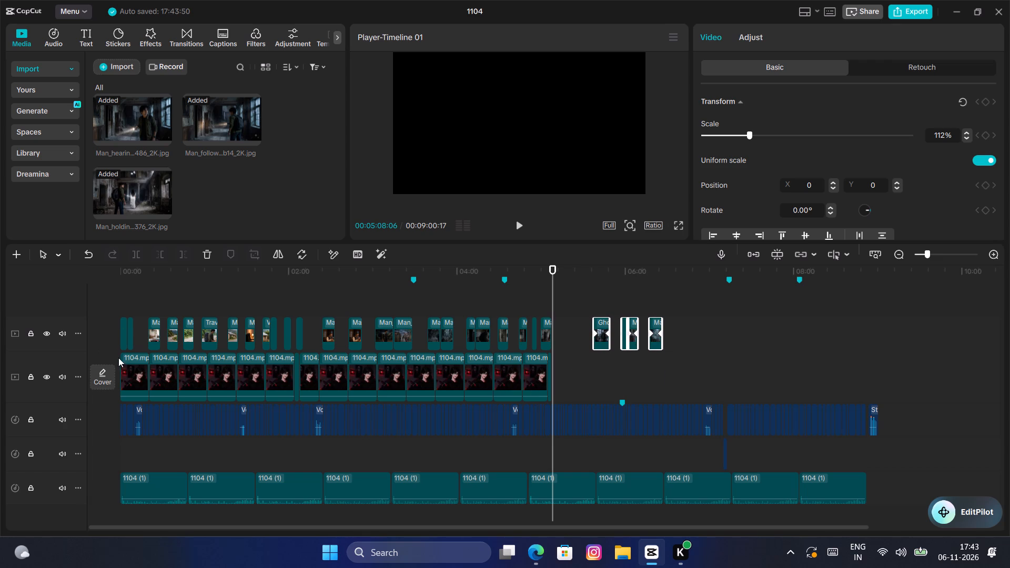
Copy the first six 1104.mp4 clips and paste them on the main track starting at 05:08:06.
{"action": "left_click_drag", "start_coordinate": [113, 358], "coordinate": [117, 359]}
{"action": "left_click_drag", "start_coordinate": [117, 359], "coordinate": [286, 387]}
{"action": "left_click", "coordinate": [274, 376]}
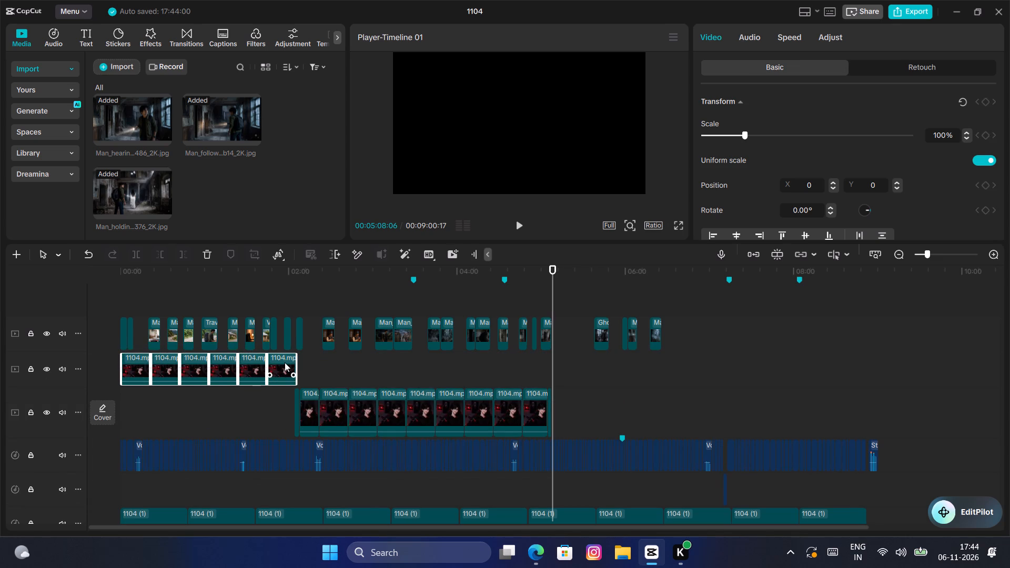
{"action": "key", "text": "ctrl+z"}
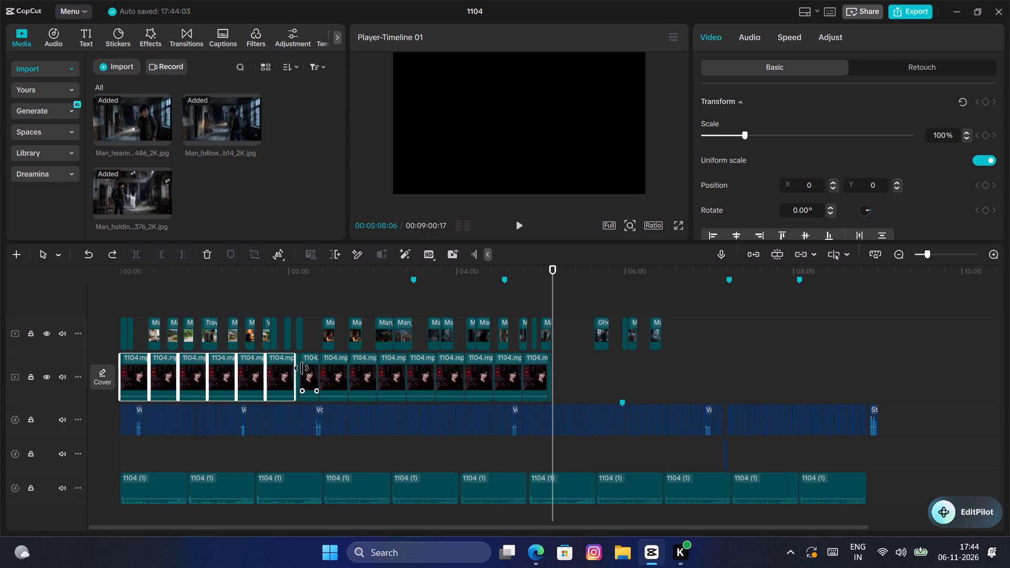
{"action": "key", "text": "ctrl+c"}
{"action": "key", "text": "ctrl+v"}
{"action": "left_click", "coordinate": [578, 304]}
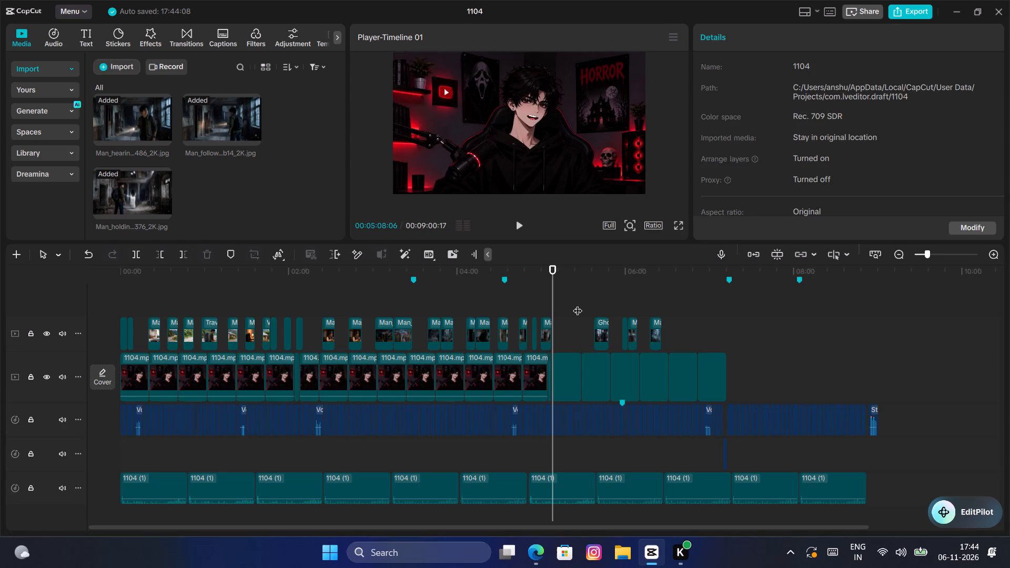
Paste the six copied 1104.mp4 clips again at 07:12:11 and move them down onto the main track, following the earlier pasted clips.
{"action": "left_click_drag", "start_coordinate": [575, 304], "coordinate": [729, 310]}
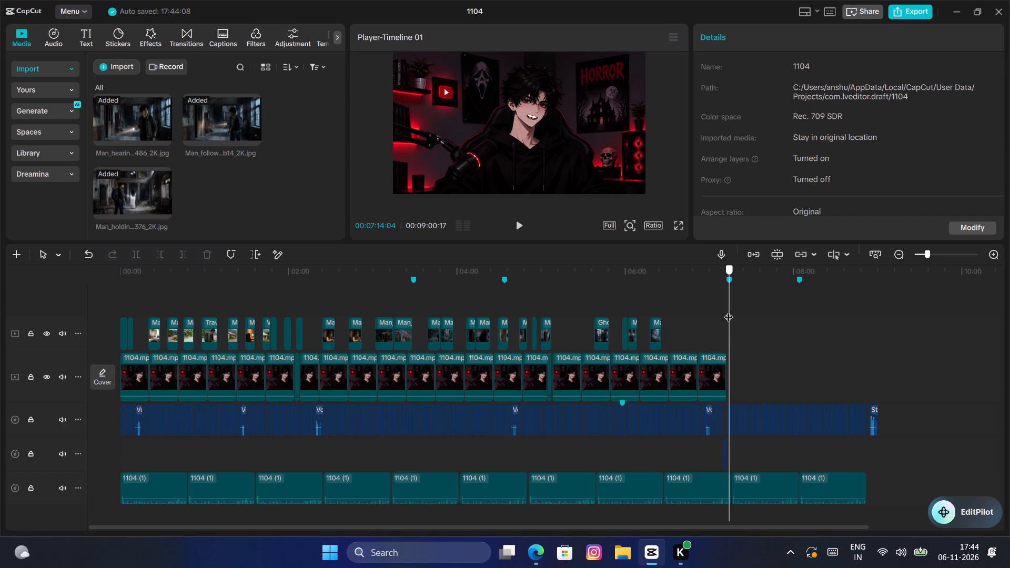
{"action": "left_click_drag", "start_coordinate": [729, 310], "coordinate": [727, 311]}
{"action": "key", "text": "Left"}
{"action": "key", "text": "Left"}
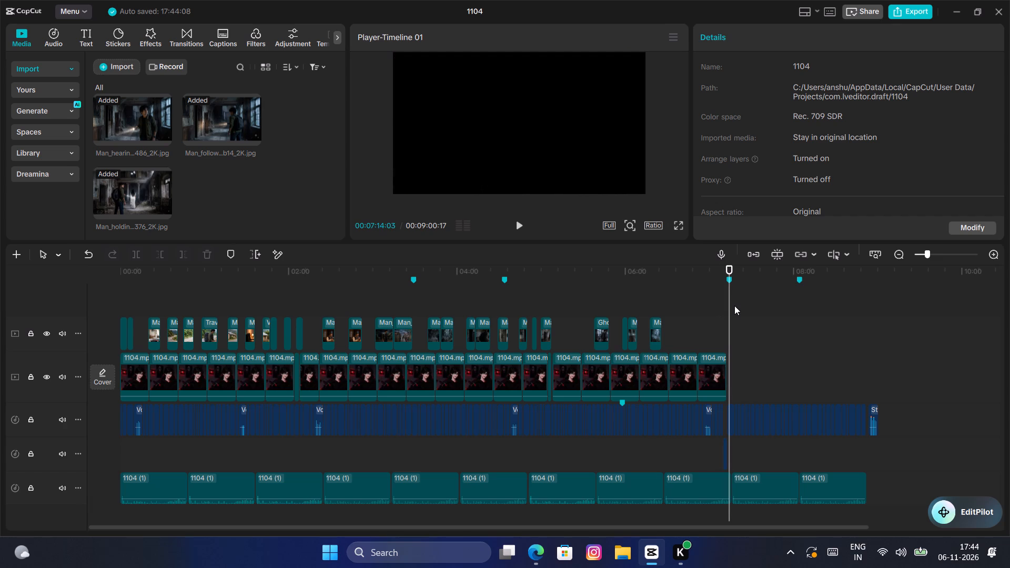
{"action": "key", "text": "Left"}
{"action": "key", "text": "Left"}
{"action": "key", "text": "Left"}
{"action": "key", "text": "Left"}
{"action": "key", "text": "Left"}
{"action": "key", "text": "Left"}
{"action": "key", "text": "Left"}
{"action": "key", "text": "Left"}
{"action": "key", "text": "Left"}
{"action": "key", "text": "Left"}
{"action": "key", "text": "Left"}
{"action": "key", "text": "Left"}
{"action": "key", "text": "Left"}
{"action": "key", "text": "Left"}
{"action": "key", "text": "Left"}
{"action": "key", "text": "Left"}
{"action": "key", "text": "Left"}
{"action": "key", "text": "Left"}
{"action": "key", "text": "Left"}
{"action": "key", "text": "Left"}
{"action": "key", "text": "Left"}
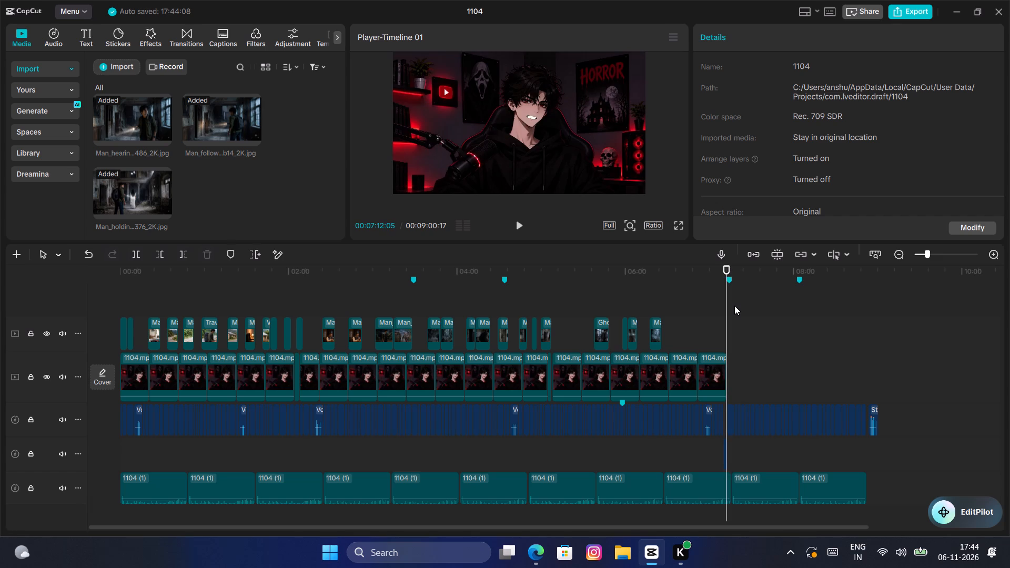
{"action": "key", "text": "ctrl+Right"}
{"action": "key", "text": "ctrl+Right"}
{"action": "key", "text": "ctrl+Right"}
{"action": "key", "text": "ctrl+Right"}
{"action": "key", "text": "ctrl+Right"}
{"action": "key", "text": "Right"}
{"action": "key", "text": "Right"}
{"action": "key", "text": "Right"}
{"action": "key", "text": "Right"}
{"action": "key", "text": "Right"}
{"action": "key", "text": "Right"}
{"action": "key", "text": "Right"}
{"action": "key", "text": "Right"}
{"action": "key", "text": "Right"}
{"action": "key", "text": "Right"}
{"action": "key", "text": "Right"}
{"action": "key", "text": "Right"}
{"action": "key", "text": "Right"}
{"action": "key", "text": "Right"}
{"action": "key", "text": "Right"}
{"action": "key", "text": "Right"}
{"action": "key", "text": "Right"}
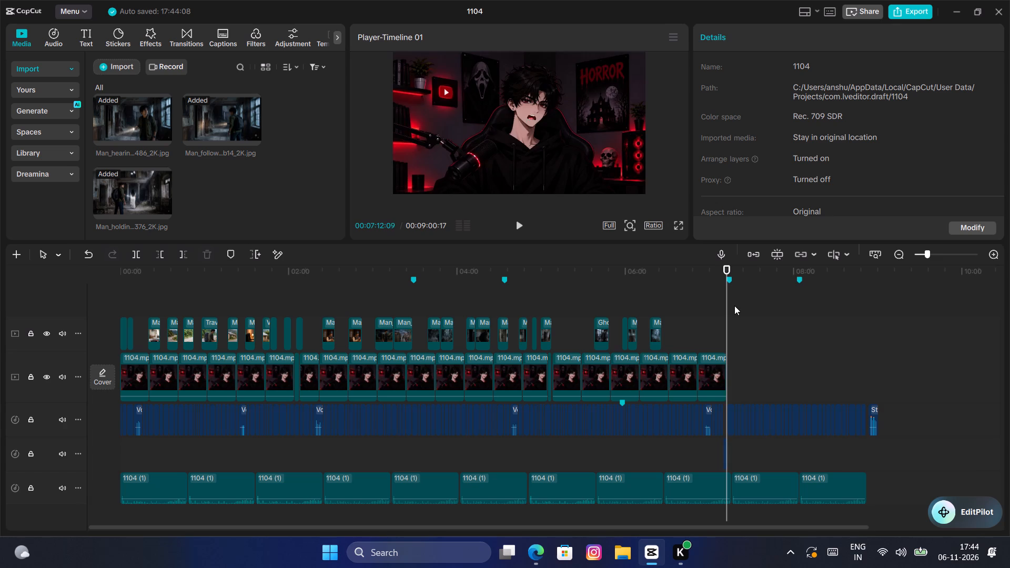
{"action": "key", "text": "Left"}
{"action": "key", "text": "Left"}
{"action": "key", "text": "Left"}
{"action": "key", "text": "Left"}
{"action": "key", "text": "Left"}
{"action": "key", "text": "Left"}
{"action": "key", "text": "Left"}
{"action": "key", "text": "Left"}
{"action": "key", "text": "Left"}
{"action": "key", "text": "Left"}
{"action": "key", "text": "Left"}
{"action": "key", "text": "Left"}
{"action": "key", "text": "Left"}
{"action": "key", "text": "Left"}
{"action": "key", "text": "Left"}
{"action": "key", "text": "Right"}
{"action": "key", "text": "Right"}
{"action": "key", "text": "Right"}
{"action": "key", "text": "Right"}
{"action": "key", "text": "Right"}
{"action": "key", "text": "Right"}
{"action": "key", "text": "Left"}
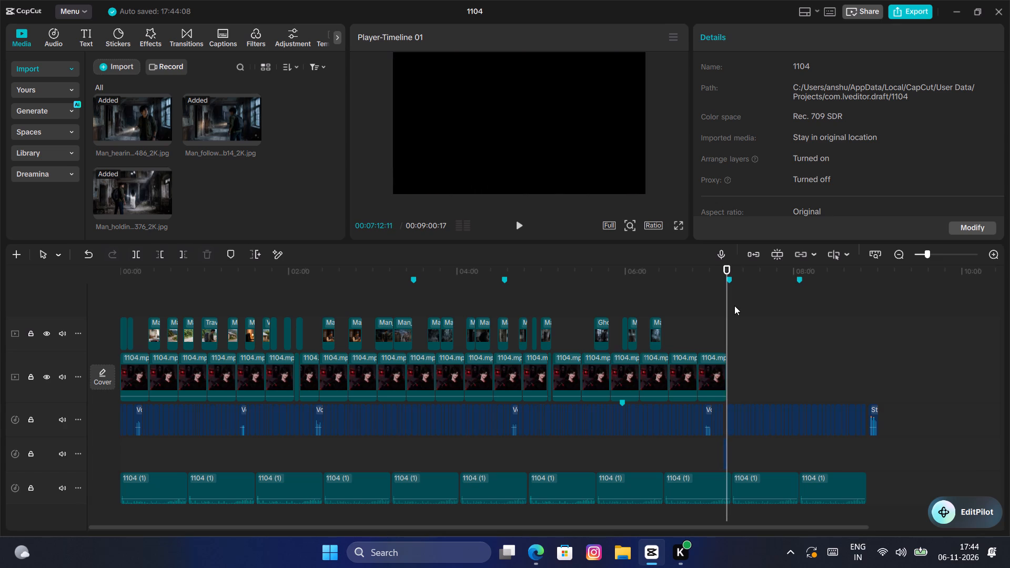
{"action": "key", "text": "ctrl+v"}
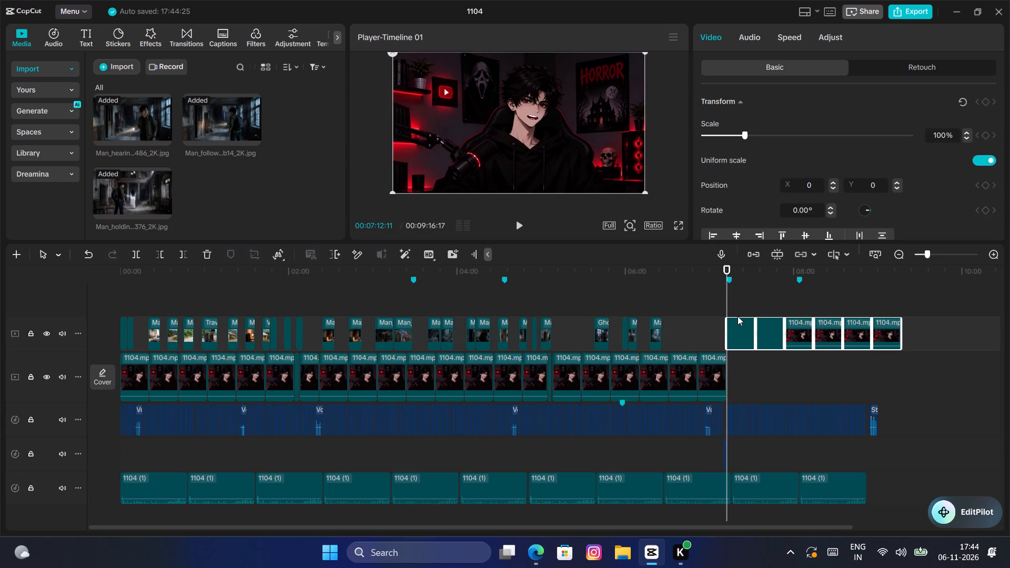
{"action": "left_click_drag", "start_coordinate": [738, 323], "coordinate": [739, 370]}
{"action": "left_click", "coordinate": [717, 321]}
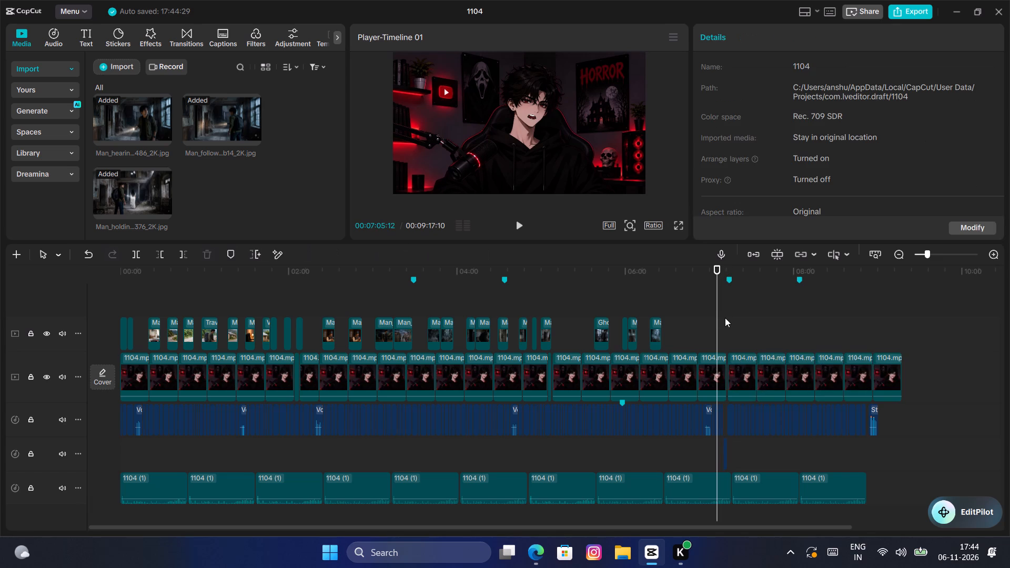
Move the last six 1104.mp4 clips on the main track slightly earlier, closing the small gap before them near 07:12.
{"action": "left_click", "coordinate": [725, 318]}
{"action": "double_click", "coordinate": [724, 318]}
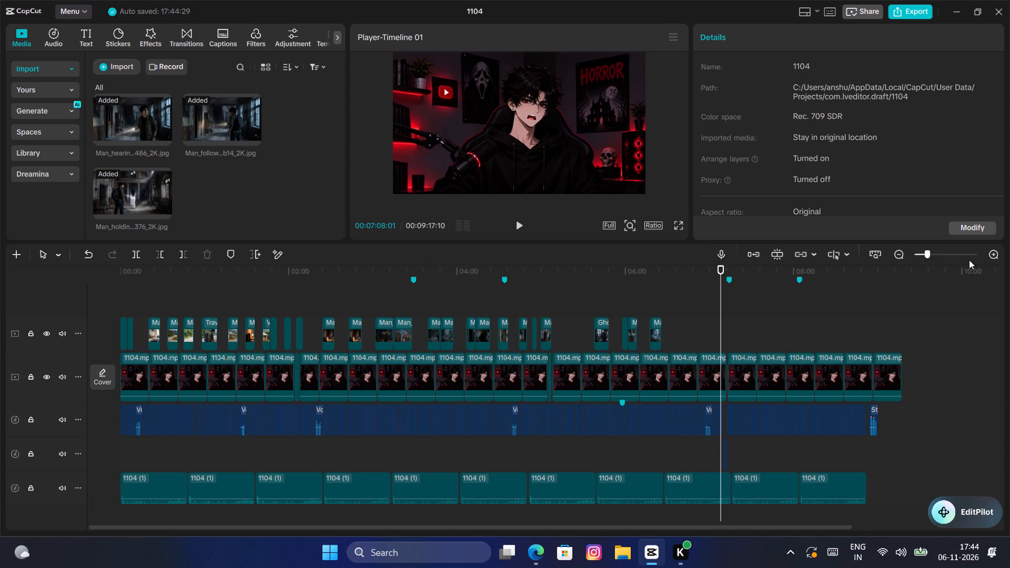
{"action": "left_click", "coordinate": [1001, 254]}
{"action": "left_click_drag", "start_coordinate": [757, 323], "coordinate": [930, 349]}
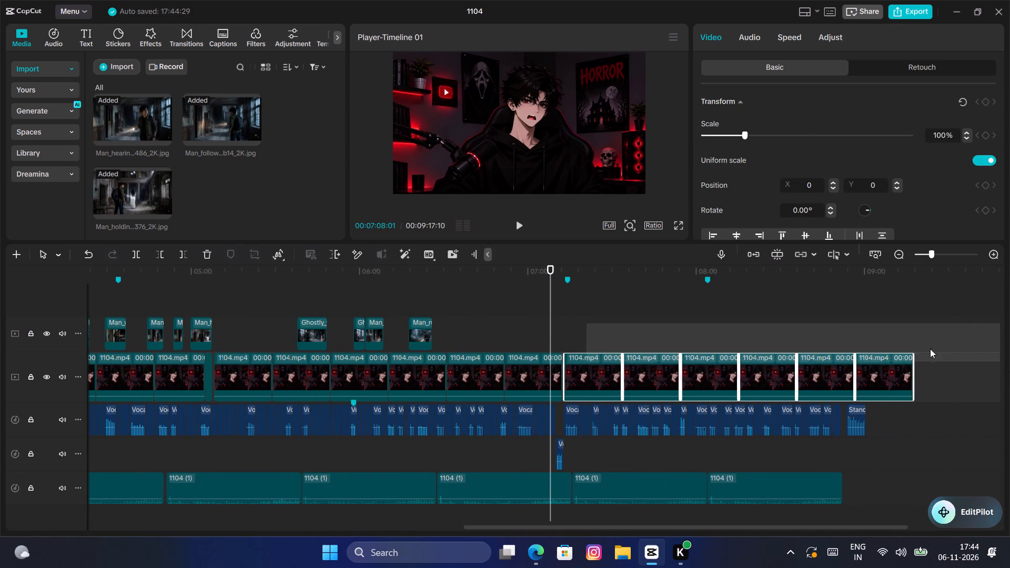
{"action": "left_click_drag", "start_coordinate": [930, 349], "coordinate": [911, 356]}
{"action": "triple_click", "coordinate": [993, 255]}
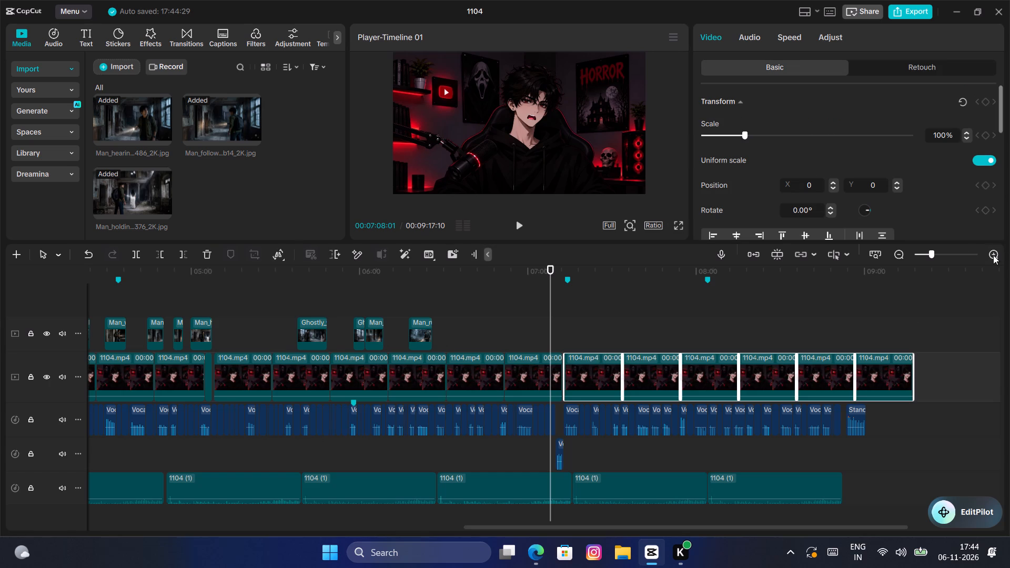
{"action": "left_click_drag", "start_coordinate": [694, 386], "coordinate": [678, 379]}
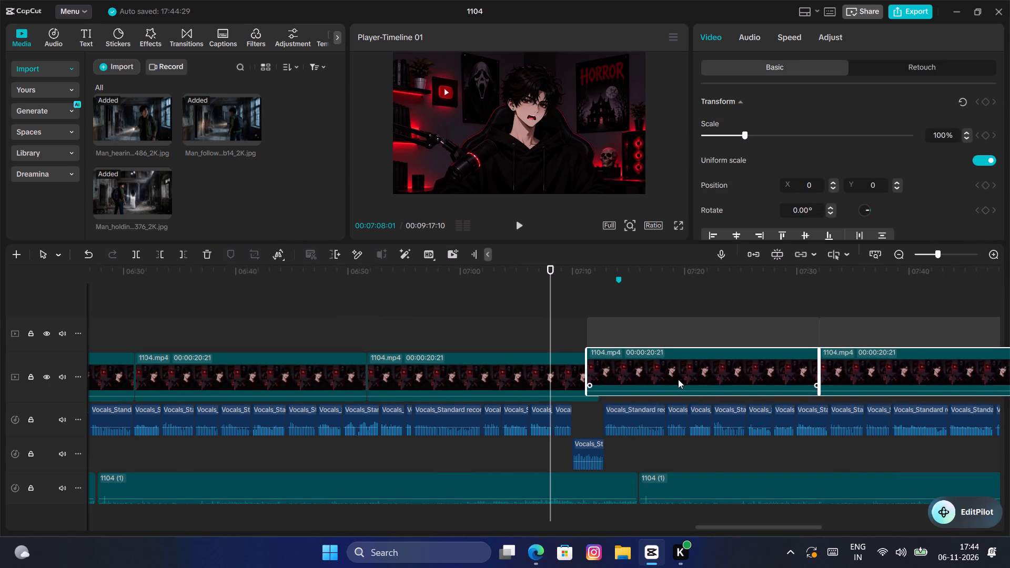
{"action": "left_click_drag", "start_coordinate": [678, 379], "coordinate": [686, 381]}
{"action": "left_click", "coordinate": [617, 328]}
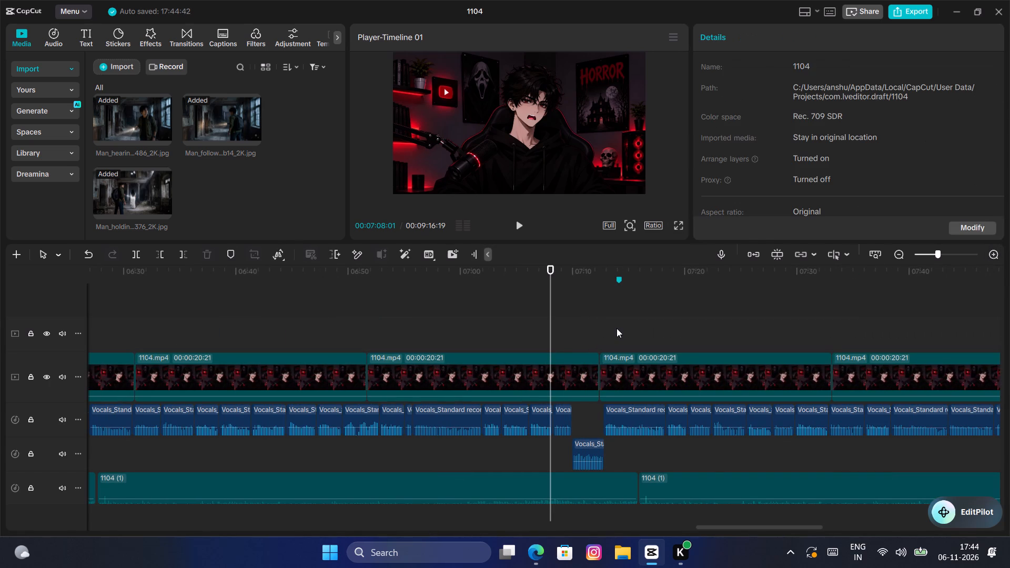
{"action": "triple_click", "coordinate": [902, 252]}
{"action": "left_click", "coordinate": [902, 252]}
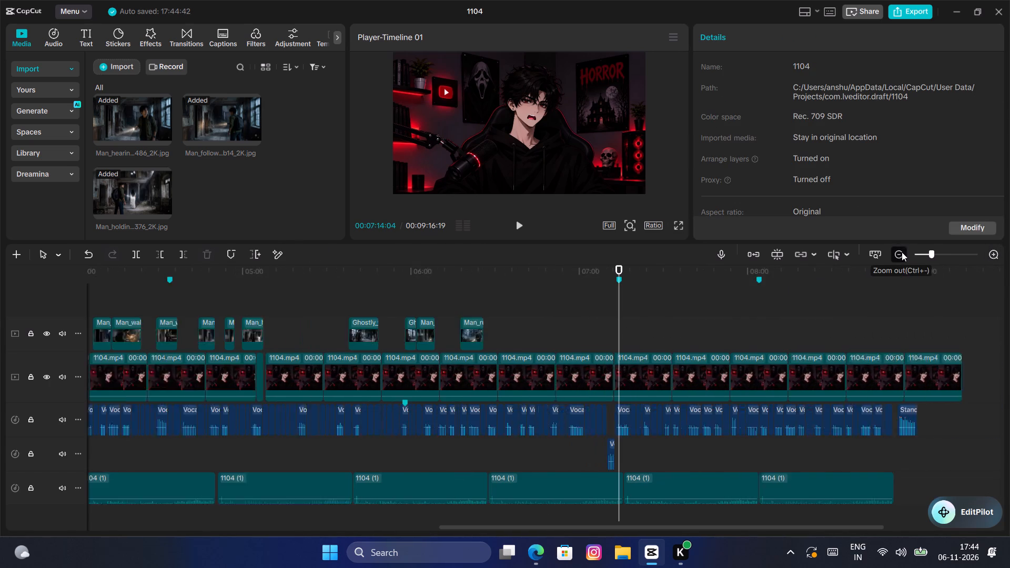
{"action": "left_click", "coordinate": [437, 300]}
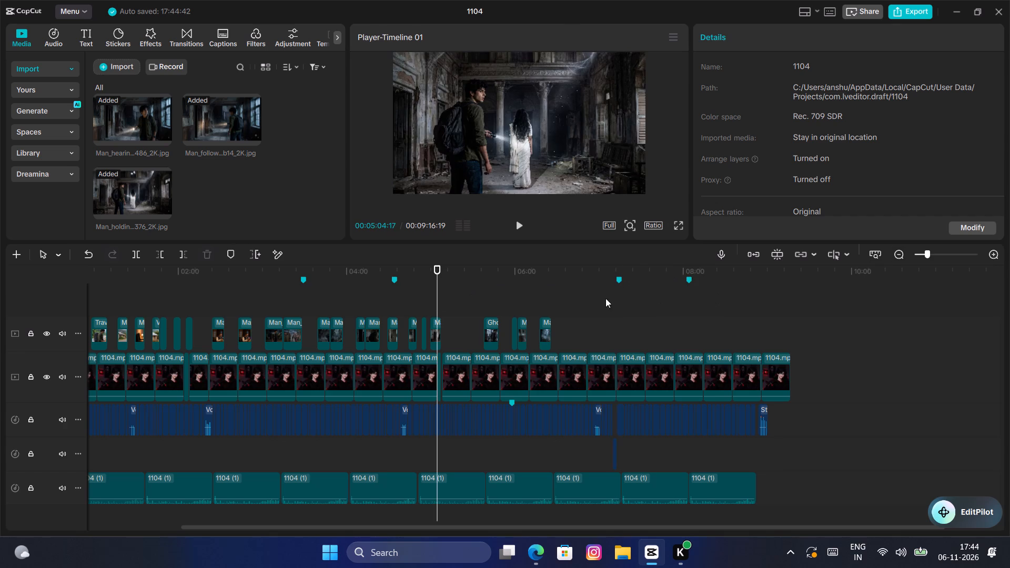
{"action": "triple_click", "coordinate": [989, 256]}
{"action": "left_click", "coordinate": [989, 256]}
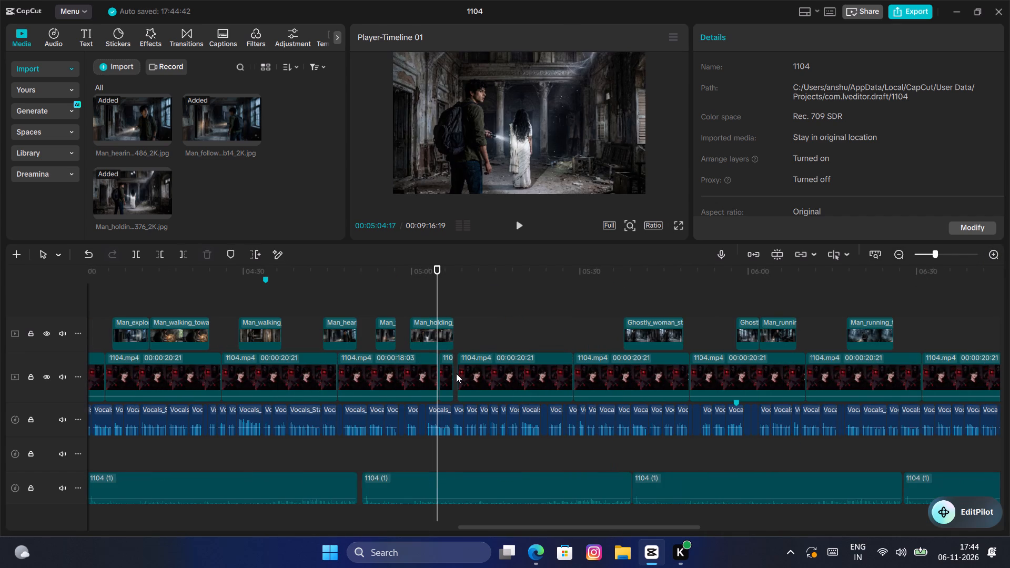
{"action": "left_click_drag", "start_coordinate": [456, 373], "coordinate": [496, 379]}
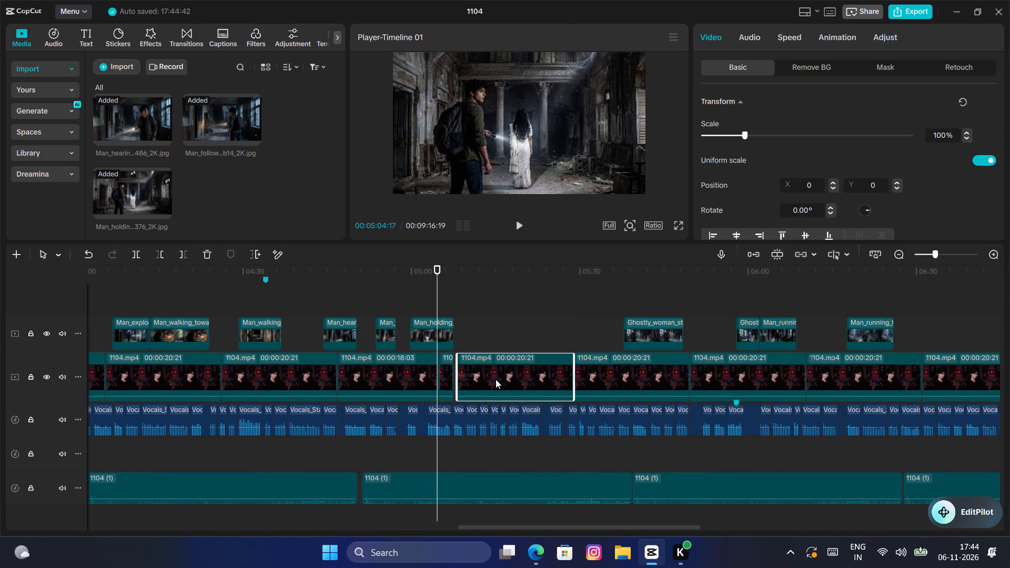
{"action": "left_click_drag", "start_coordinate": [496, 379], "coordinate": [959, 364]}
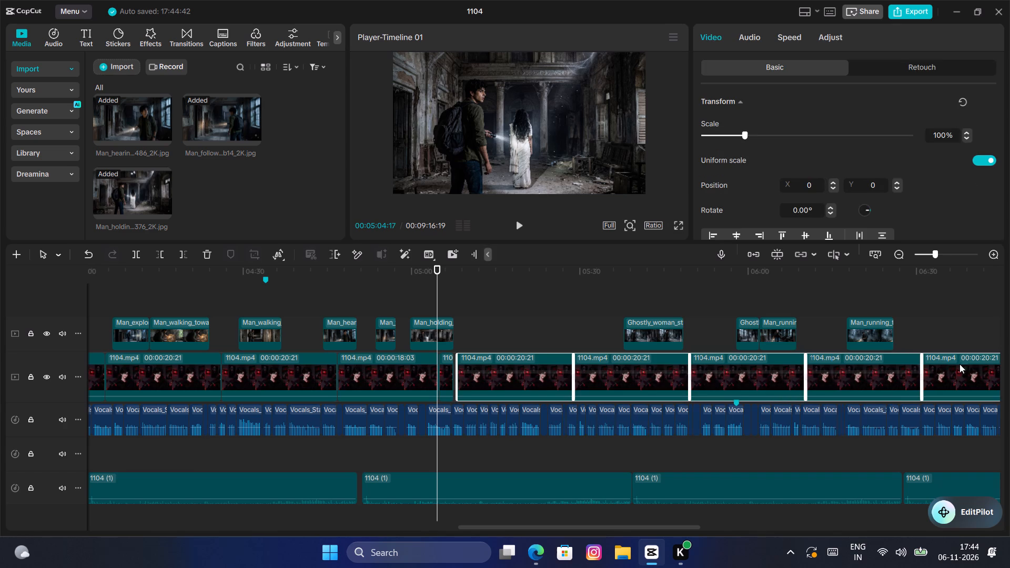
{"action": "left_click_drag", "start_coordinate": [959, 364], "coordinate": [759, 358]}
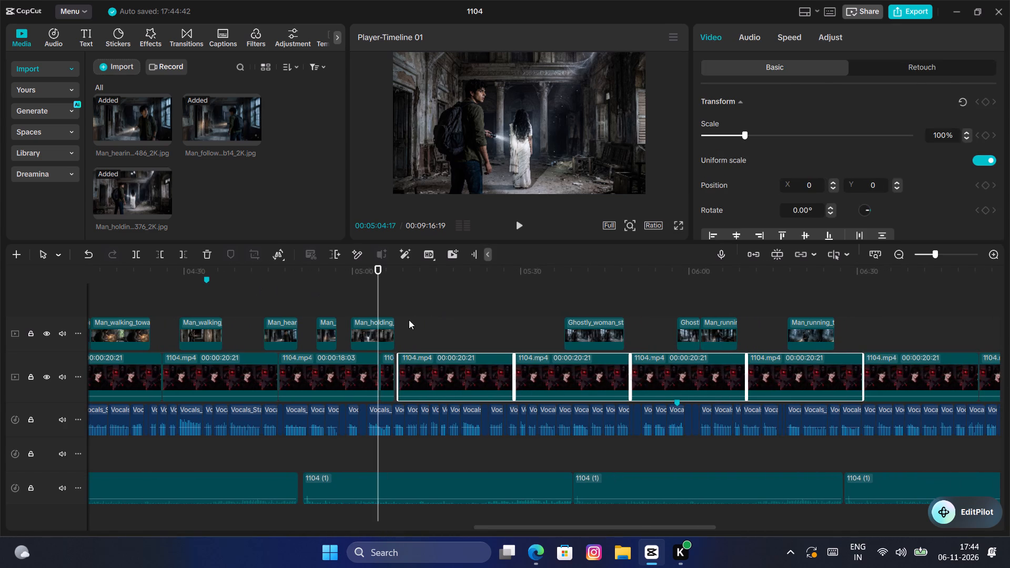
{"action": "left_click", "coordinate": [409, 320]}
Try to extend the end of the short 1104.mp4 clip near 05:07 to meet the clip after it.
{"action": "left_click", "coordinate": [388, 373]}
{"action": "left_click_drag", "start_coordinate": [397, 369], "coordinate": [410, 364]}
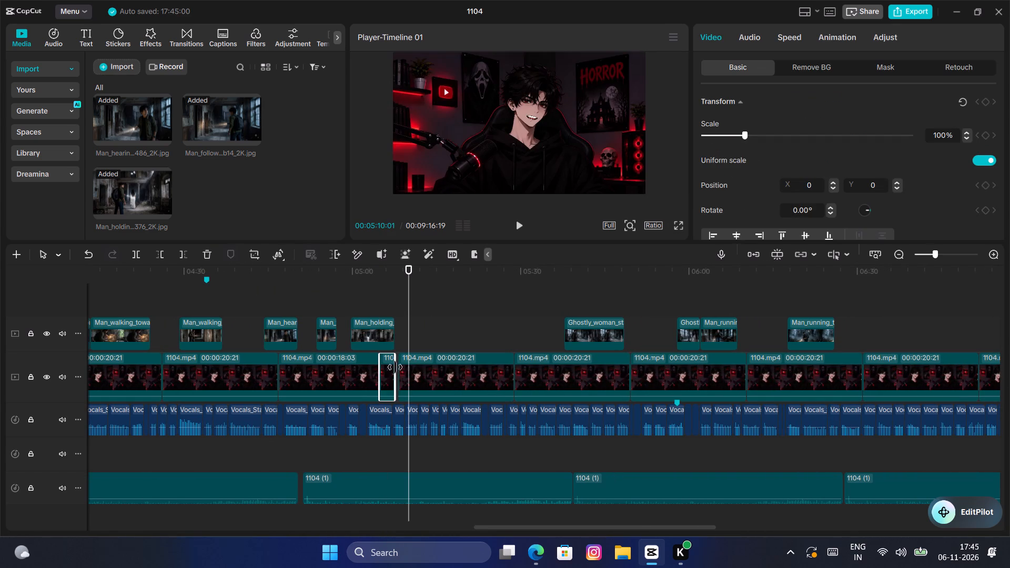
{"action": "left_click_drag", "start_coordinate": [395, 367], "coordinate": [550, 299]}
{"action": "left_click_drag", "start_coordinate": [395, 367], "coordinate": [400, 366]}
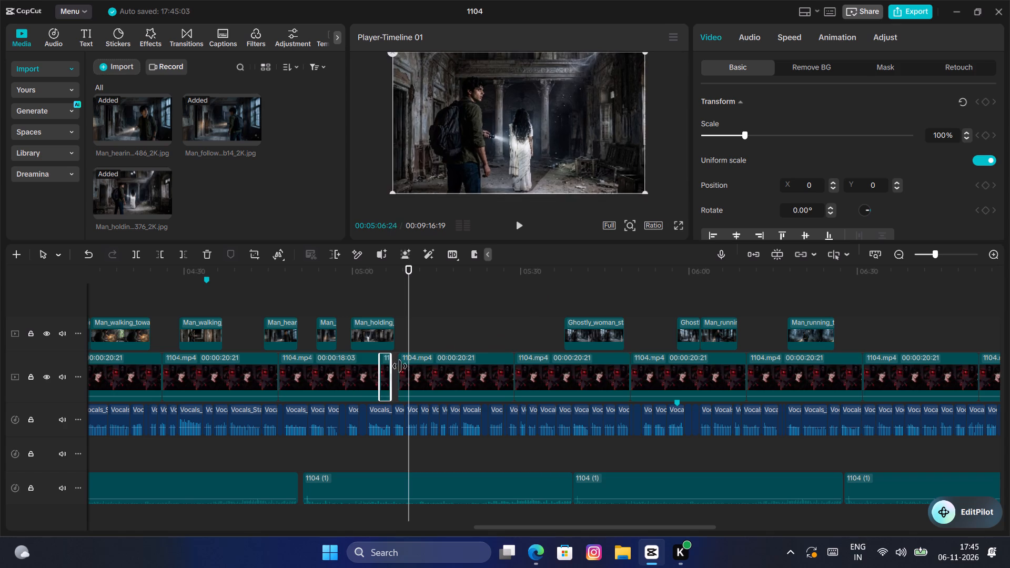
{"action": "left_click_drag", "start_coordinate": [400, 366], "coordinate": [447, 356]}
Shift the short 1104.mp4 clip slightly later on the main track so its end meets the next 1104.mp4 clip near 05:08.
{"action": "left_click_drag", "start_coordinate": [385, 367], "coordinate": [390, 367]}
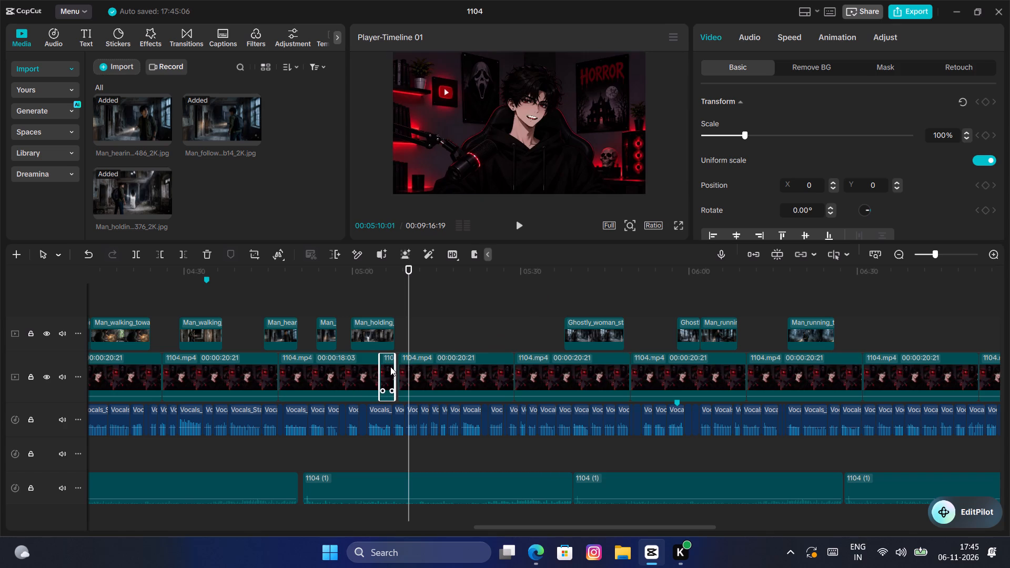
{"action": "left_click_drag", "start_coordinate": [390, 367], "coordinate": [390, 366]}
{"action": "left_click_drag", "start_coordinate": [387, 367], "coordinate": [387, 378]}
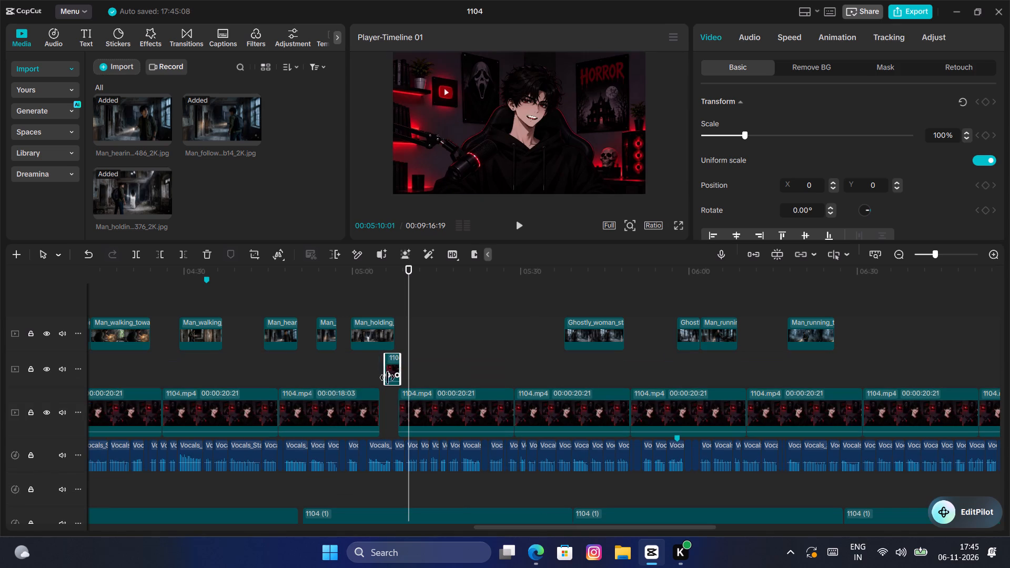
{"action": "left_click_drag", "start_coordinate": [387, 378], "coordinate": [385, 400]}
{"action": "left_click_drag", "start_coordinate": [395, 364], "coordinate": [394, 399]}
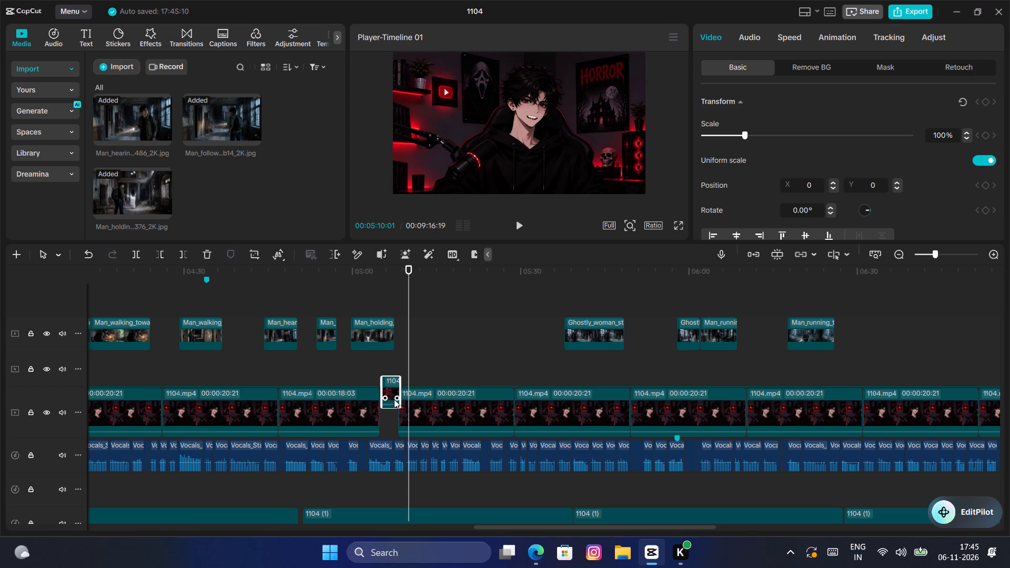
{"action": "left_click_drag", "start_coordinate": [394, 399], "coordinate": [393, 401]}
{"action": "left_click", "coordinate": [381, 368]}
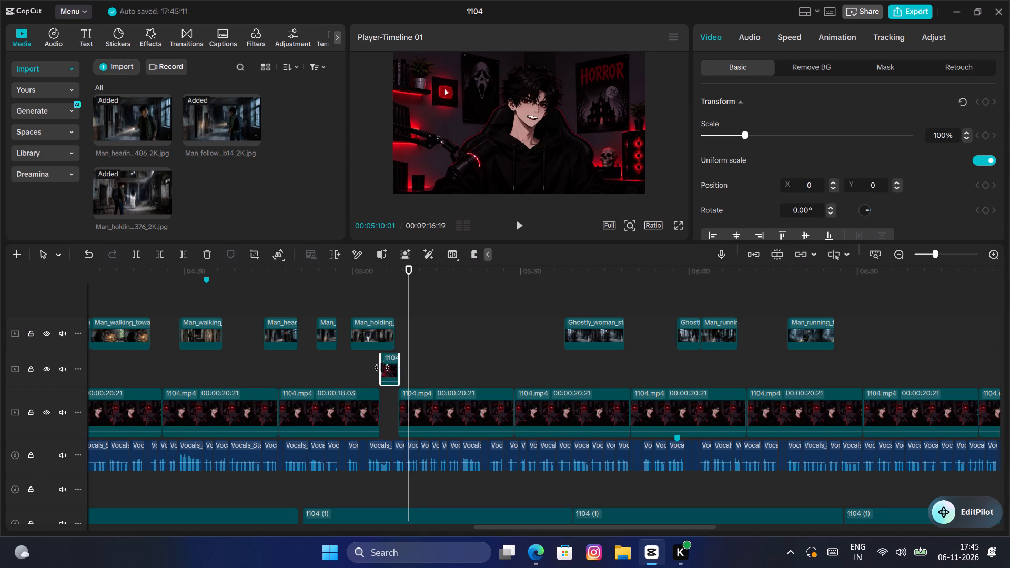
{"action": "left_click", "coordinate": [389, 361]}
{"action": "left_click_drag", "start_coordinate": [391, 361], "coordinate": [389, 368]}
{"action": "left_click_drag", "start_coordinate": [389, 368], "coordinate": [388, 410]}
{"action": "left_click", "coordinate": [346, 293]}
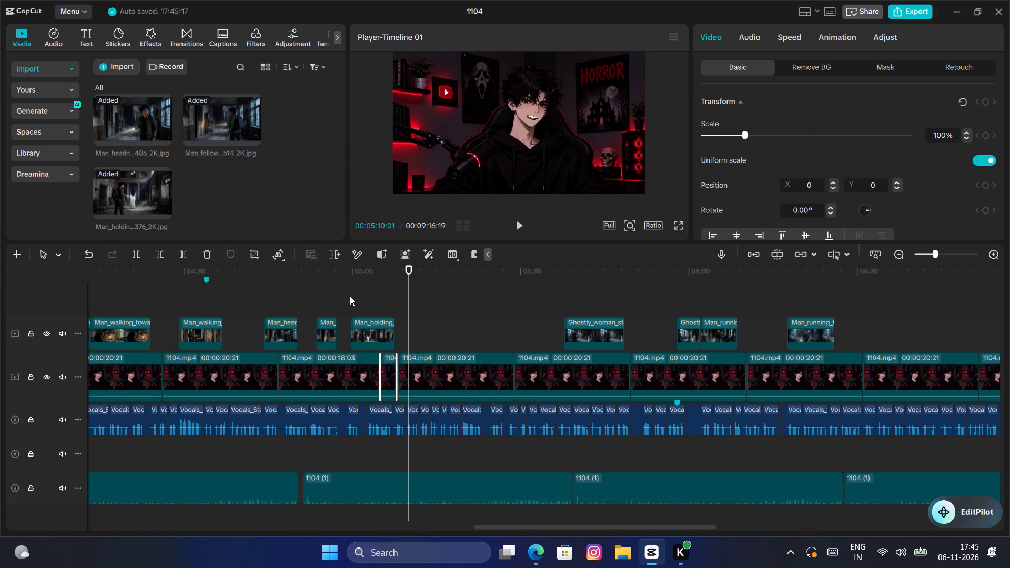
{"action": "left_click", "coordinate": [386, 369]}
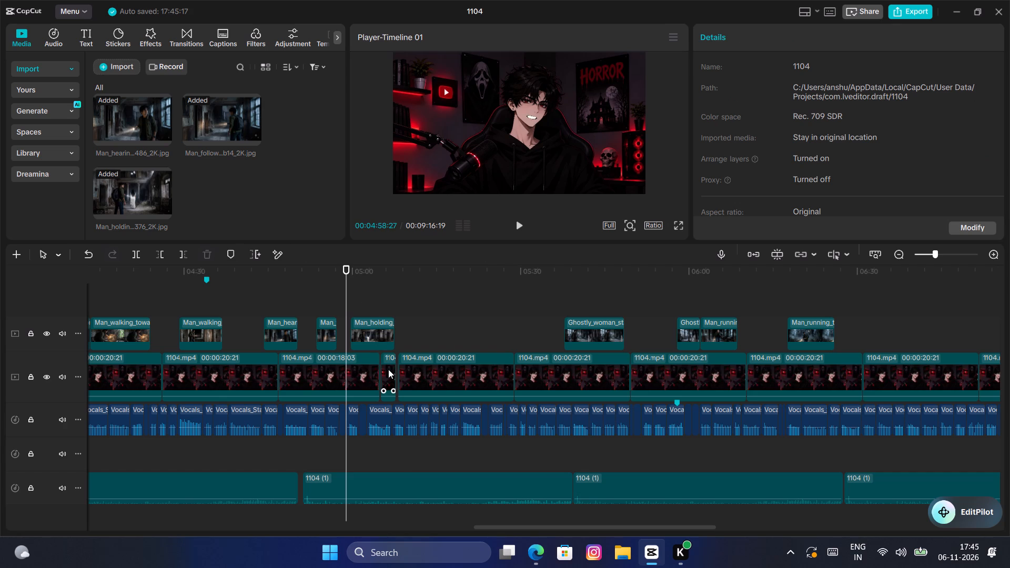
{"action": "left_click", "coordinate": [388, 369]}
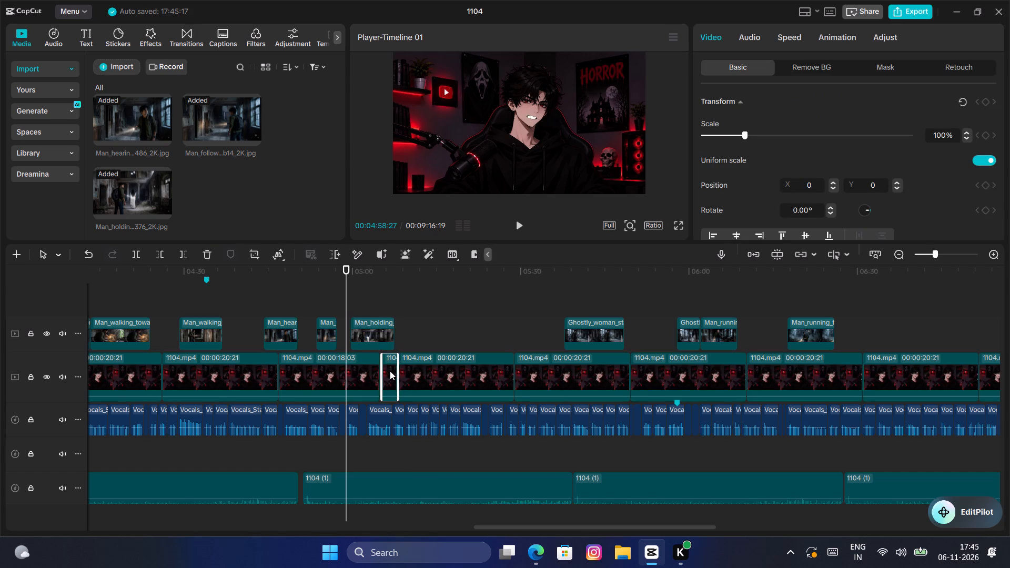
Extend the short 1104.mp4 clip's start back to meet the preceding clip, and play back the join up to 05:08:23.
{"action": "left_click", "coordinate": [415, 336]}
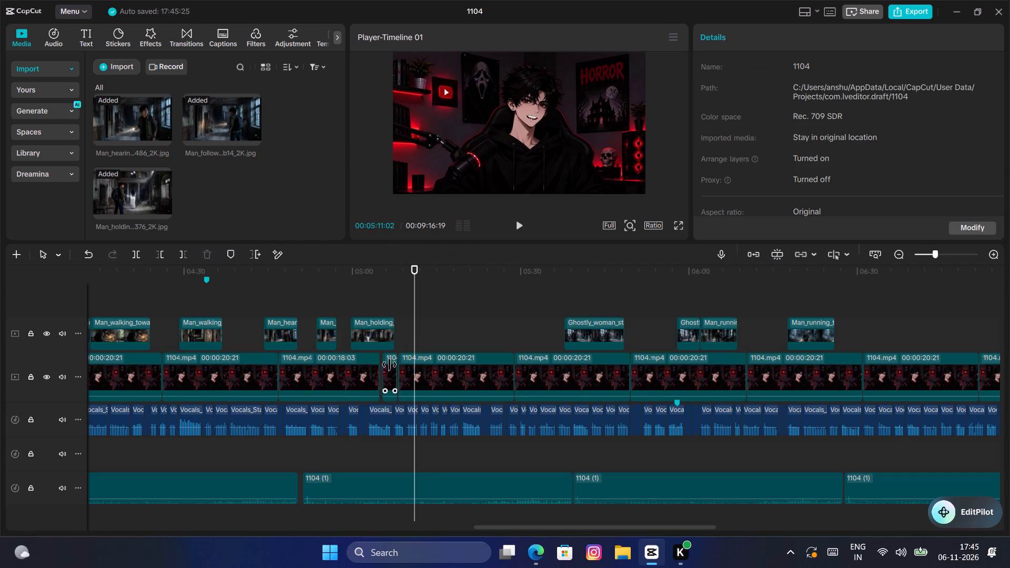
{"action": "left_click", "coordinate": [387, 368]}
{"action": "left_click_drag", "start_coordinate": [382, 368], "coordinate": [376, 369]}
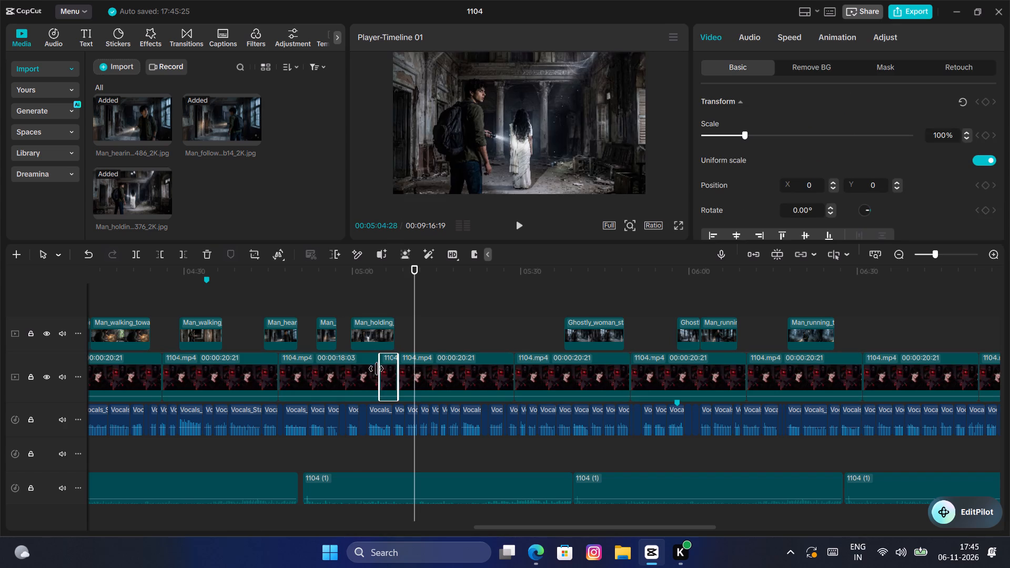
{"action": "left_click", "coordinate": [418, 336]}
{"action": "left_click", "coordinate": [370, 308]}
{"action": "key", "text": "space"}
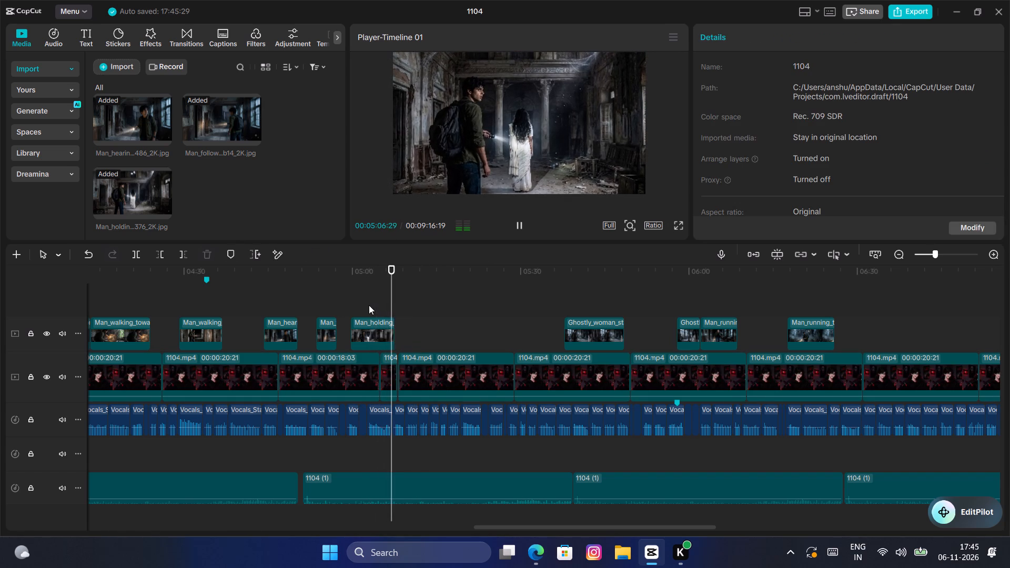
{"action": "key", "text": "space"}
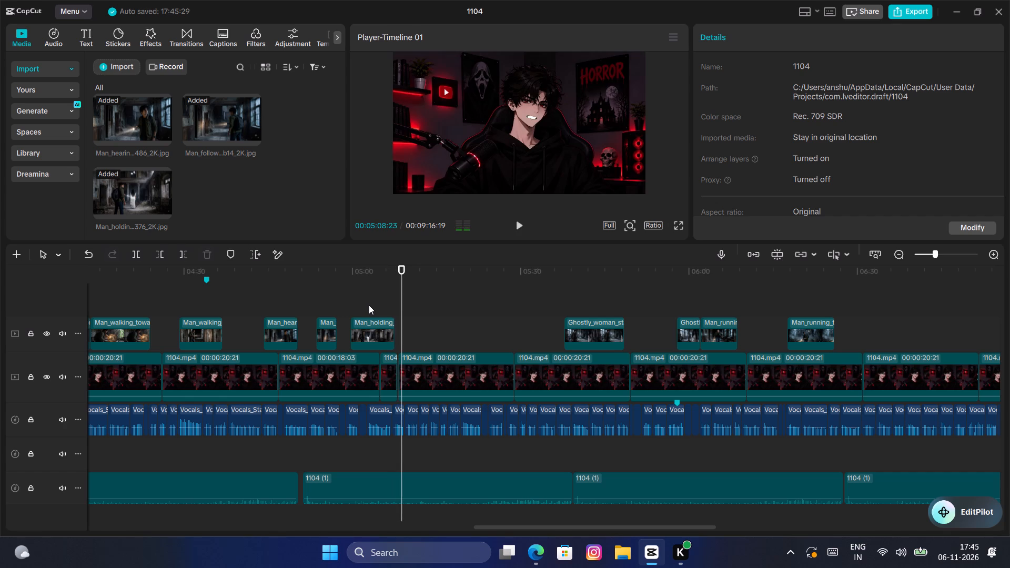
Extend the Man_holding flashlight clip's end to about 05:08, and play back the clip and following narration up to 05:14:05.
{"action": "left_click", "coordinate": [384, 331]}
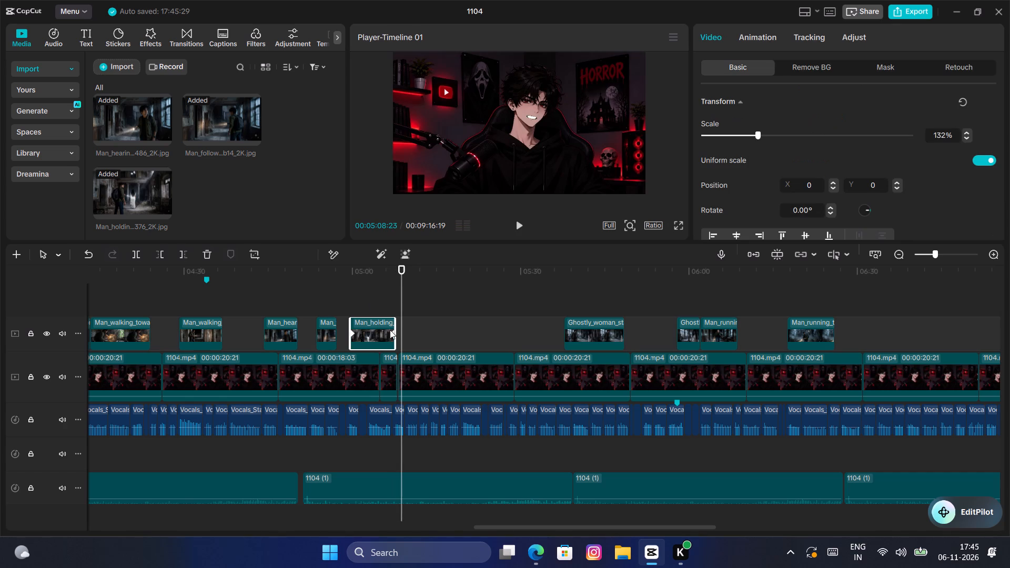
{"action": "left_click", "coordinate": [395, 327]}
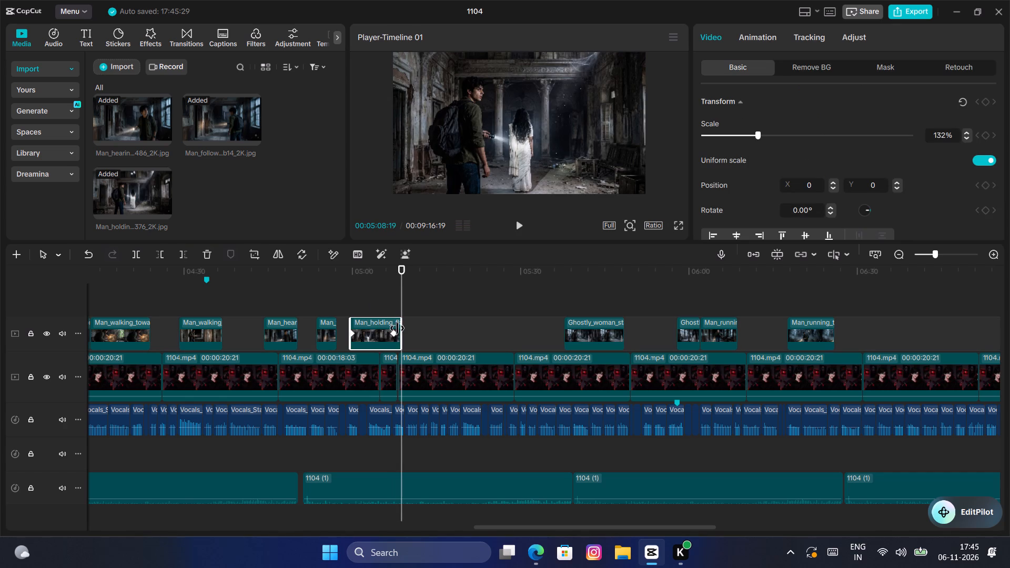
{"action": "left_click", "coordinate": [396, 329]}
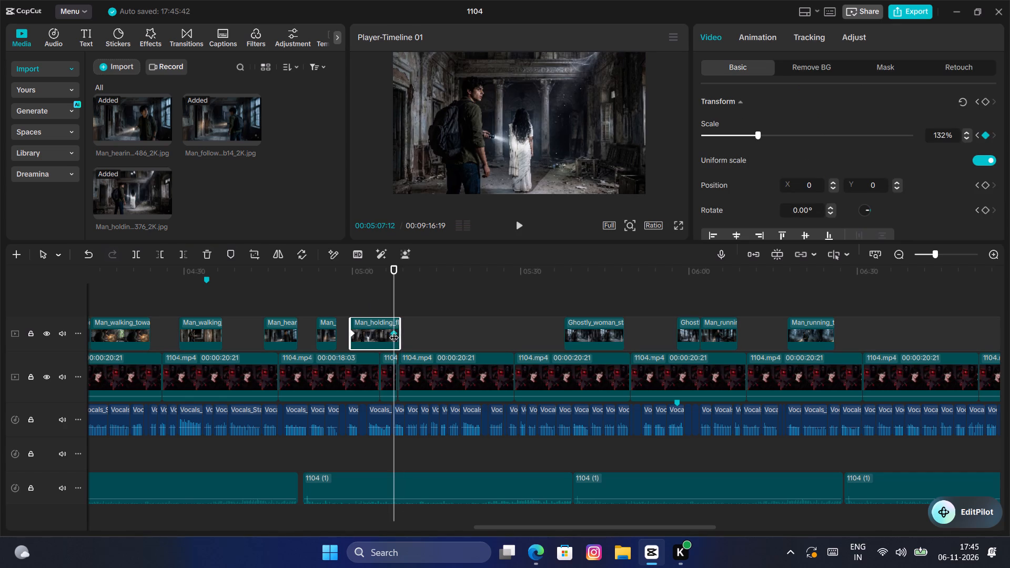
{"action": "left_click_drag", "start_coordinate": [394, 331], "coordinate": [400, 331]}
{"action": "left_click", "coordinate": [350, 306]}
{"action": "key", "text": "space"}
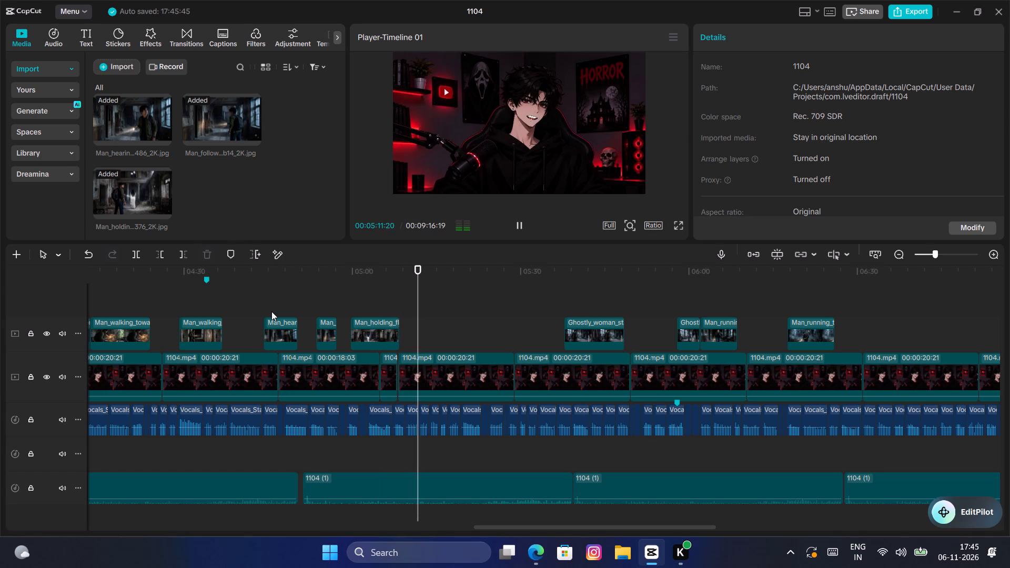
{"action": "key", "text": "space"}
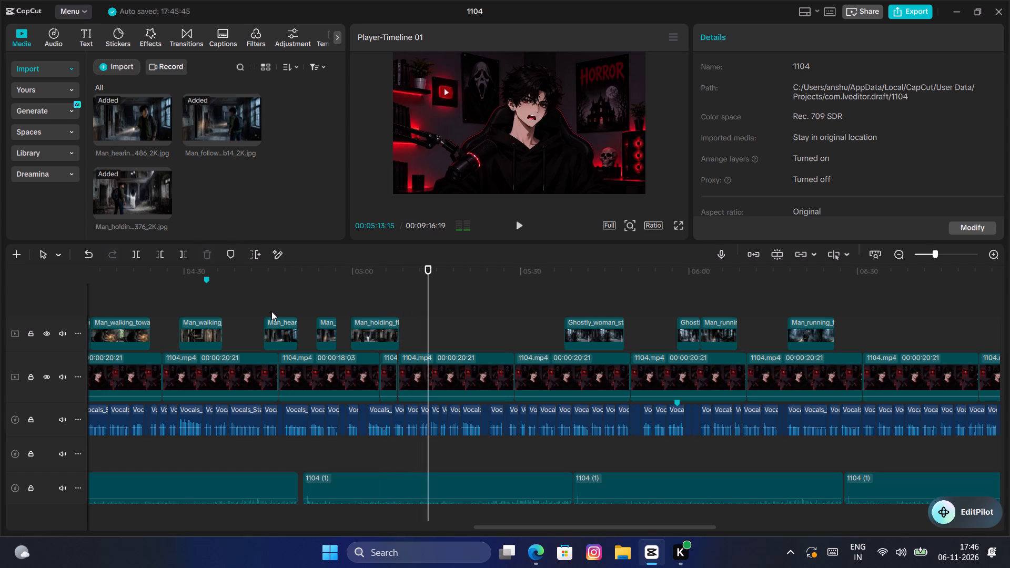
{"action": "key", "text": "space"}
{"action": "key", "text": "space"}
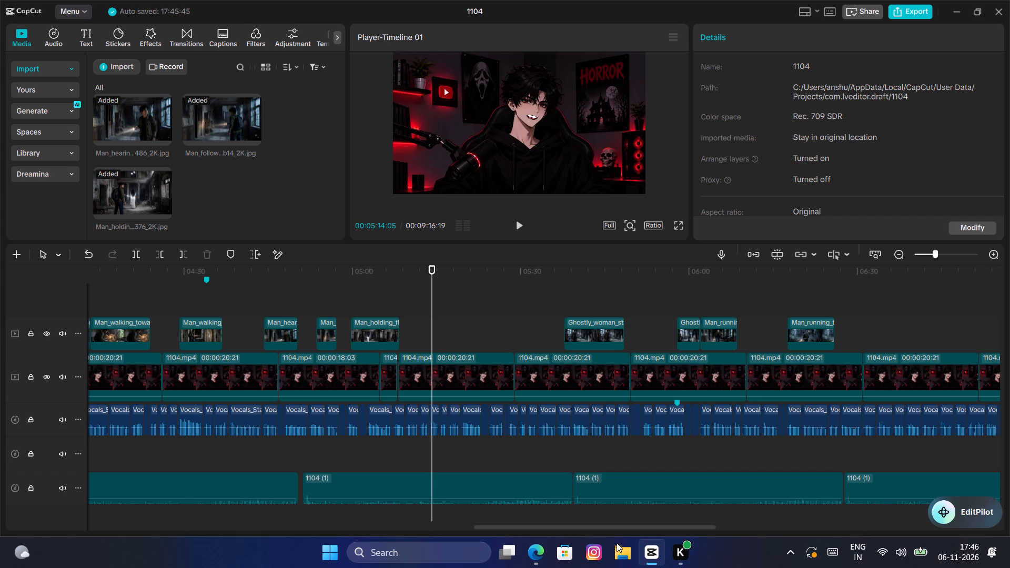
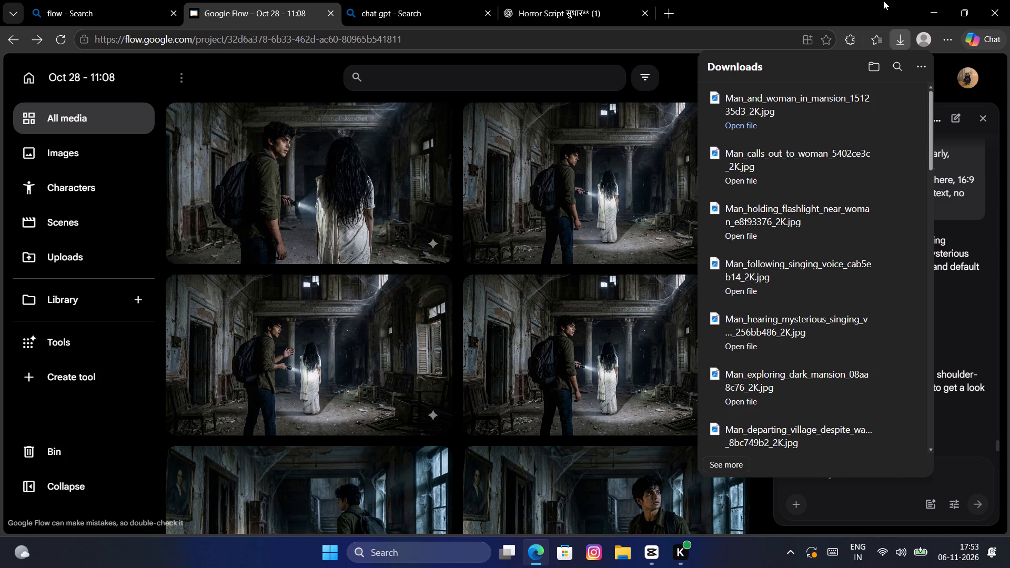
Switch to CapCut and import the Man_and_woman_in_mansion_151235d3_2K image from the Downloads folder.
{"action": "left_click", "coordinate": [926, 6]}
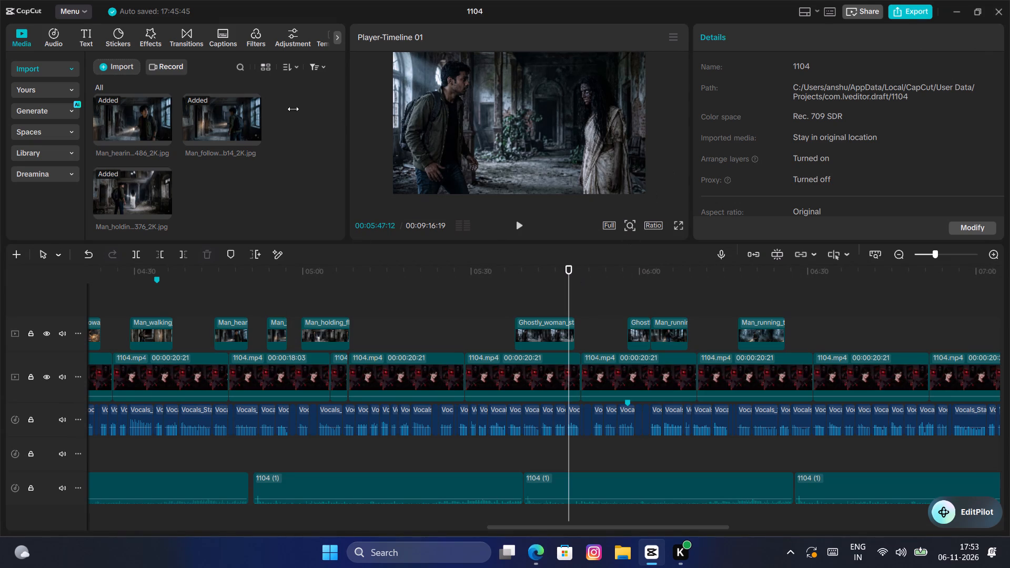
{"action": "left_click", "coordinate": [543, 564]}
{"action": "left_click", "coordinate": [954, 37]}
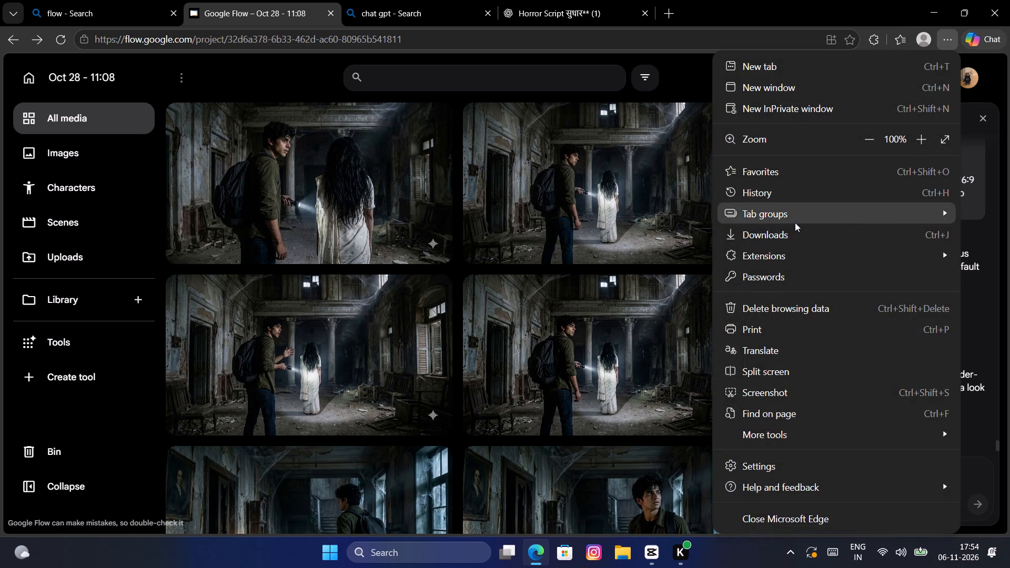
{"action": "left_click", "coordinate": [792, 229]}
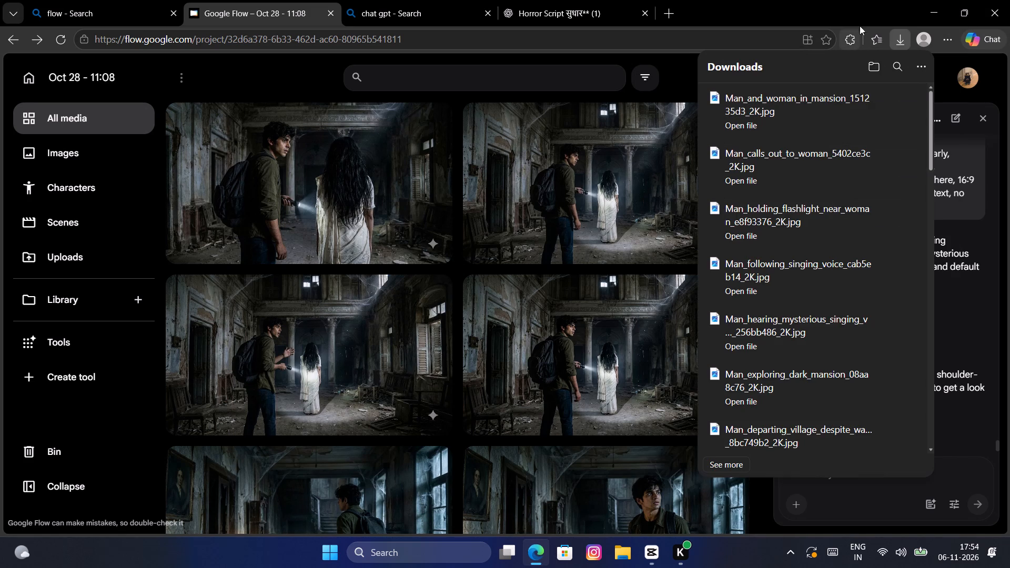
{"action": "left_click", "coordinate": [857, 0]}
{"action": "left_click", "coordinate": [947, 6]}
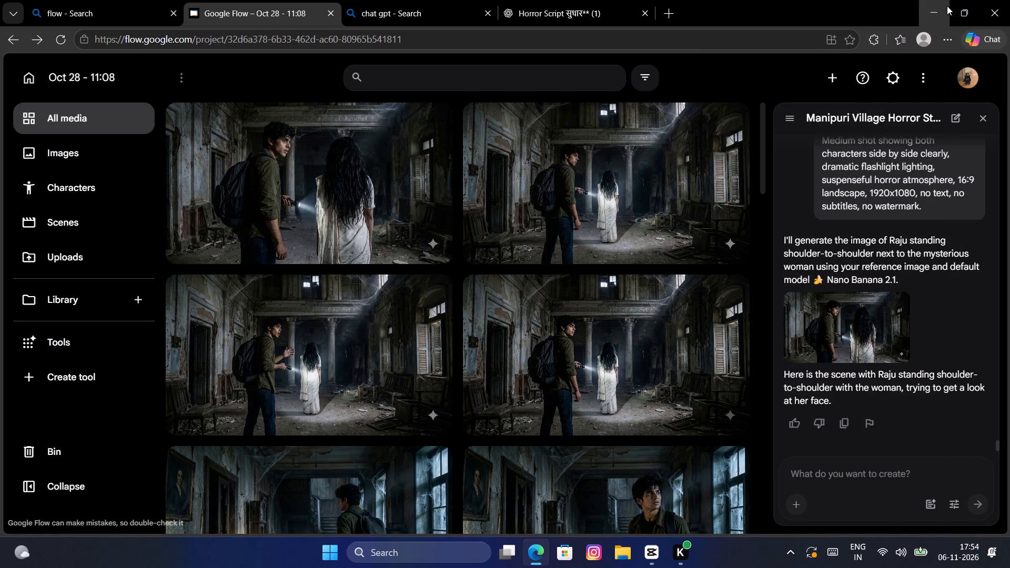
{"action": "left_click", "coordinate": [126, 73]}
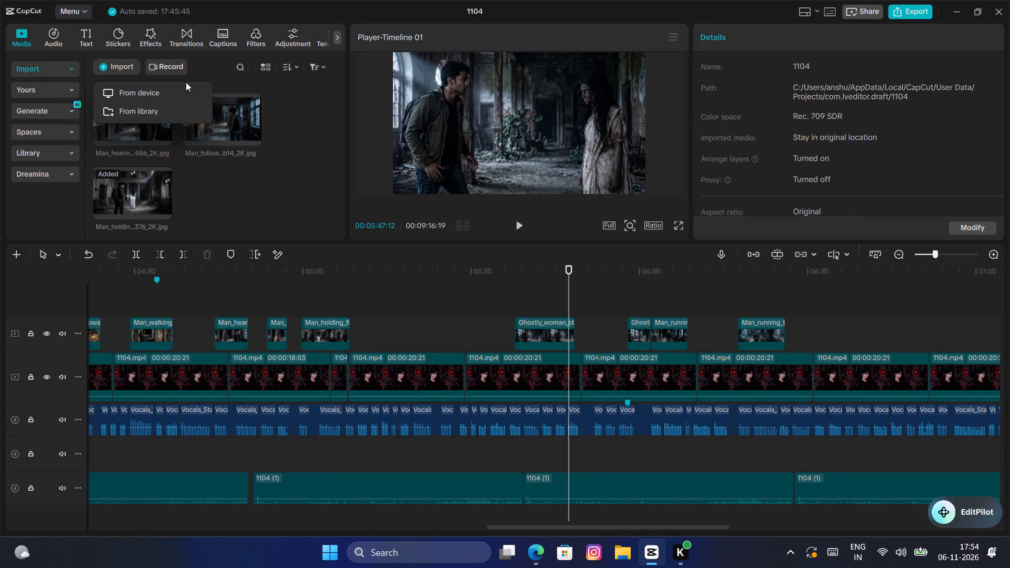
{"action": "left_click", "coordinate": [185, 82]}
{"action": "left_click", "coordinate": [185, 87]}
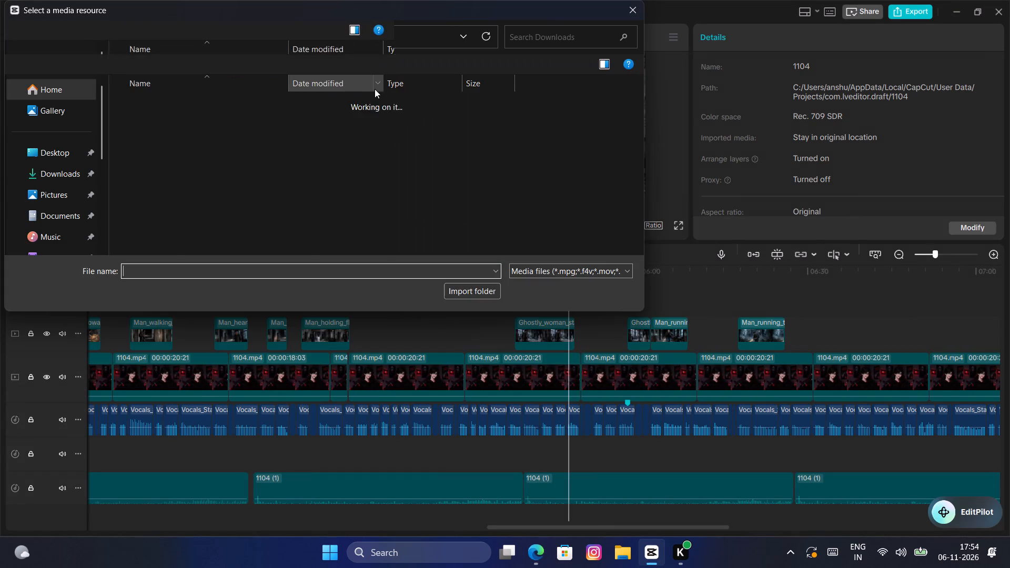
{"action": "left_click", "coordinate": [258, 120]}
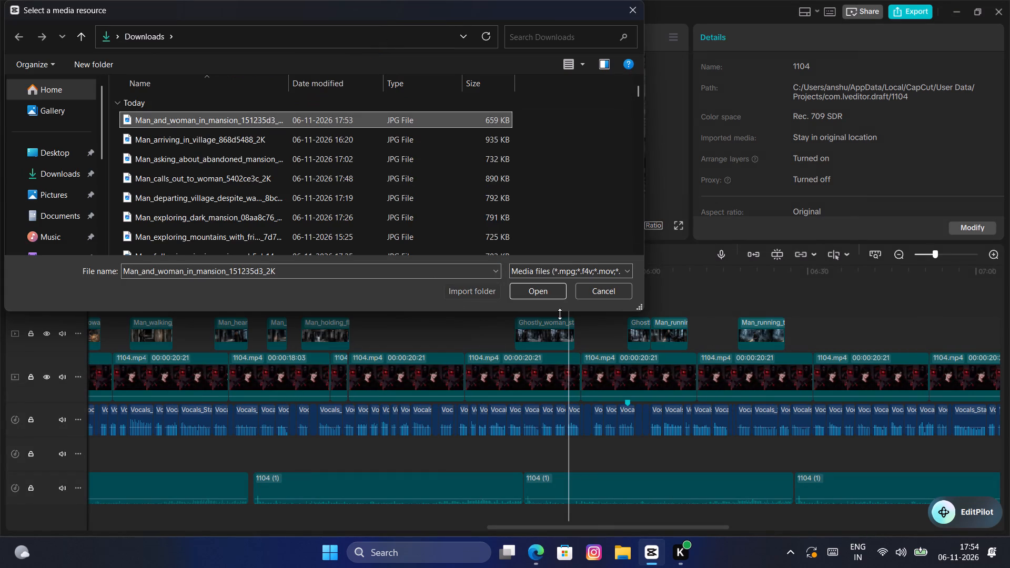
{"action": "left_click", "coordinate": [554, 296]}
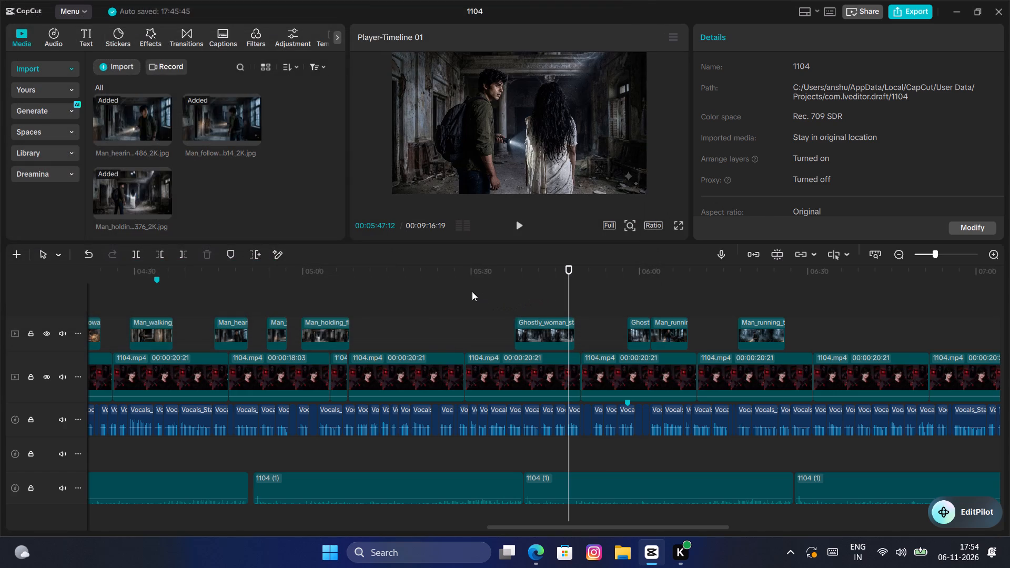
Place the Man_and_woman_in_mansion image on the scene-image track at 00:05:25:27, before the Ghostly_woman clip.
{"action": "left_click", "coordinate": [472, 291]}
{"action": "left_click", "coordinate": [463, 289]}
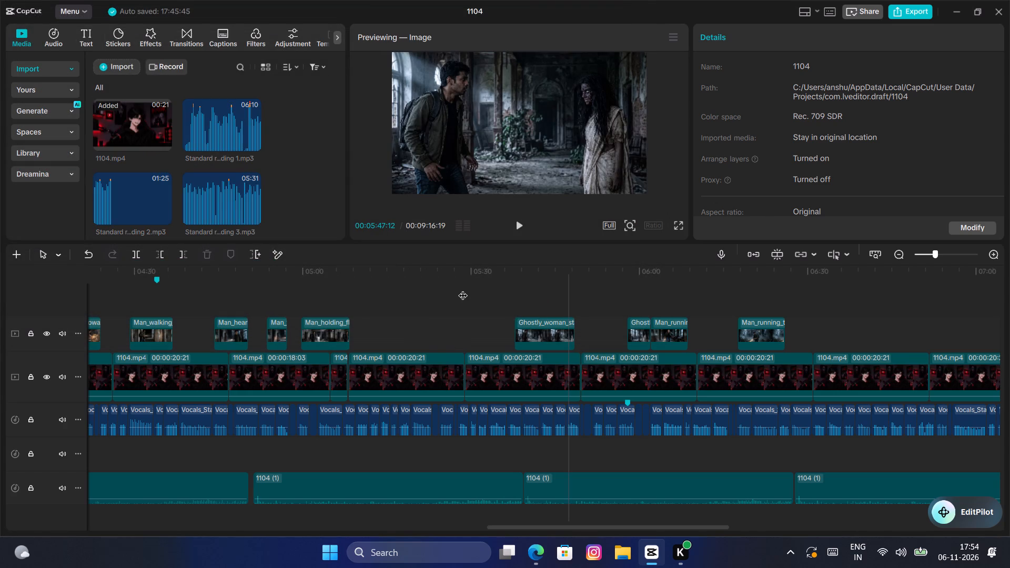
{"action": "left_click_drag", "start_coordinate": [463, 289], "coordinate": [440, 289]}
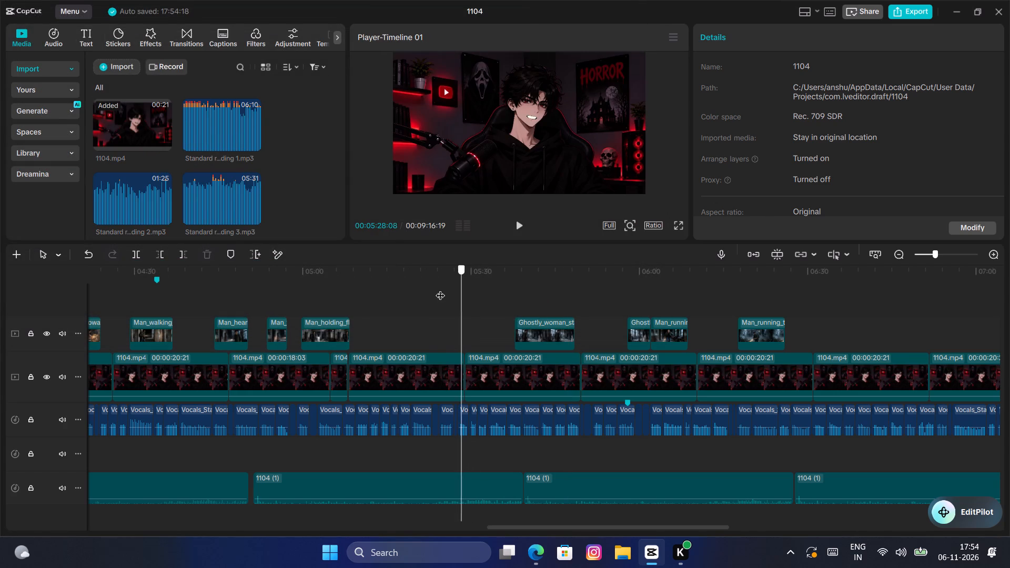
{"action": "left_click_drag", "start_coordinate": [440, 289], "coordinate": [433, 289]}
{"action": "key", "text": "space"}
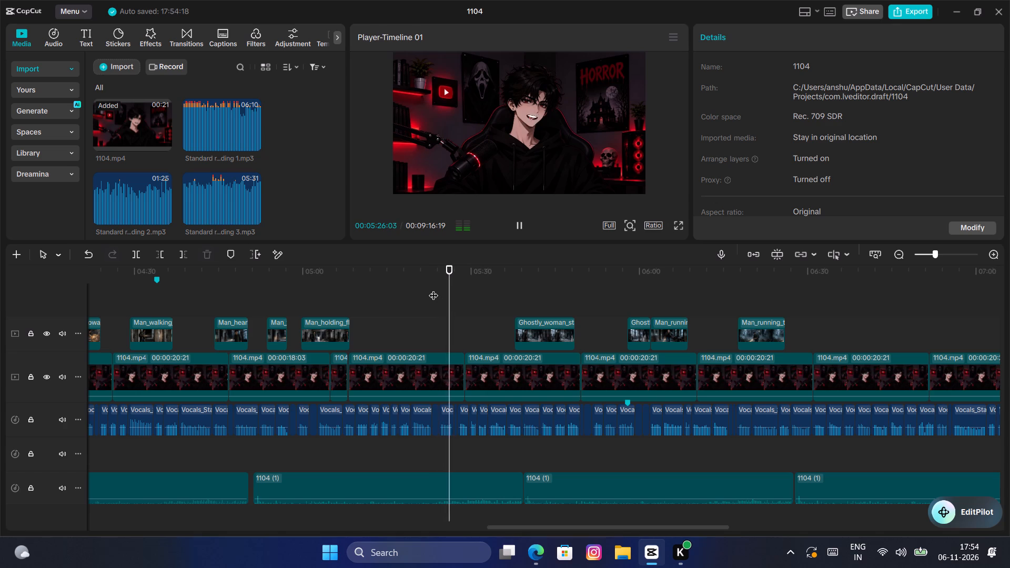
{"action": "key", "text": "space"}
{"action": "key", "text": "Left"}
{"action": "key", "text": "Left"}
{"action": "key", "text": "Left"}
{"action": "key", "text": "Left"}
{"action": "key", "text": "Left"}
{"action": "key", "text": "Left"}
{"action": "key", "text": "Left"}
{"action": "key", "text": "Left"}
{"action": "key", "text": "Left"}
{"action": "key", "text": "Left"}
{"action": "key", "text": "Left"}
{"action": "key", "text": "Left"}
{"action": "key", "text": "Left"}
{"action": "key", "text": "Left"}
{"action": "key", "text": "Left"}
{"action": "key", "text": "Left"}
{"action": "key", "text": "Left"}
{"action": "key", "text": "Left"}
{"action": "key", "text": "Left"}
{"action": "key", "text": "Left"}
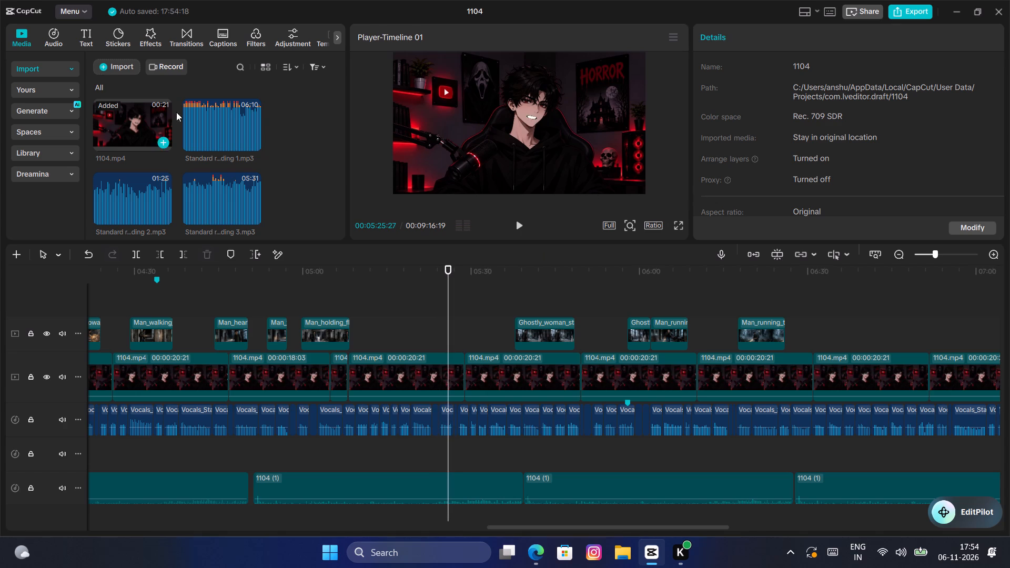
{"action": "scroll", "coordinate": [255, 140], "scroll_direction": "down", "scroll_amount": 19}
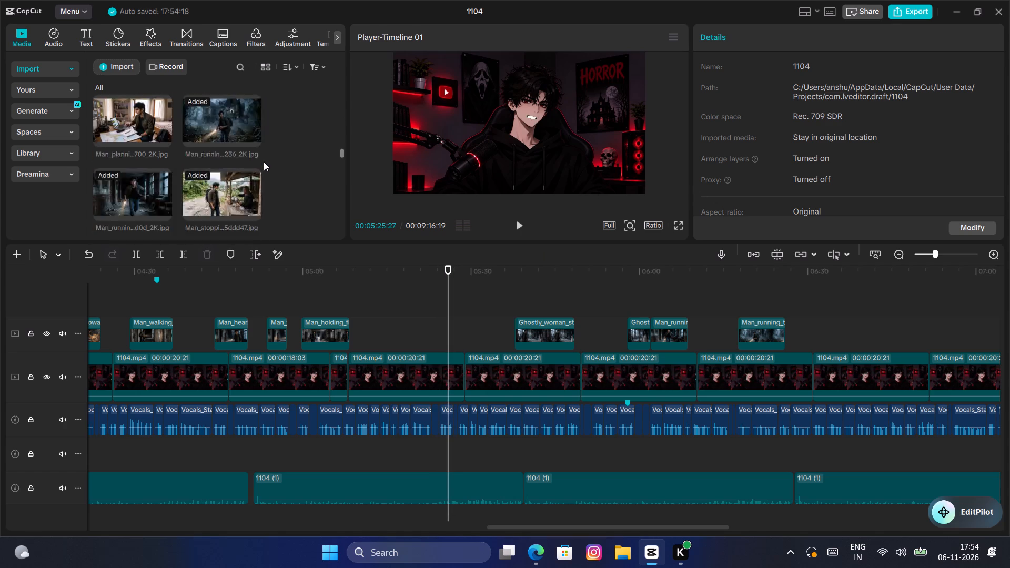
{"action": "scroll", "coordinate": [264, 161], "scroll_direction": "down", "scroll_amount": 6}
{"action": "scroll", "coordinate": [264, 165], "scroll_direction": "down", "scroll_amount": 18}
{"action": "scroll", "coordinate": [264, 167], "scroll_direction": "down", "scroll_amount": 4}
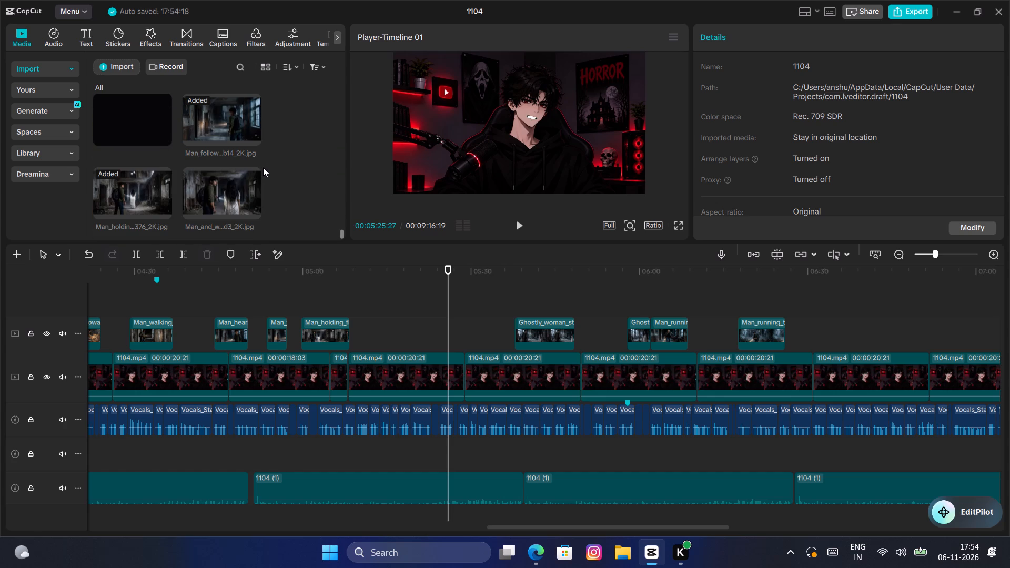
{"action": "left_click", "coordinate": [234, 183]}
{"action": "left_click_drag", "start_coordinate": [234, 183], "coordinate": [433, 317]}
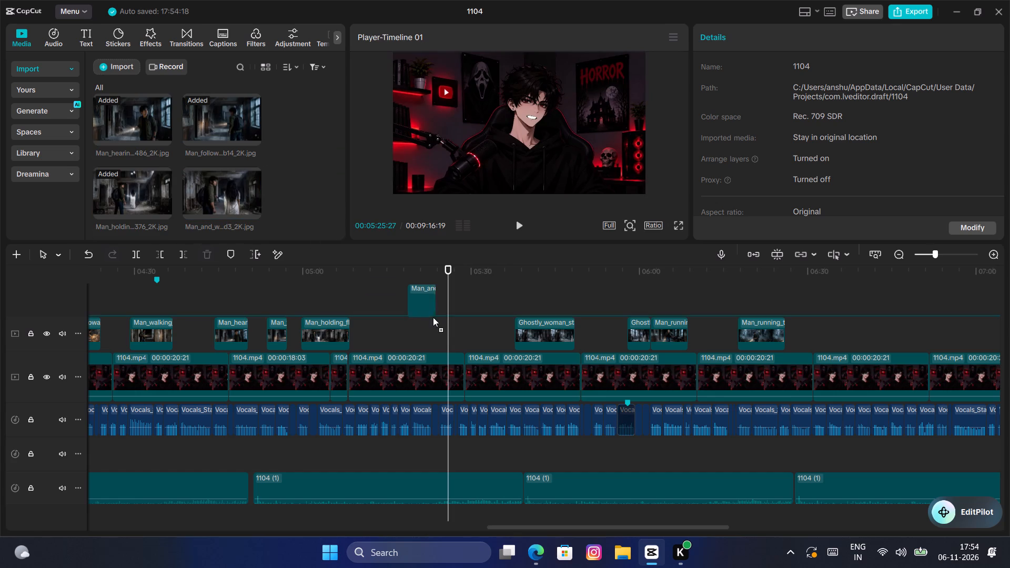
{"action": "left_click_drag", "start_coordinate": [433, 317], "coordinate": [448, 334]}
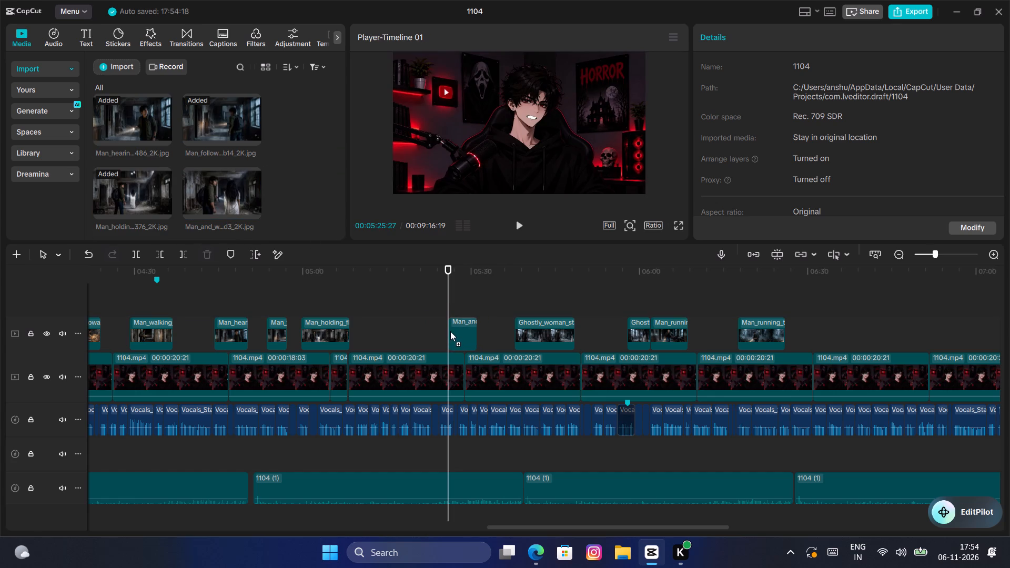
Play the narration over the Man_and_woman_in_mansion clip and extend the clip's end to about 00:05:34.
{"action": "key", "text": "space"}
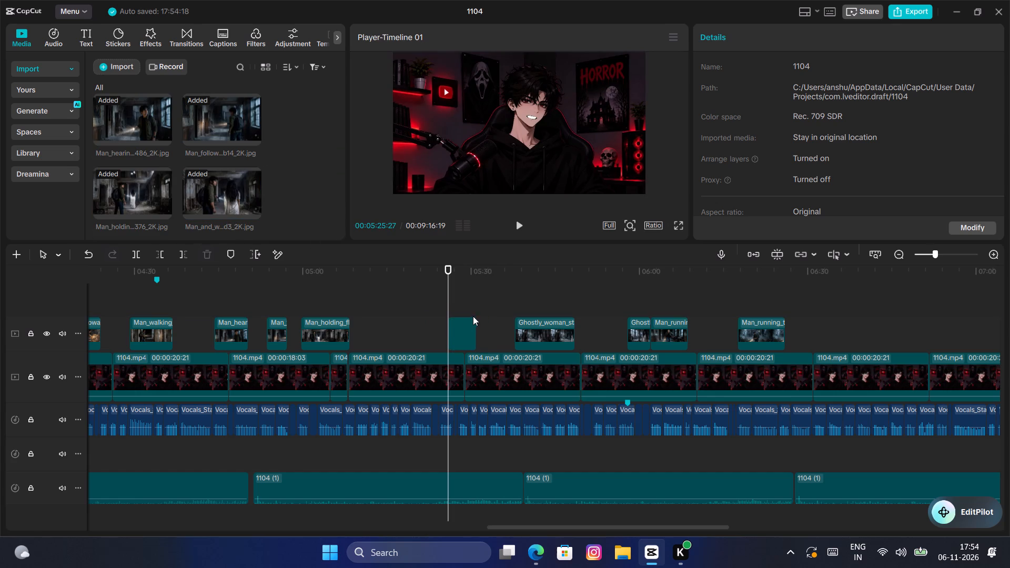
{"action": "key", "text": "space"}
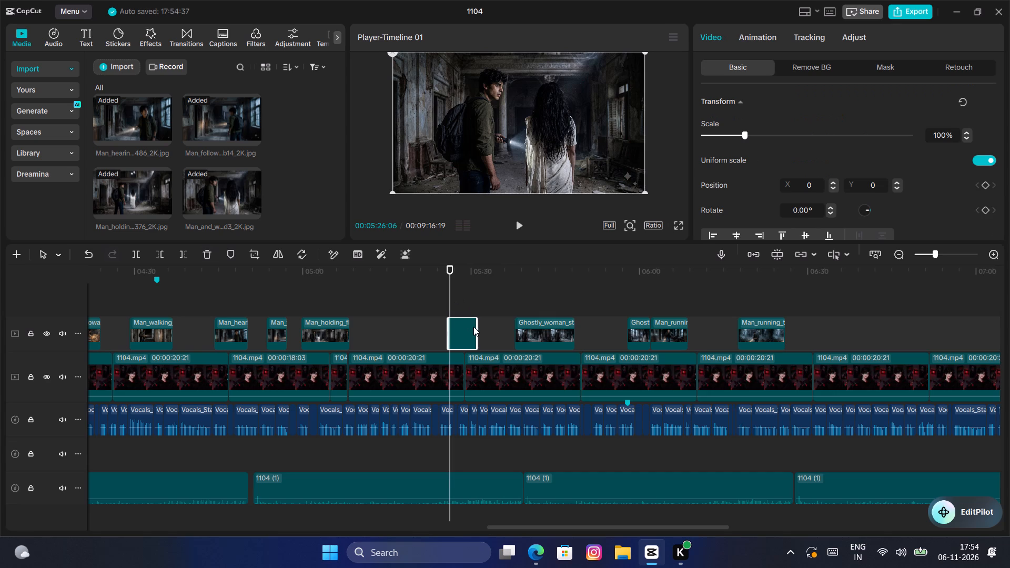
{"action": "key", "text": "space"}
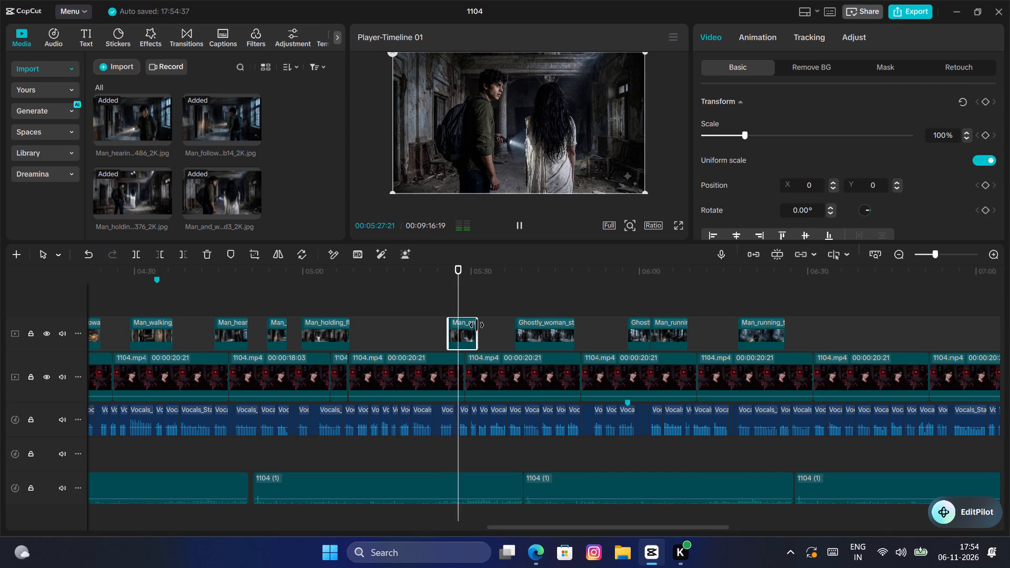
{"action": "left_click", "coordinate": [477, 325]}
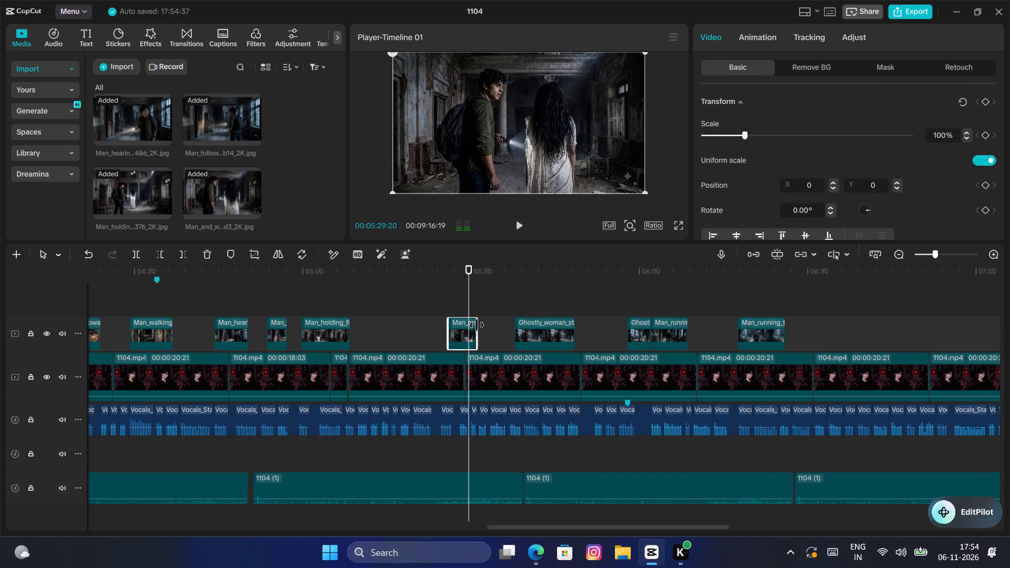
{"action": "key", "text": "space"}
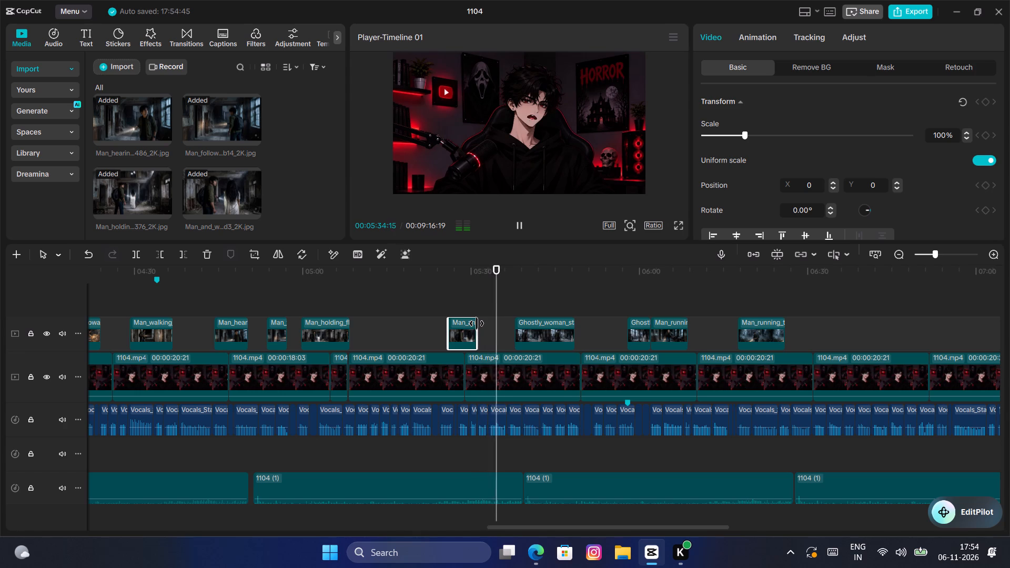
{"action": "left_click_drag", "start_coordinate": [477, 323], "coordinate": [508, 329]}
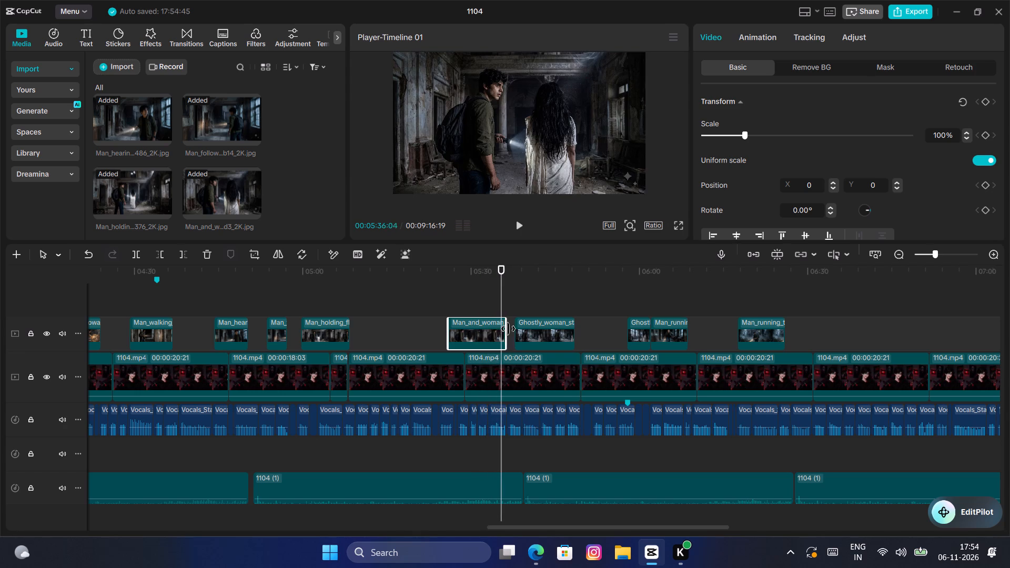
{"action": "left_click_drag", "start_coordinate": [508, 329], "coordinate": [492, 330]}
{"action": "left_click", "coordinate": [479, 303]}
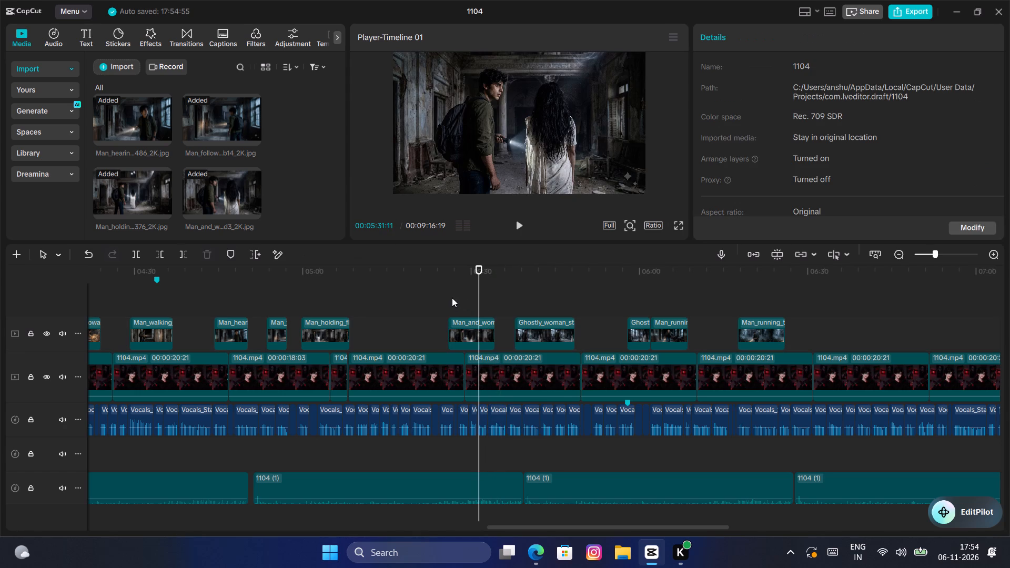
{"action": "left_click", "coordinate": [452, 298]}
{"action": "key", "text": "space"}
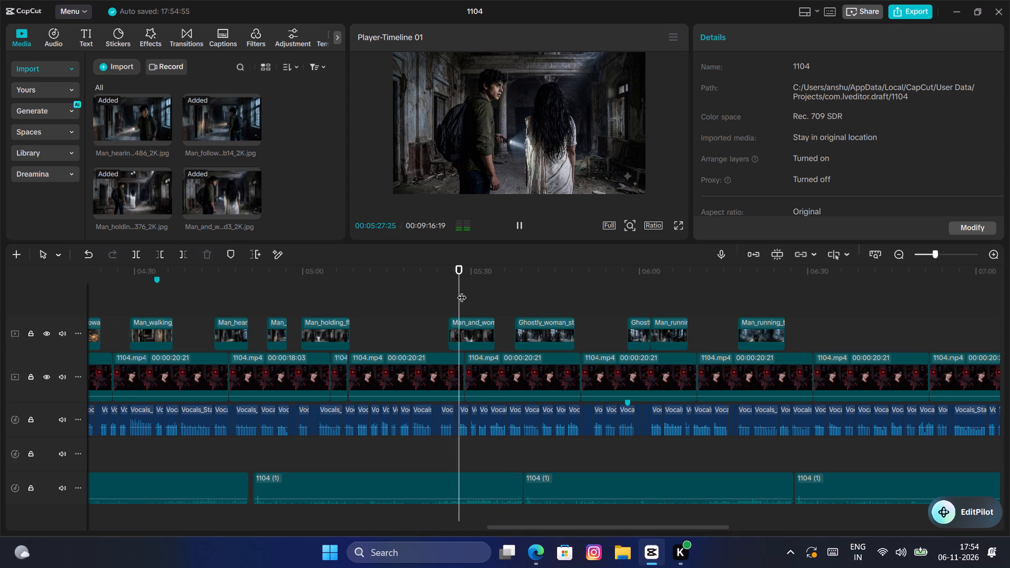
Add Transform keyframes to the Man_and_woman_in_mansion clip at 00:05:26:00 and near its end at 00:05:34:02.
{"action": "left_click_drag", "start_coordinate": [460, 291], "coordinate": [449, 303]}
{"action": "left_click", "coordinate": [470, 331]}
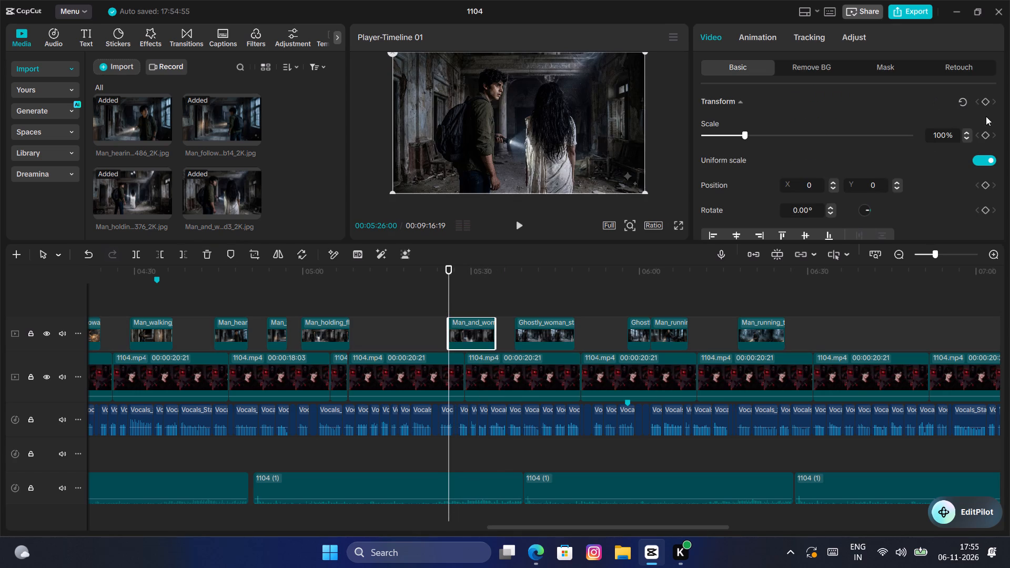
{"action": "left_click", "coordinate": [982, 100]}
{"action": "left_click", "coordinate": [985, 103]}
{"action": "left_click_drag", "start_coordinate": [449, 283], "coordinate": [497, 289]}
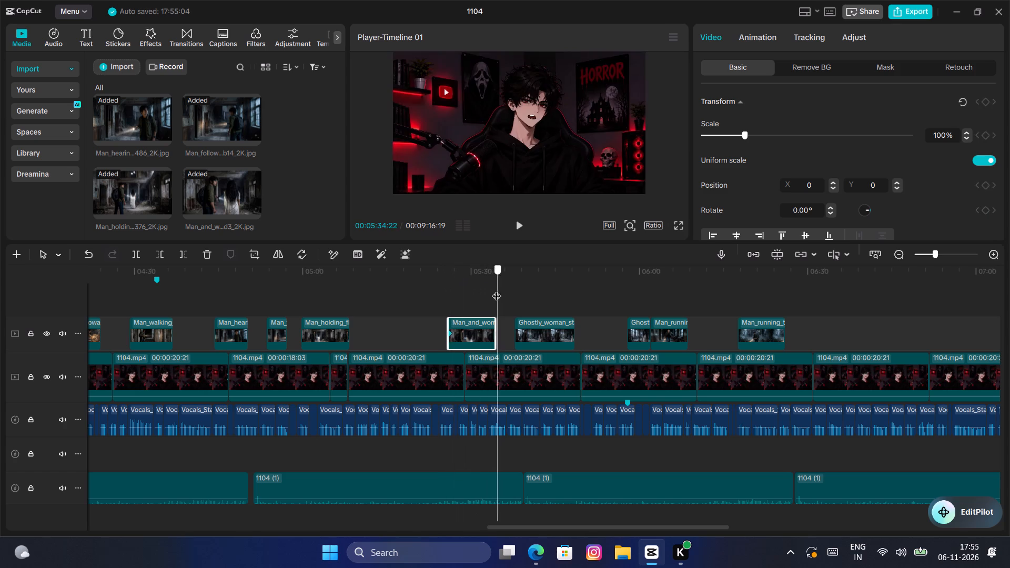
{"action": "left_click_drag", "start_coordinate": [497, 289], "coordinate": [494, 290]}
{"action": "left_click", "coordinate": [989, 104]}
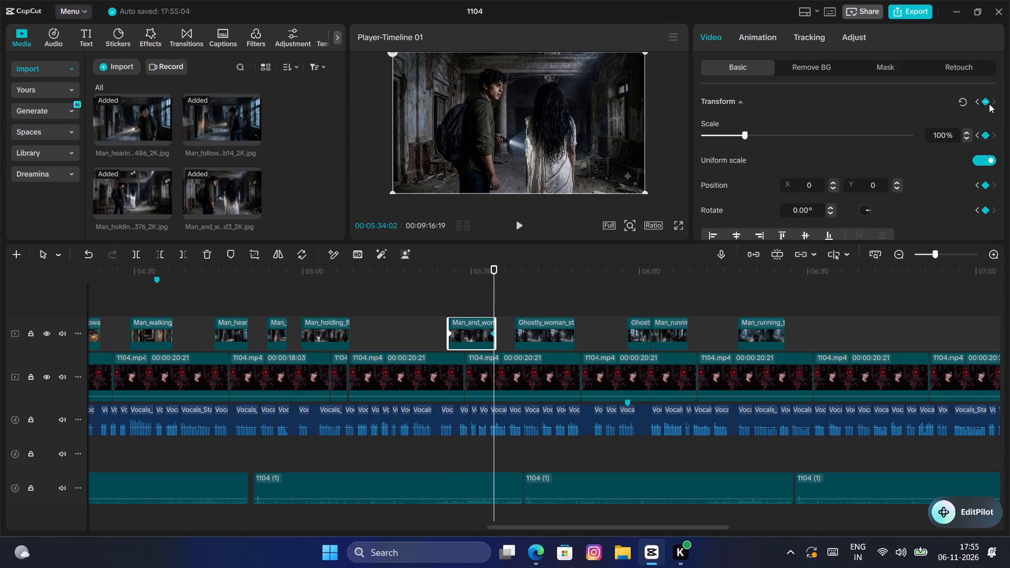
Set the scale to 112% at the Man_and_woman_in_mansion clip's starting keyframe, and go to its end keyframe.
{"action": "left_click", "coordinate": [456, 336]}
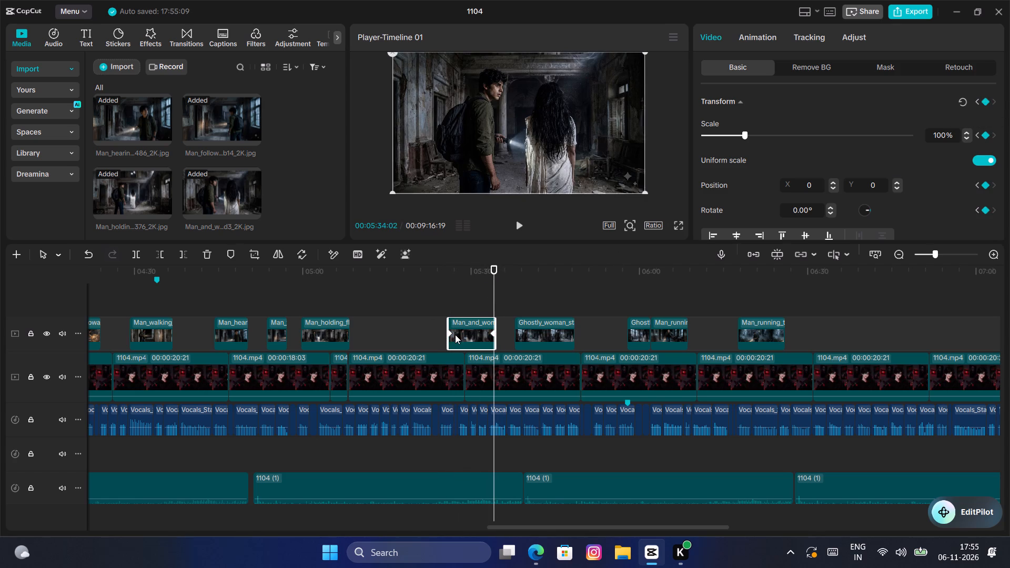
{"action": "left_click", "coordinate": [453, 332]}
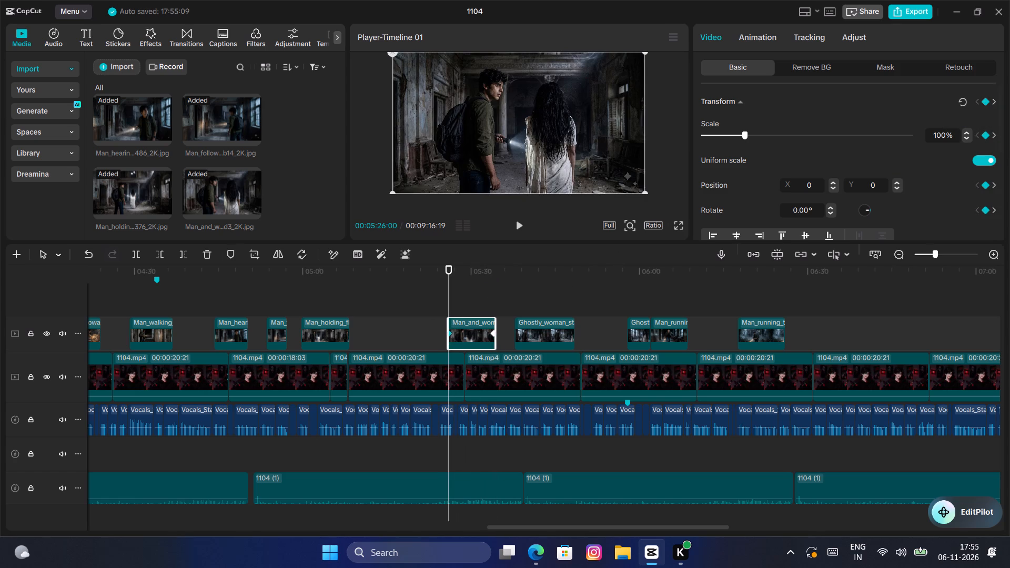
{"action": "left_click", "coordinate": [945, 135]}
{"action": "key", "text": "BackSpace"}
{"action": "key", "text": "BackSpace"}
{"action": "type", "text": "12"}
{"action": "key", "text": "Return"}
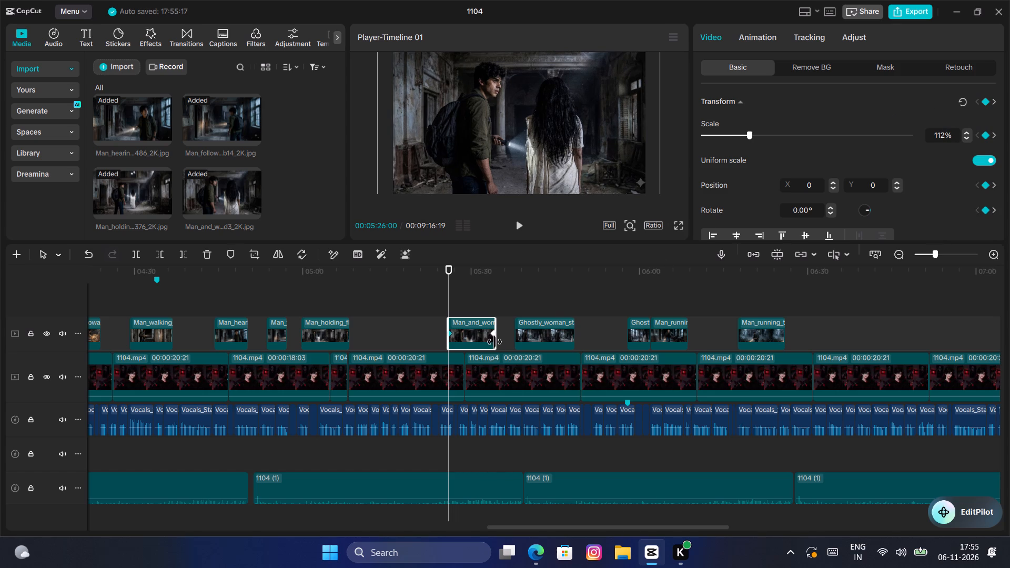
{"action": "left_click", "coordinate": [490, 333]}
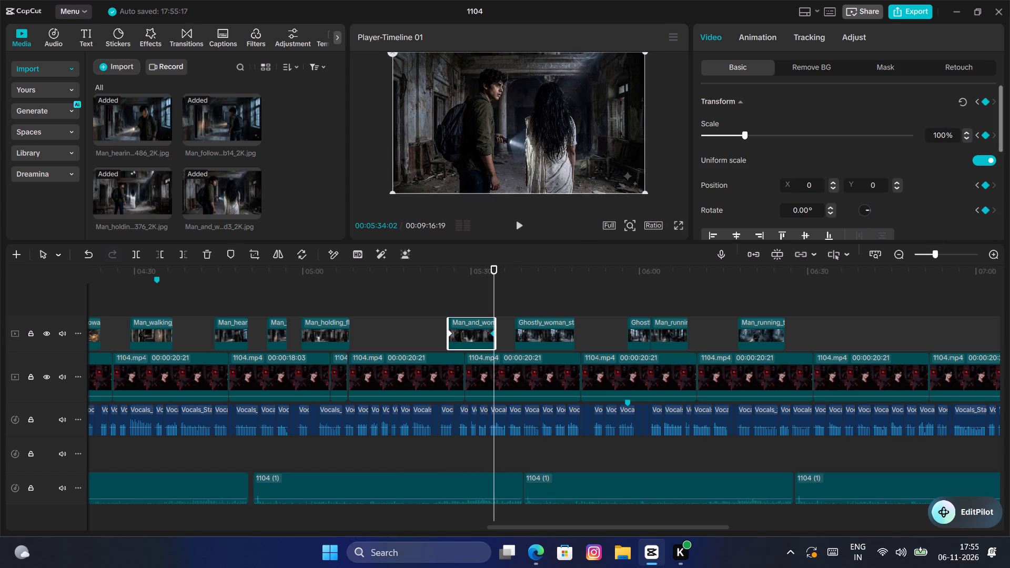
Set the scale to 132% at the Man_and_woman_in_mansion clip's end keyframe.
{"action": "left_click", "coordinate": [945, 134]}
{"action": "key", "text": "BackSpace"}
{"action": "key", "text": "BackSpace"}
{"action": "key", "text": "2"}
{"action": "key", "text": "BackSpace"}
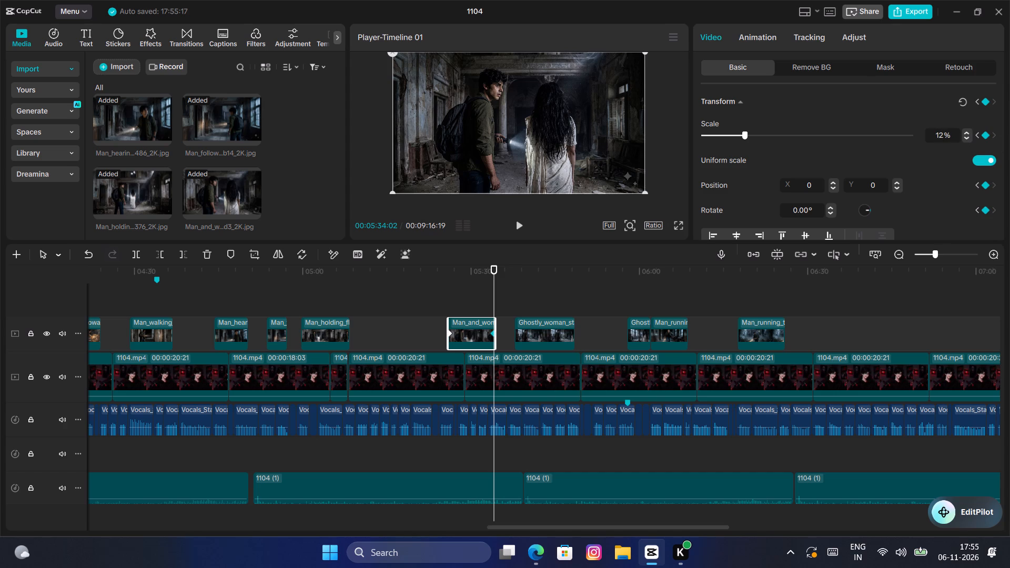
{"action": "type", "text": "32"}
{"action": "key", "text": "Return"}
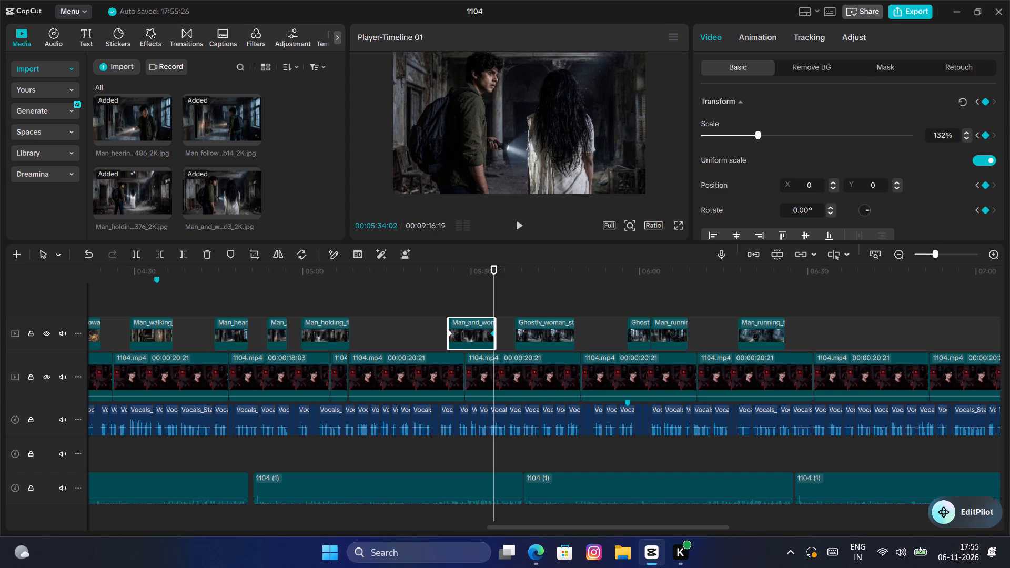
Play the video from the start of the Man_and_woman_in_mansion clip to about 00:06:29, checking the zoom and following narration.
{"action": "left_click", "coordinate": [449, 287]}
{"action": "key", "text": "space"}
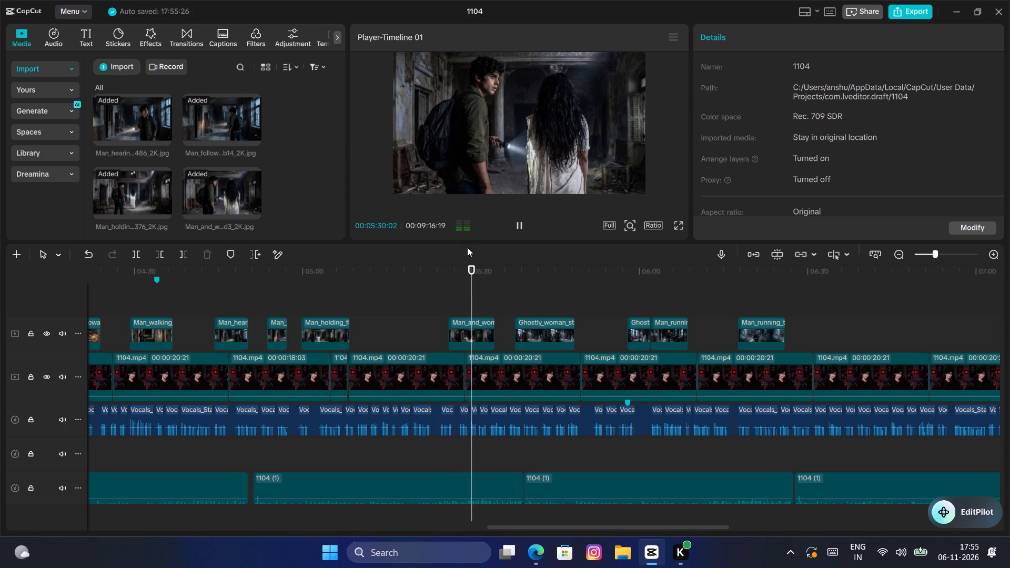
{"action": "key", "text": "space"}
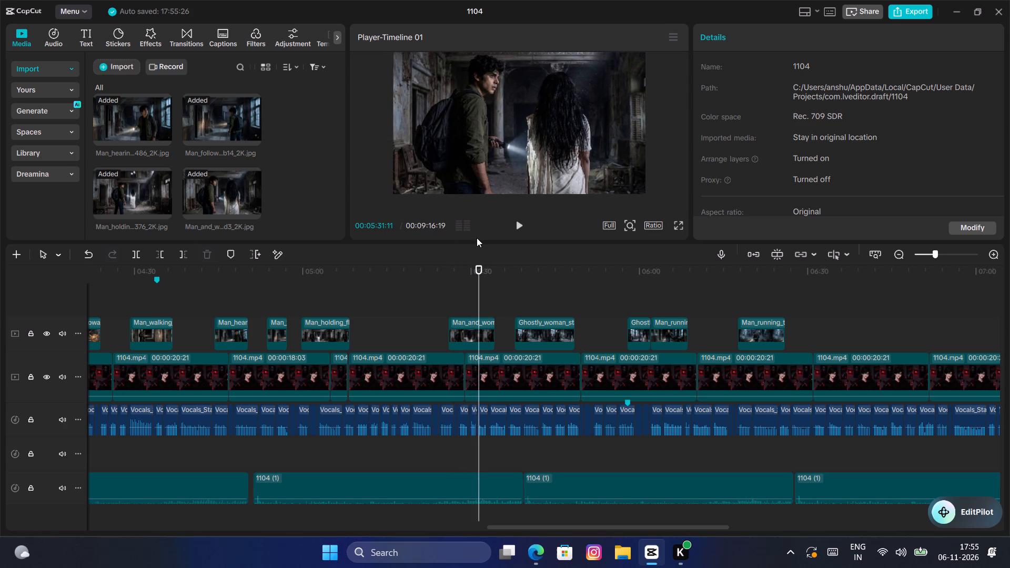
{"action": "key", "text": "space"}
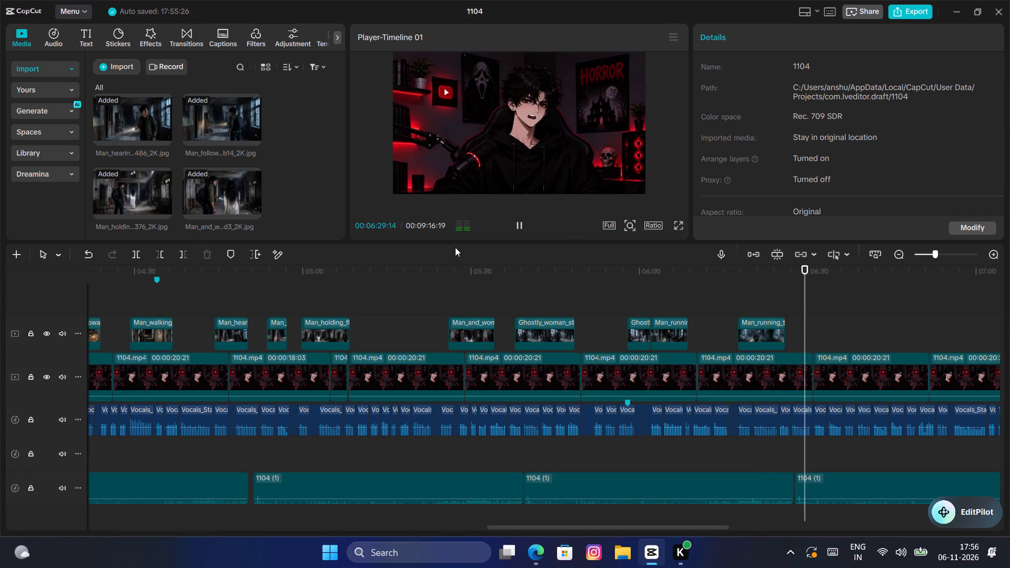
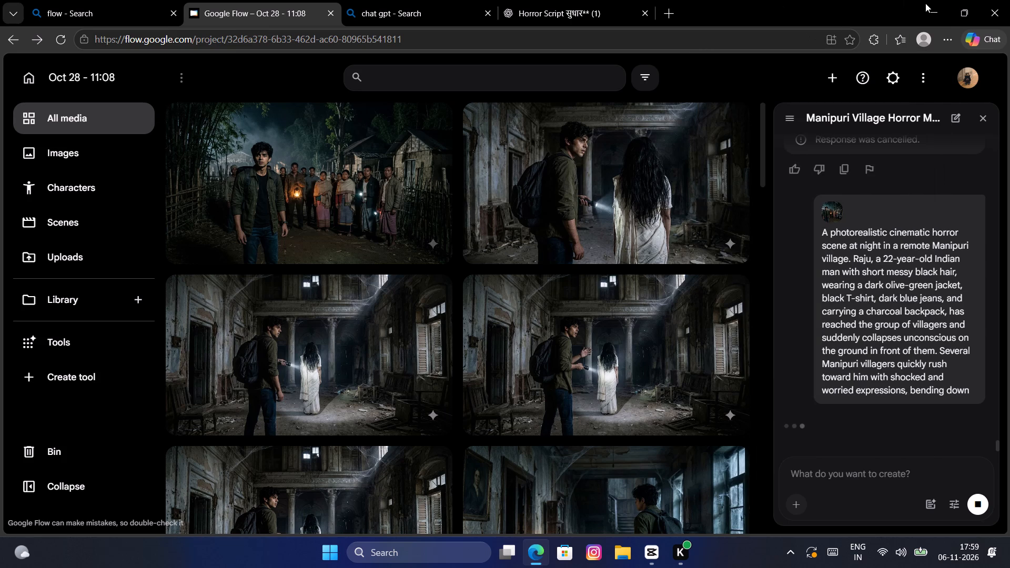
Switch to CapCut and play the narration around 06:30 to find where the village return scene belongs.
{"action": "left_click", "coordinate": [926, 5]}
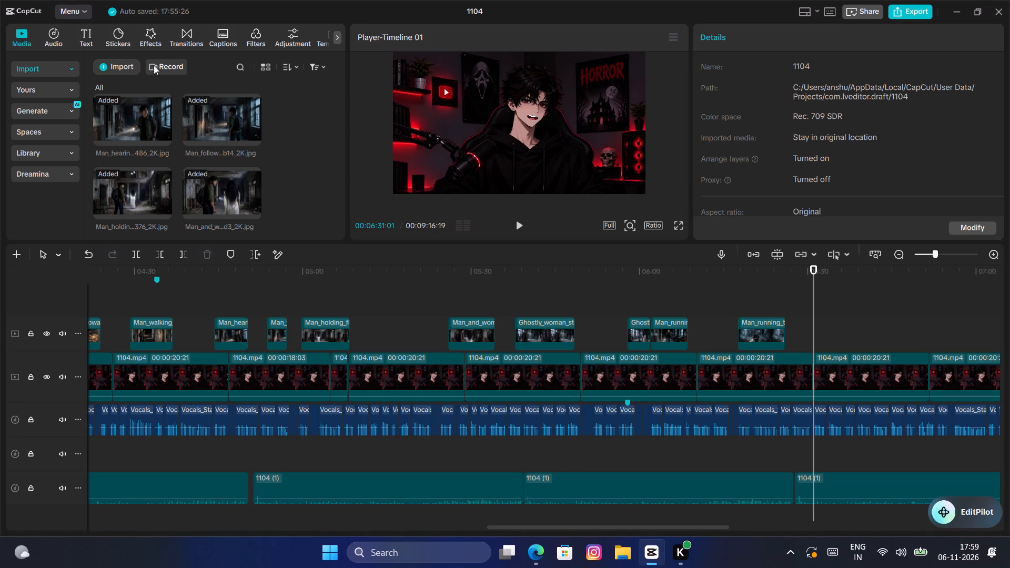
{"action": "key", "text": "space"}
{"action": "left_click", "coordinate": [807, 305]}
{"action": "key", "text": "space"}
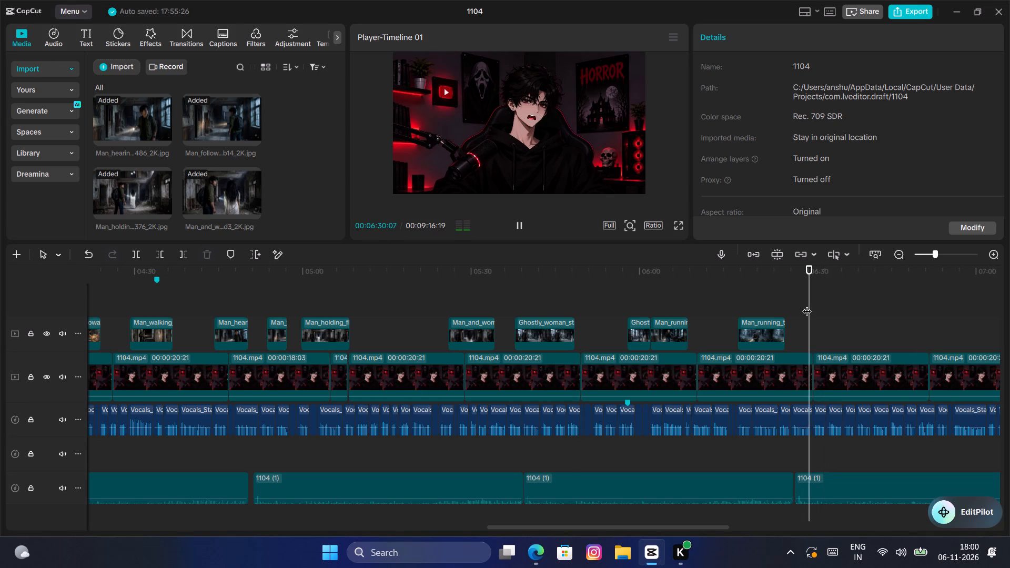
{"action": "key", "text": "space"}
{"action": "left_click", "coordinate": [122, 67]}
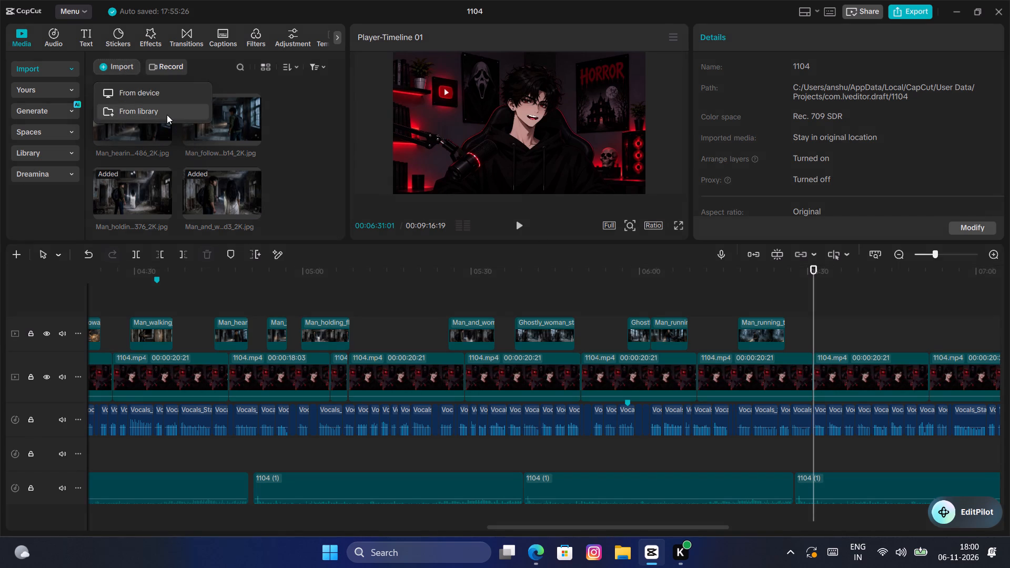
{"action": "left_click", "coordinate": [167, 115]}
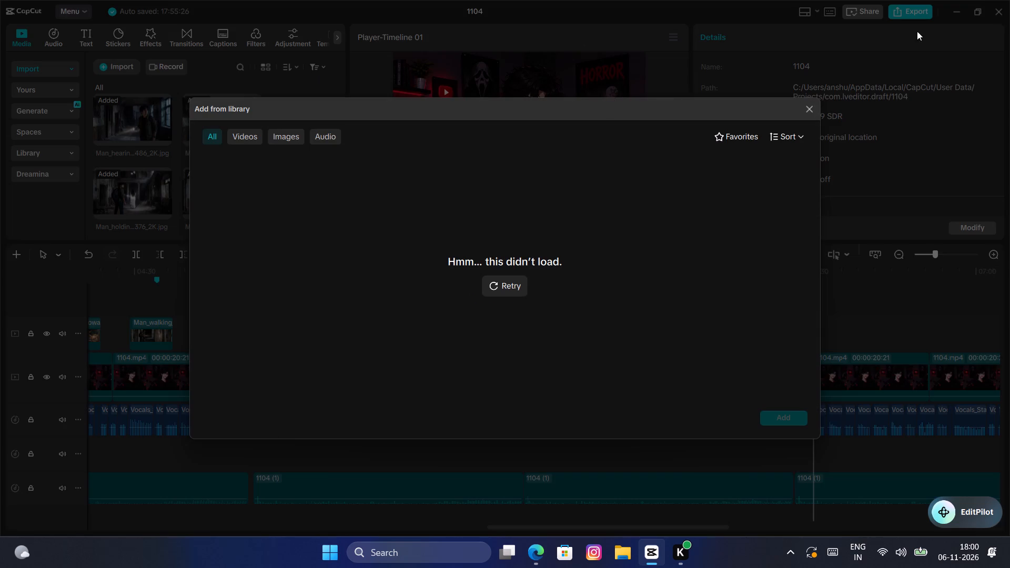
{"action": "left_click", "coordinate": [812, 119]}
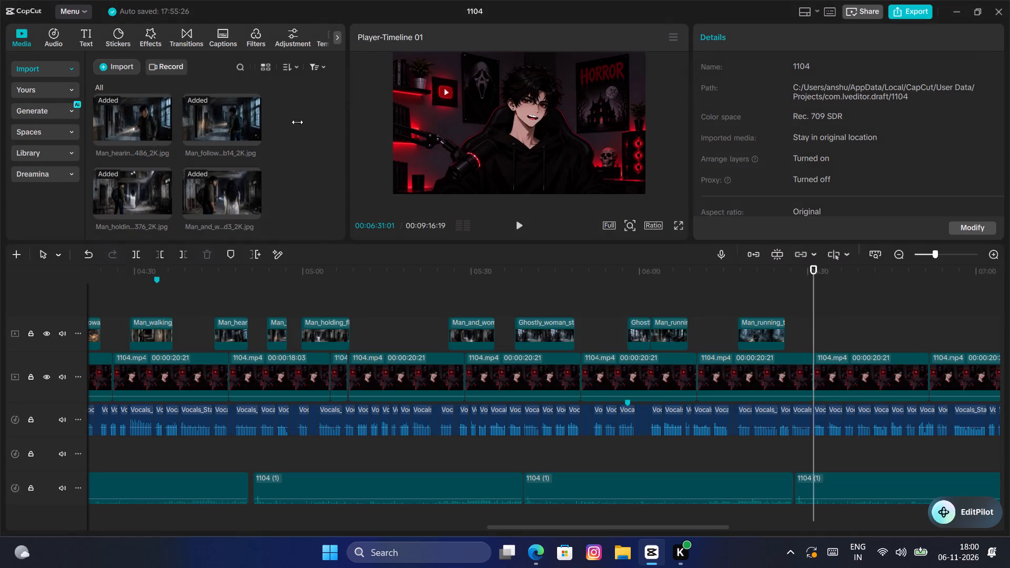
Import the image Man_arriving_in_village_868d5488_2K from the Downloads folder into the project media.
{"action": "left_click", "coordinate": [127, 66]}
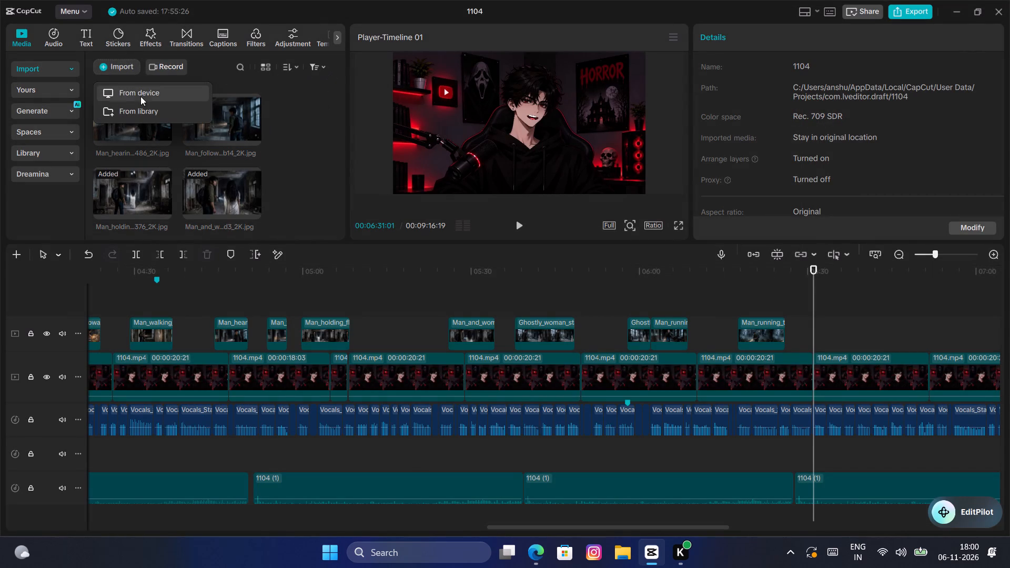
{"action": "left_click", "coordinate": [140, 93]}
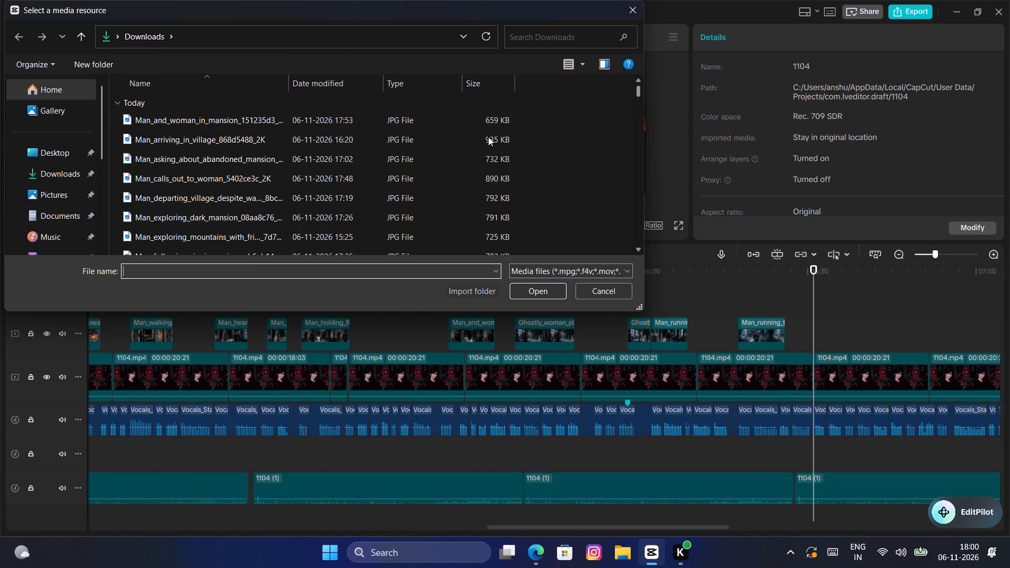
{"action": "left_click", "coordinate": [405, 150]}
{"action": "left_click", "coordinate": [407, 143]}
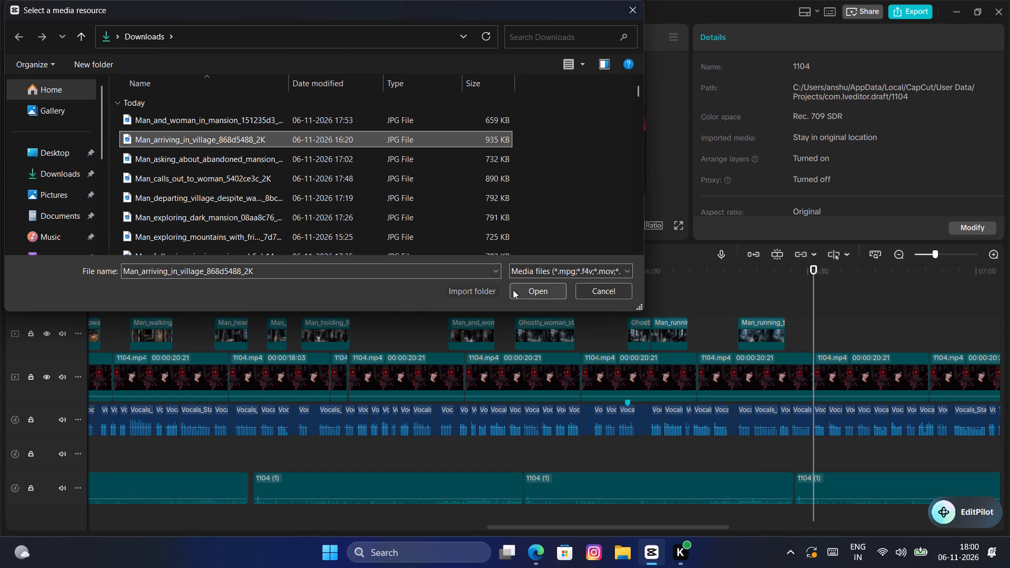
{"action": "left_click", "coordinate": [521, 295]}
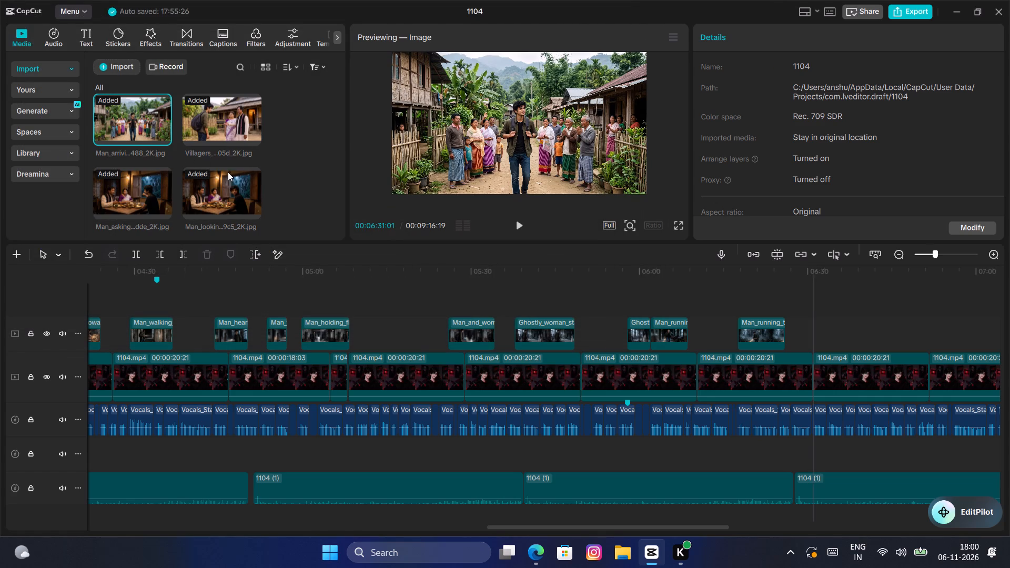
{"action": "left_click", "coordinate": [110, 64]}
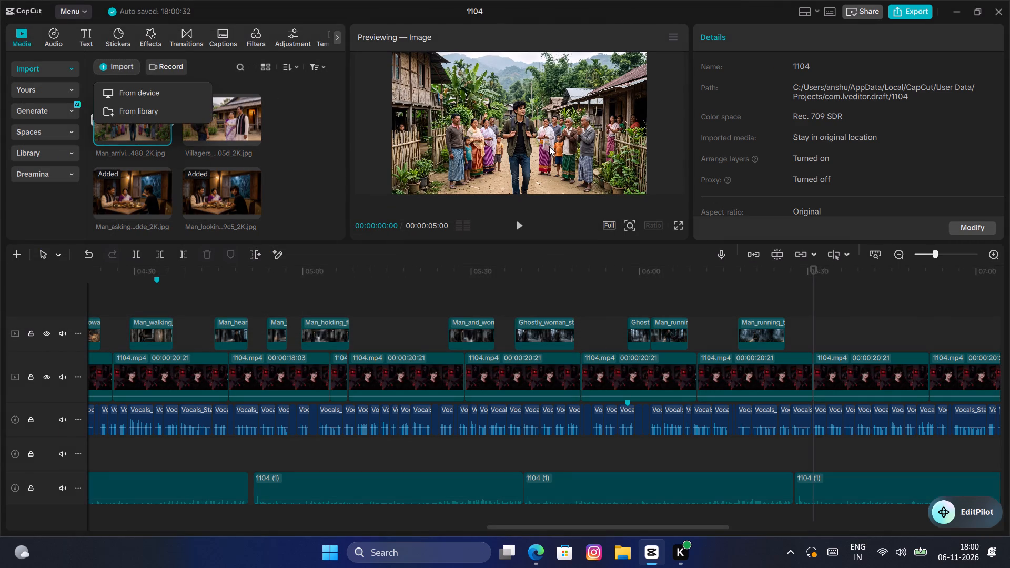
{"action": "left_click", "coordinate": [151, 96]}
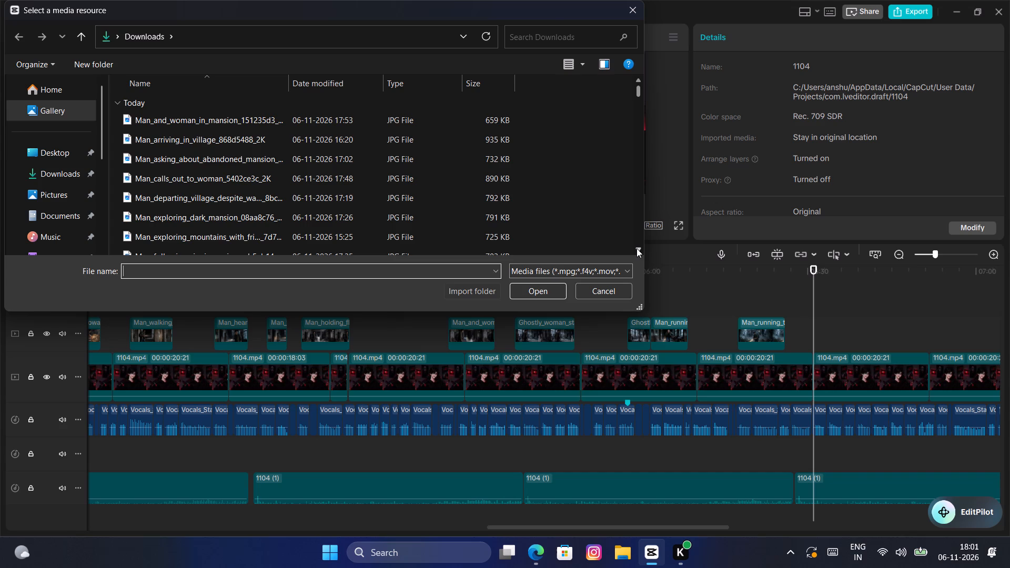
{"action": "double_click", "coordinate": [637, 248]}
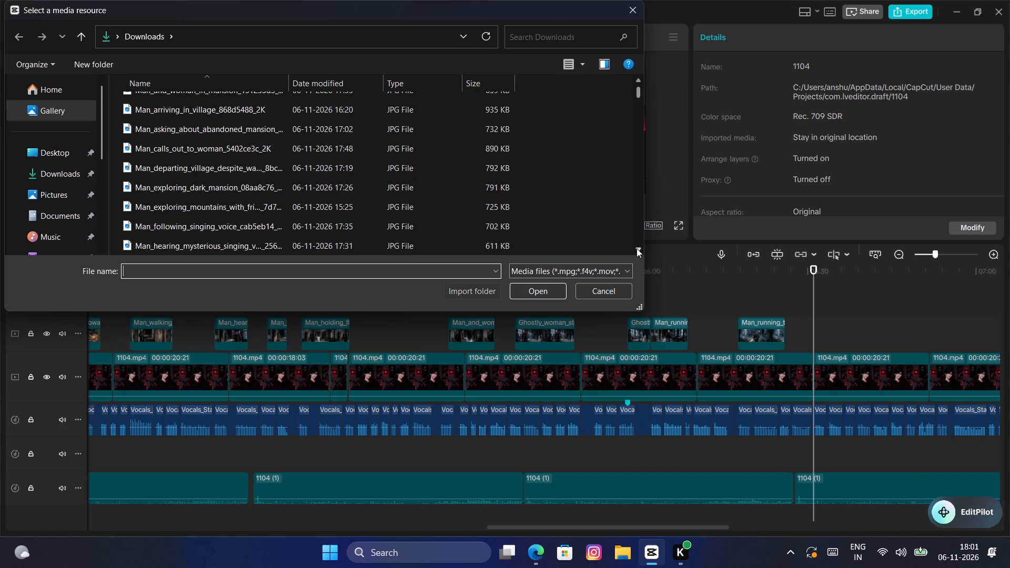
{"action": "left_click", "coordinate": [637, 248]}
{"action": "double_click", "coordinate": [637, 248]}
{"action": "left_click", "coordinate": [637, 248]}
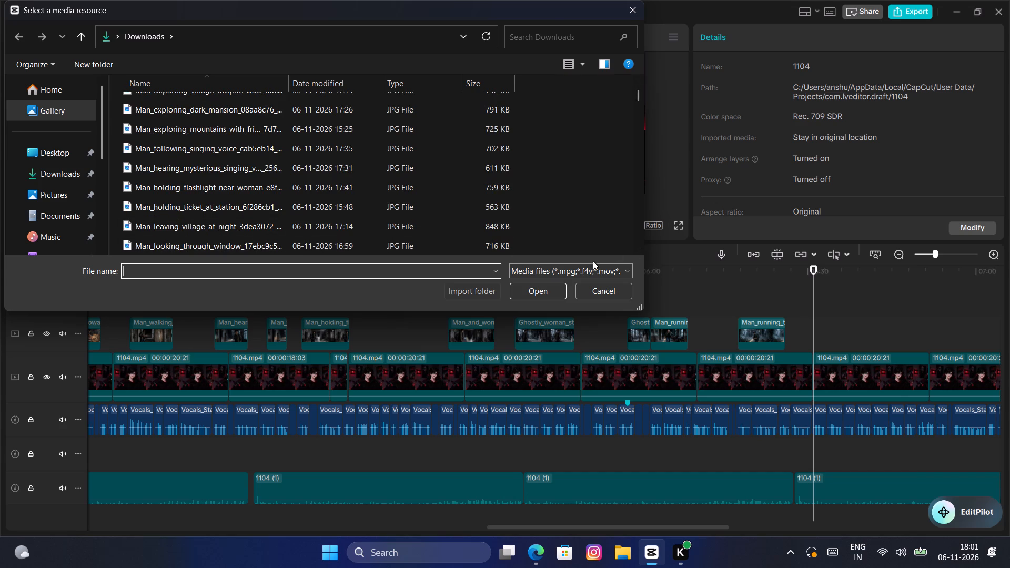
{"action": "left_click", "coordinate": [634, 247]}
{"action": "double_click", "coordinate": [634, 247]}
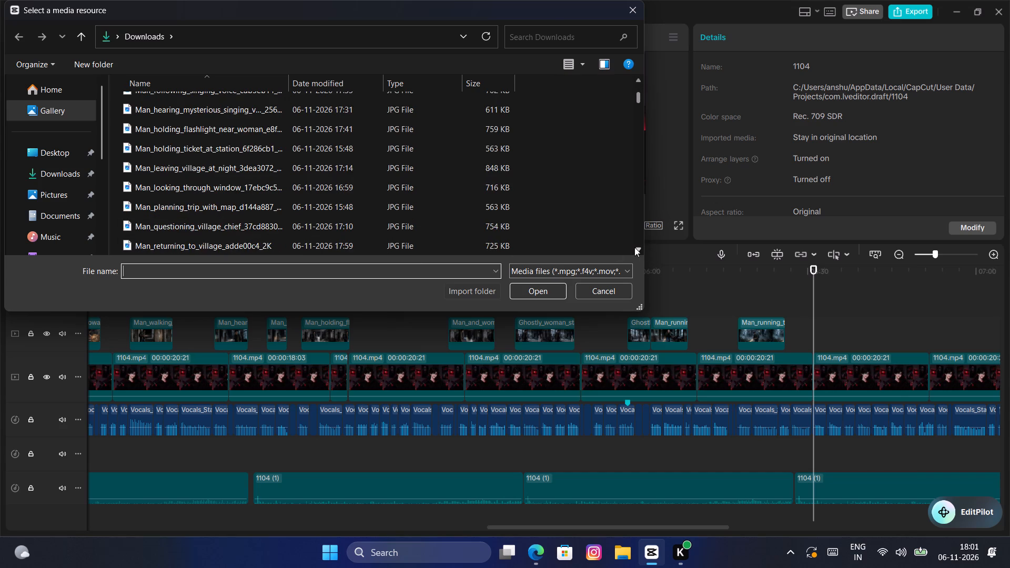
{"action": "left_click", "coordinate": [634, 247]}
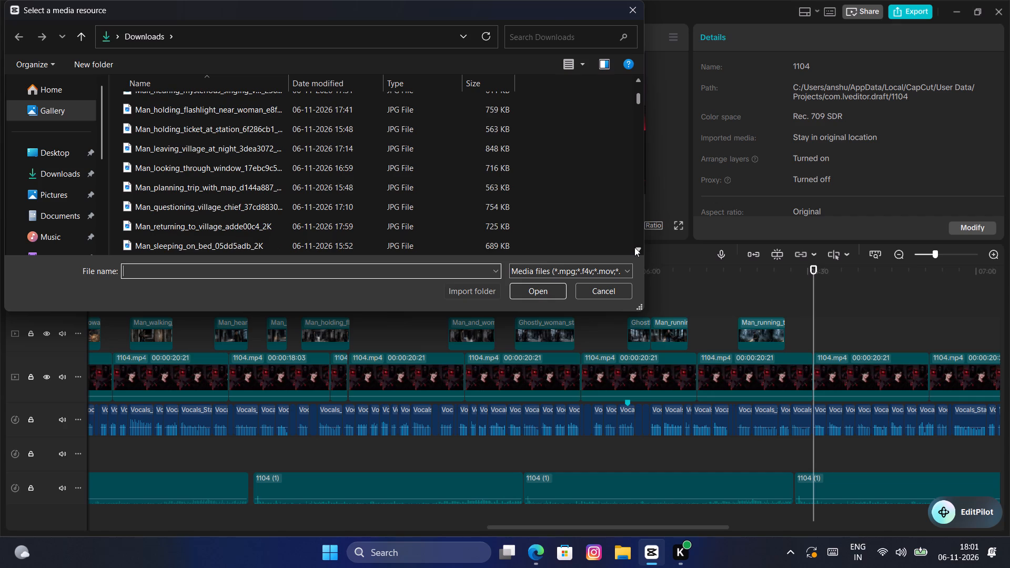
{"action": "left_click", "coordinate": [634, 247]}
{"action": "left_click", "coordinate": [634, 247]}
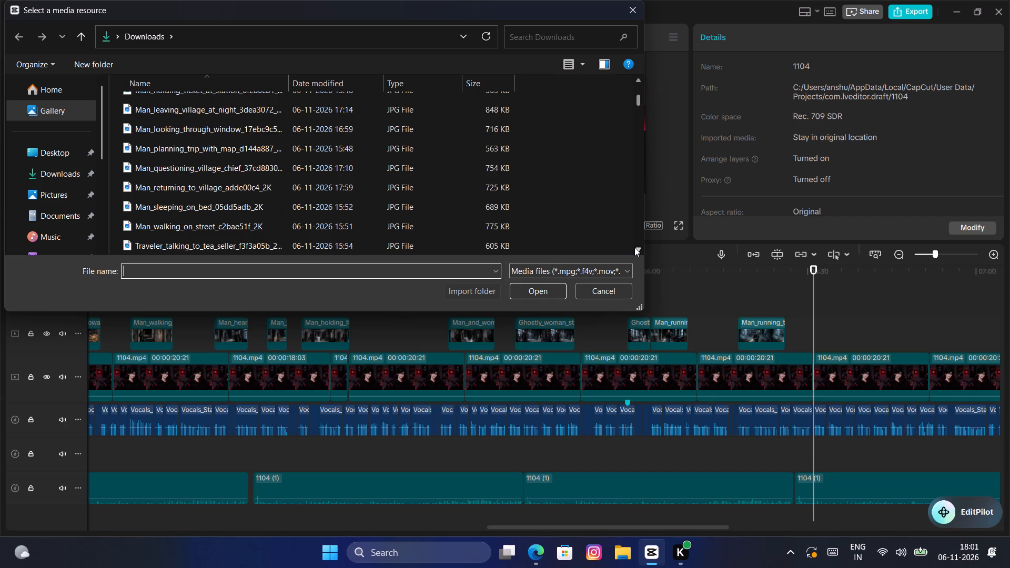
{"action": "left_click", "coordinate": [634, 247]}
{"action": "double_click", "coordinate": [634, 247]}
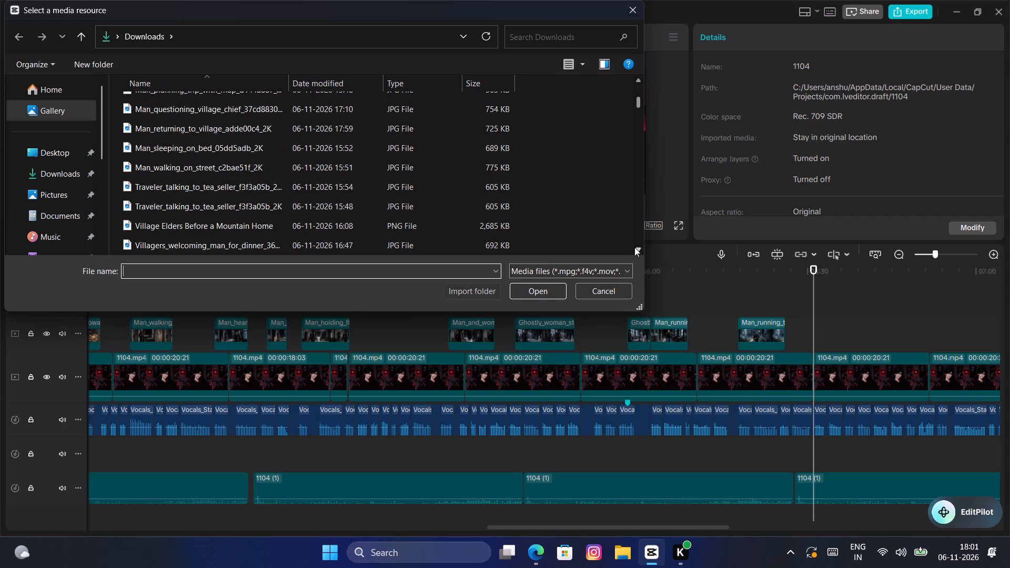
{"action": "left_click", "coordinate": [634, 247]}
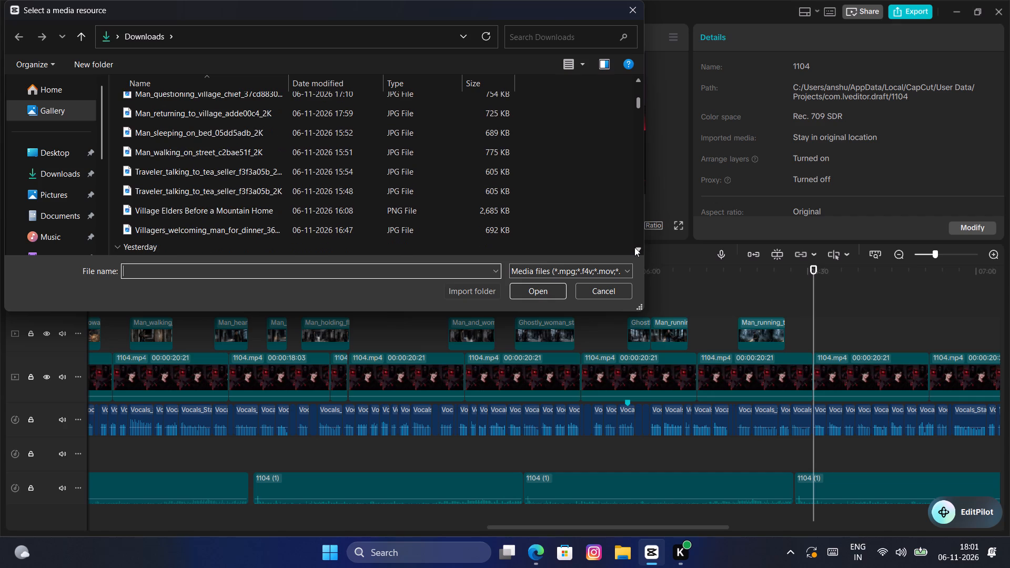
{"action": "left_click", "coordinate": [234, 228]}
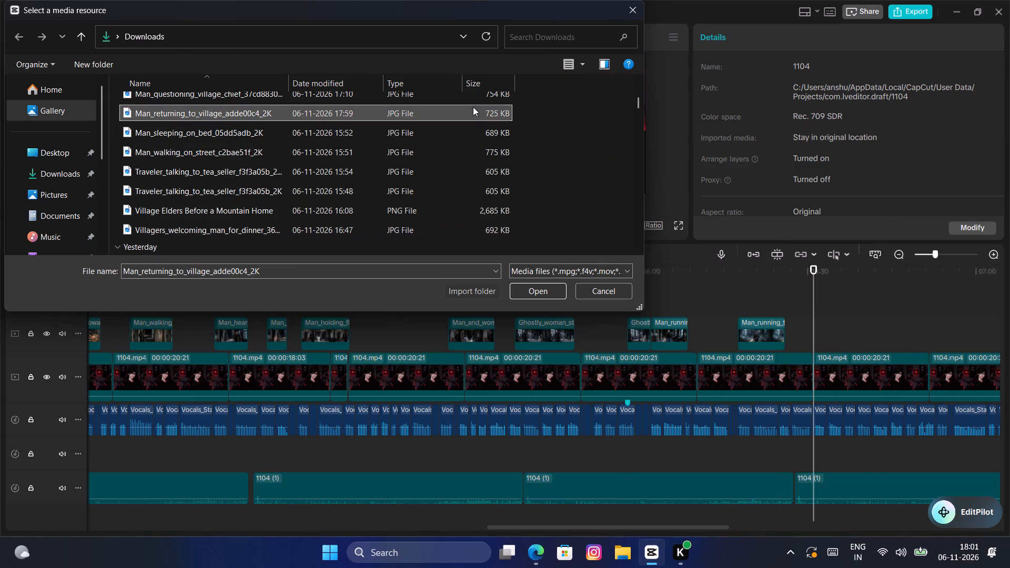
{"action": "left_click", "coordinate": [543, 286]}
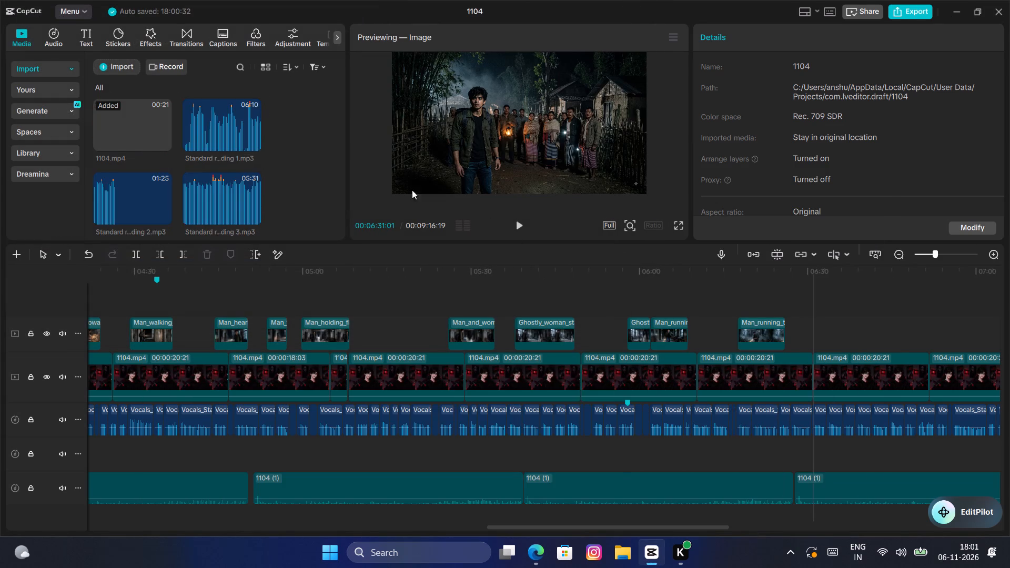
Place the Man_returning_to_village image on the overlay track above the narrator footage, starting at about 06:31.
{"action": "left_click_drag", "start_coordinate": [135, 189], "coordinate": [787, 367]}
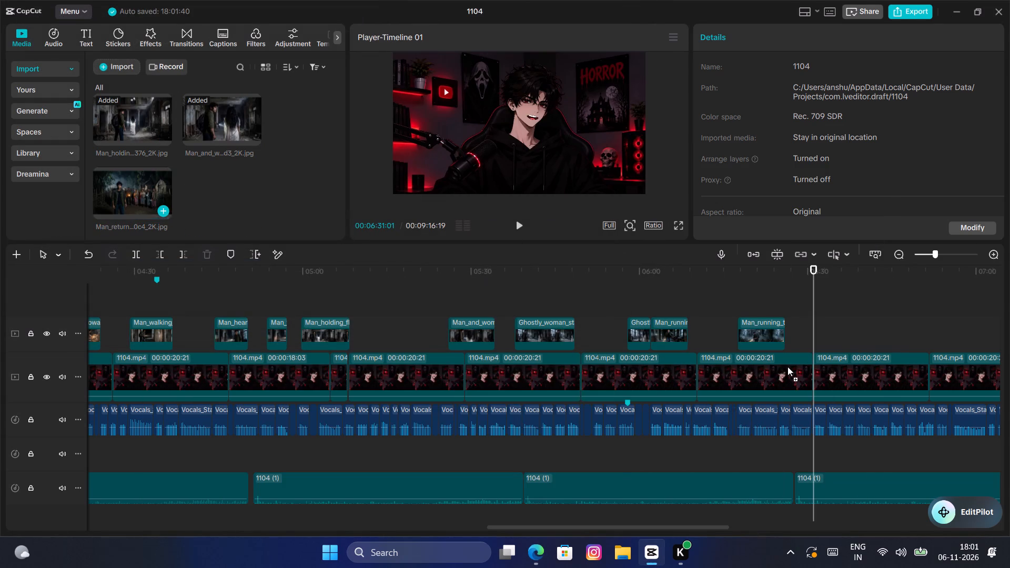
{"action": "left_click_drag", "start_coordinate": [787, 367], "coordinate": [813, 329]}
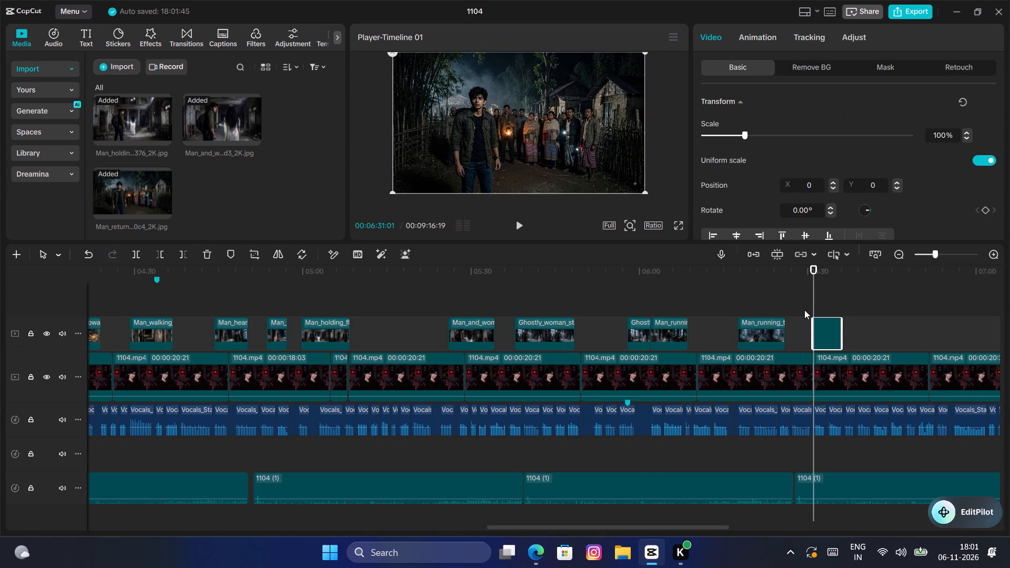
Add a Transform keyframe at the start of the village return image and set its scale to 112%.
{"action": "left_click", "coordinate": [985, 100]}
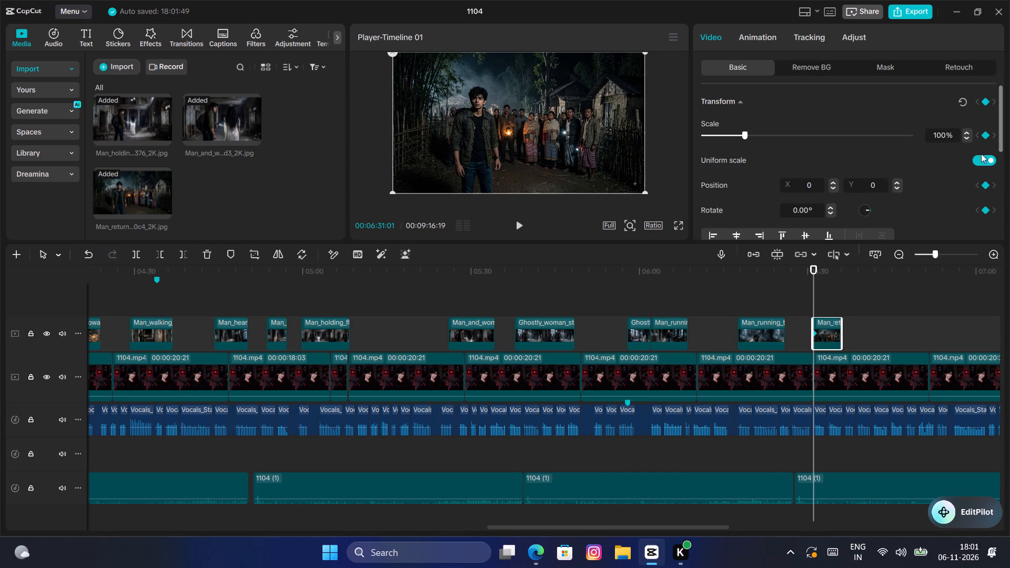
{"action": "left_click", "coordinate": [946, 135]}
{"action": "key", "text": "BackSpace"}
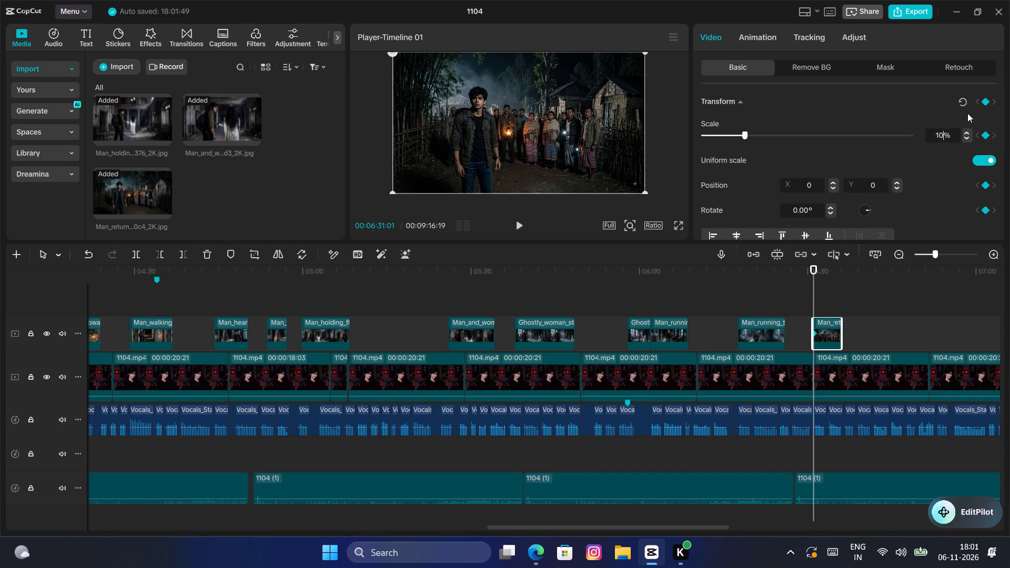
{"action": "key", "text": "BackSpace"}
{"action": "type", "text": "12"}
{"action": "key", "text": "Return"}
Play the narration over the village return image and adjust the clip's end to match it, at about 06:37.
{"action": "key", "text": "space"}
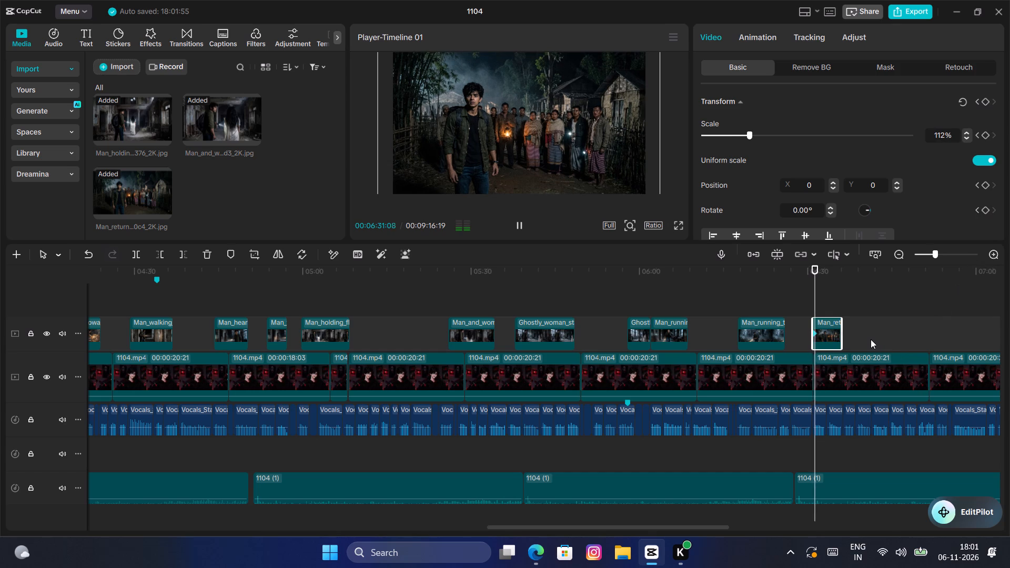
{"action": "left_click", "coordinate": [842, 330]}
{"action": "key", "text": "space"}
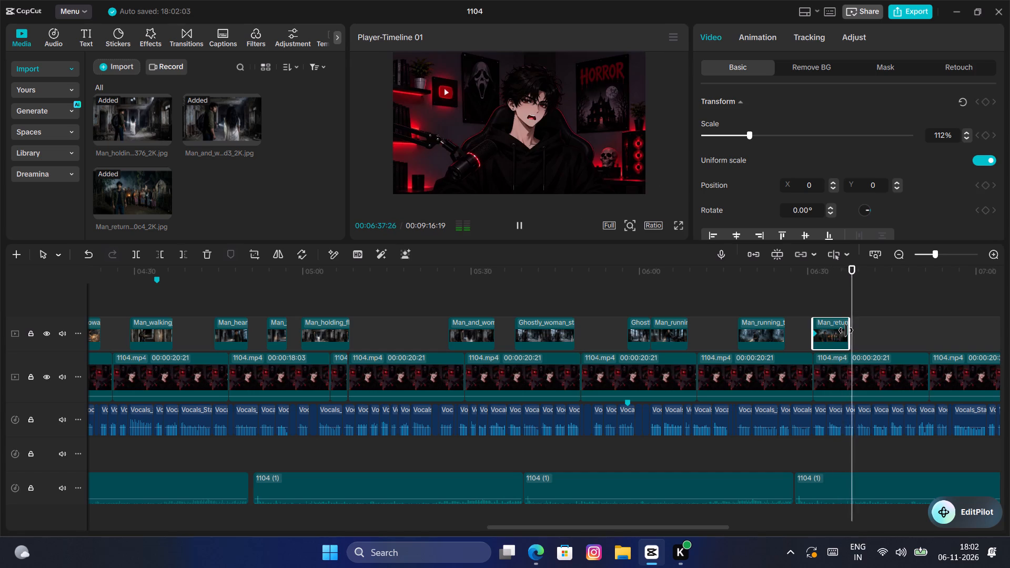
{"action": "left_click", "coordinate": [846, 330]}
{"action": "left_click", "coordinate": [845, 330]}
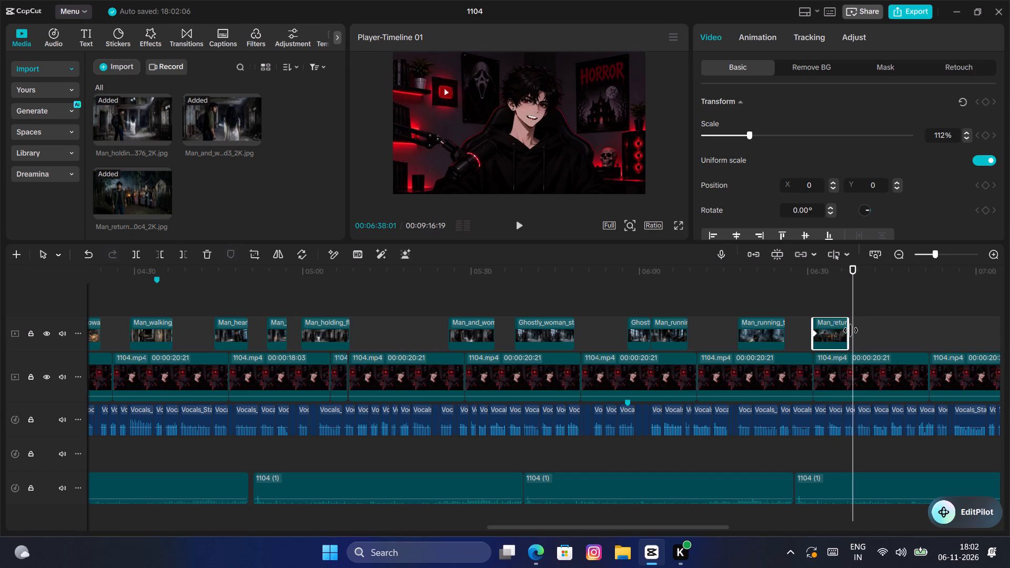
{"action": "left_click", "coordinate": [851, 330]}
{"action": "left_click", "coordinate": [849, 331]}
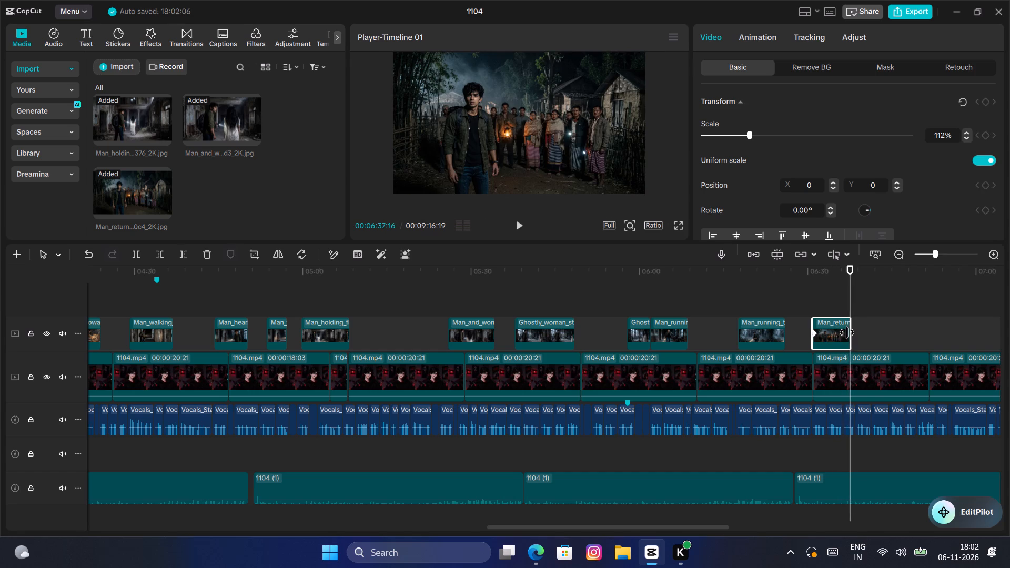
{"action": "left_click", "coordinate": [846, 332]}
{"action": "left_click", "coordinate": [846, 332]}
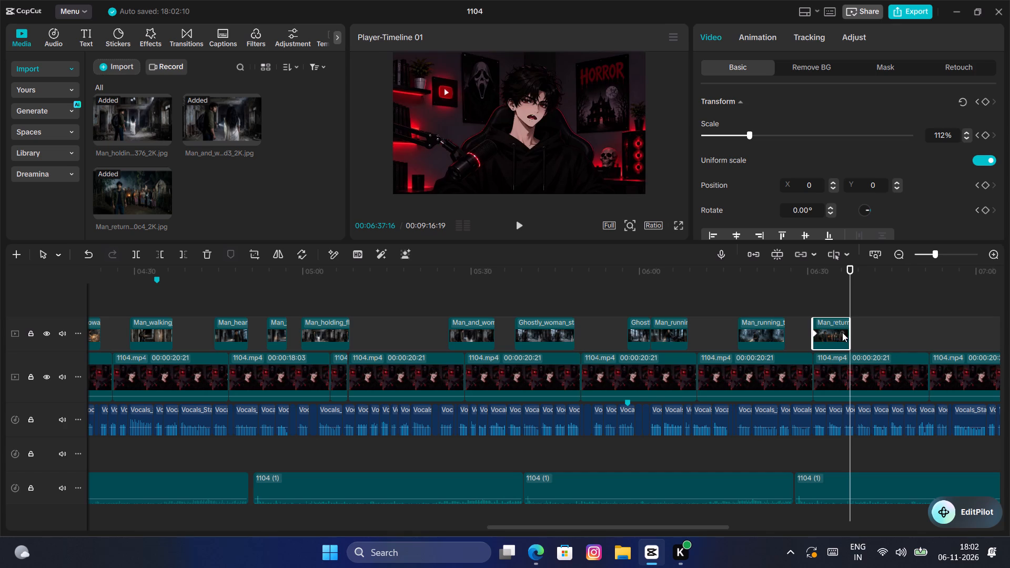
{"action": "left_click_drag", "start_coordinate": [846, 309], "coordinate": [871, 306]}
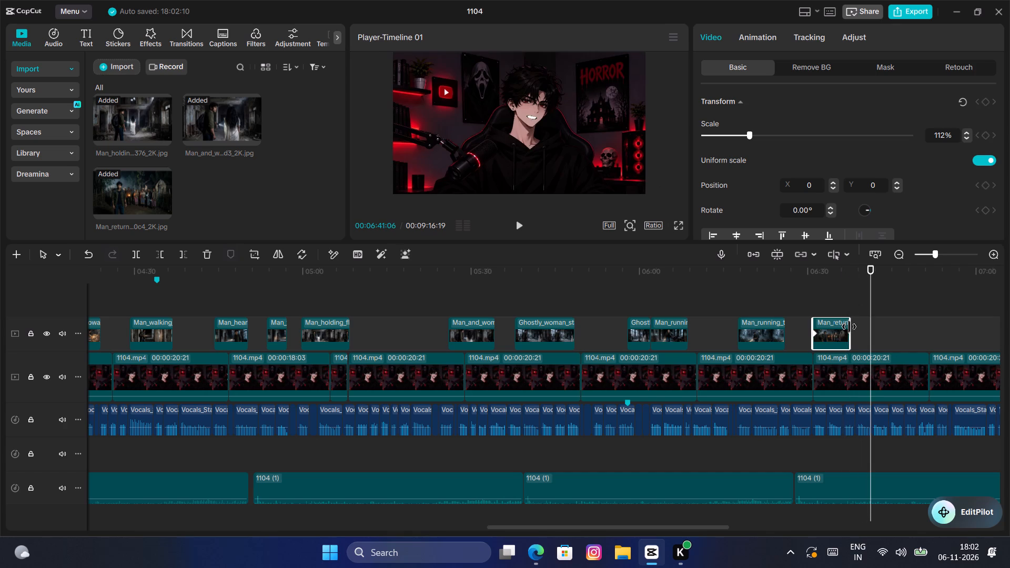
{"action": "left_click_drag", "start_coordinate": [849, 327], "coordinate": [842, 331]}
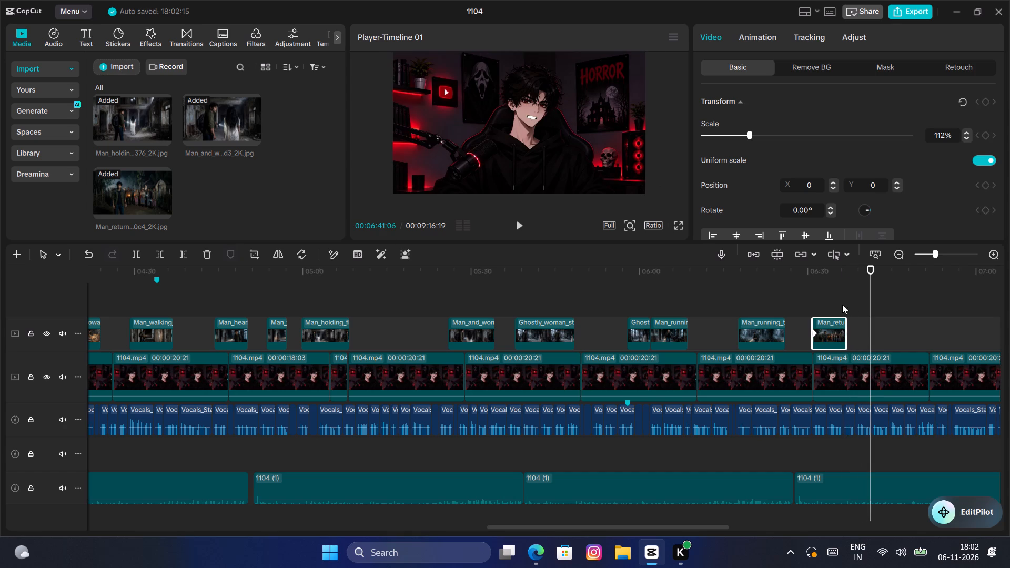
Add a Transform keyframe near the end of the village return image, at 06:36:18, with scale set to 132%.
{"action": "left_click", "coordinate": [842, 306]}
{"action": "left_click", "coordinate": [842, 306]}
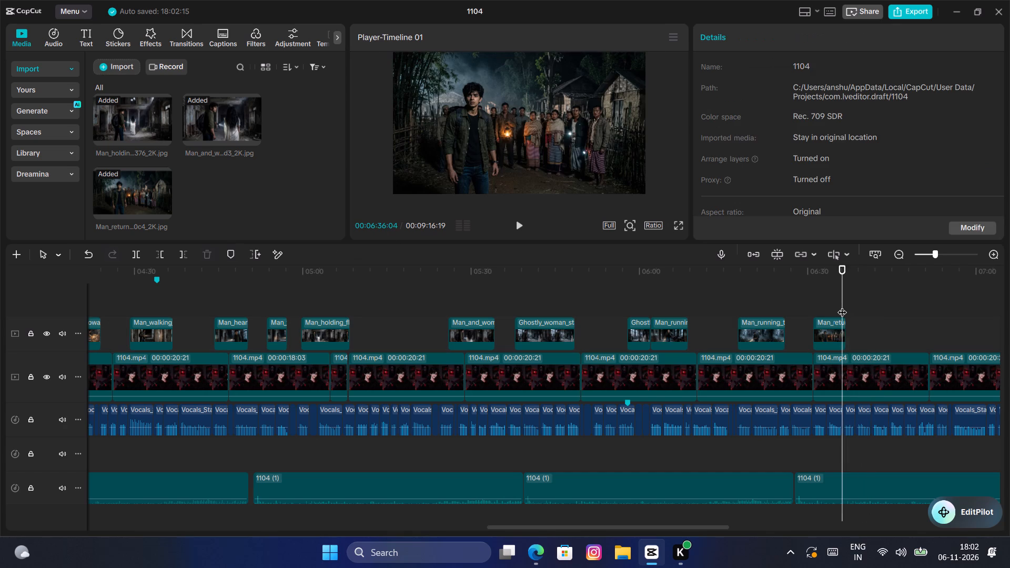
{"action": "left_click", "coordinate": [843, 321]}
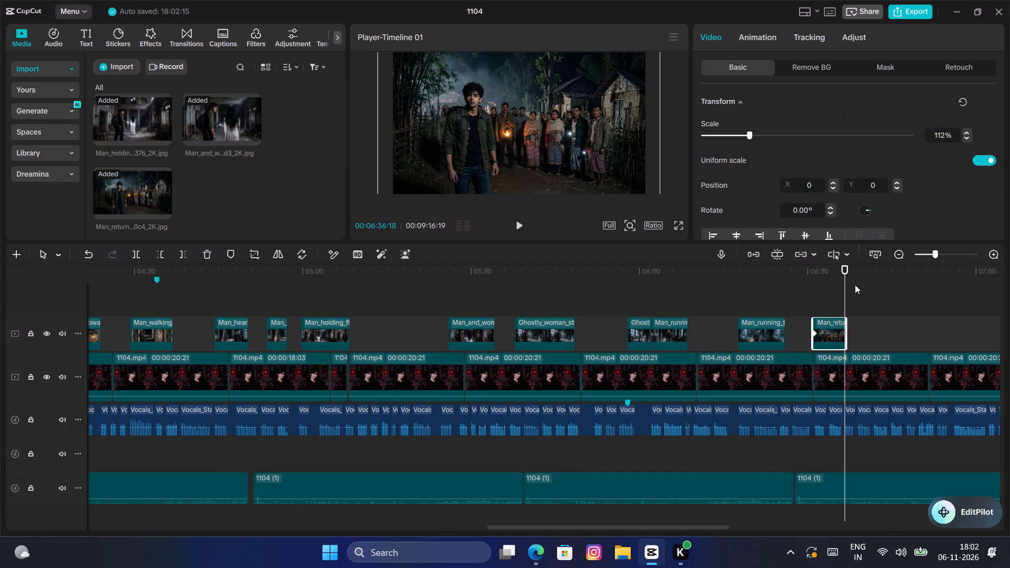
{"action": "left_click", "coordinate": [984, 106]}
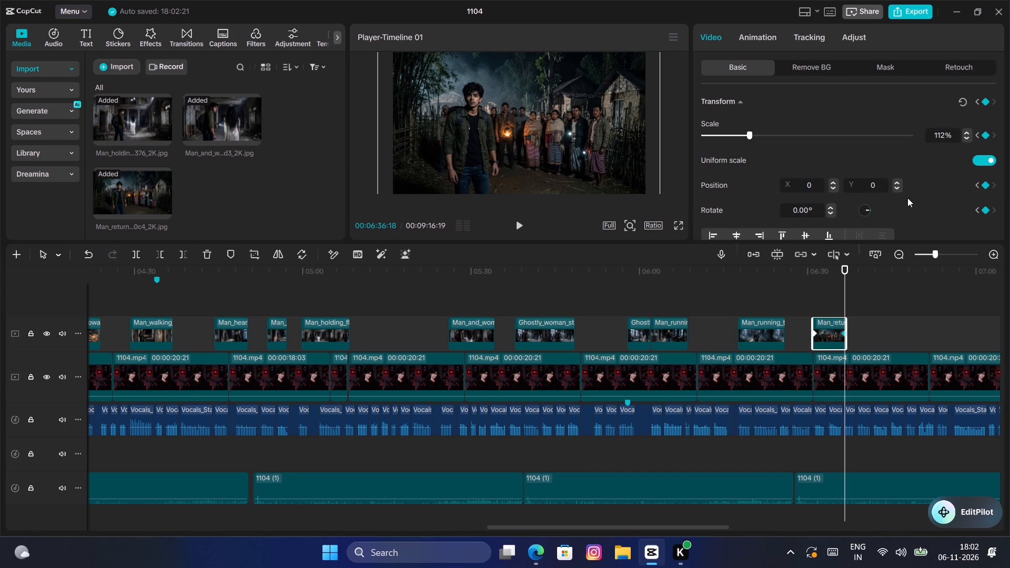
{"action": "left_click", "coordinate": [944, 136]}
{"action": "key", "text": "BackSpace"}
{"action": "key", "text": "BackSpace"}
{"action": "key", "text": "3"}
{"action": "key", "text": "2"}
{"action": "key", "text": "Return"}
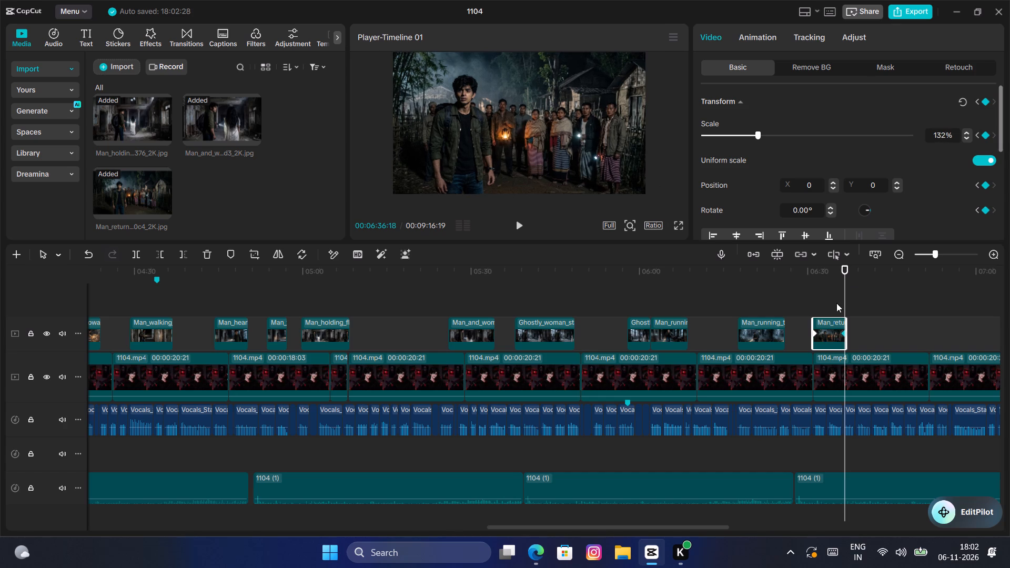
Play the narration following the village return image up to about 06:44 to locate the next scene.
{"action": "key", "text": "space"}
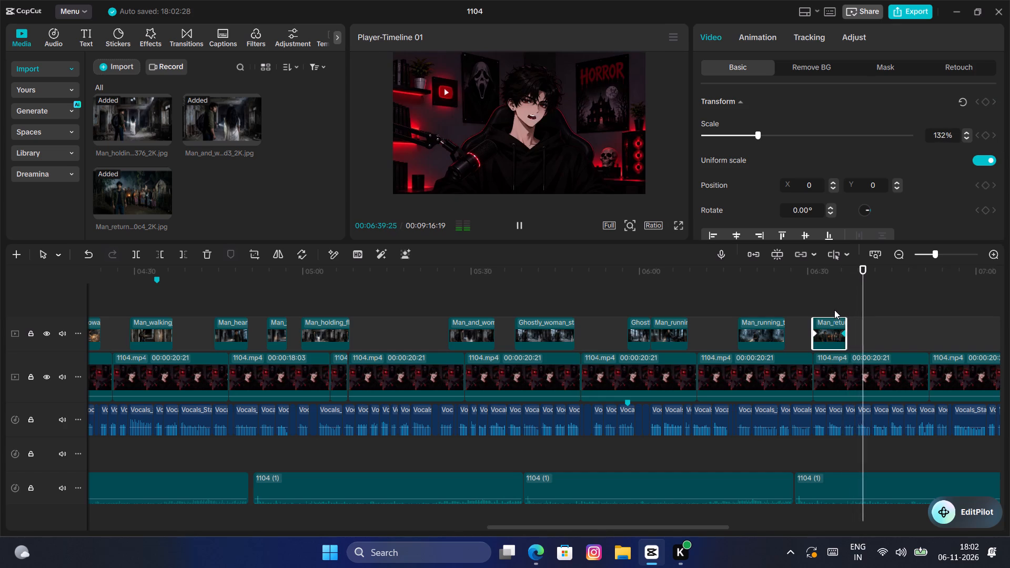
{"action": "key", "text": "space"}
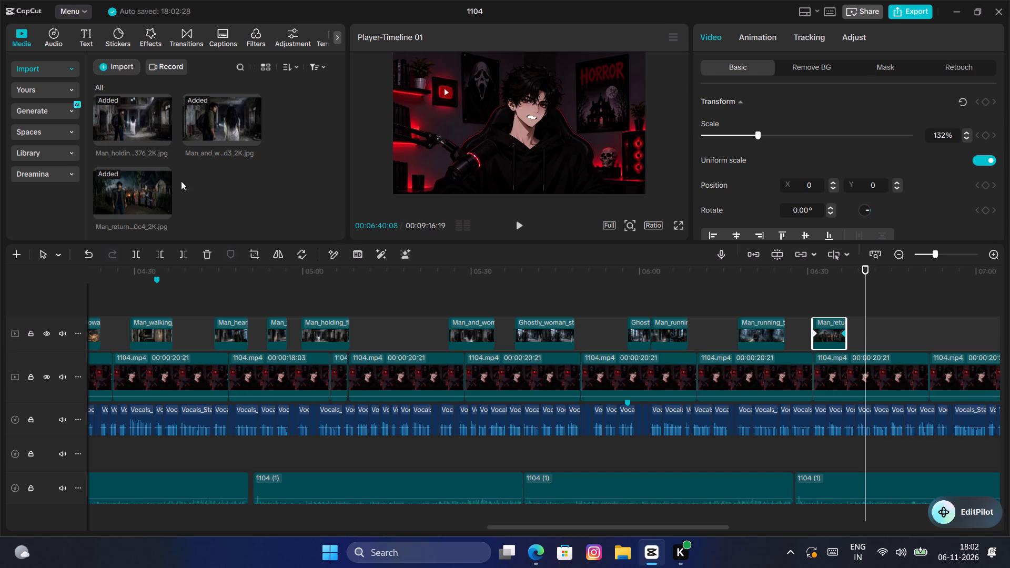
{"action": "key", "text": "space"}
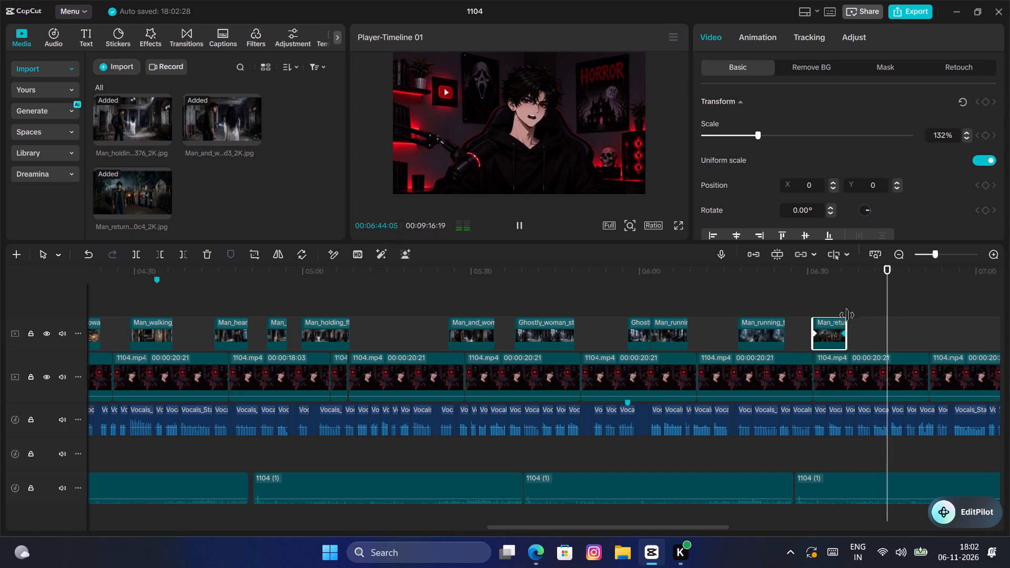
{"action": "key", "text": "space"}
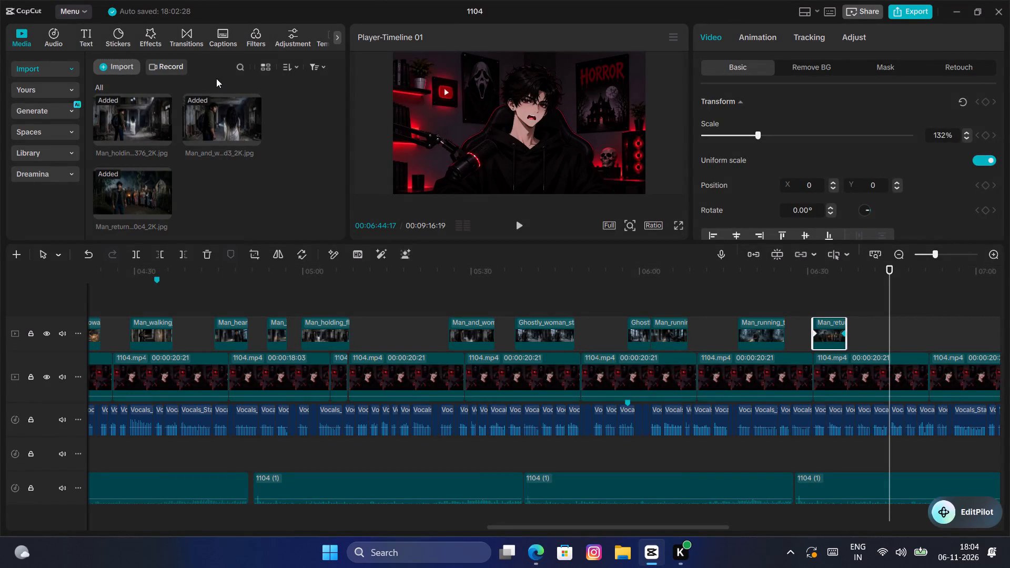
{"action": "left_click", "coordinate": [150, 94]}
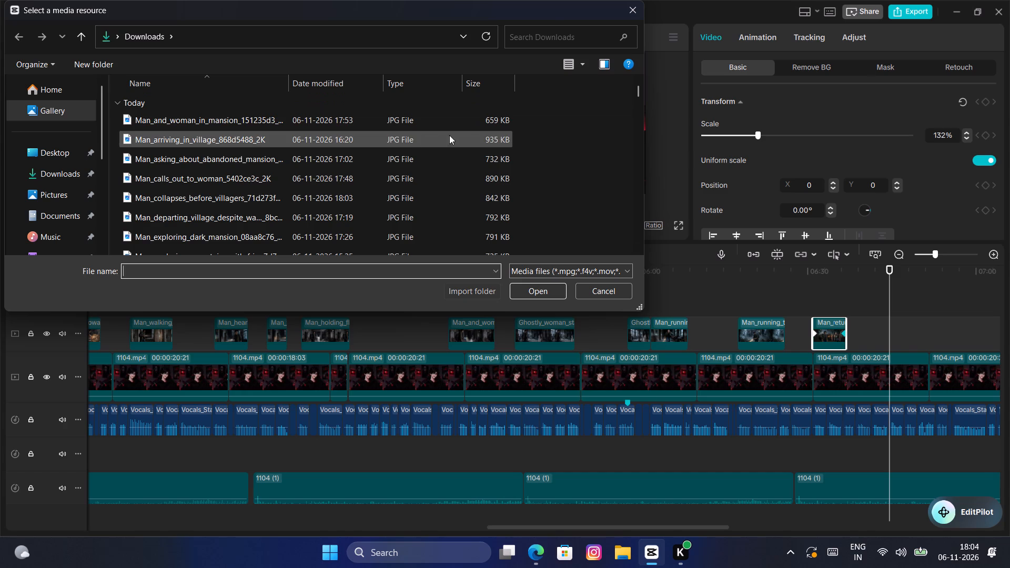
{"action": "left_click", "coordinate": [204, 190]}
{"action": "left_click", "coordinate": [516, 293]}
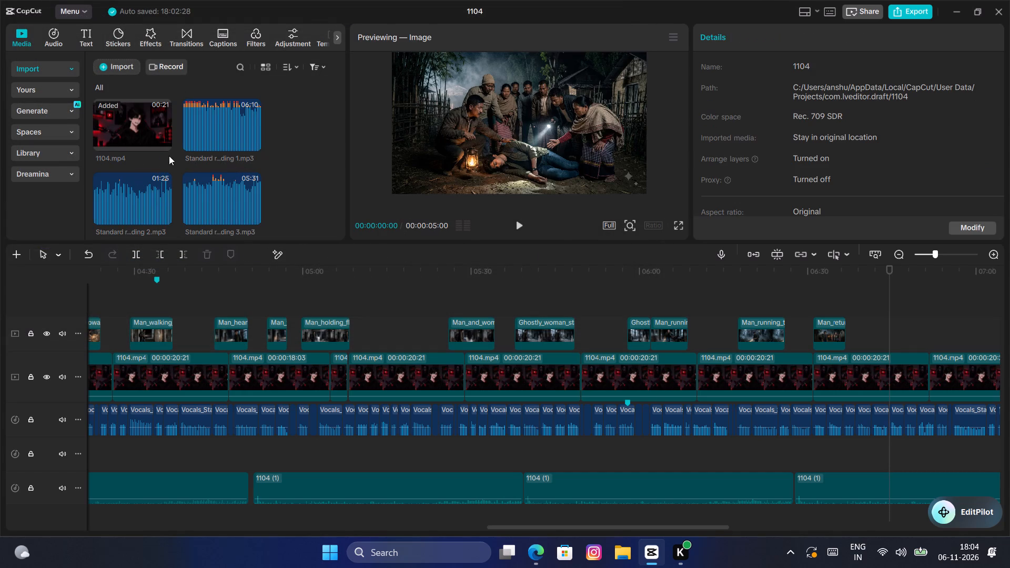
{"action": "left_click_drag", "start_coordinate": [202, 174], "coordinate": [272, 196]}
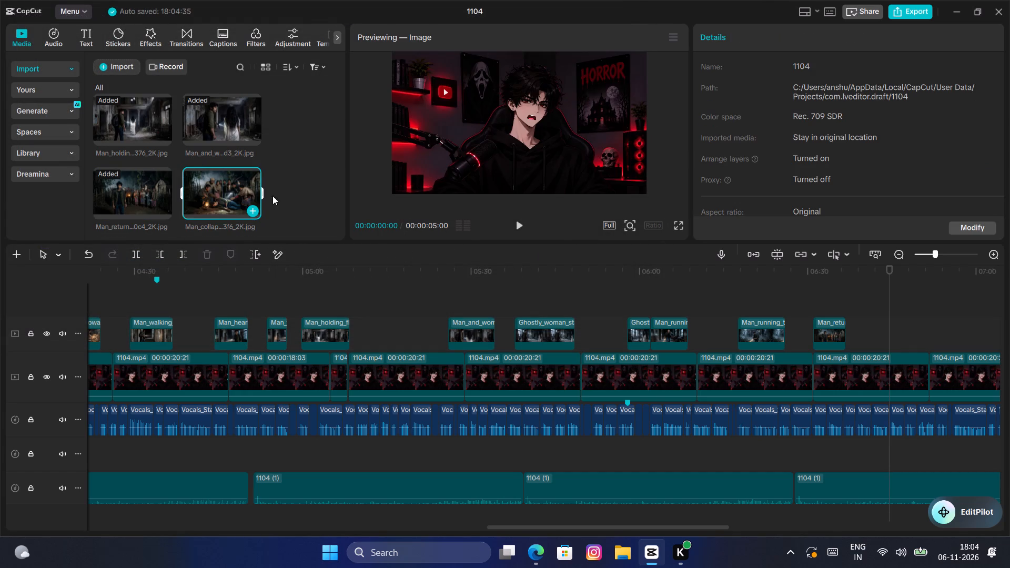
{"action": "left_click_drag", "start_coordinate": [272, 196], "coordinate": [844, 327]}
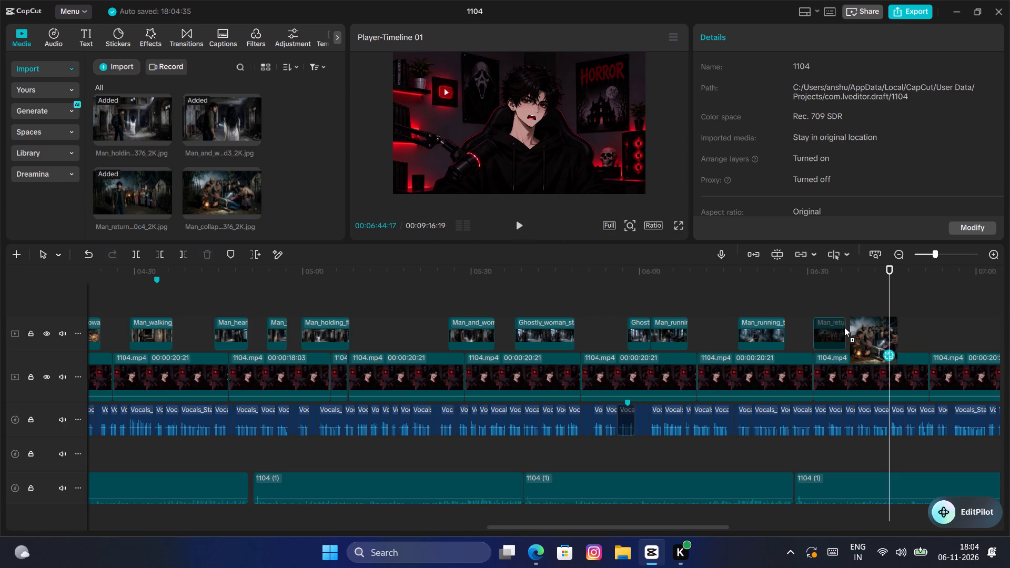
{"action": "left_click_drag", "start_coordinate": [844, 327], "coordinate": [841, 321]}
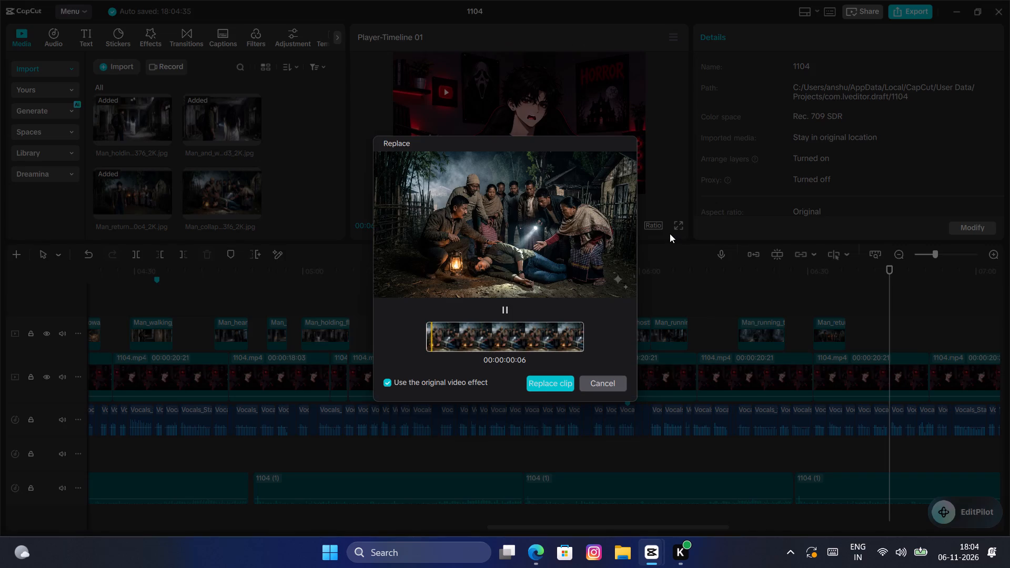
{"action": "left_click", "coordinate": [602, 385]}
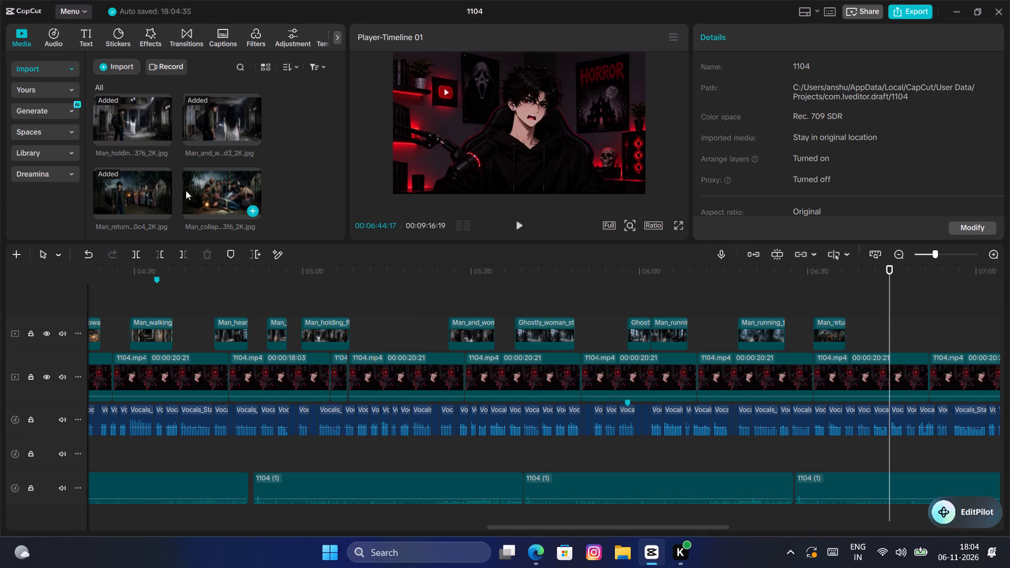
Place the Man_collapses_before_villagers image directly after the village return image and play across the cut between them.
{"action": "left_click_drag", "start_coordinate": [185, 190], "coordinate": [850, 330]}
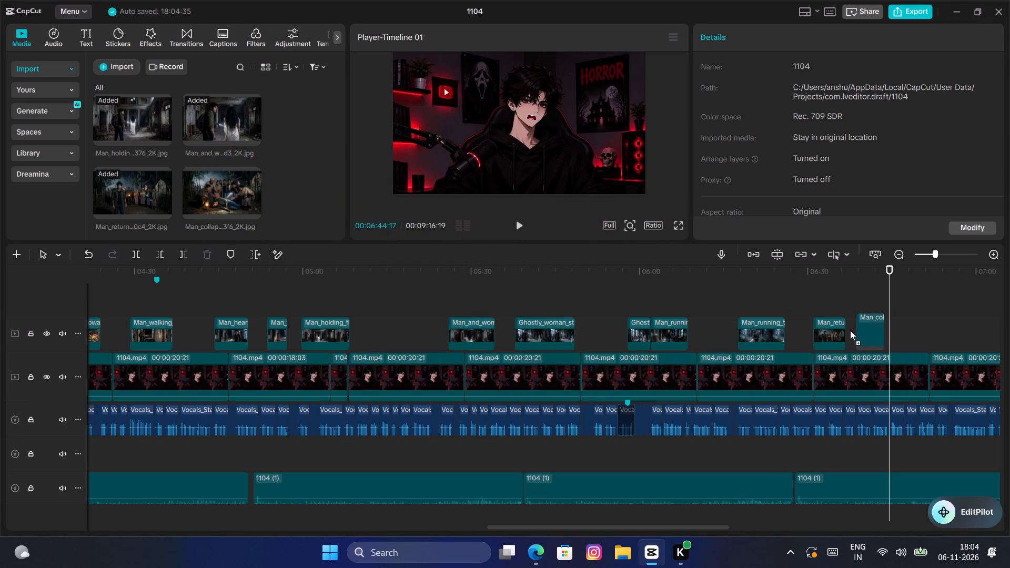
{"action": "left_click_drag", "start_coordinate": [850, 330], "coordinate": [846, 332]}
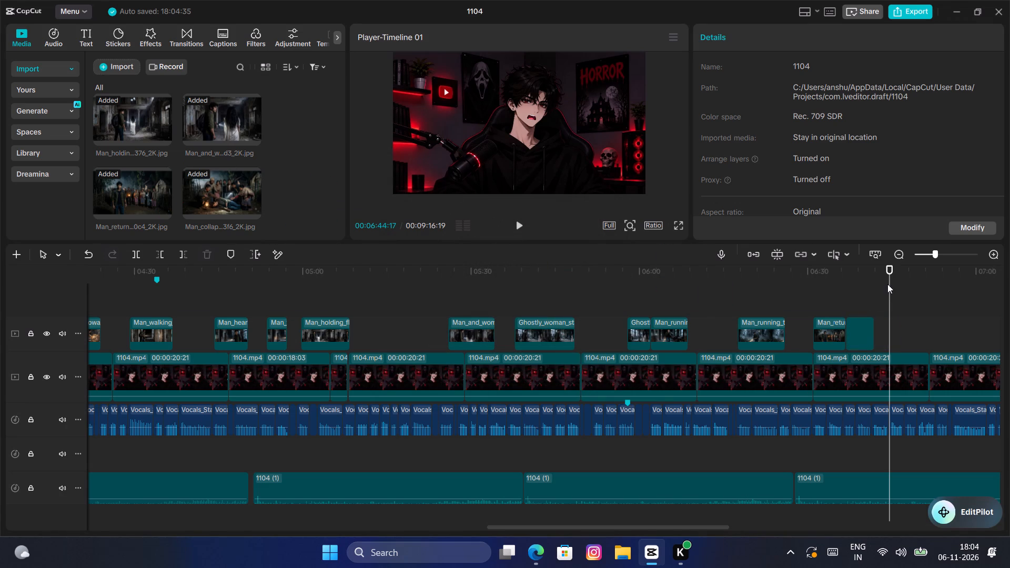
{"action": "left_click", "coordinate": [858, 293]}
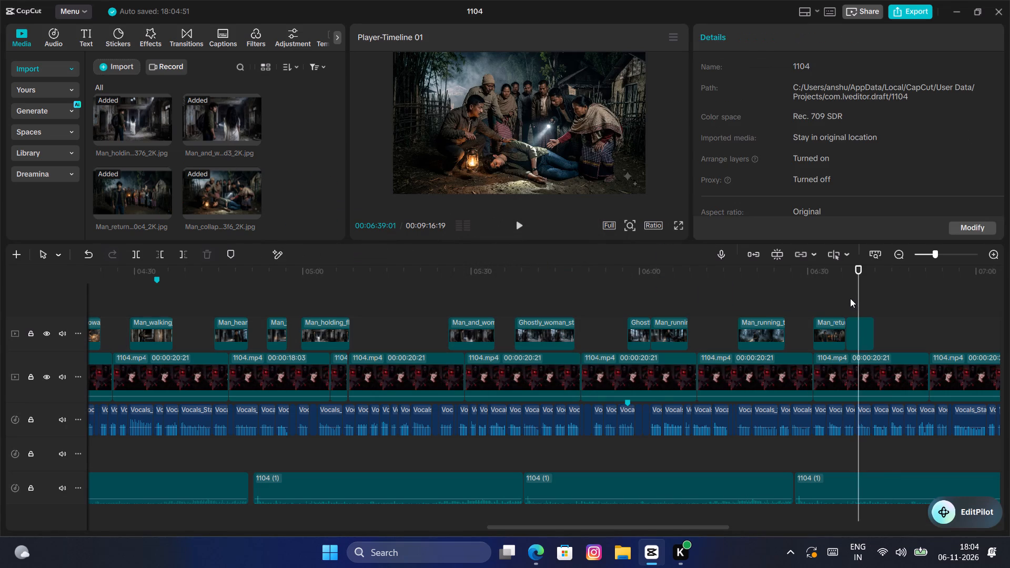
{"action": "left_click", "coordinate": [846, 298]}
{"action": "left_click", "coordinate": [843, 300]}
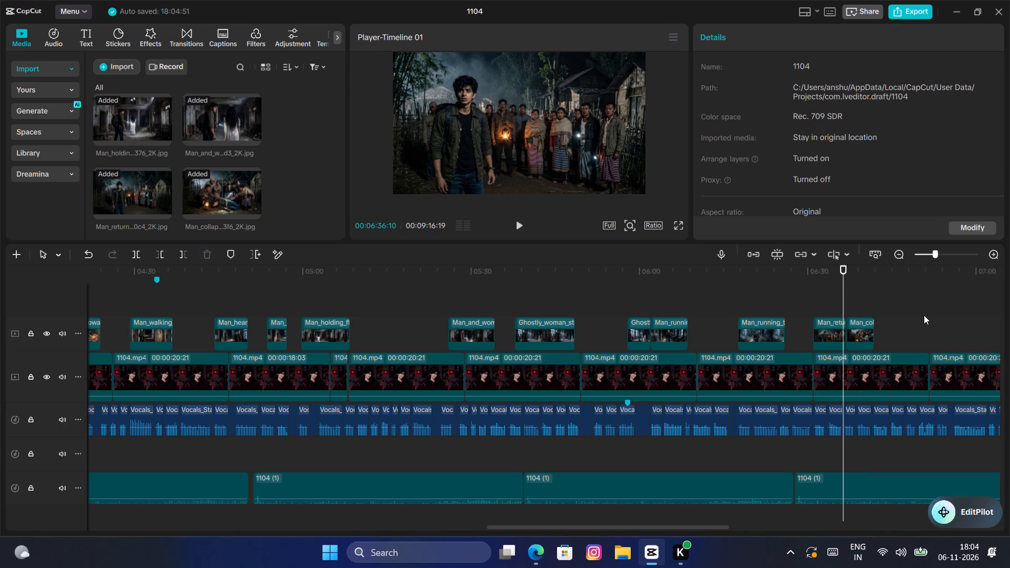
{"action": "key", "text": "space"}
{"action": "key", "text": "space"}
{"action": "key", "text": "Left"}
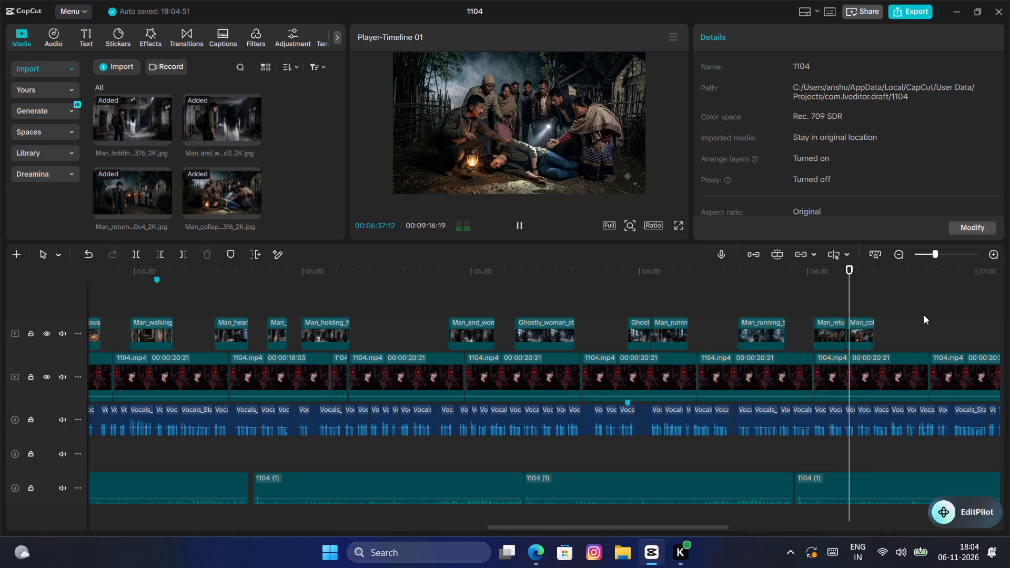
Move the collapse image onto a track above, starting at about 06:36:20 so it slightly overlaps the village return image's end.
{"action": "double_click", "coordinate": [995, 253]}
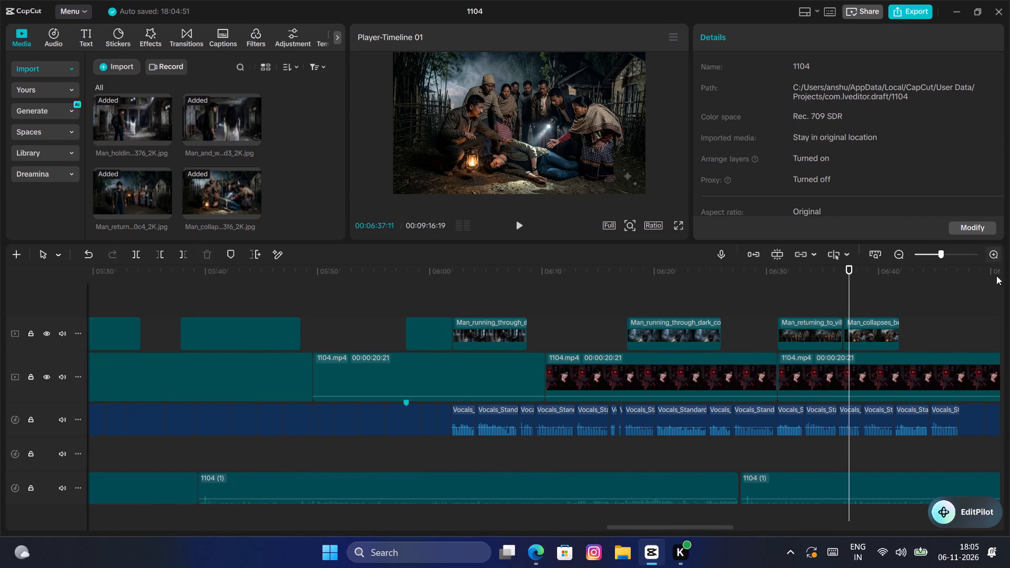
{"action": "left_click", "coordinate": [880, 321]}
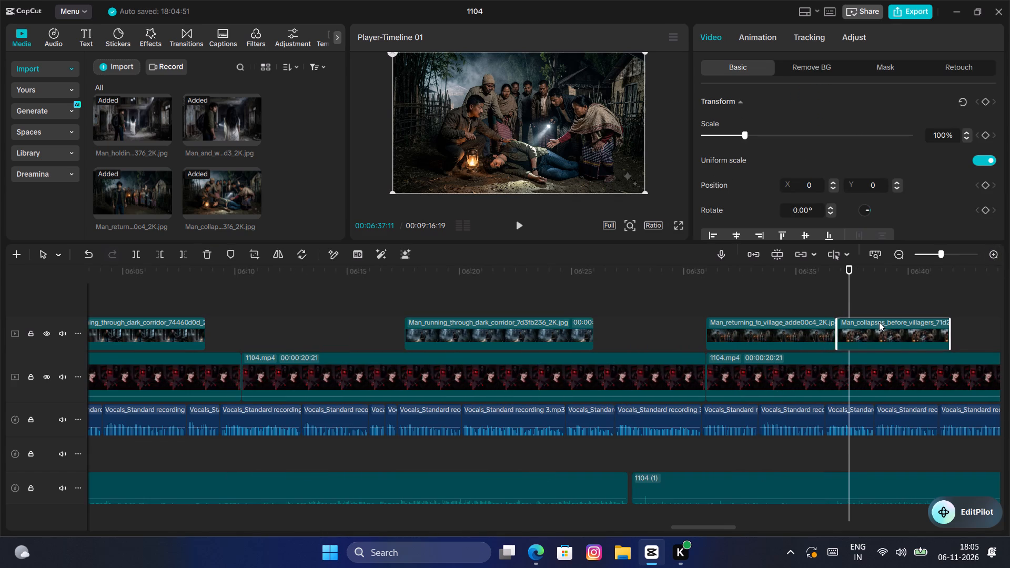
{"action": "left_click", "coordinate": [836, 297]}
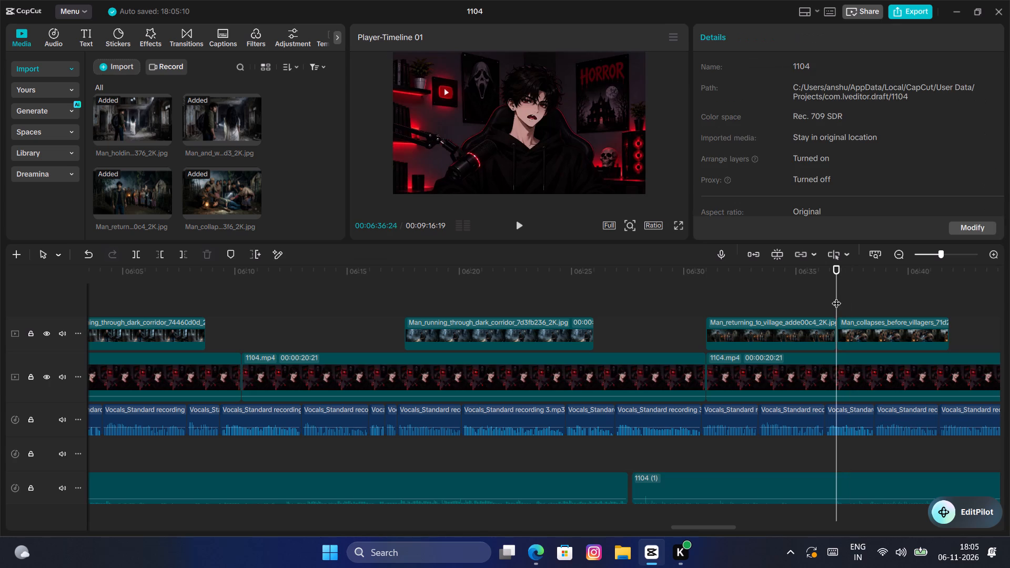
{"action": "left_click", "coordinate": [826, 297]}
{"action": "left_click", "coordinate": [854, 318]}
{"action": "left_click_drag", "start_coordinate": [854, 318], "coordinate": [852, 308]}
{"action": "left_click_drag", "start_coordinate": [848, 324], "coordinate": [853, 343]}
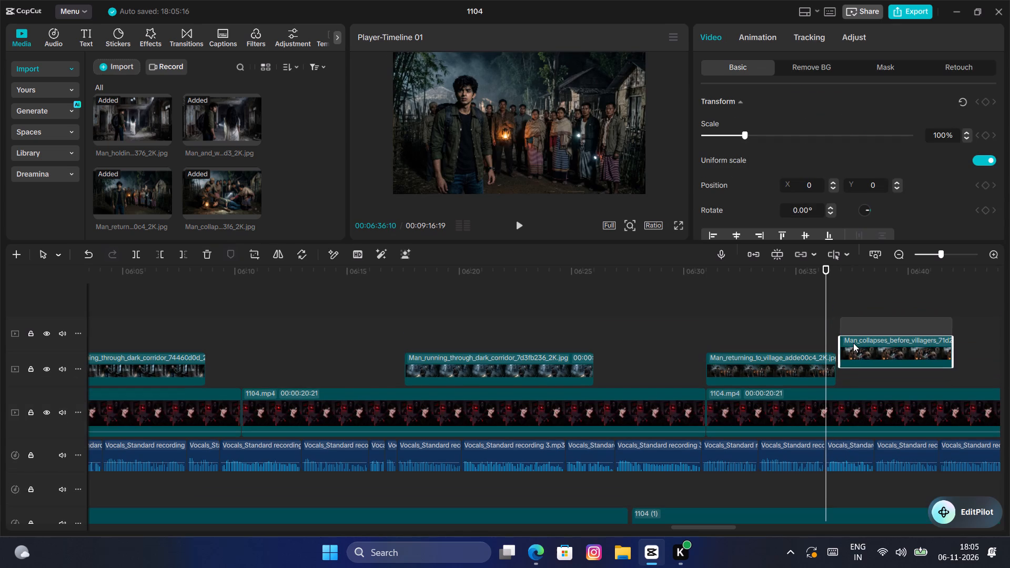
{"action": "left_click_drag", "start_coordinate": [853, 343], "coordinate": [851, 359]}
{"action": "left_click", "coordinate": [833, 303]}
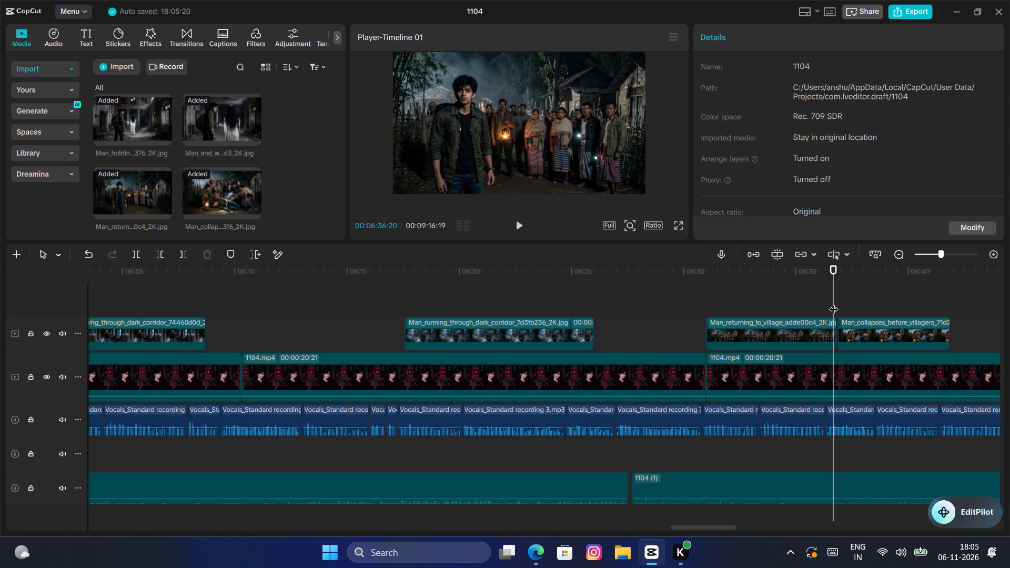
{"action": "left_click_drag", "start_coordinate": [853, 325], "coordinate": [849, 328]}
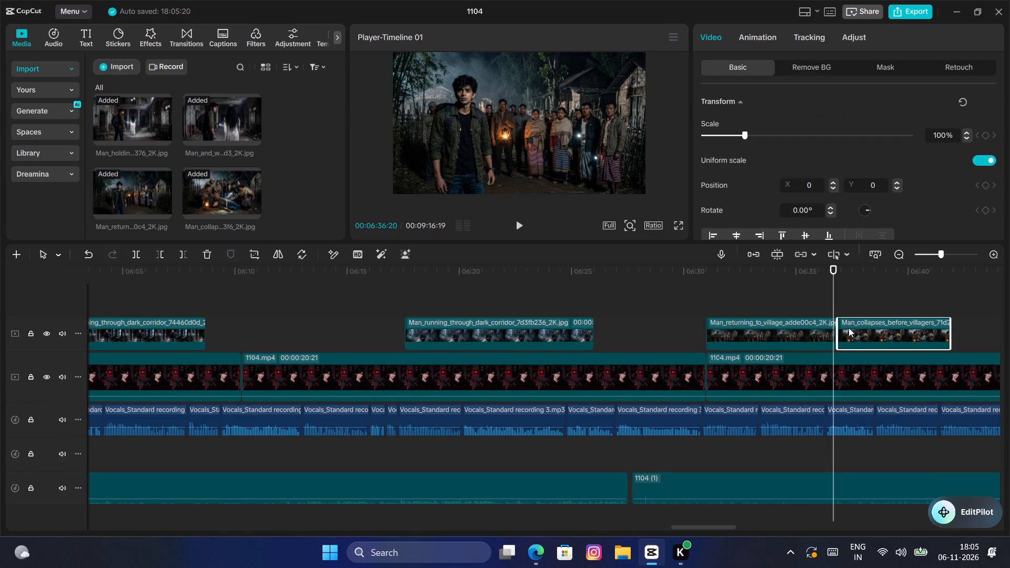
{"action": "left_click", "coordinate": [806, 315]}
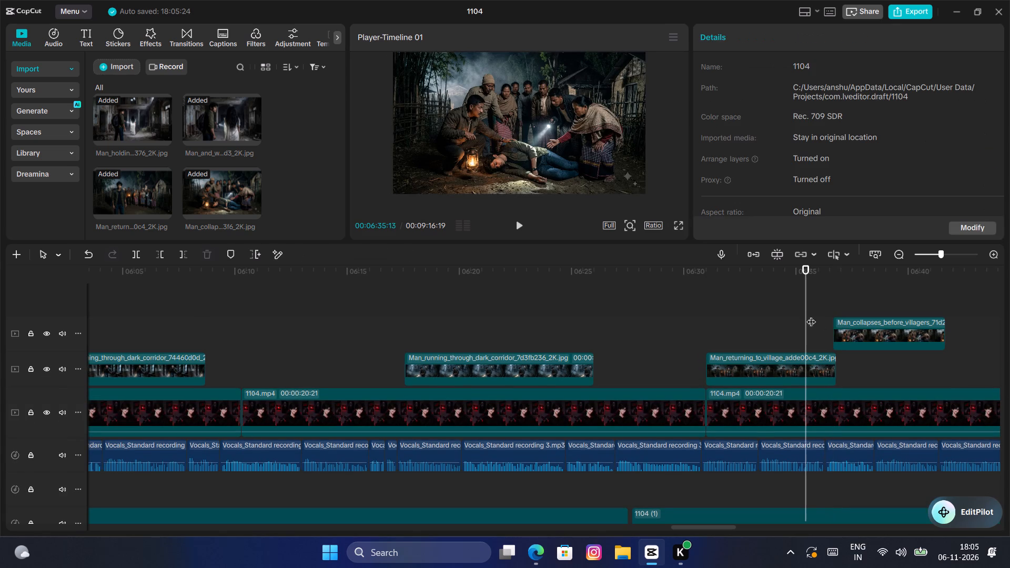
{"action": "left_click", "coordinate": [851, 332]}
Add transform keyframes at the start of the Man_collapses_before_villagers image, about 06:36:20, and set its scale there to 112%.
{"action": "left_click", "coordinate": [833, 299]}
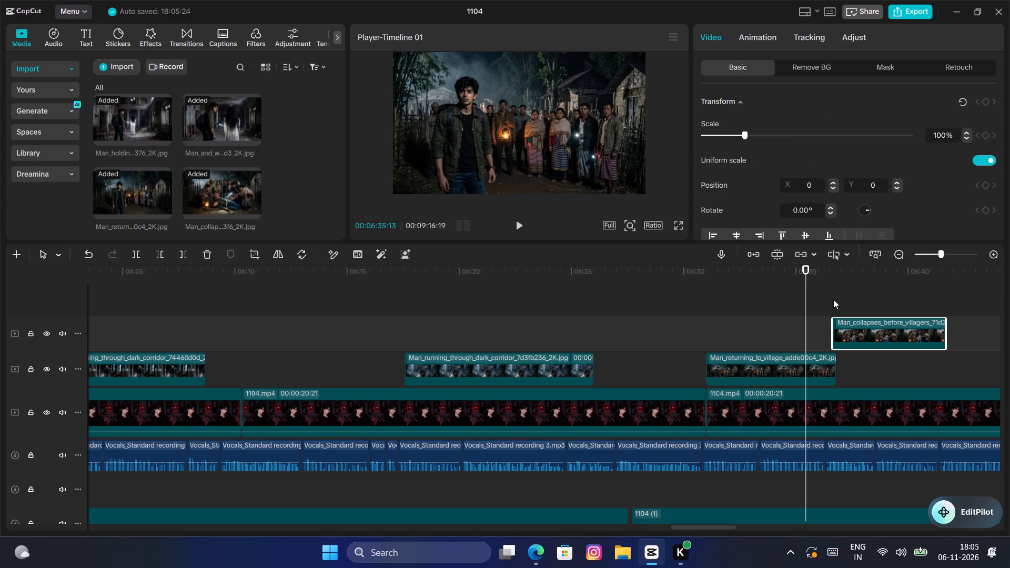
{"action": "left_click", "coordinate": [888, 325]}
{"action": "left_click", "coordinate": [986, 105]}
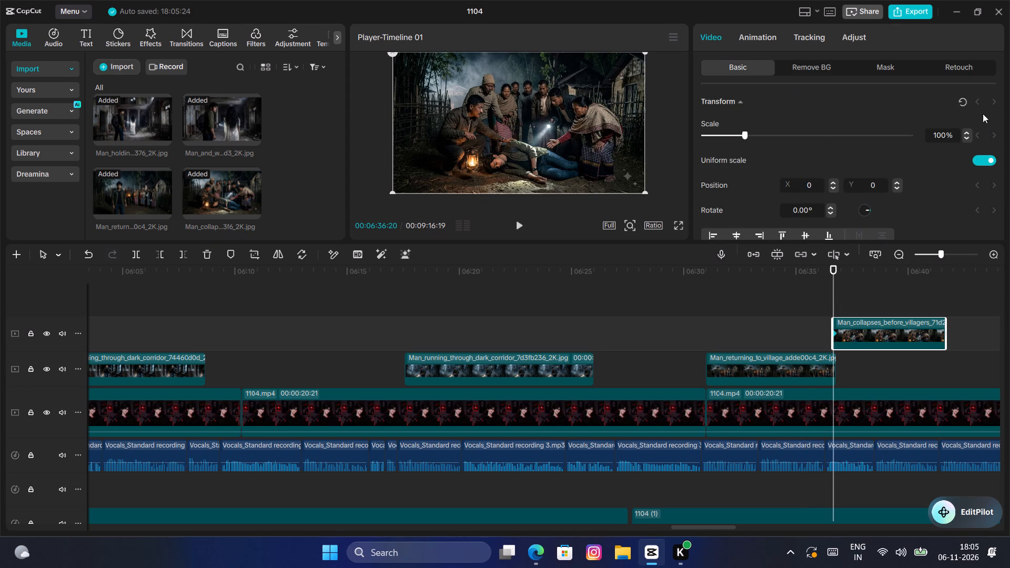
{"action": "left_click", "coordinate": [947, 131]}
{"action": "key", "text": "BackSpace"}
{"action": "key", "text": "BackSpace"}
{"action": "key", "text": "1"}
{"action": "key", "text": "2"}
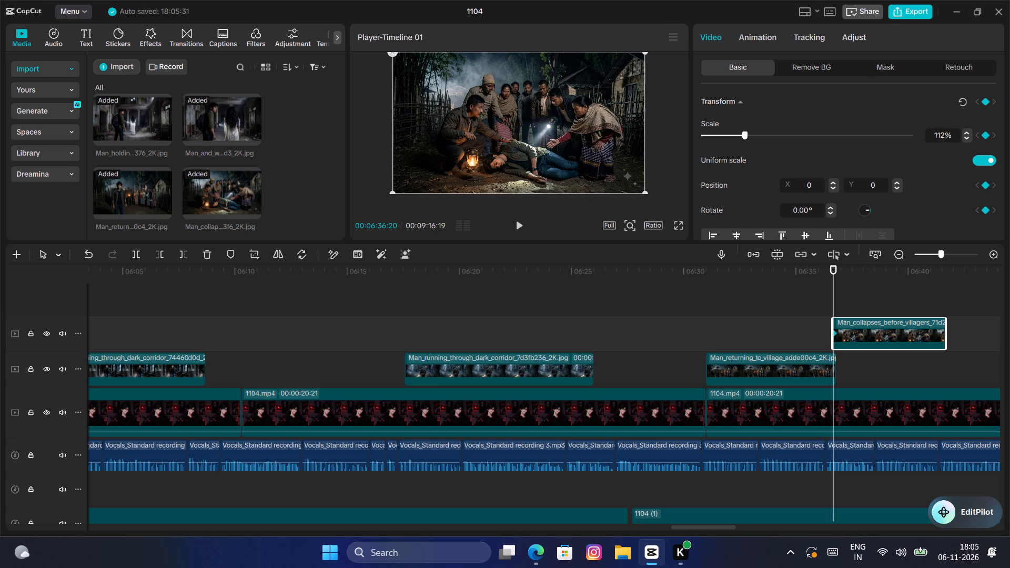
{"action": "key", "text": "Return"}
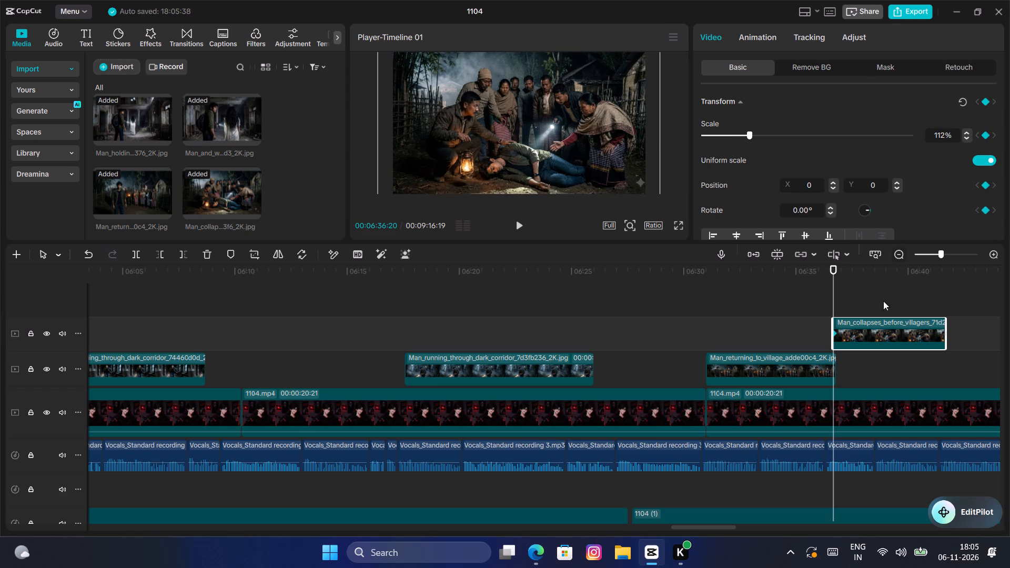
Set the collapse image's scale to 132% at its end, about 06:41:19, so that it slowly zooms in.
{"action": "left_click_drag", "start_coordinate": [833, 289], "coordinate": [944, 282]}
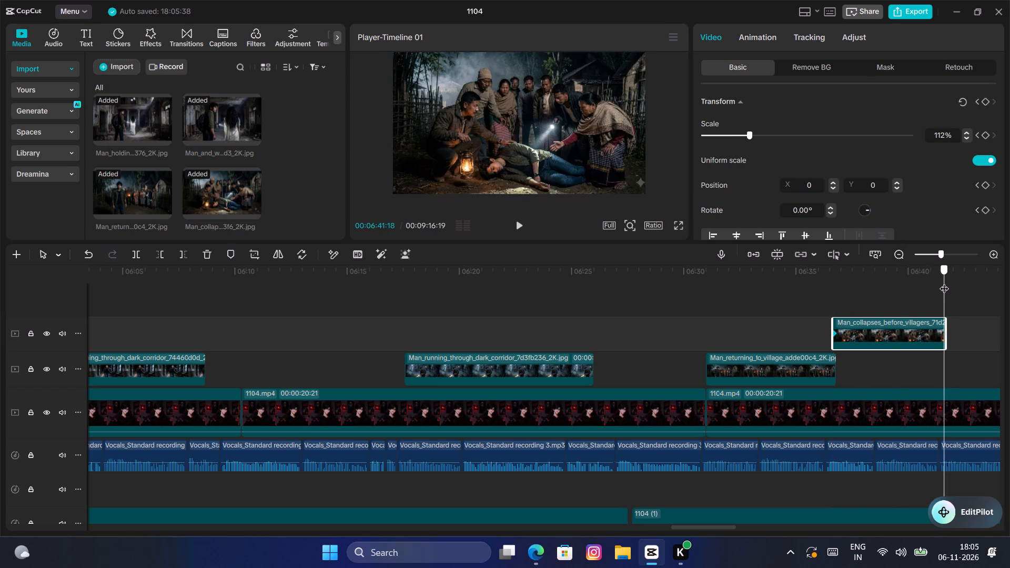
{"action": "left_click_drag", "start_coordinate": [944, 282], "coordinate": [945, 282]}
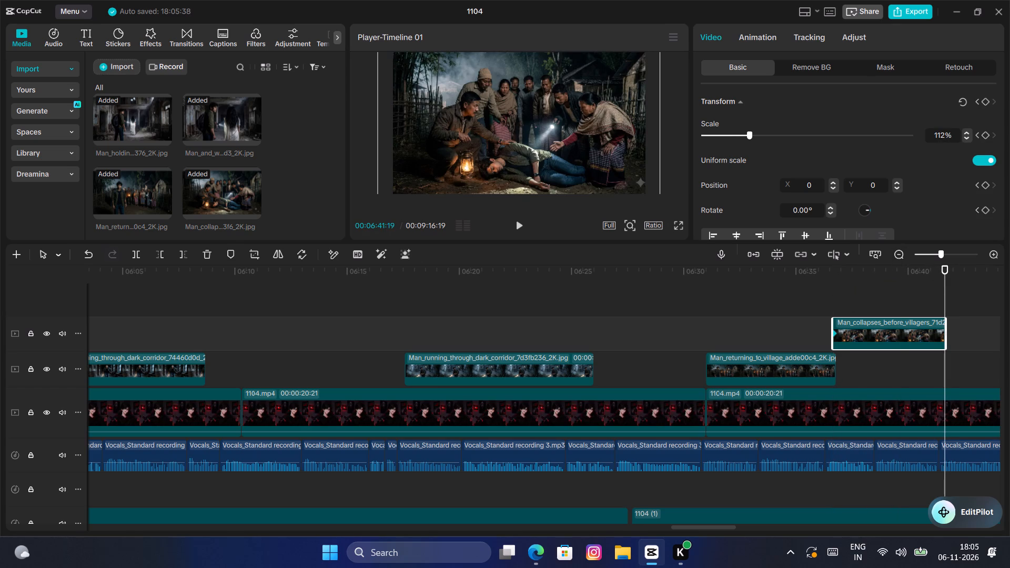
{"action": "left_click", "coordinate": [943, 132]}
{"action": "key", "text": "BackSpace"}
{"action": "key", "text": "BackSpace"}
{"action": "type", "text": "32"}
{"action": "key", "text": "Return"}
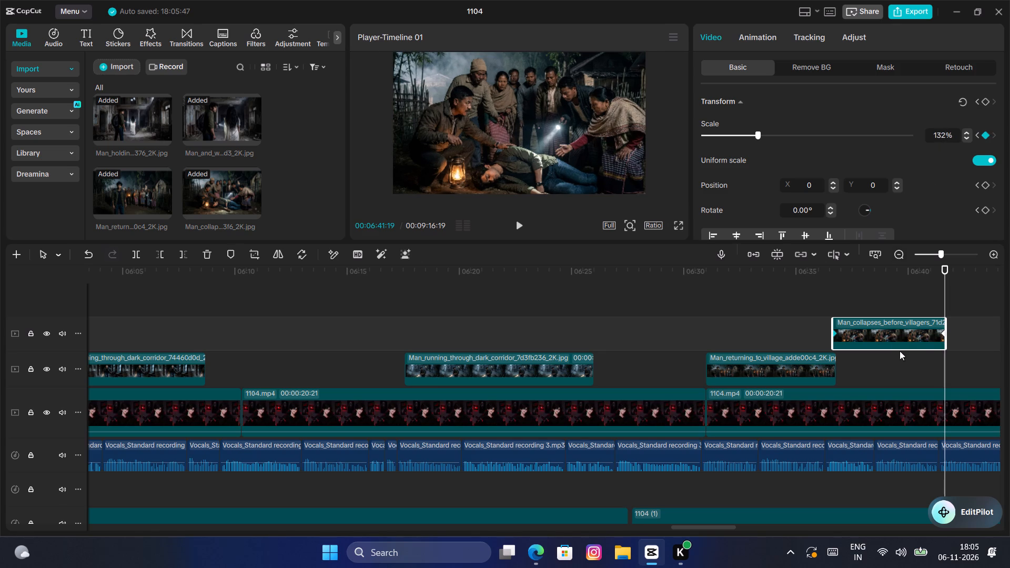
Play the narration from the end of the collapse image to hear which scene comes next.
{"action": "left_click_drag", "start_coordinate": [691, 527], "coordinate": [707, 528]}
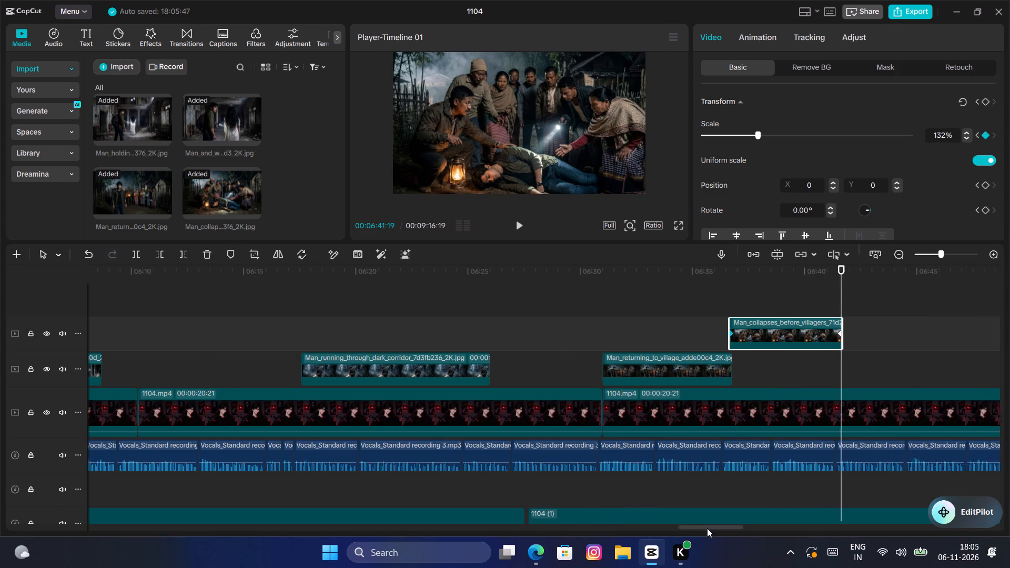
{"action": "left_click_drag", "start_coordinate": [707, 528], "coordinate": [734, 530]}
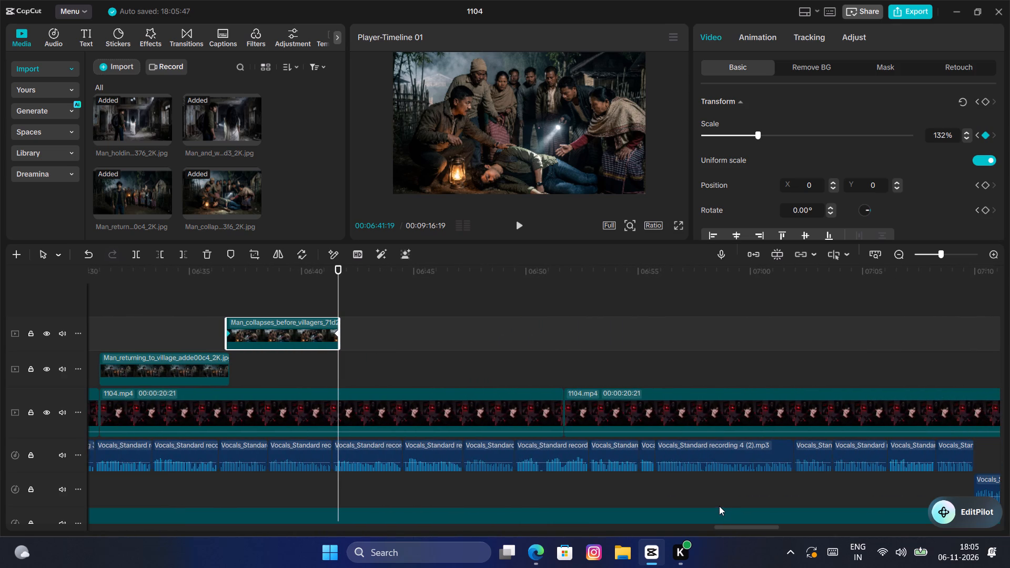
{"action": "key", "text": "space"}
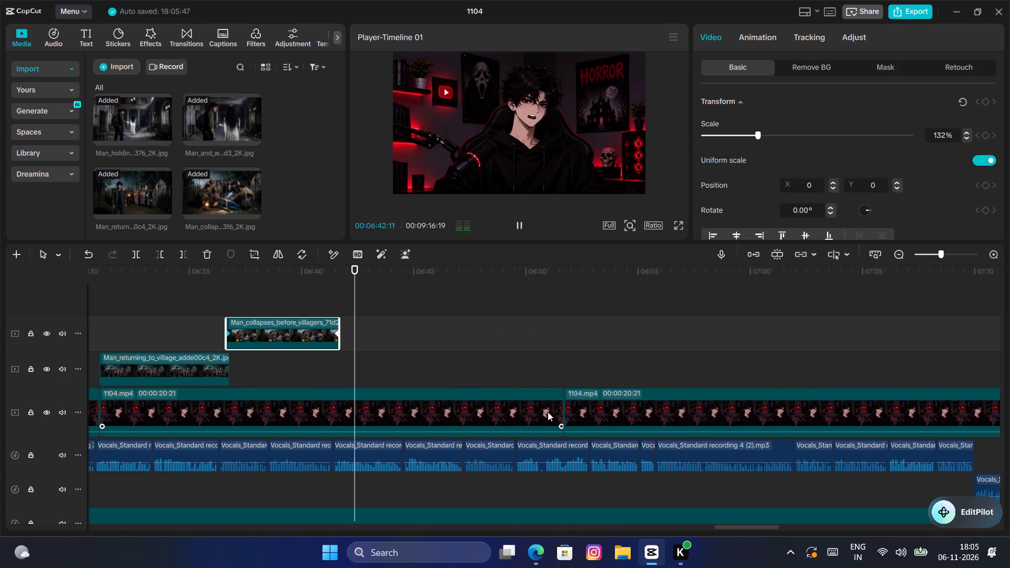
{"action": "key", "text": "space"}
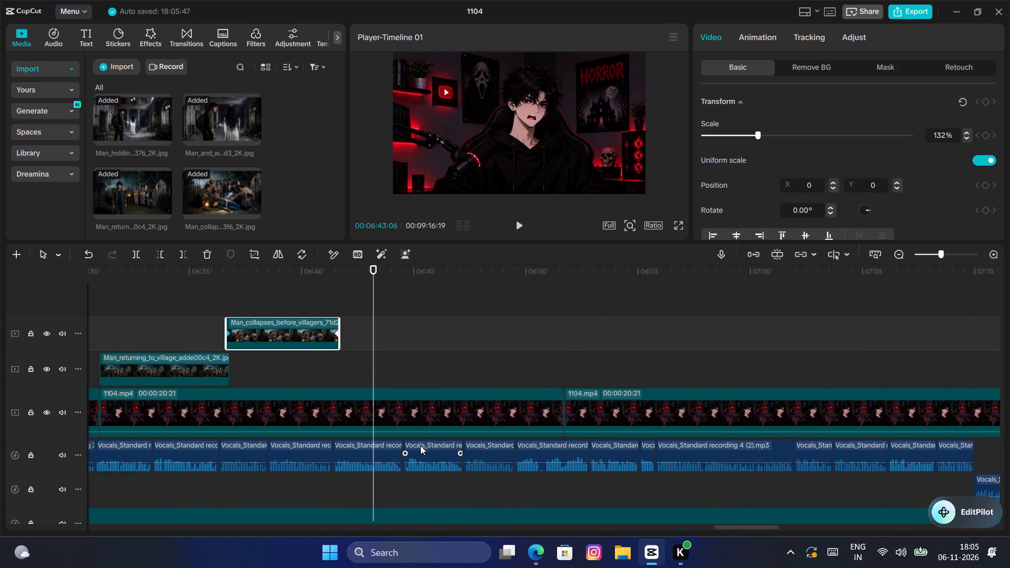
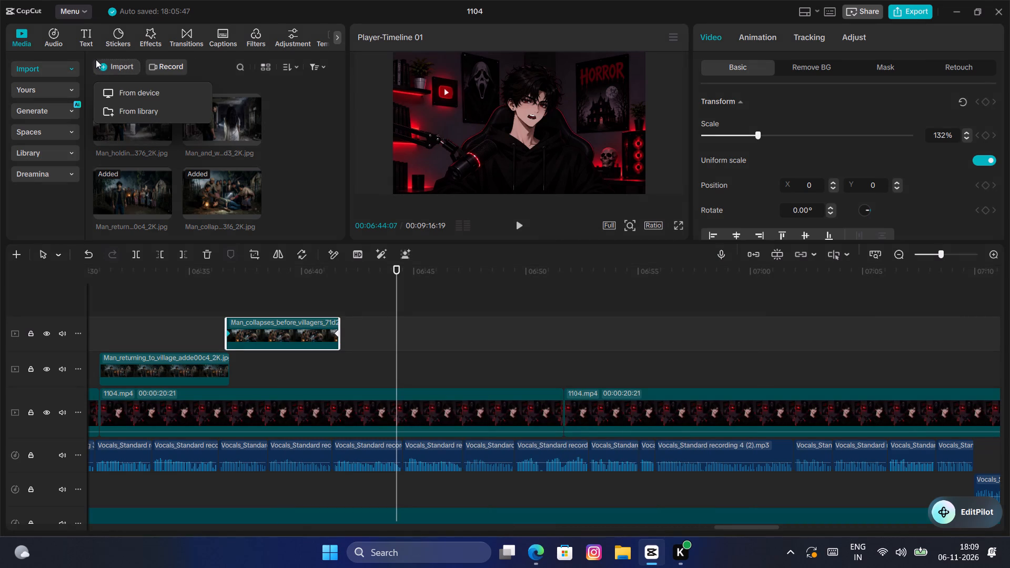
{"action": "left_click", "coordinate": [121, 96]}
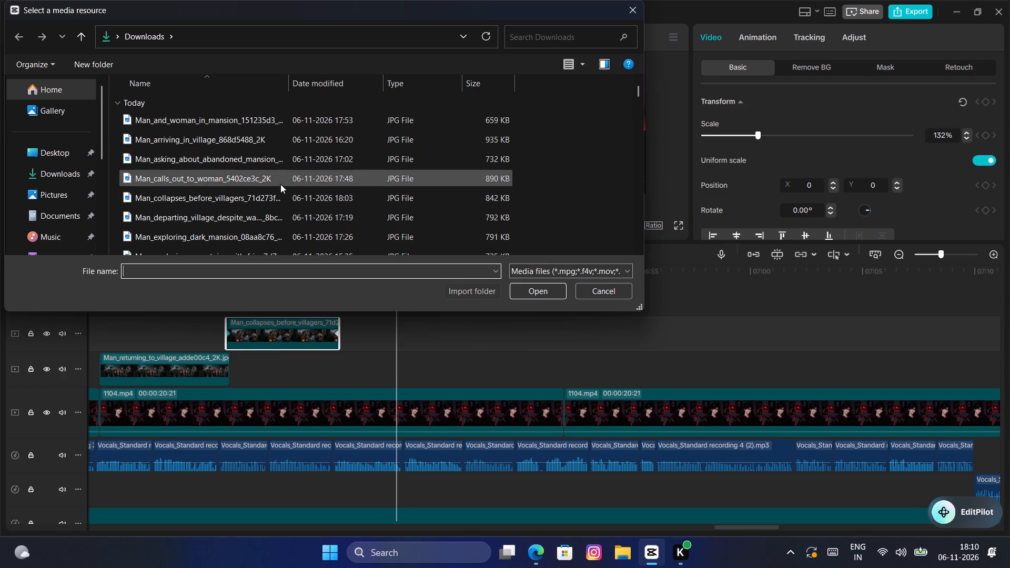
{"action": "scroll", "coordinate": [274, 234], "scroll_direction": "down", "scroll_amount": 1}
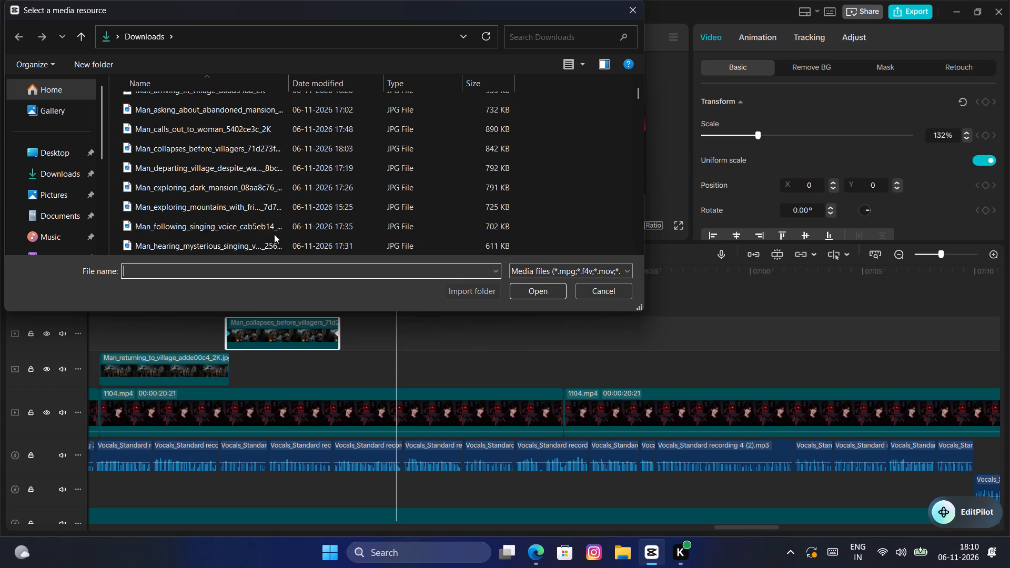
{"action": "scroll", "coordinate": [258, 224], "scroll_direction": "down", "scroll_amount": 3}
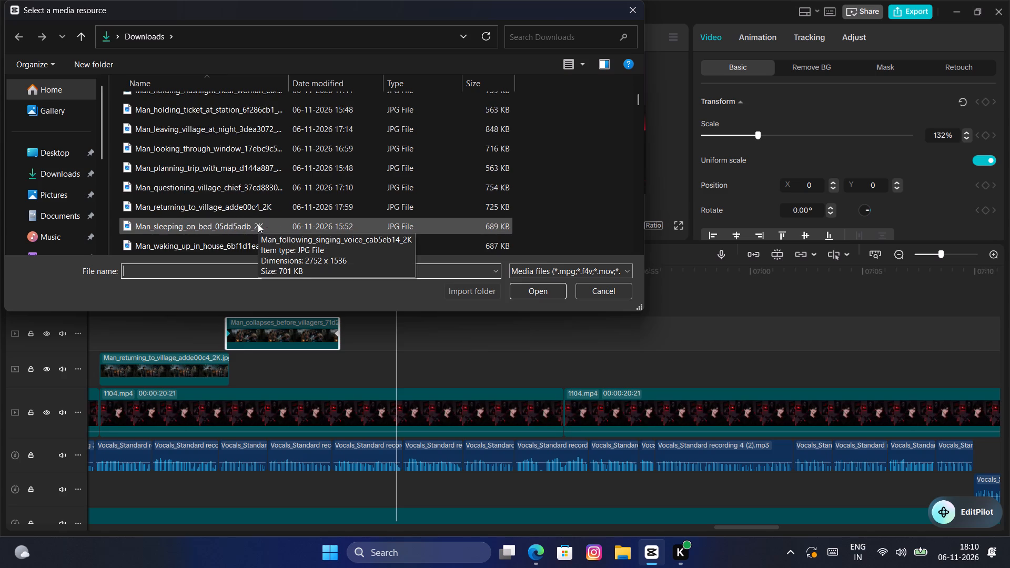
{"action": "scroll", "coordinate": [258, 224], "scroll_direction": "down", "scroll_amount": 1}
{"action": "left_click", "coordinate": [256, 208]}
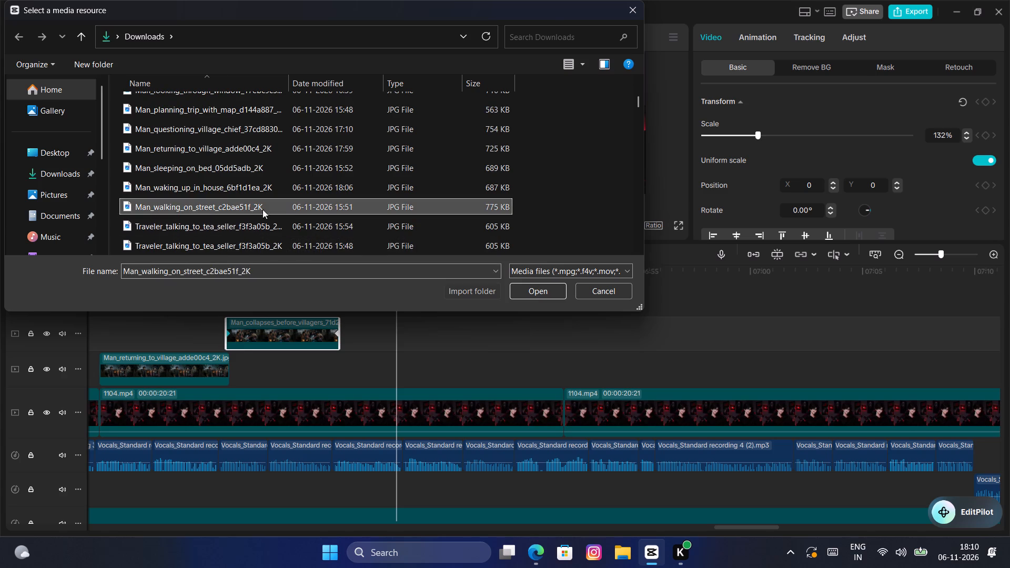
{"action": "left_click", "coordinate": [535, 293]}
Play the narration just after the Man_collapses_before_villagers clip to find where the next scene image should start.
{"action": "key", "text": "space"}
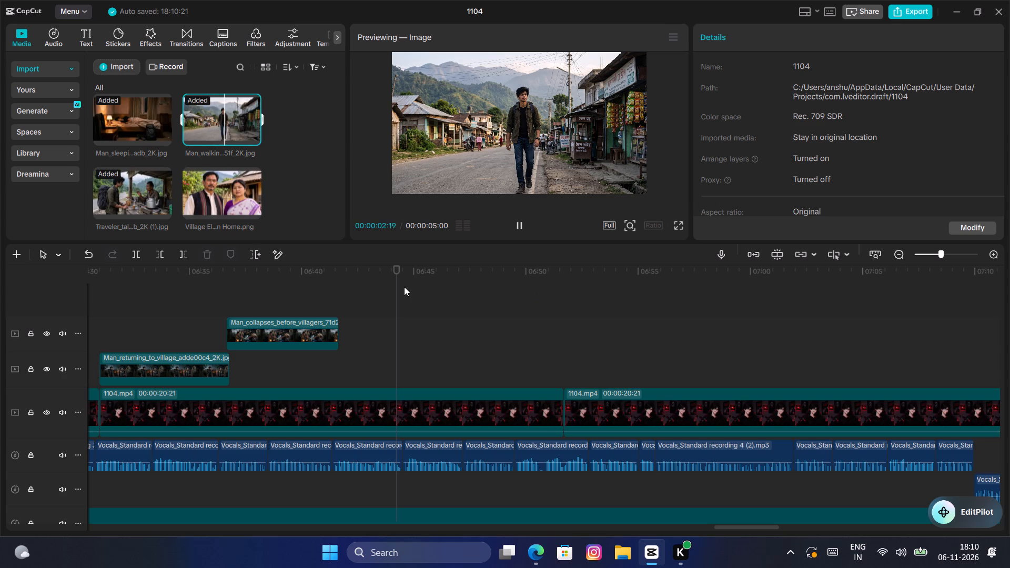
{"action": "left_click", "coordinate": [364, 286]}
{"action": "key", "text": "space"}
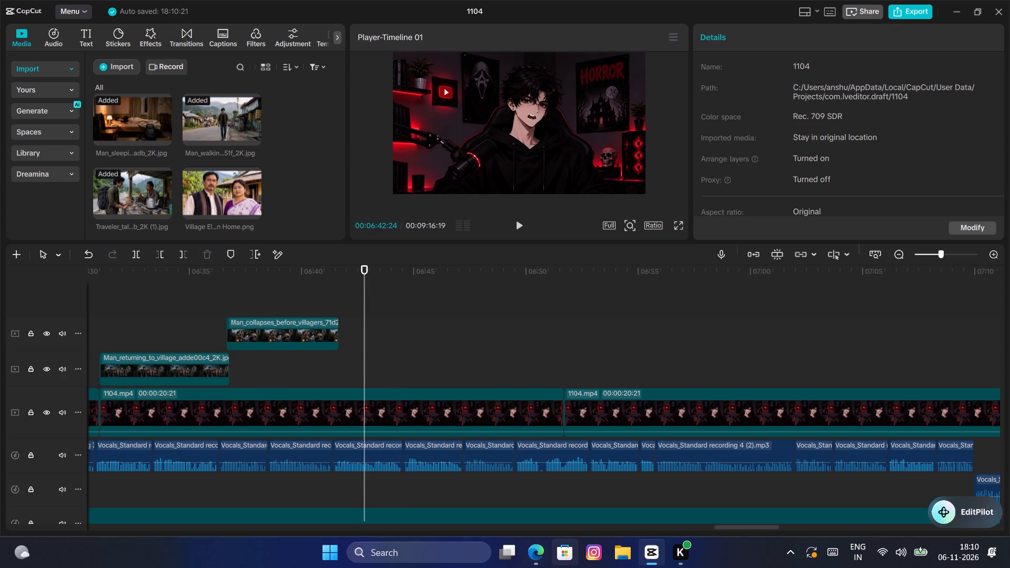
{"action": "key", "text": "space"}
{"action": "left_click", "coordinate": [513, 228]}
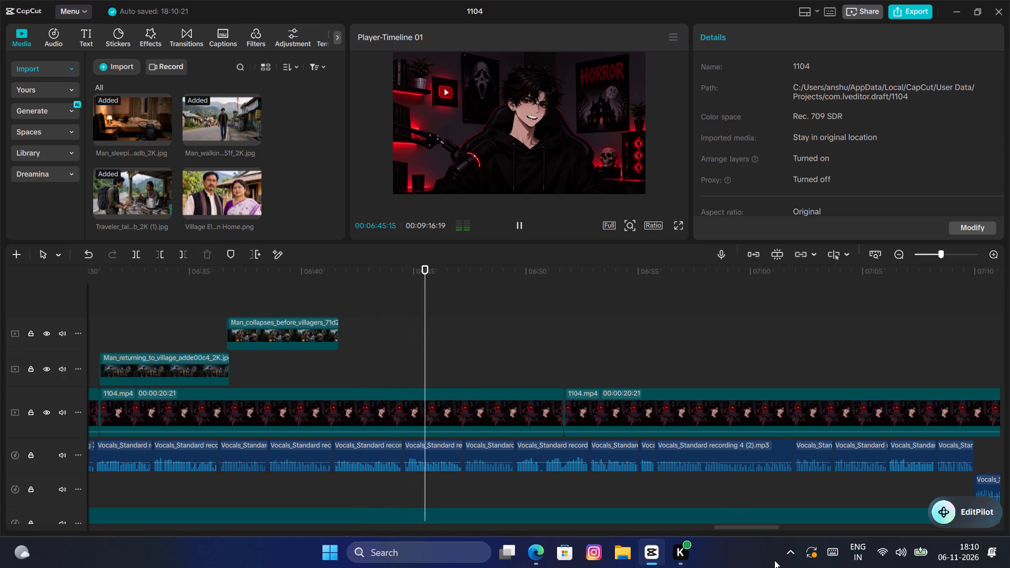
{"action": "key", "text": "space"}
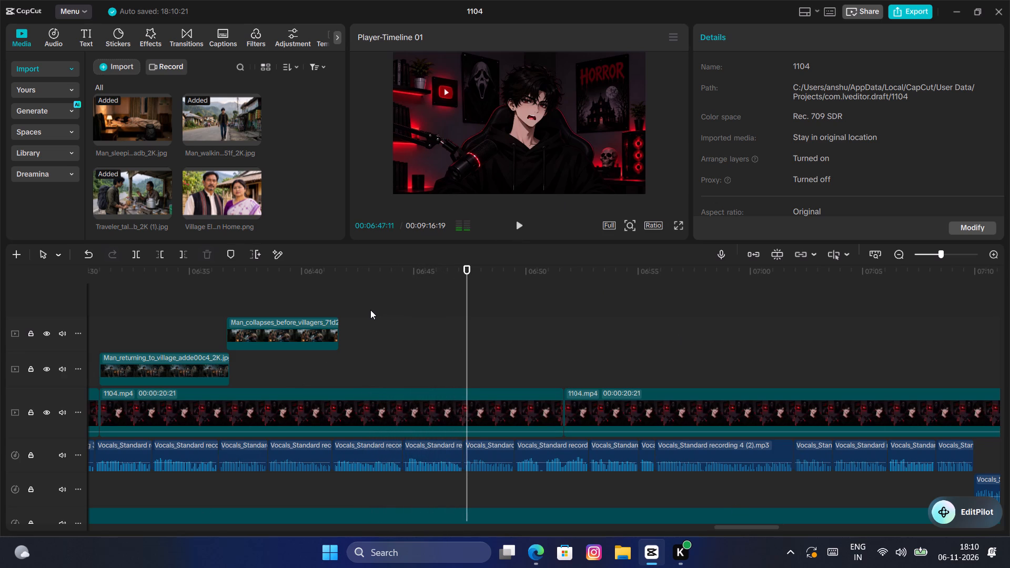
{"action": "left_click", "coordinate": [330, 310]}
{"action": "left_click", "coordinate": [334, 308]}
{"action": "key", "text": "space"}
{"action": "key", "text": "space"}
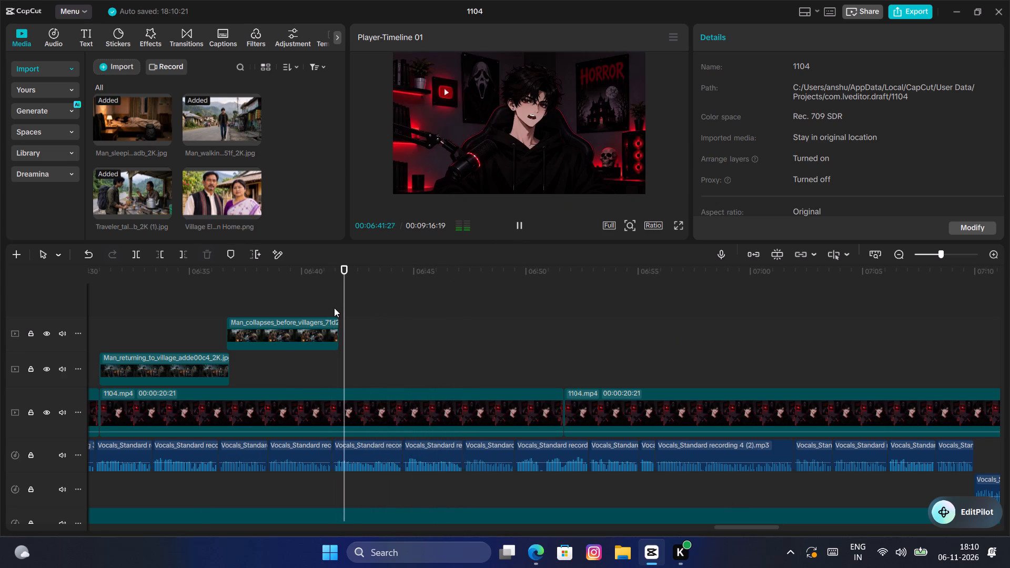
{"action": "left_click_drag", "start_coordinate": [347, 303], "coordinate": [339, 305]}
{"action": "key", "text": "space"}
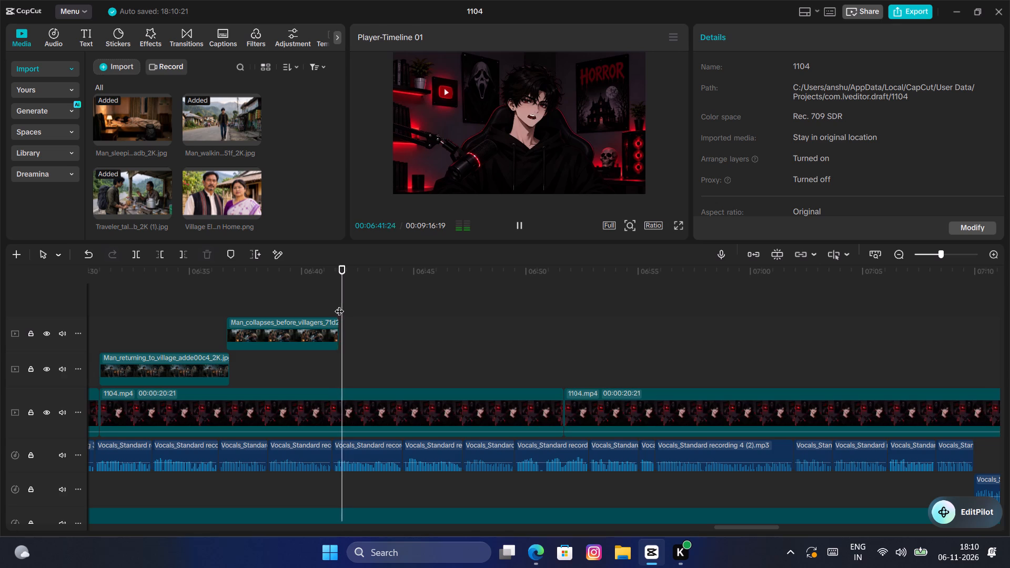
{"action": "key", "text": "space"}
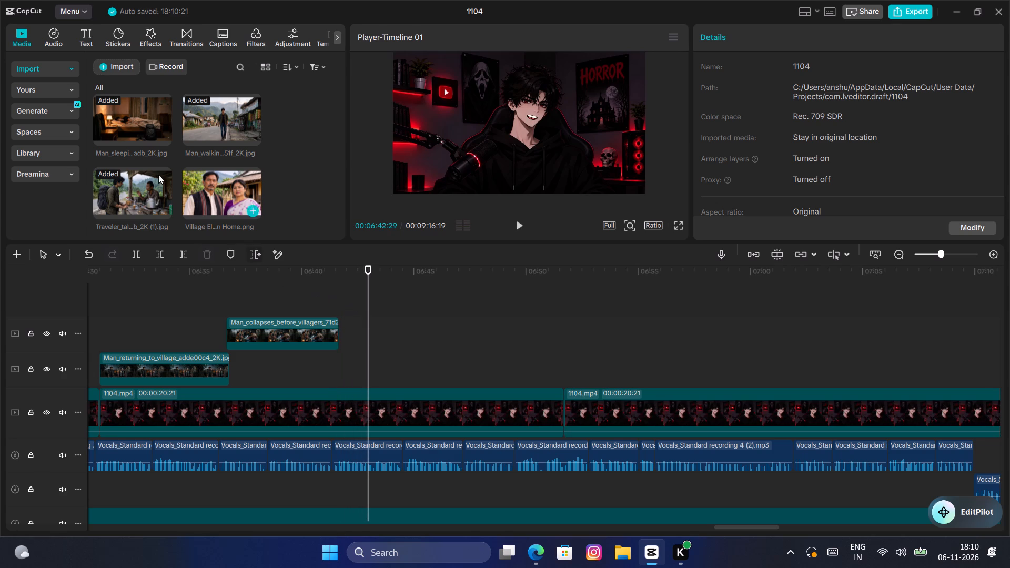
Import Man_waking_up_in_house_6bf1d1ea_2K from the Downloads folder into the project media.
{"action": "scroll", "coordinate": [203, 187], "scroll_direction": "down", "scroll_amount": 3}
{"action": "scroll", "coordinate": [199, 178], "scroll_direction": "up", "scroll_amount": 1}
{"action": "scroll", "coordinate": [198, 178], "scroll_direction": "down", "scroll_amount": 1}
{"action": "scroll", "coordinate": [198, 178], "scroll_direction": "up", "scroll_amount": 2}
{"action": "scroll", "coordinate": [198, 178], "scroll_direction": "down", "scroll_amount": 15}
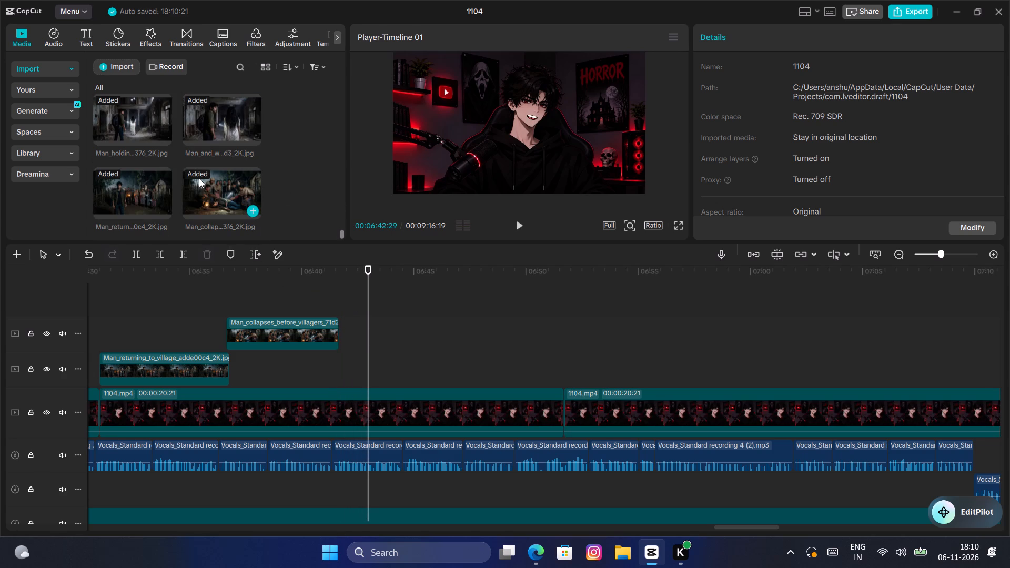
{"action": "scroll", "coordinate": [199, 179], "scroll_direction": "down", "scroll_amount": 4}
{"action": "scroll", "coordinate": [261, 241], "scroll_direction": "down", "scroll_amount": 3}
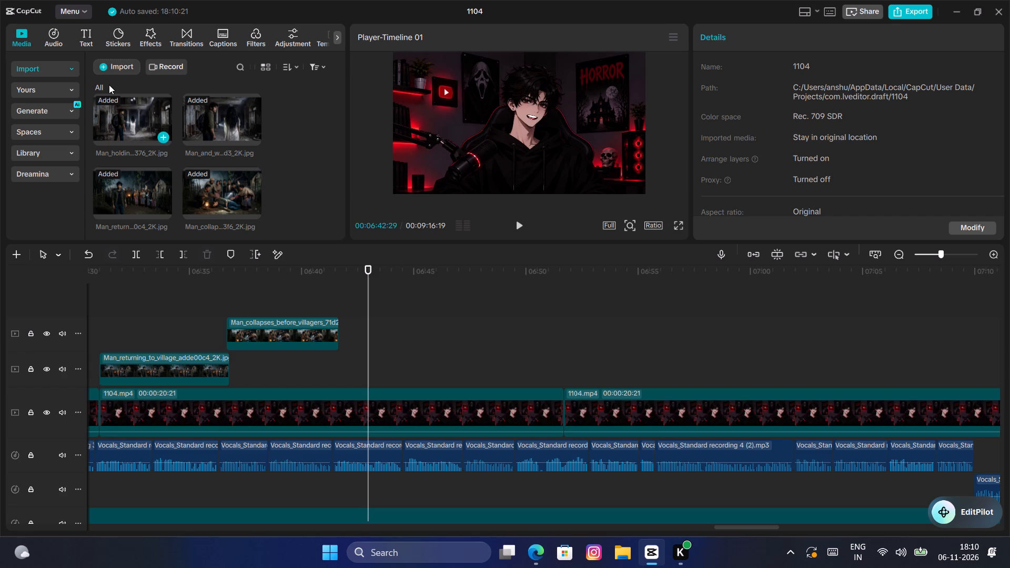
{"action": "scroll", "coordinate": [112, 72], "scroll_direction": "up", "scroll_amount": 1}
{"action": "left_click", "coordinate": [112, 72]}
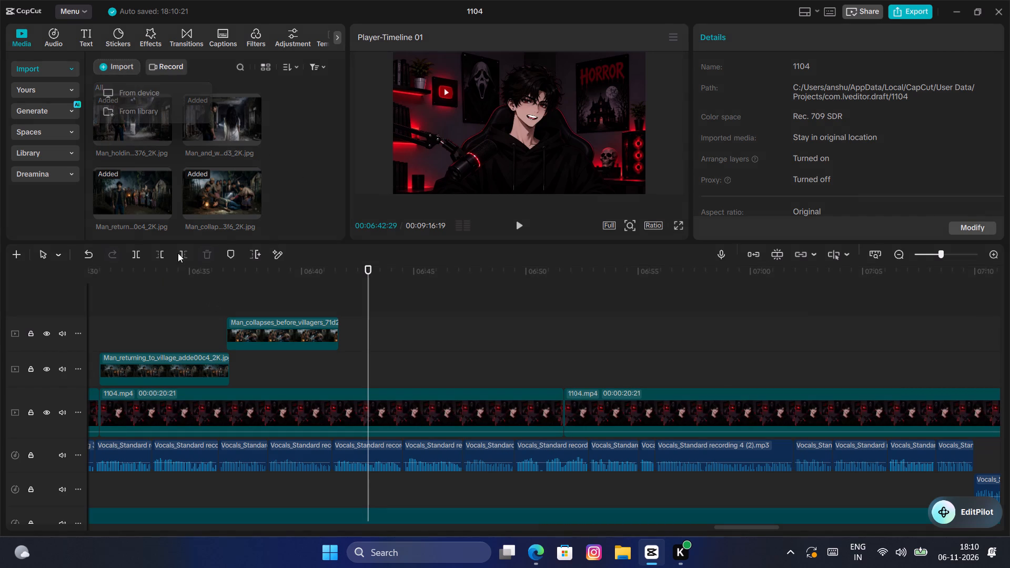
{"action": "left_click", "coordinate": [153, 96]}
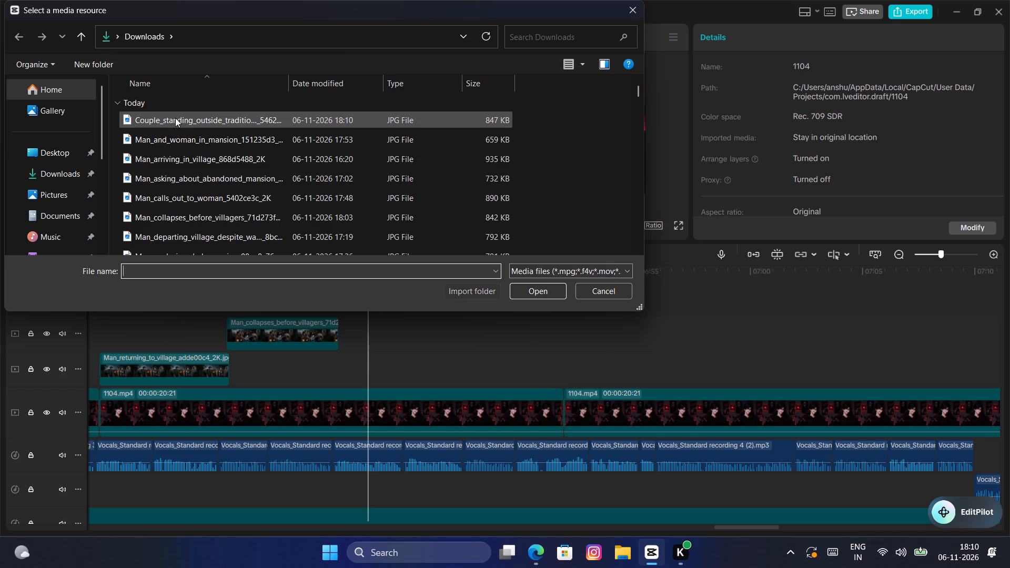
{"action": "scroll", "coordinate": [188, 141], "scroll_direction": "down", "scroll_amount": 5}
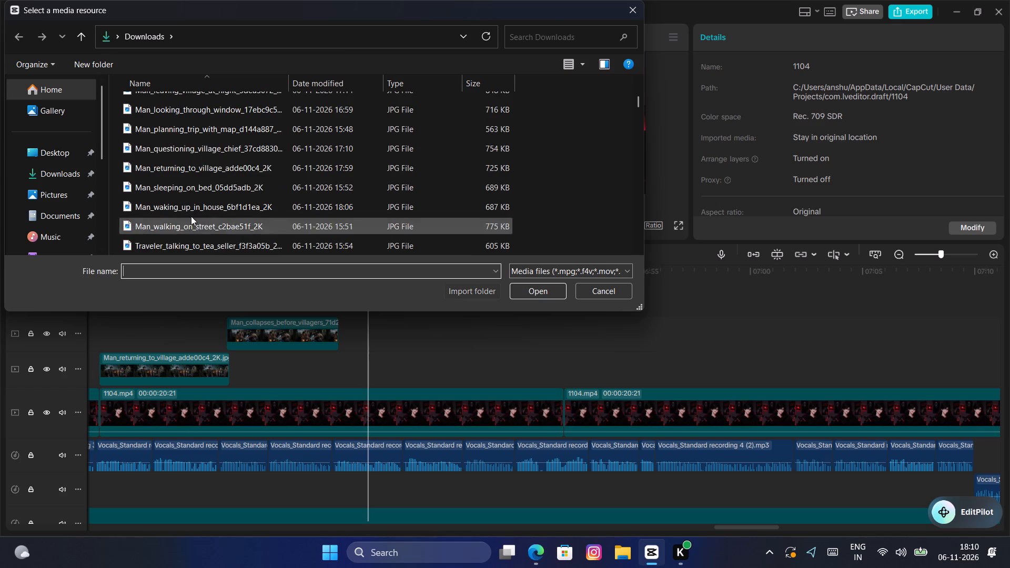
{"action": "left_click", "coordinate": [192, 210]}
{"action": "left_click", "coordinate": [556, 289]}
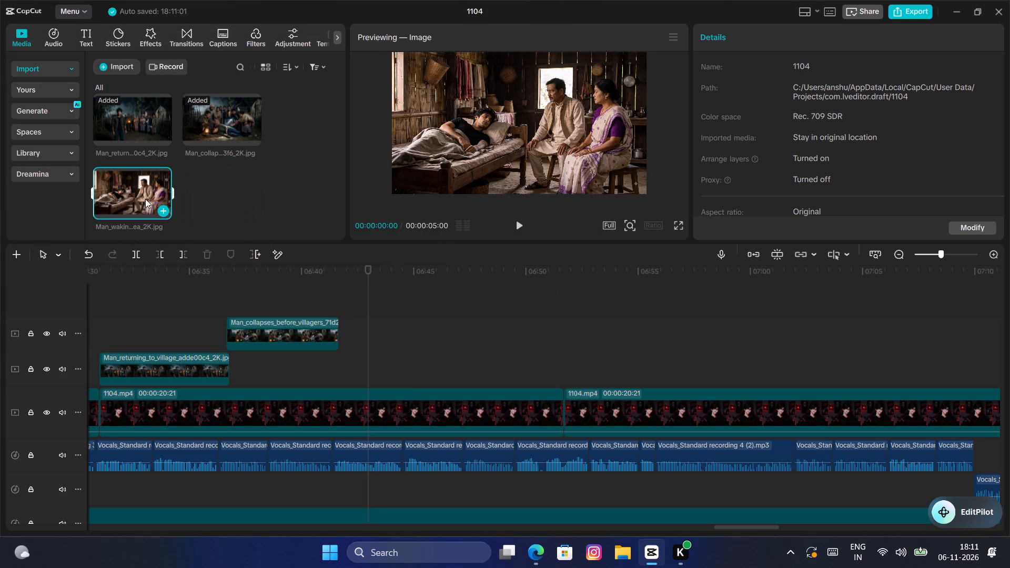
Place the Man_waking_up_in_house image on the track directly above 1104.mp4, starting at 00:06:42:29.
{"action": "left_click_drag", "start_coordinate": [119, 188], "coordinate": [372, 363]}
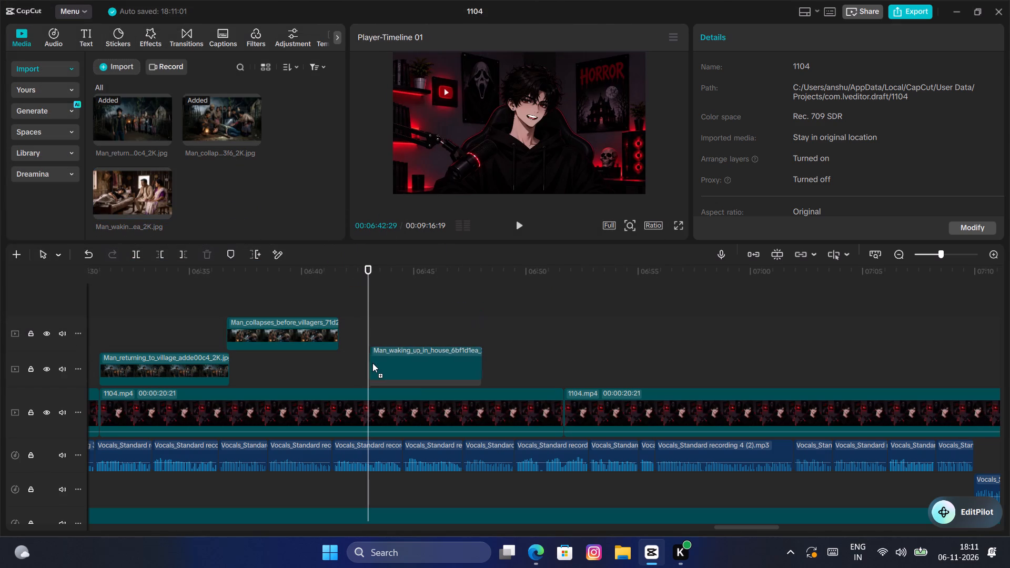
{"action": "left_click_drag", "start_coordinate": [372, 363], "coordinate": [367, 370]}
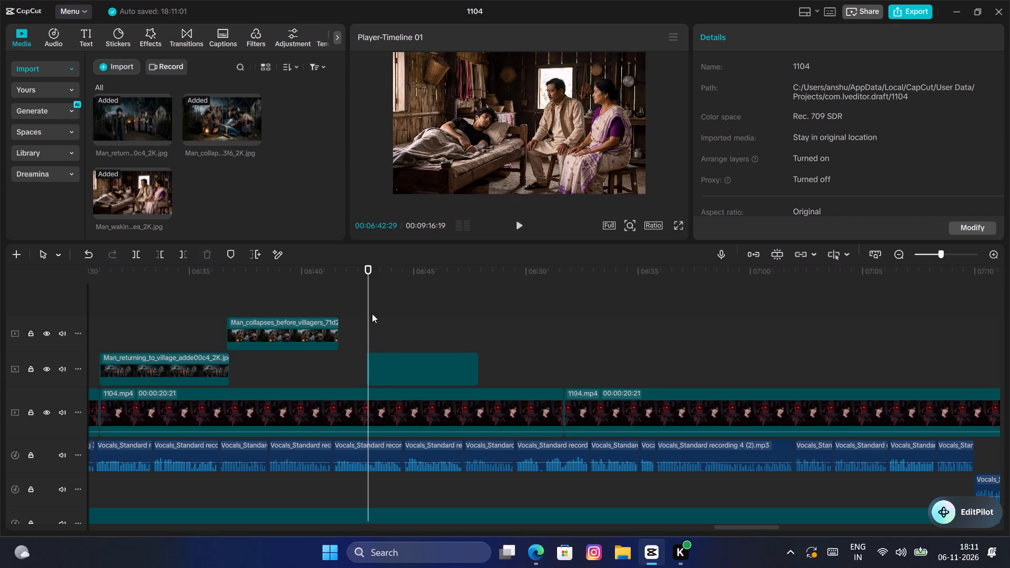
Play through the narration and extend the end of the Man_waking_up_in_house clip to 00:06:48:04.
{"action": "key", "text": "space"}
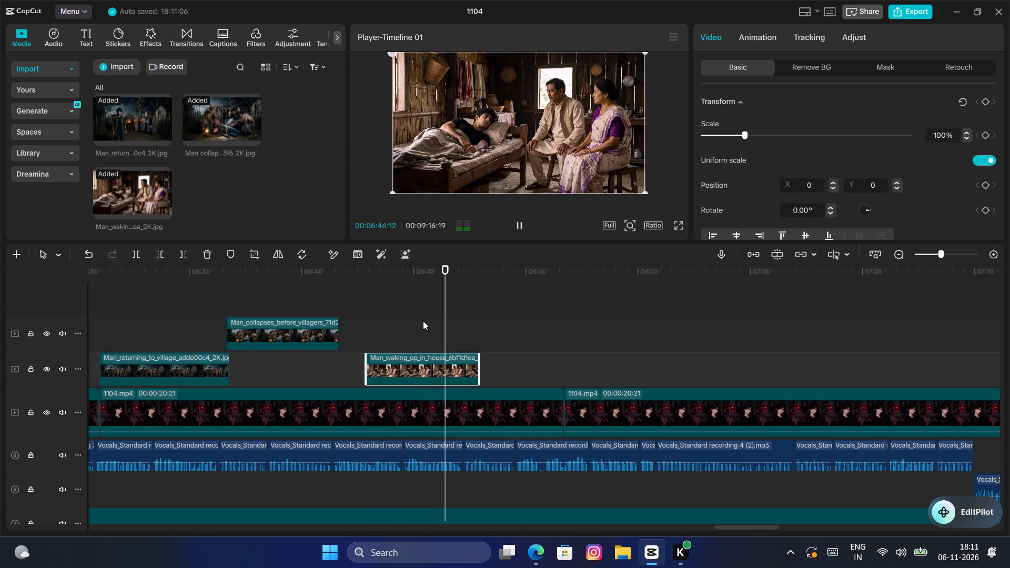
{"action": "key", "text": "space"}
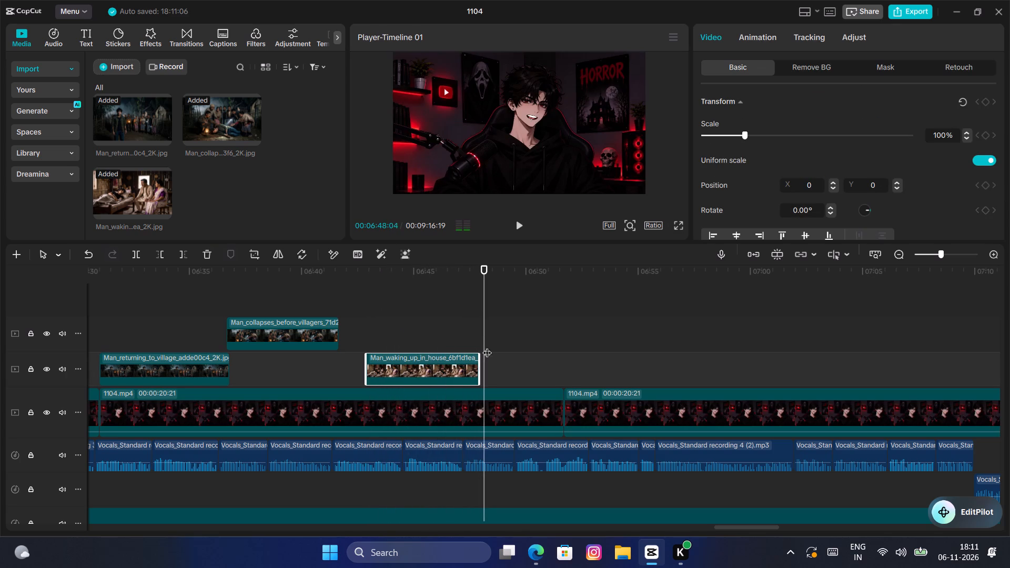
{"action": "left_click", "coordinate": [479, 370]}
{"action": "left_click", "coordinate": [480, 370]}
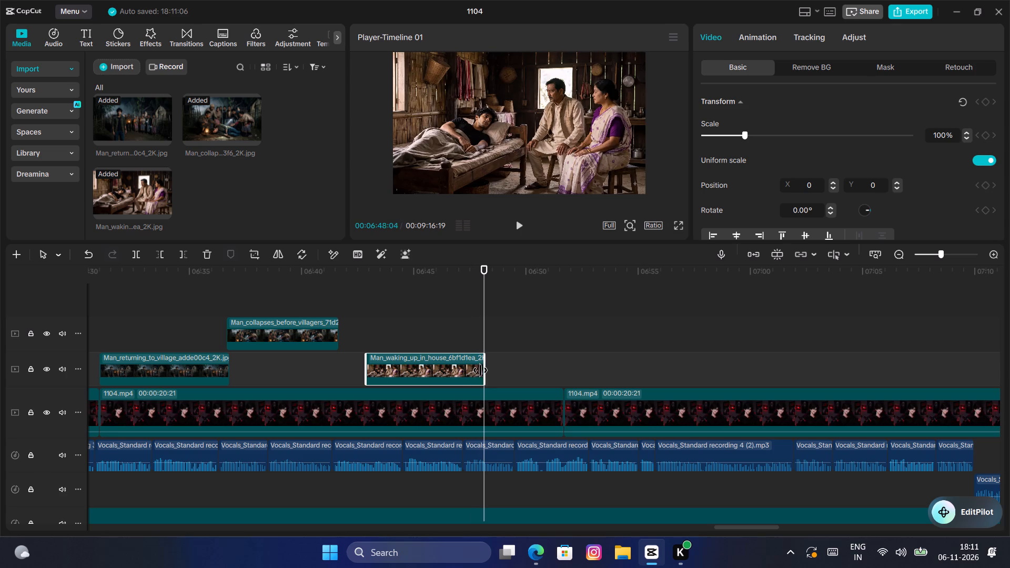
Add a transform keyframe at the start of the Man_waking_up_in_house clip and set its scale to 112%.
{"action": "left_click", "coordinate": [364, 332]}
{"action": "left_click", "coordinate": [369, 336]}
{"action": "left_click", "coordinate": [369, 336]}
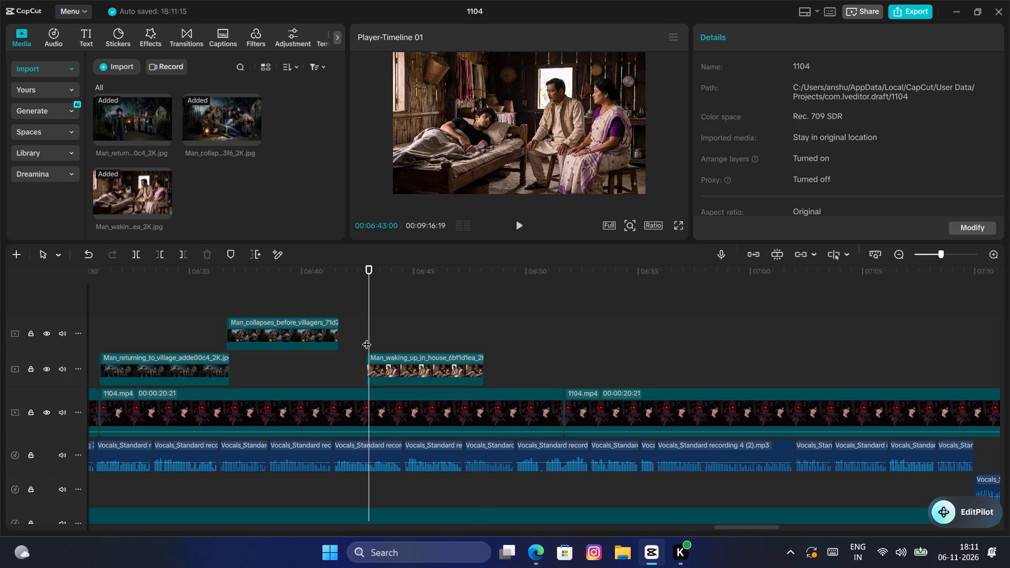
{"action": "left_click", "coordinate": [387, 371]}
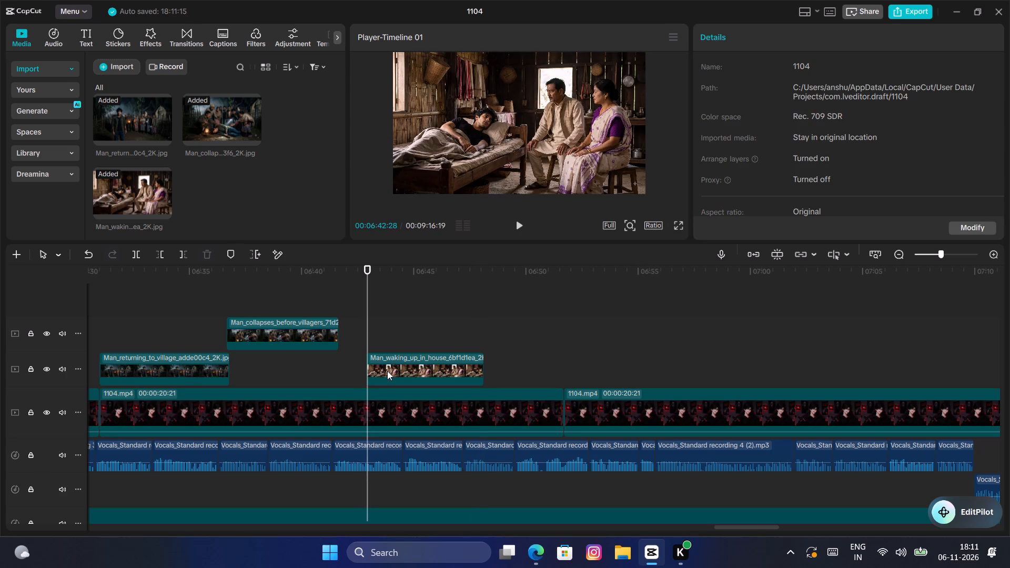
{"action": "left_click", "coordinate": [987, 97]}
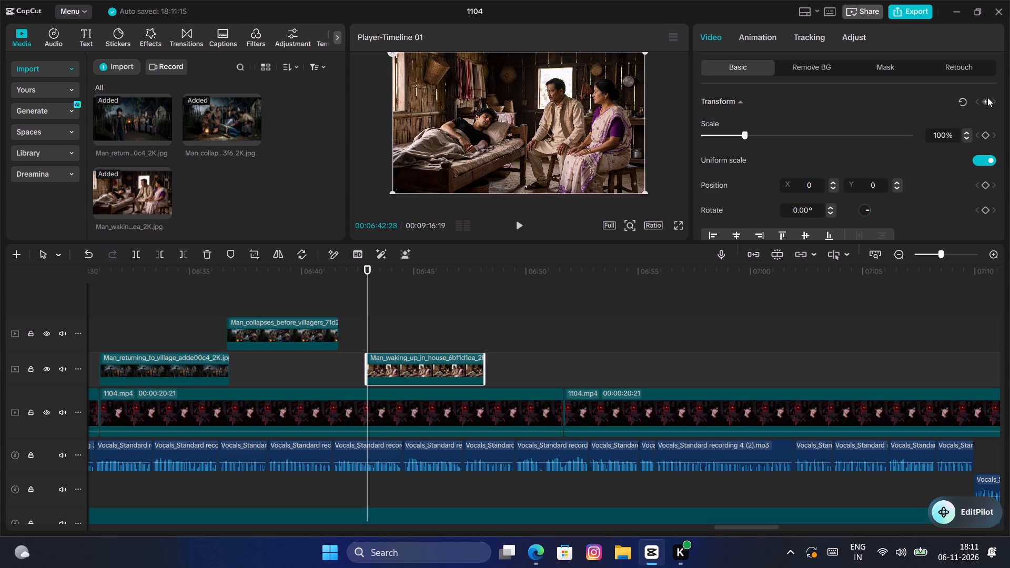
{"action": "left_click", "coordinate": [944, 137]}
{"action": "key", "text": "BackSpace"}
{"action": "key", "text": "BackSpace"}
{"action": "type", "text": "12"}
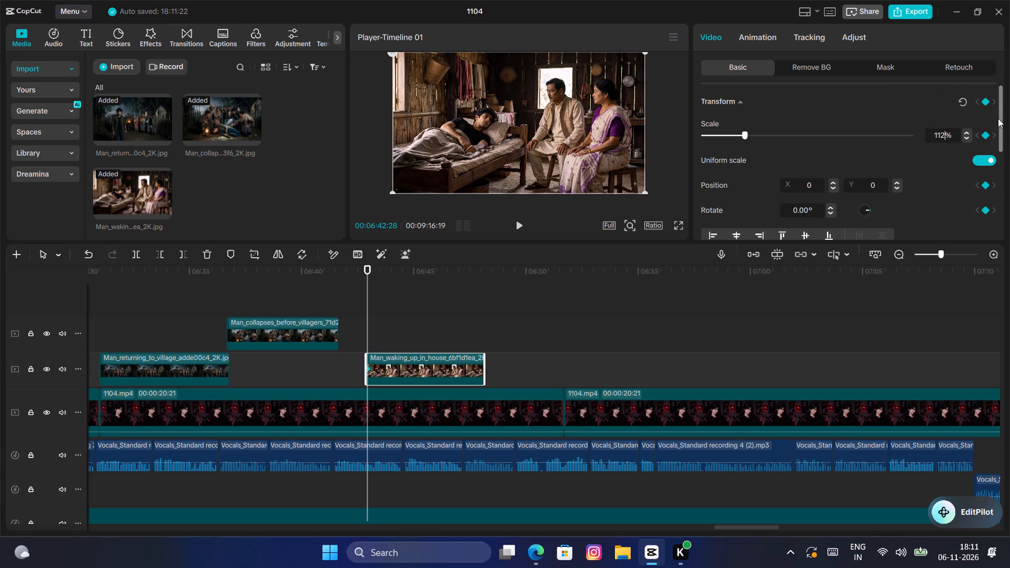
{"action": "key", "text": "Return"}
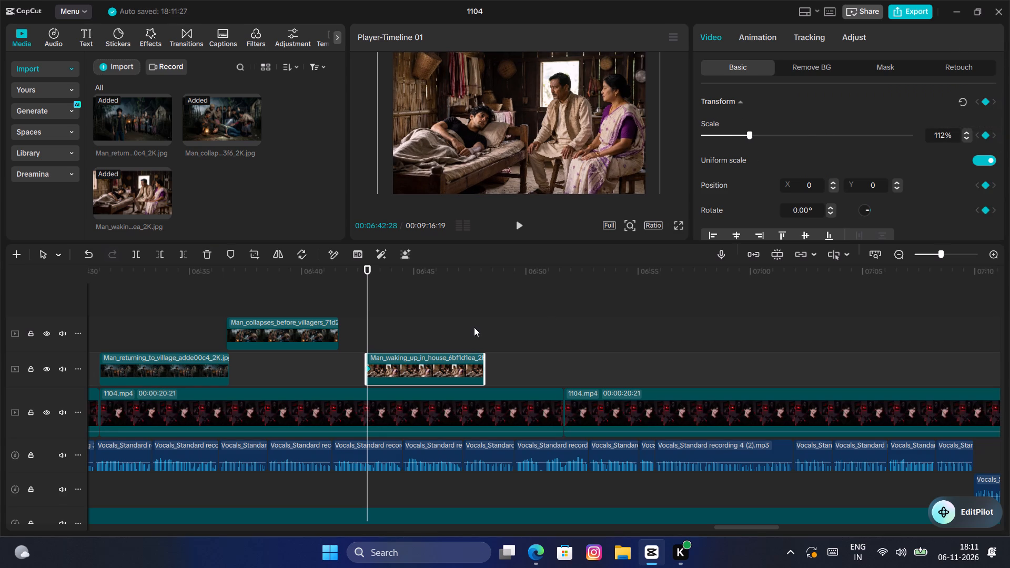
Set the Man_waking_up_in_house clip's scale to 132% at its end, at 00:06:48:02.
{"action": "left_click", "coordinate": [475, 327]}
{"action": "left_click_drag", "start_coordinate": [475, 327], "coordinate": [483, 324]}
{"action": "left_click", "coordinate": [462, 377]}
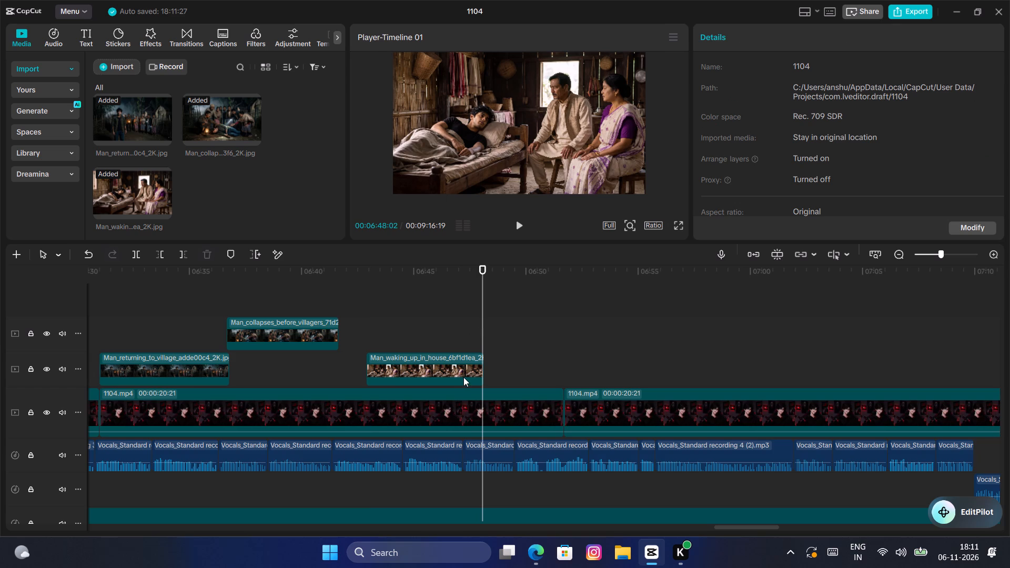
{"action": "left_click", "coordinate": [944, 133]}
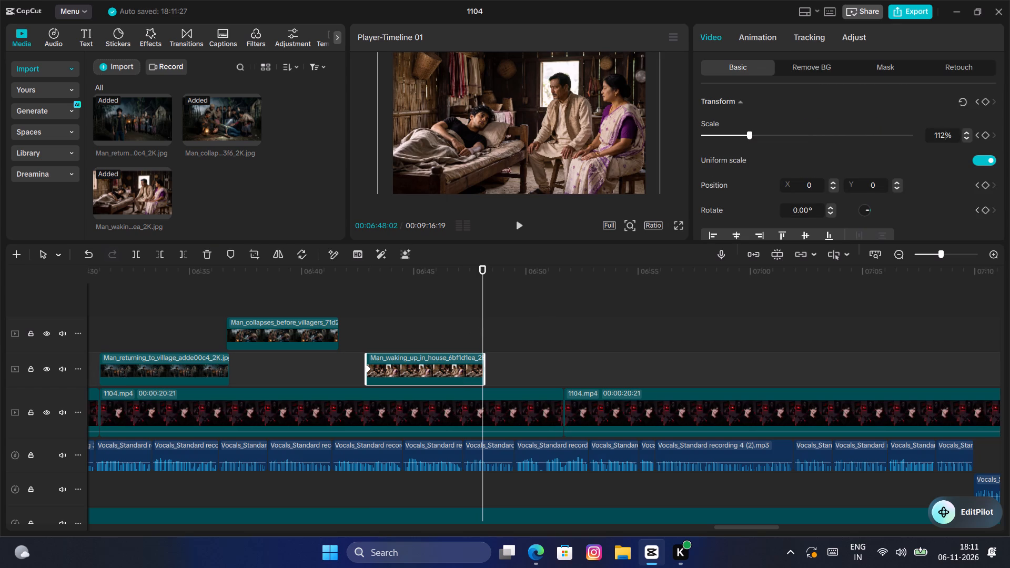
{"action": "key", "text": "BackSpace"}
{"action": "key", "text": "BackSpace"}
{"action": "type", "text": "32"}
{"action": "key", "text": "Return"}
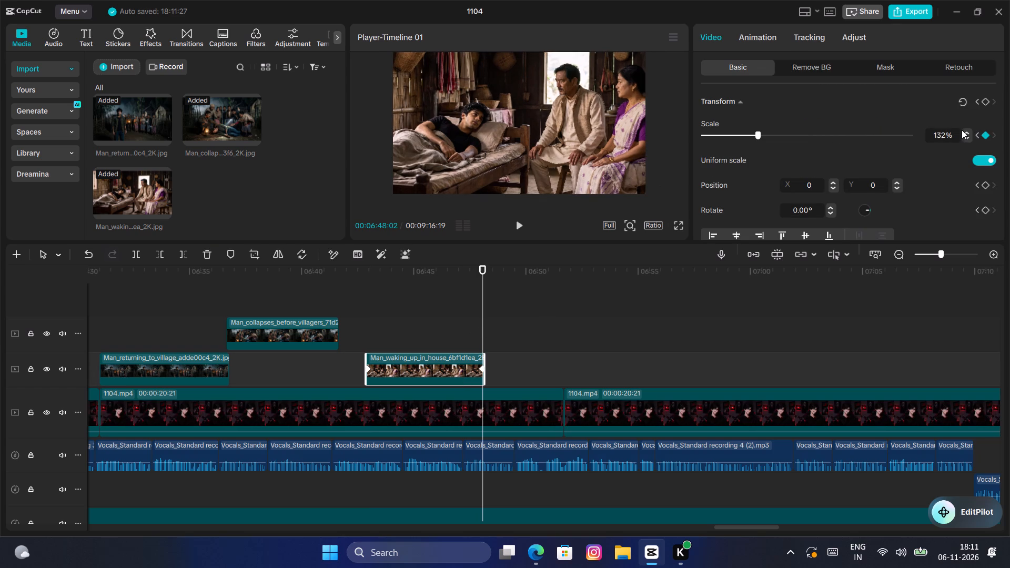
Play the narration from the start of the Man_waking_up_in_house clip to 00:06:59:18 to find where the next scene image belongs.
{"action": "left_click", "coordinate": [370, 303]}
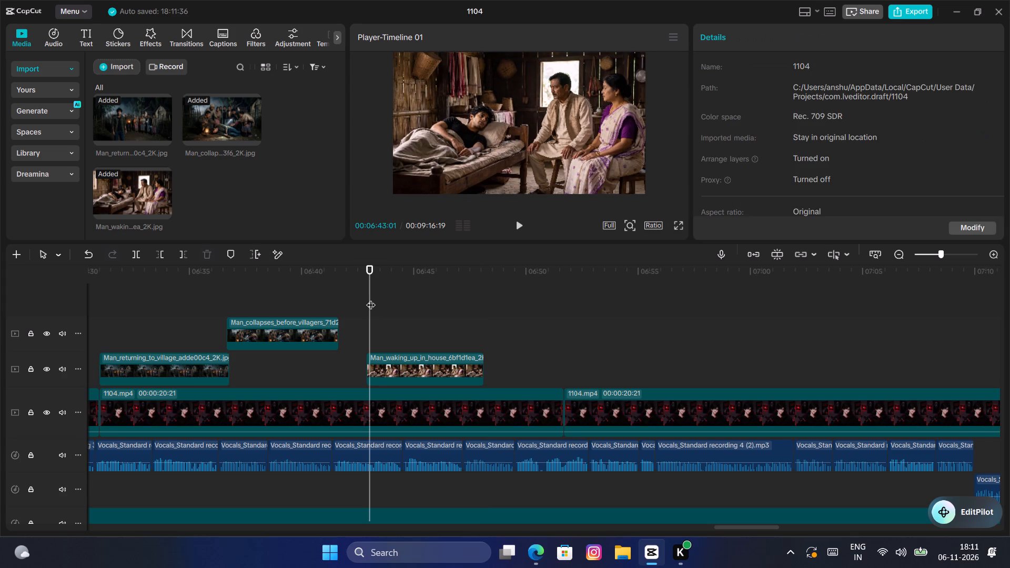
{"action": "key", "text": "space"}
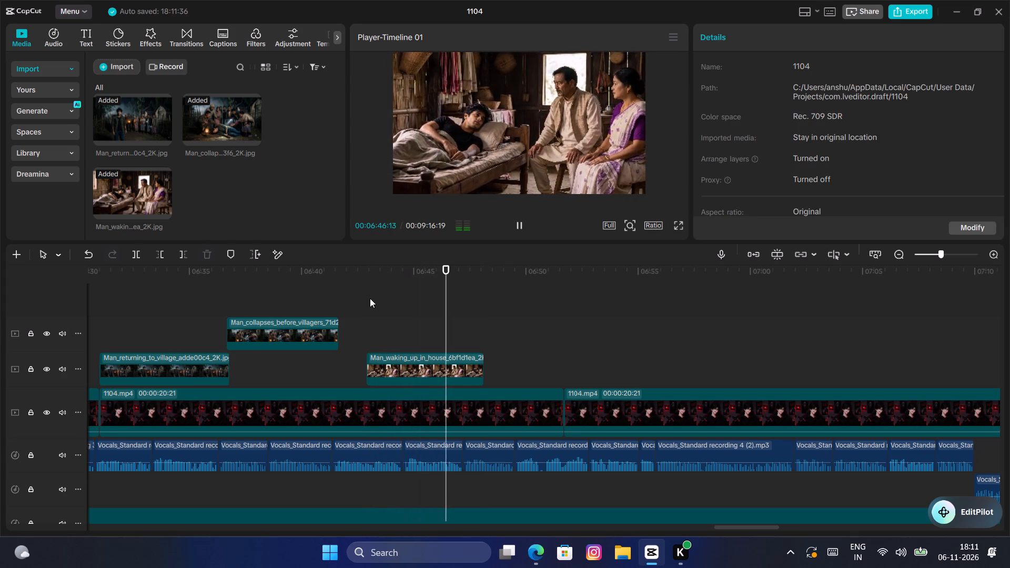
{"action": "key", "text": "space"}
{"action": "key", "text": "space"}
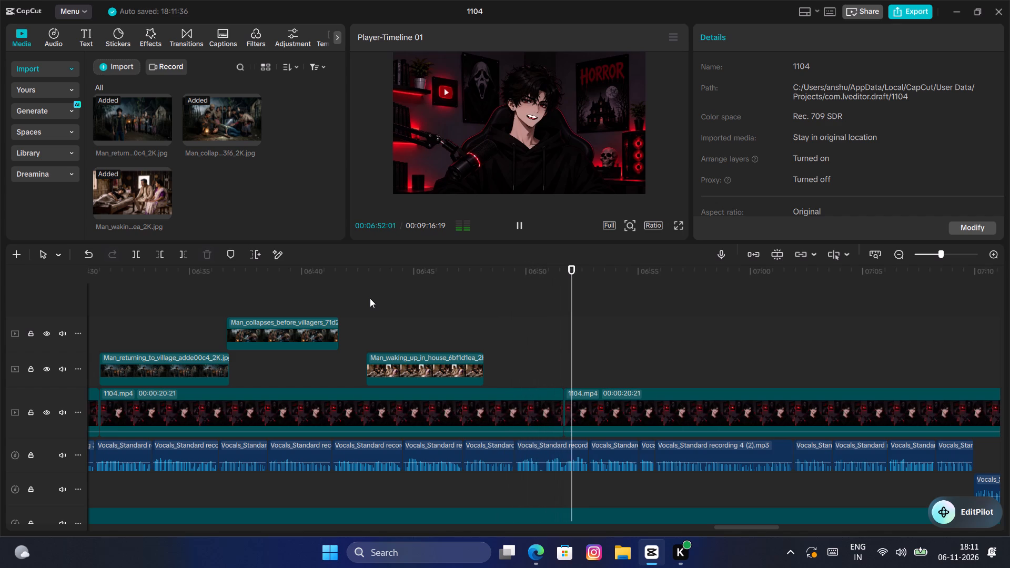
{"action": "key", "text": "space"}
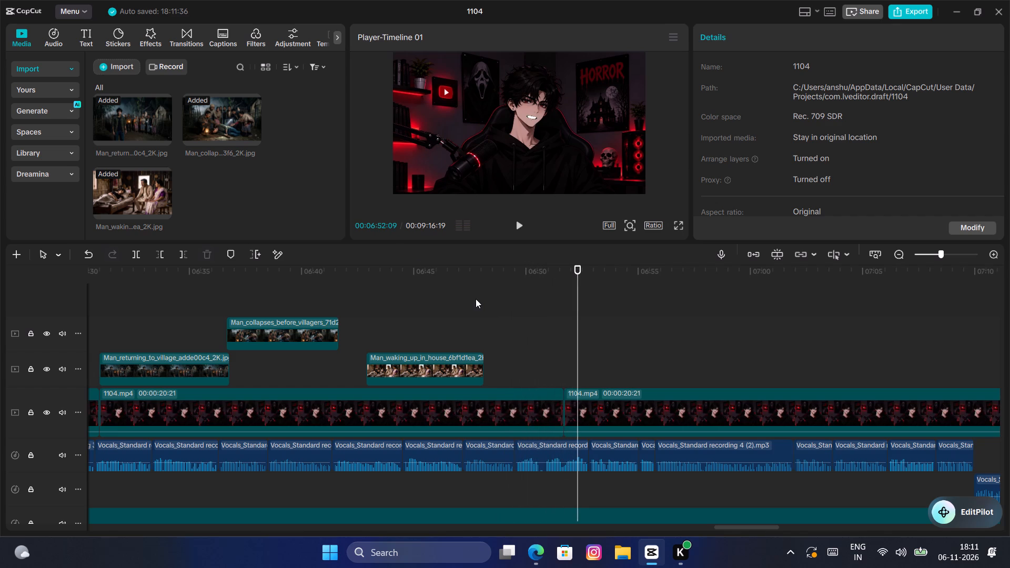
{"action": "key", "text": "space"}
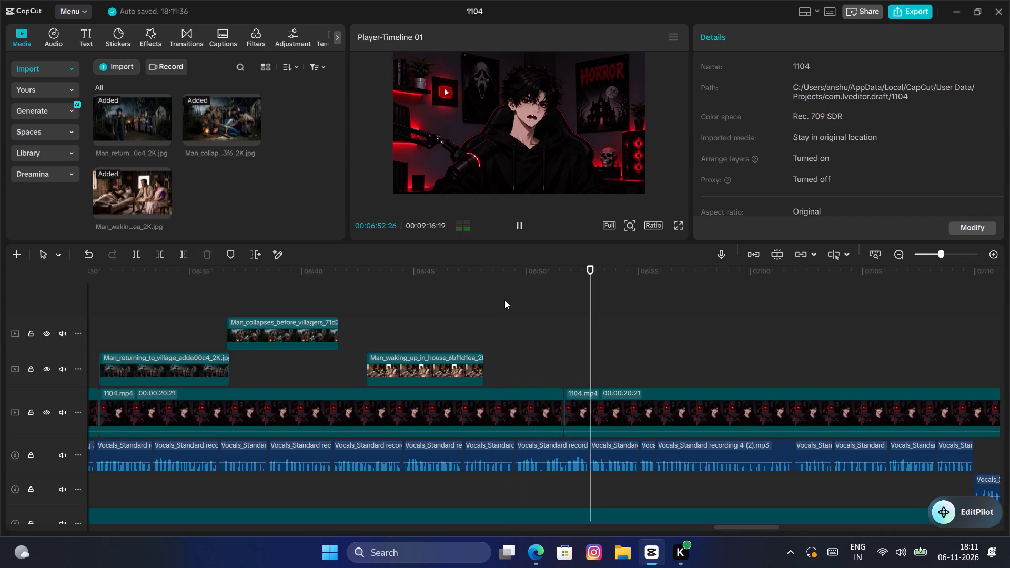
{"action": "key", "text": "space"}
{"action": "key", "text": "space"}
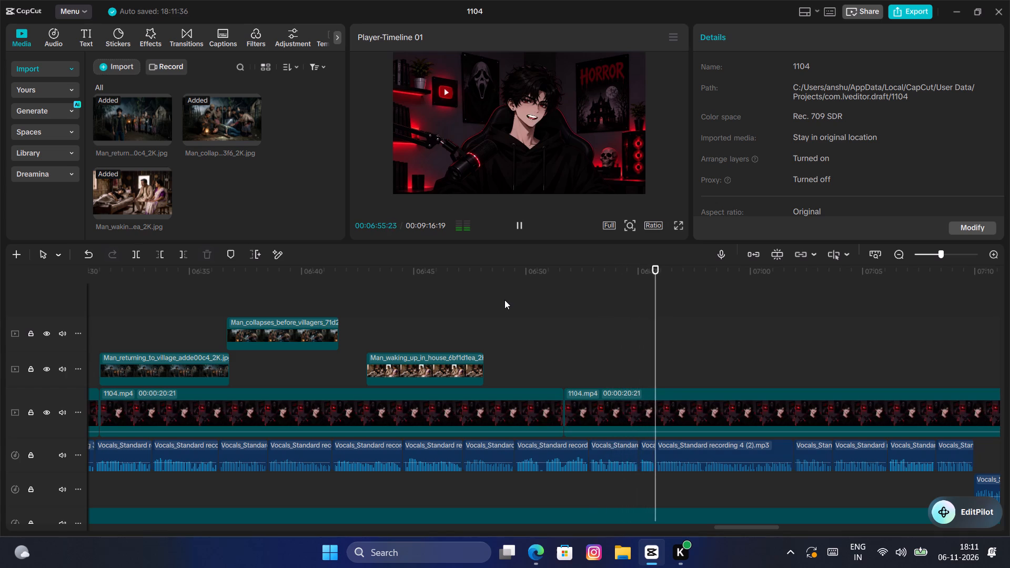
{"action": "key", "text": "space"}
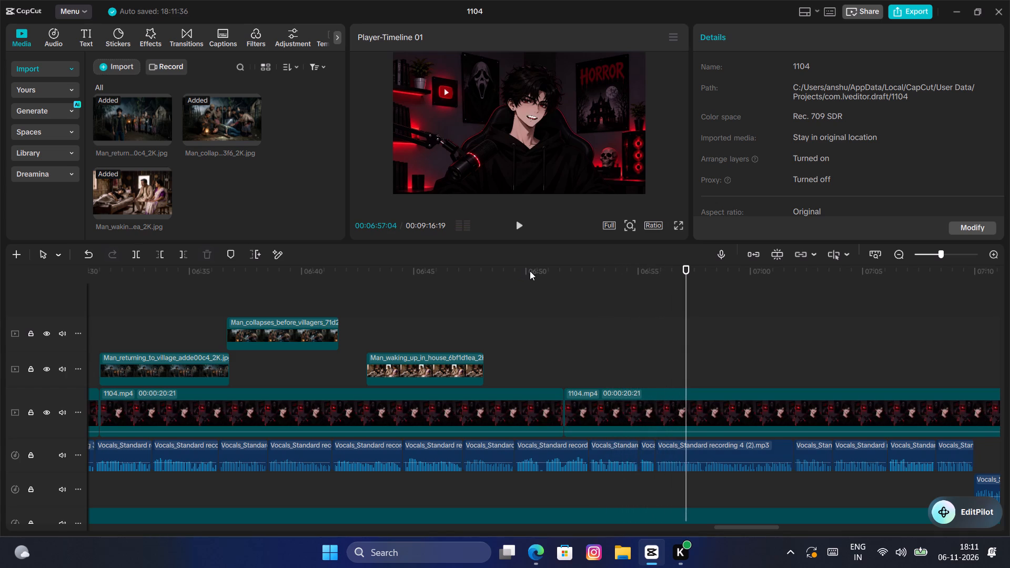
{"action": "key", "text": "space"}
{"action": "key", "text": "space"}
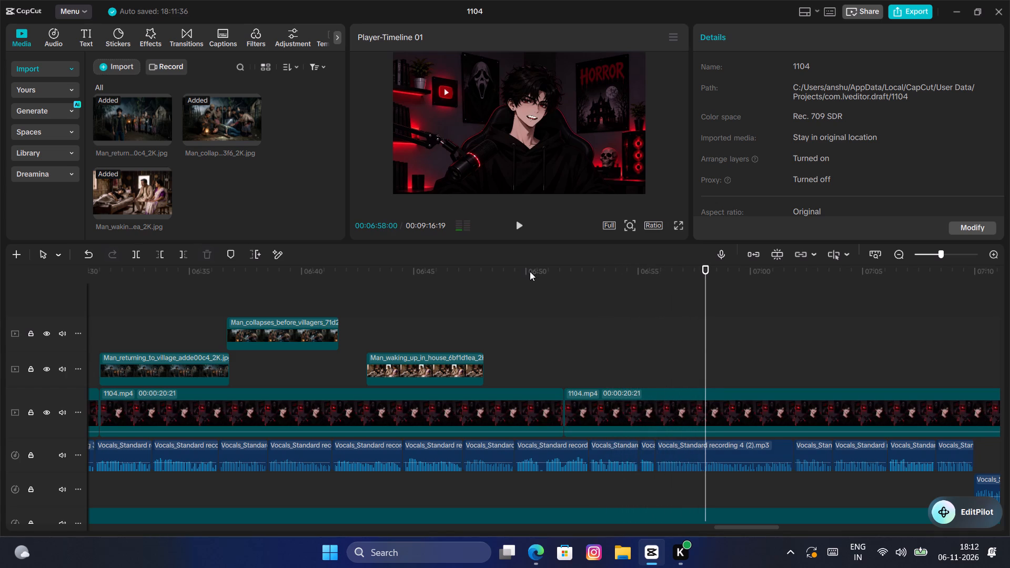
{"action": "key", "text": "space"}
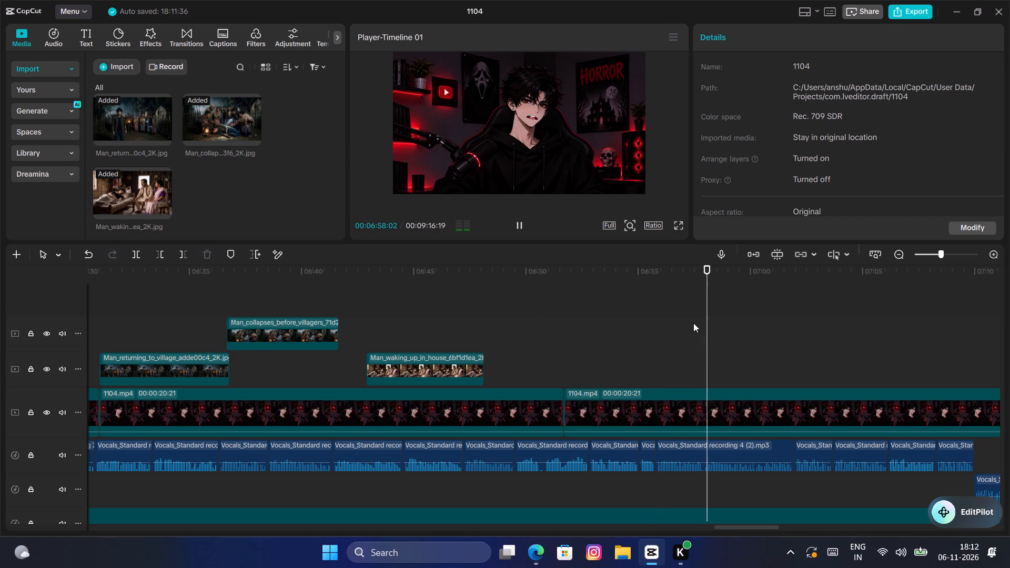
{"action": "key", "text": "space"}
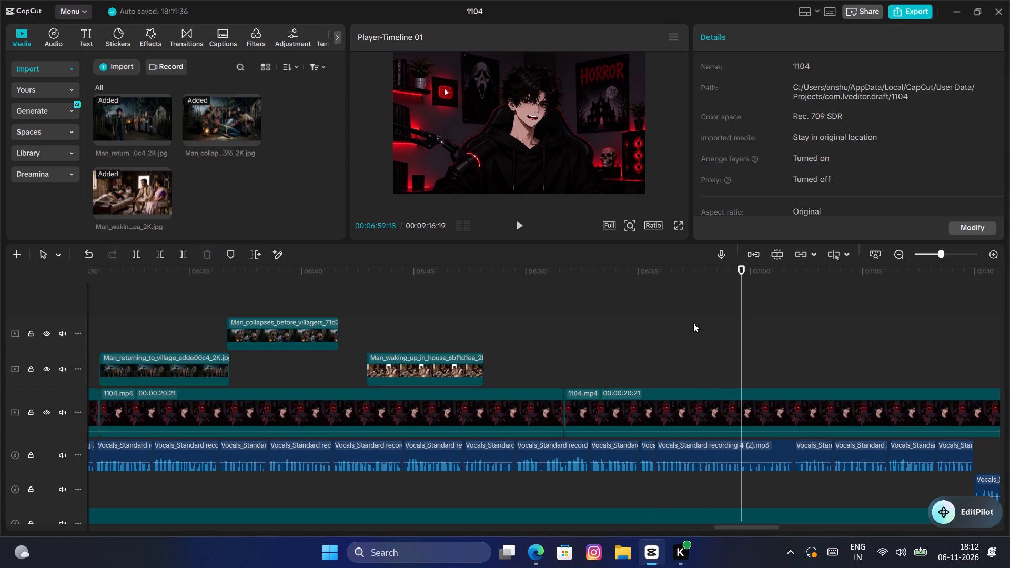
{"action": "left_click", "coordinate": [113, 69]}
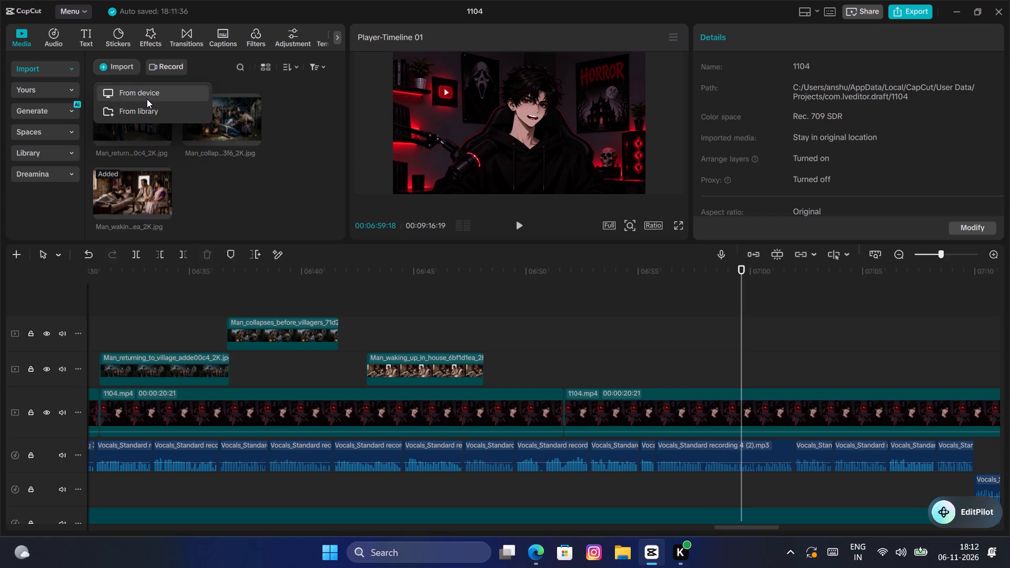
{"action": "left_click", "coordinate": [147, 96]}
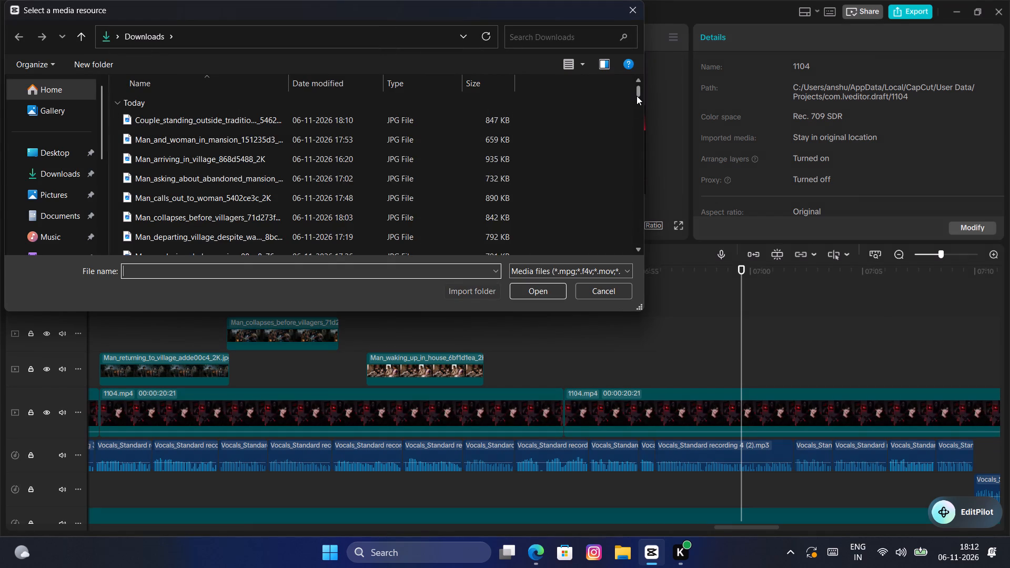
{"action": "left_click_drag", "start_coordinate": [637, 96], "coordinate": [640, 106]}
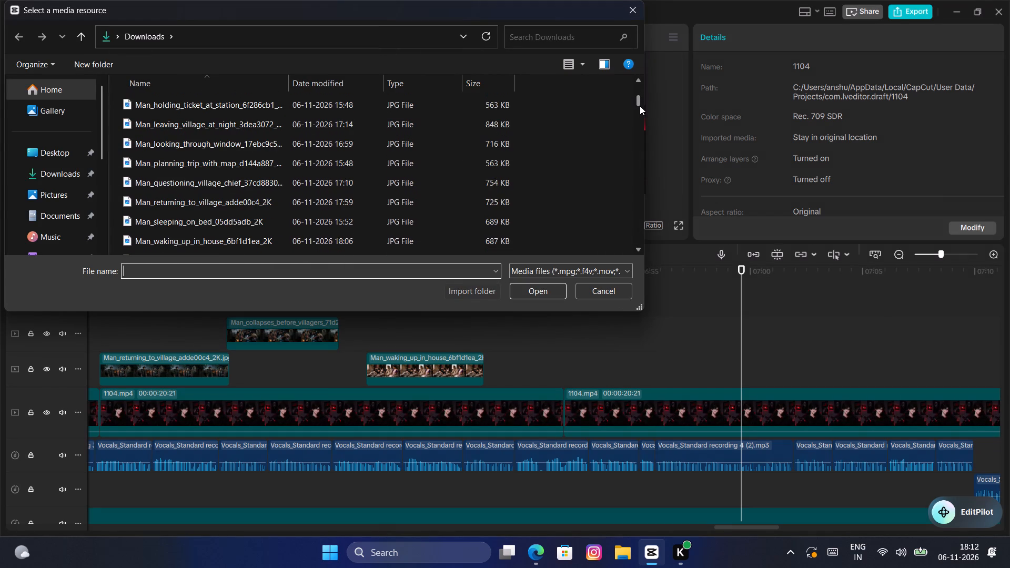
{"action": "left_click_drag", "start_coordinate": [640, 106], "coordinate": [641, 111]}
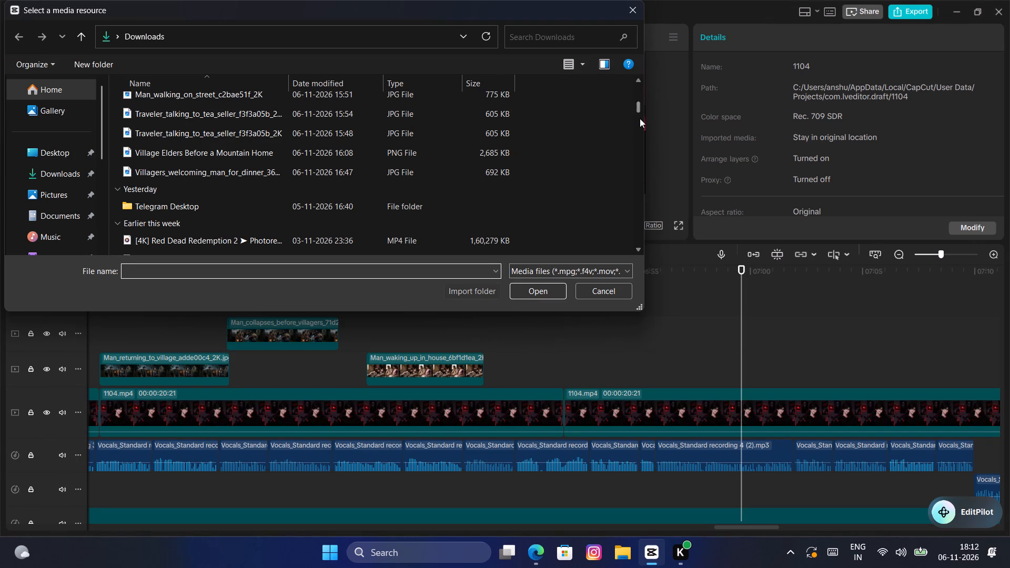
{"action": "left_click_drag", "start_coordinate": [638, 111], "coordinate": [640, 79]}
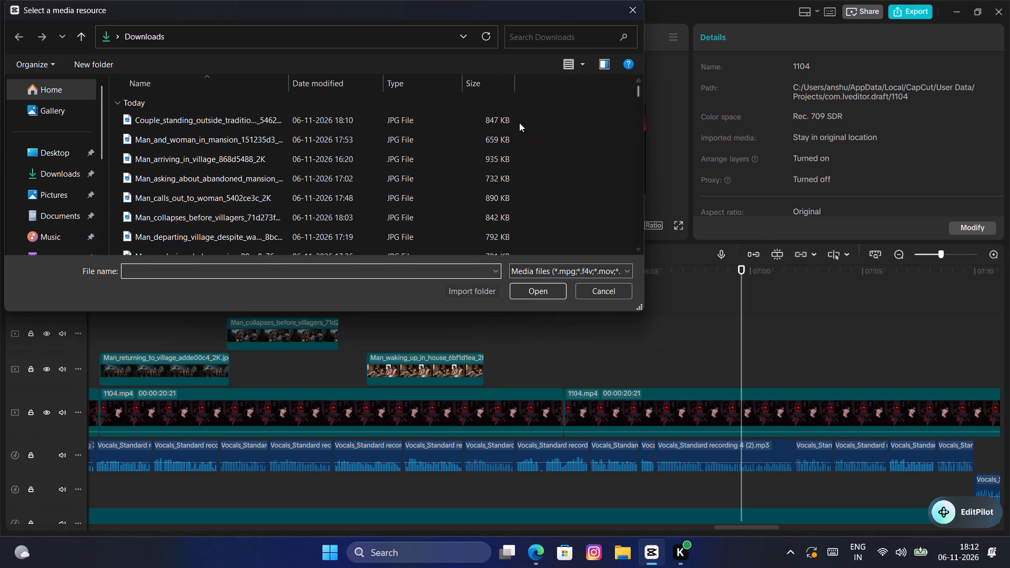
{"action": "left_click", "coordinate": [508, 121]}
{"action": "left_click", "coordinate": [550, 291]}
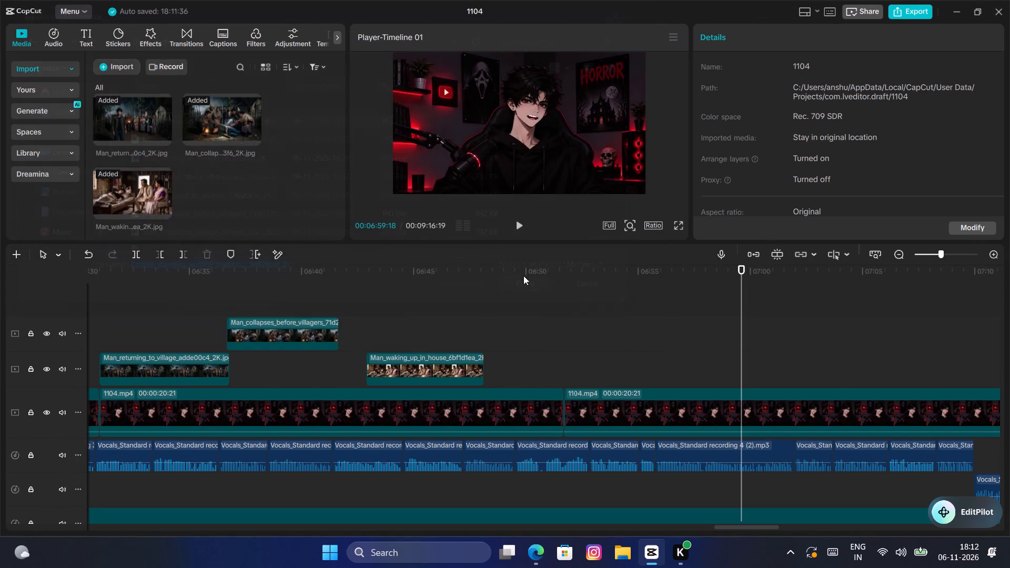
Place the Couple_standing_outside image on the track directly above 1104.mp4, starting at 00:06:59:18.
{"action": "left_click_drag", "start_coordinate": [203, 188], "coordinate": [642, 305]}
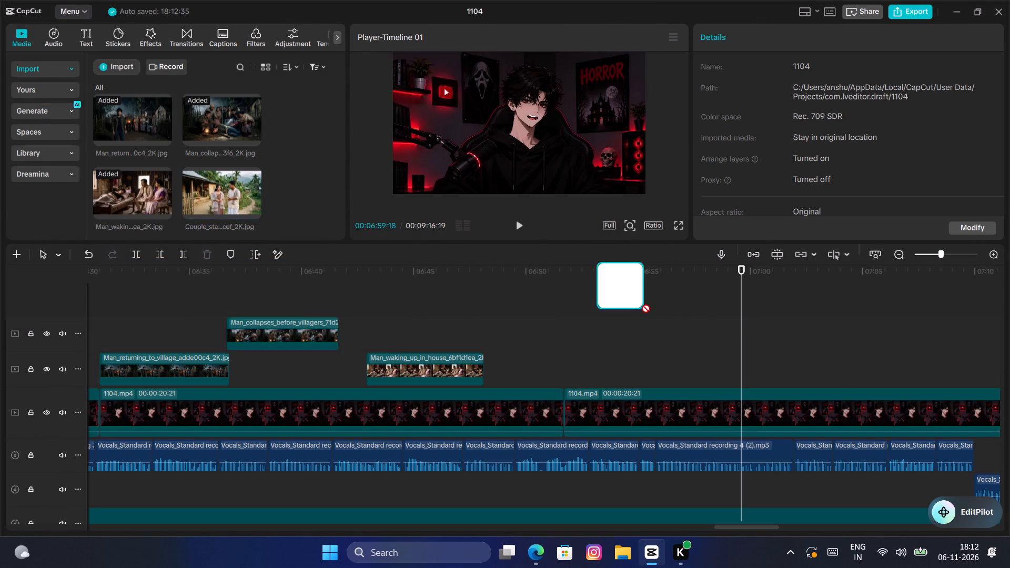
{"action": "left_click_drag", "start_coordinate": [642, 305], "coordinate": [743, 367]}
Play through the narration and extend the end of the Couple_standing_outside clip to about 00:07:05:24.
{"action": "key", "text": "space"}
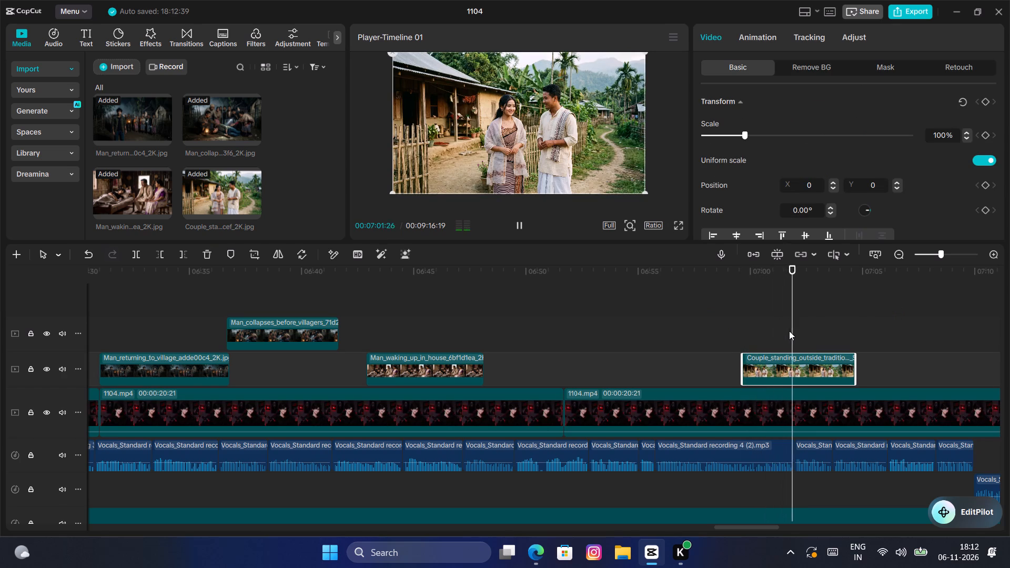
{"action": "left_click_drag", "start_coordinate": [857, 363], "coordinate": [881, 360]}
{"action": "key", "text": "space"}
{"action": "key", "text": "space"}
{"action": "key", "text": "space"}
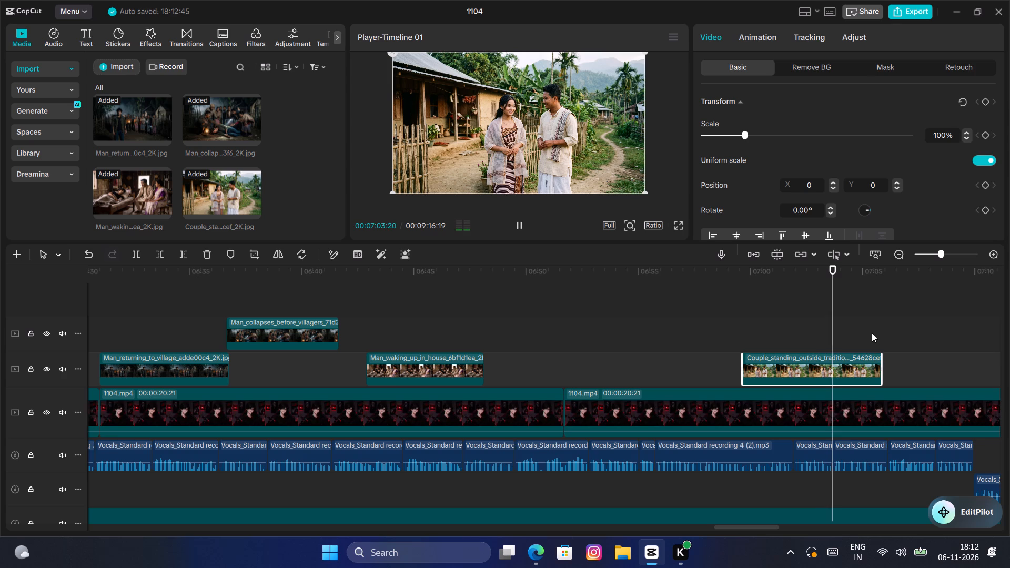
{"action": "key", "text": "space"}
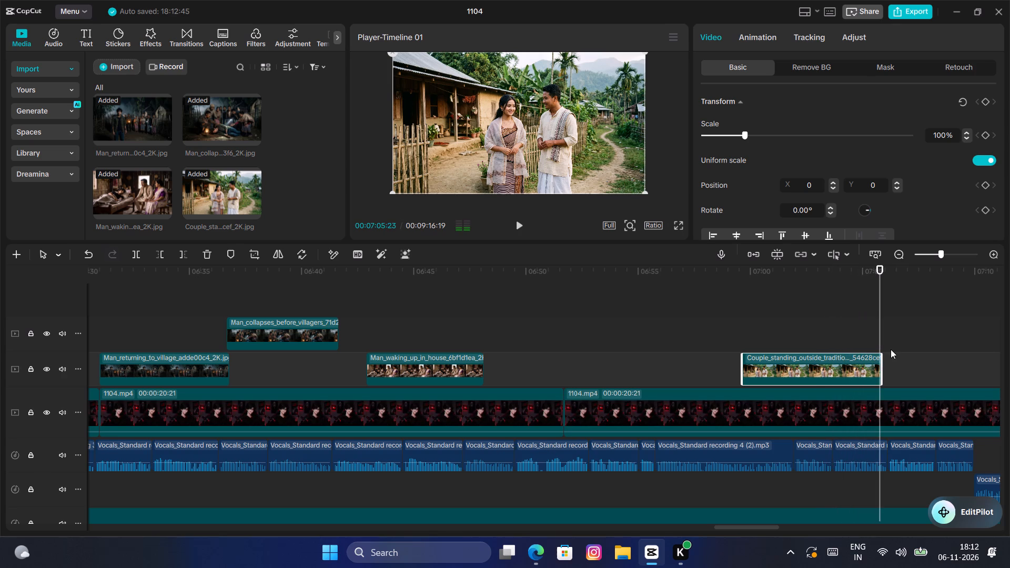
{"action": "key", "text": "space"}
{"action": "key", "text": "space"}
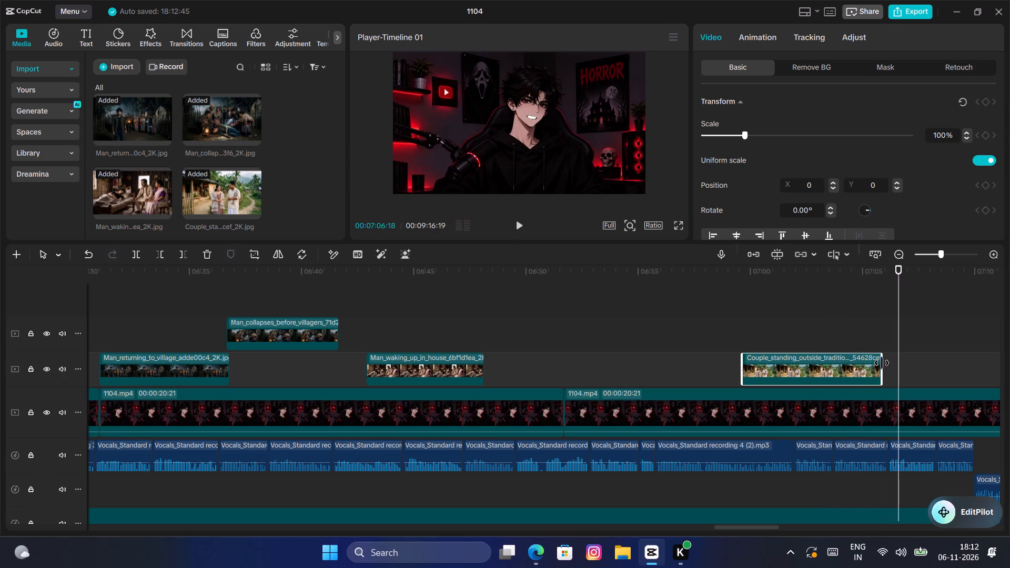
{"action": "key", "text": "space"}
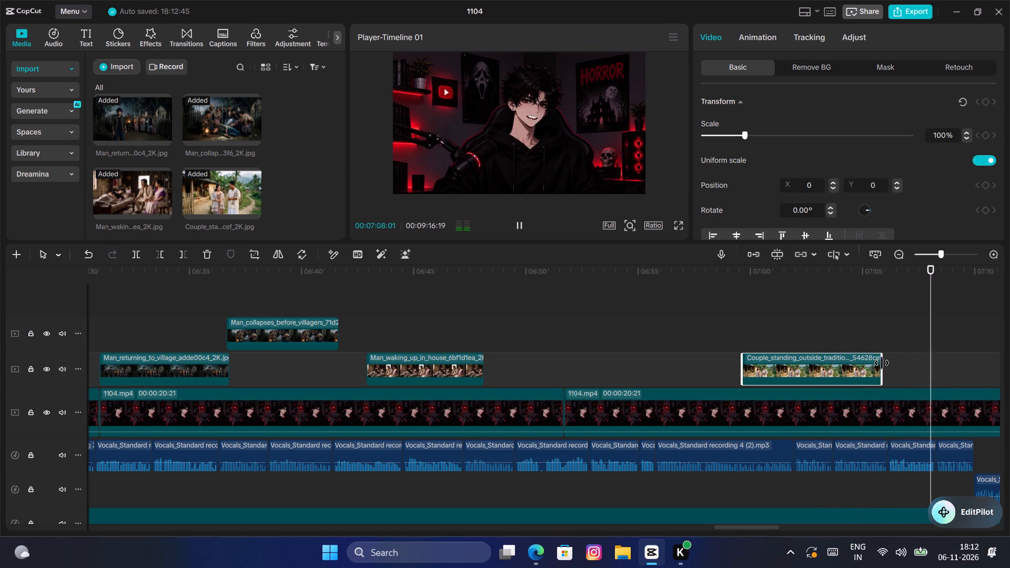
{"action": "key", "text": "space"}
Add transform keyframes near both ends of the Couple_standing_outside clip, at 00:06:59:22 and 00:07:05:24.
{"action": "left_click", "coordinate": [744, 332]}
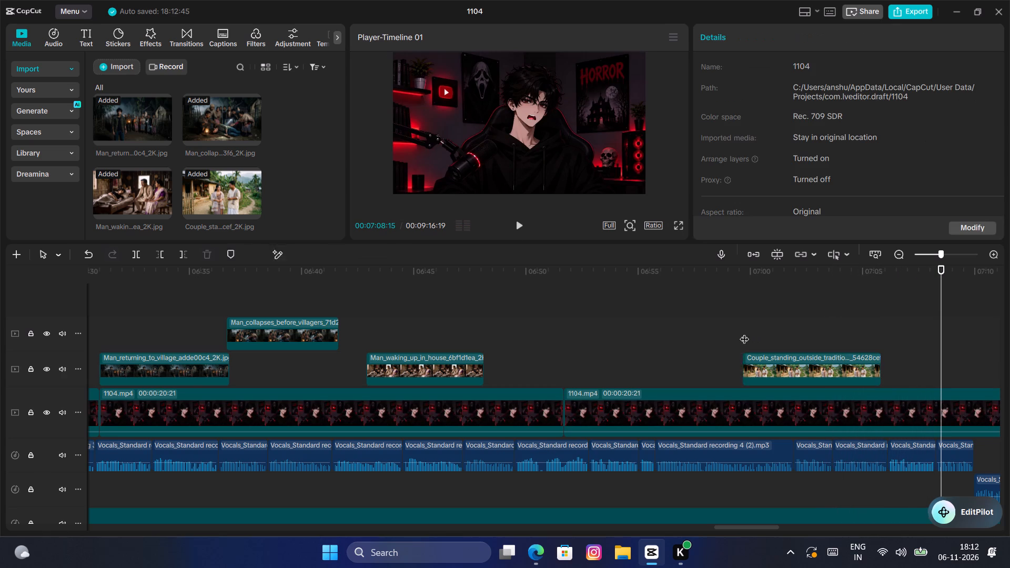
{"action": "left_click", "coordinate": [771, 364]}
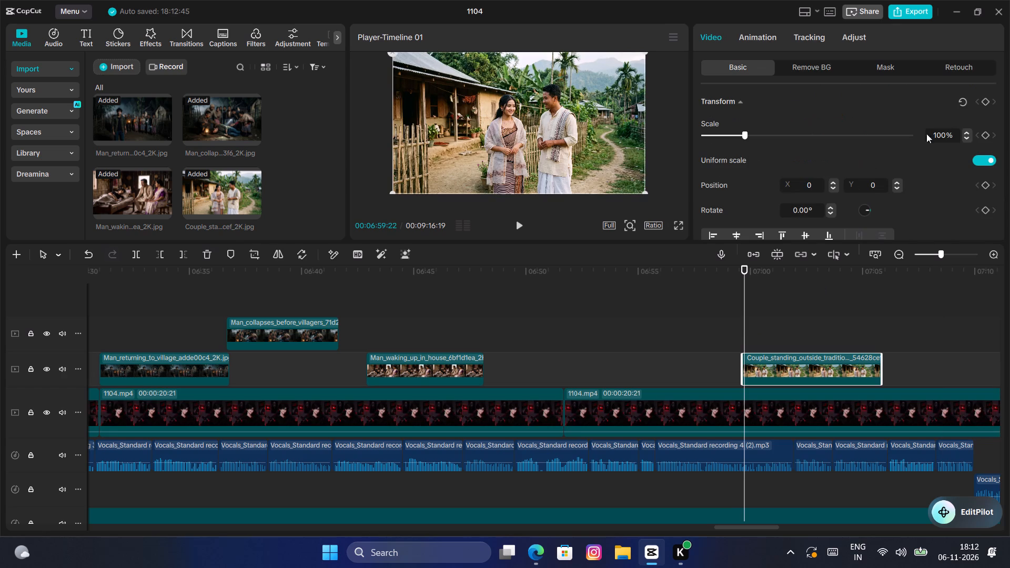
{"action": "left_click", "coordinate": [985, 102]}
{"action": "left_click_drag", "start_coordinate": [746, 313], "coordinate": [881, 324]}
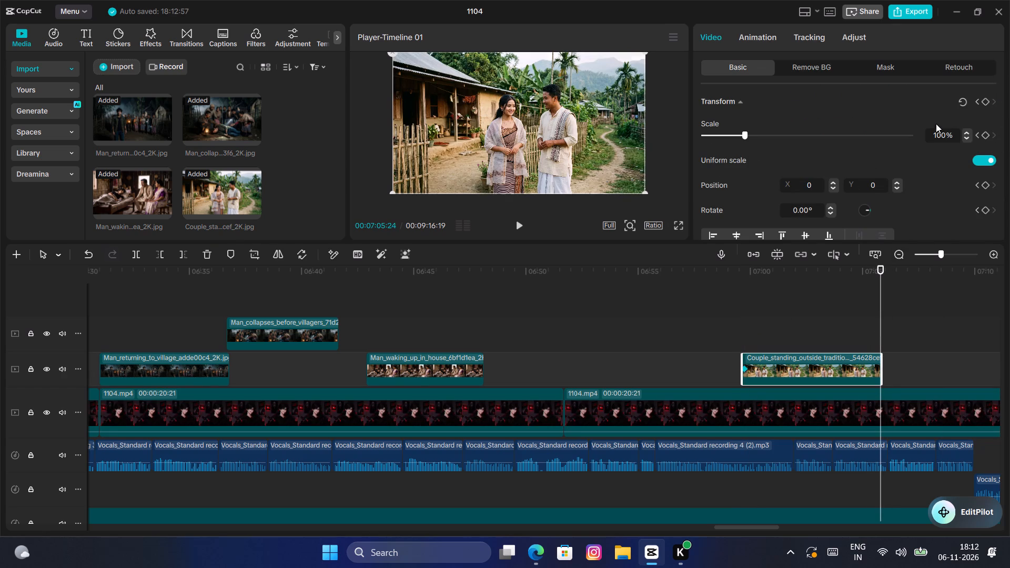
{"action": "left_click", "coordinate": [987, 100]}
Set the Couple_standing_outside clip's scale to 112% at its starting keyframe, at 00:06:59:24.
{"action": "left_click", "coordinate": [744, 369]}
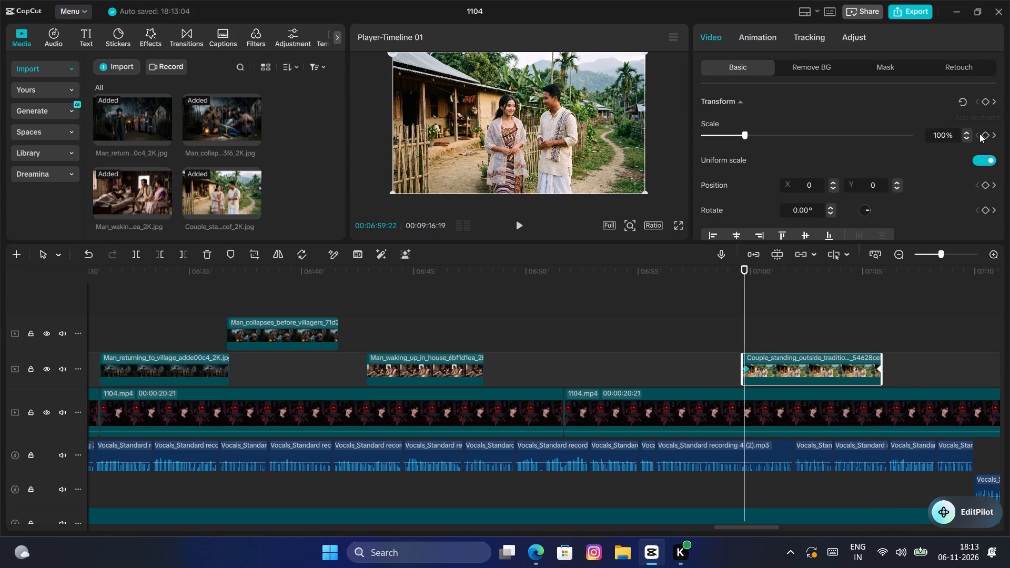
{"action": "left_click", "coordinate": [944, 134]}
{"action": "left_click_drag", "start_coordinate": [747, 331], "coordinate": [735, 327]}
{"action": "left_click", "coordinate": [744, 369]}
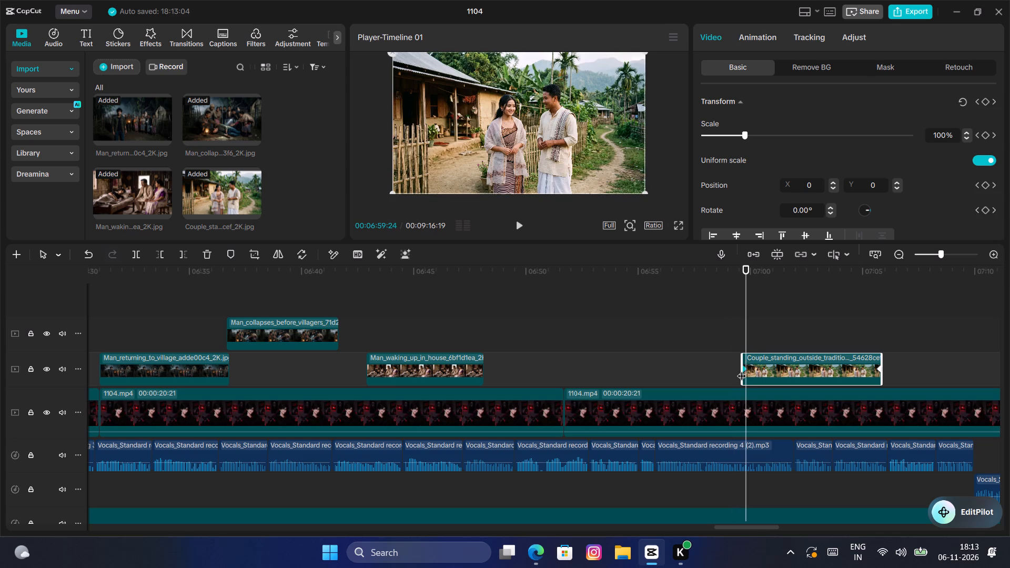
{"action": "left_click", "coordinate": [944, 135]}
{"action": "left_click", "coordinate": [946, 135]}
{"action": "key", "text": "BackSpace"}
{"action": "key", "text": "BackSpace"}
{"action": "key", "text": "1"}
{"action": "key", "text": "2"}
{"action": "key", "text": "Return"}
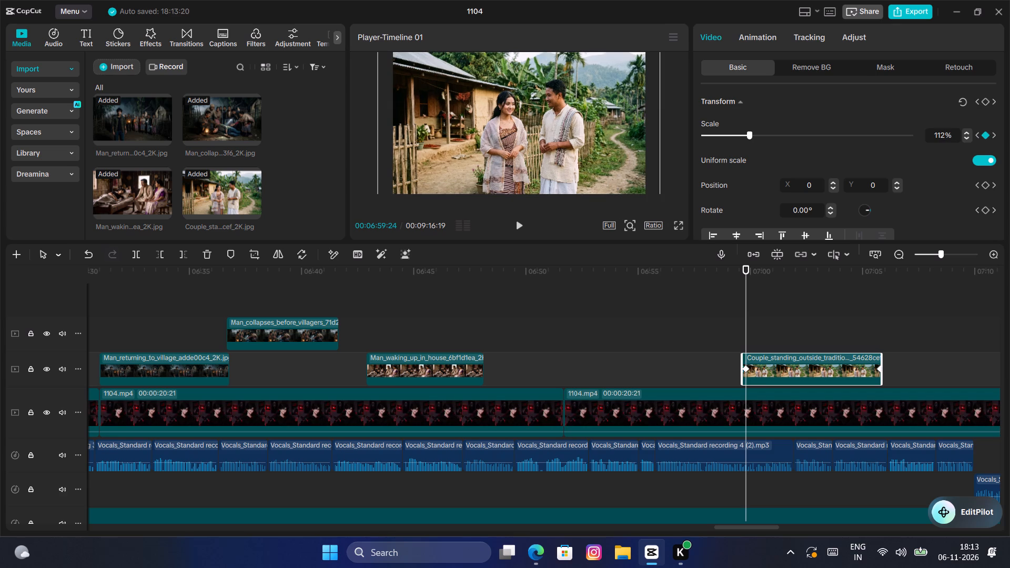
Set the Couple_standing_outside clip's scale to 132% at its ending keyframe, at 00:07:05:24.
{"action": "left_click", "coordinate": [880, 369]}
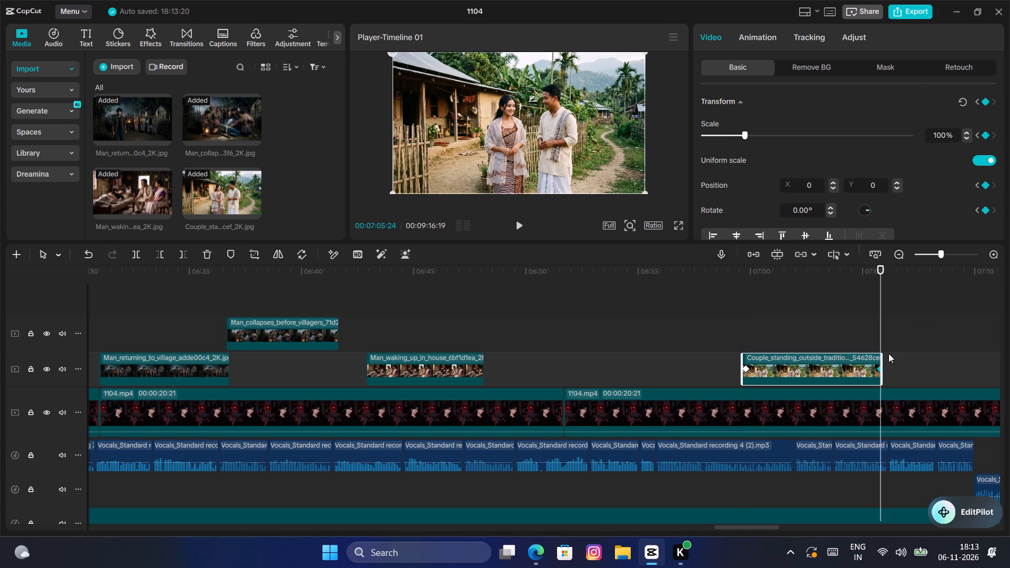
{"action": "left_click", "coordinate": [946, 135]}
{"action": "key", "text": "BackSpace"}
{"action": "key", "text": "BackSpace"}
{"action": "type", "text": "32"}
{"action": "key", "text": "Return"}
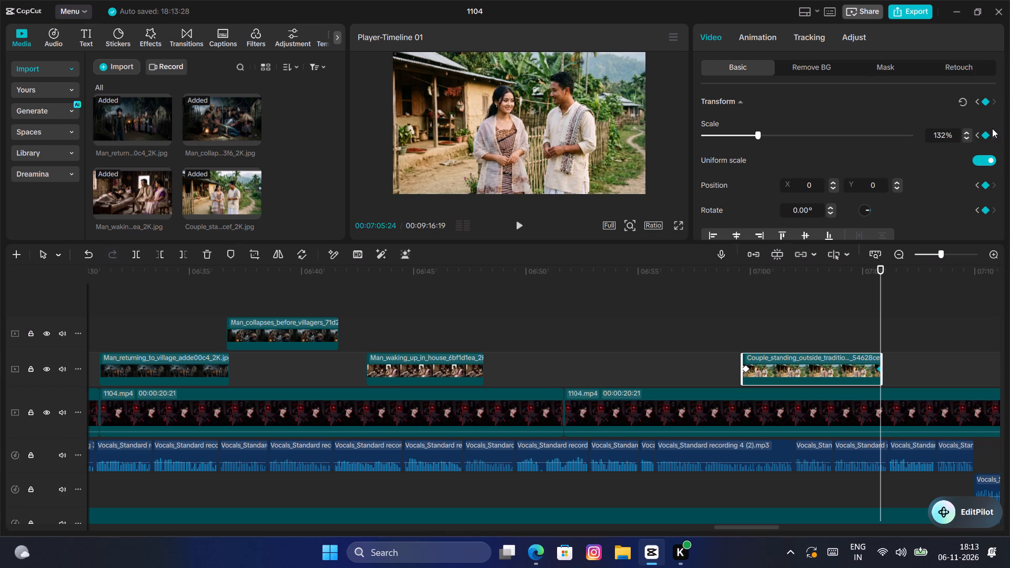
Play back the Couple_standing_outside zoom from 00:06:59:21 and listen to the narration on to about 00:07:14:25 for the next scene.
{"action": "left_click", "coordinate": [744, 330]}
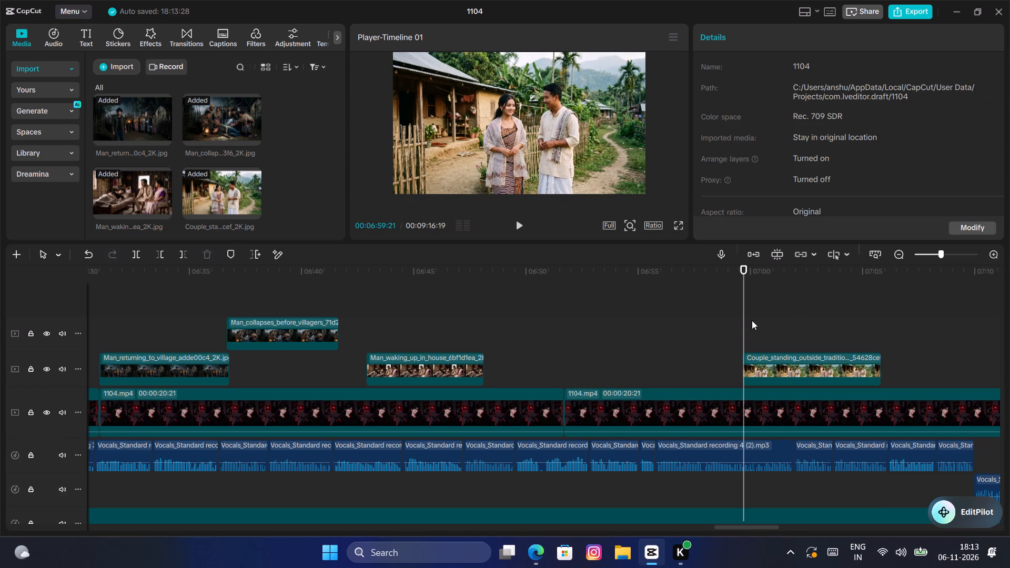
{"action": "key", "text": "space"}
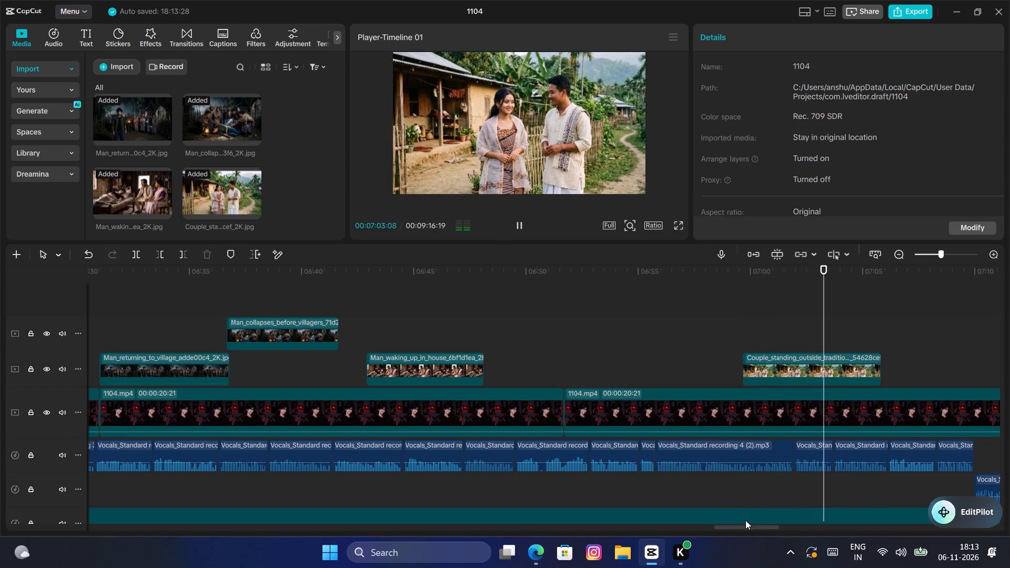
{"action": "left_click_drag", "start_coordinate": [748, 526], "coordinate": [774, 528]}
{"action": "key", "text": "space"}
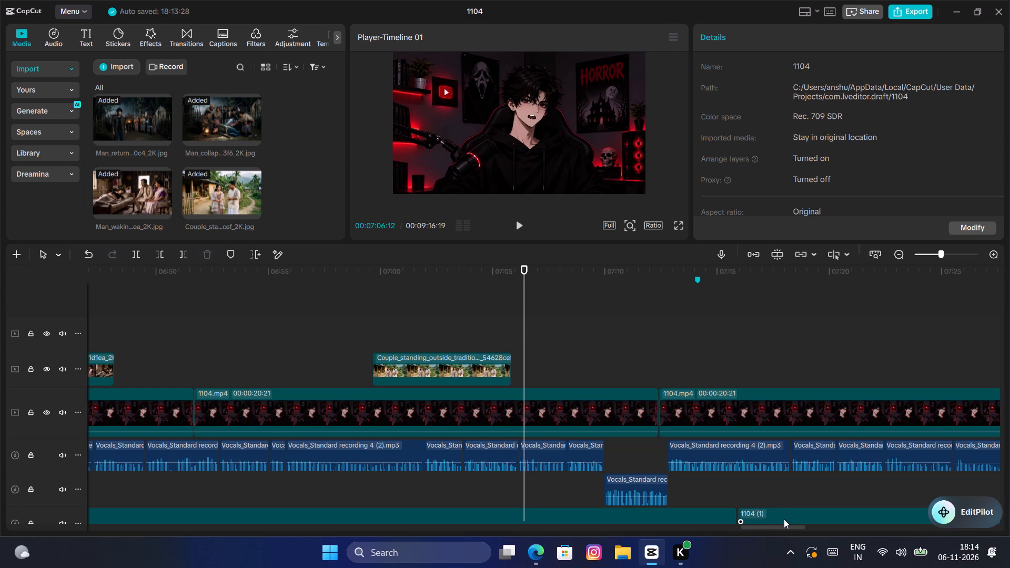
{"action": "key", "text": "space"}
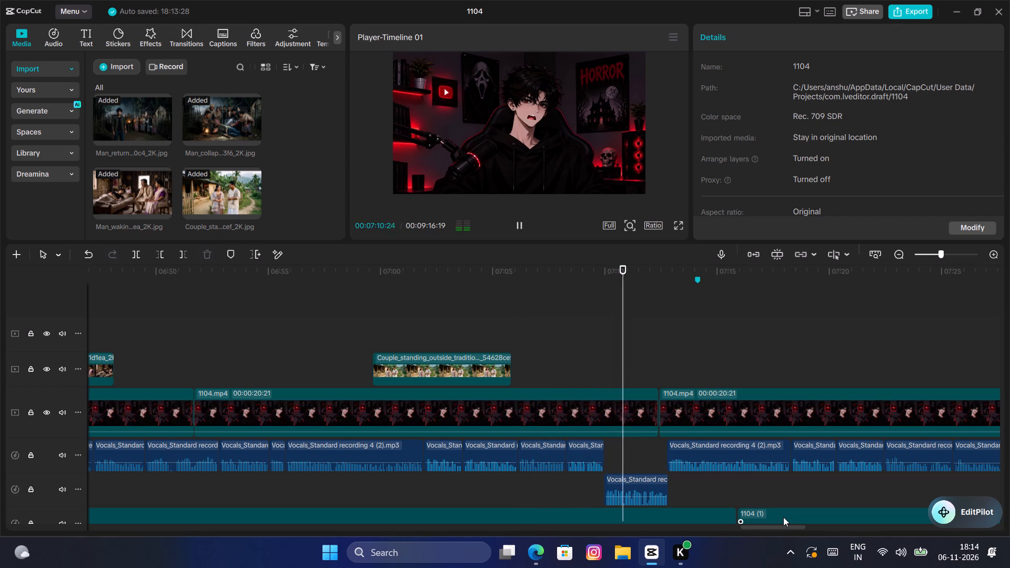
{"action": "key", "text": "space"}
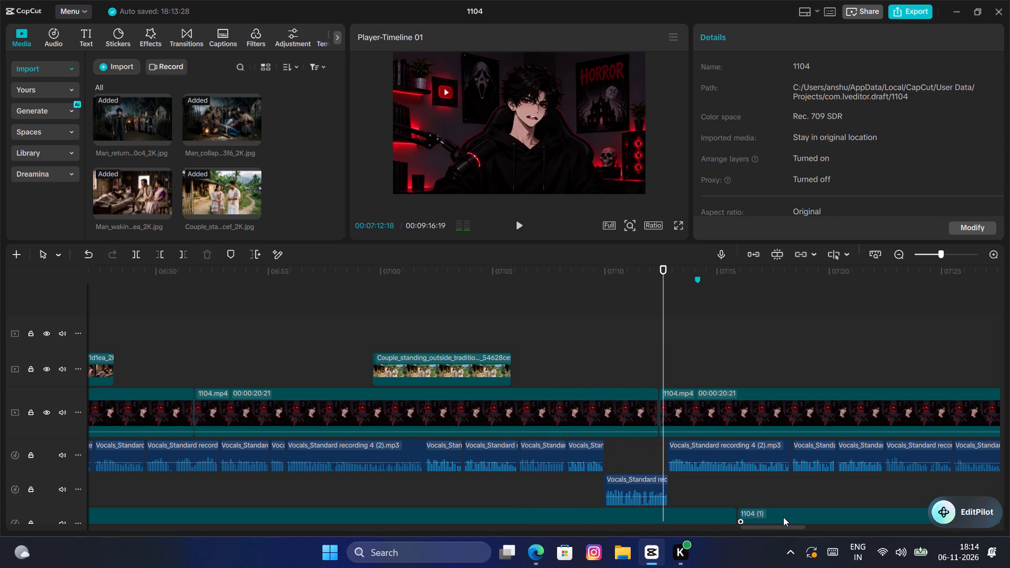
{"action": "key", "text": "space"}
{"action": "key", "text": "space"}
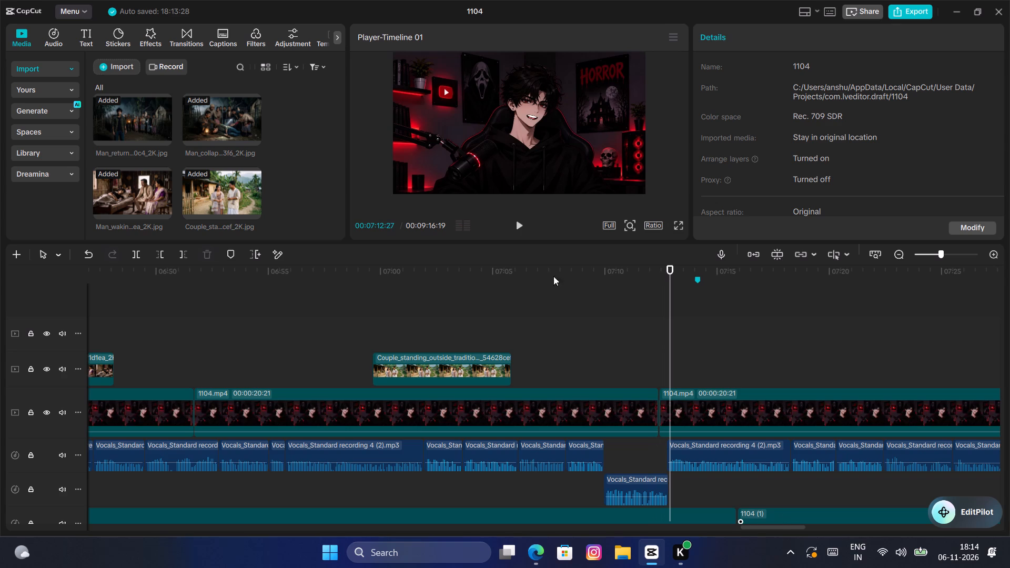
{"action": "key", "text": "space"}
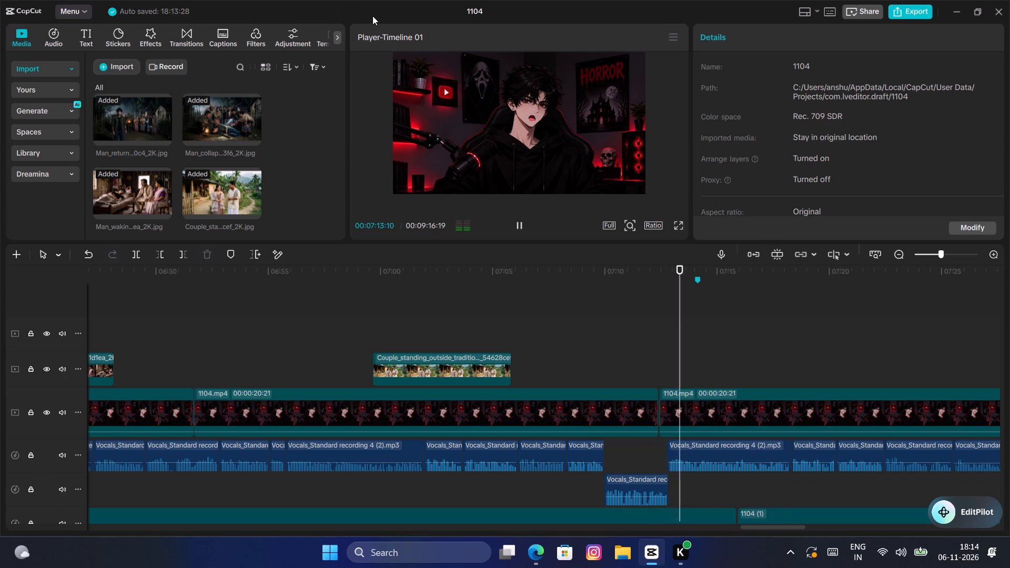